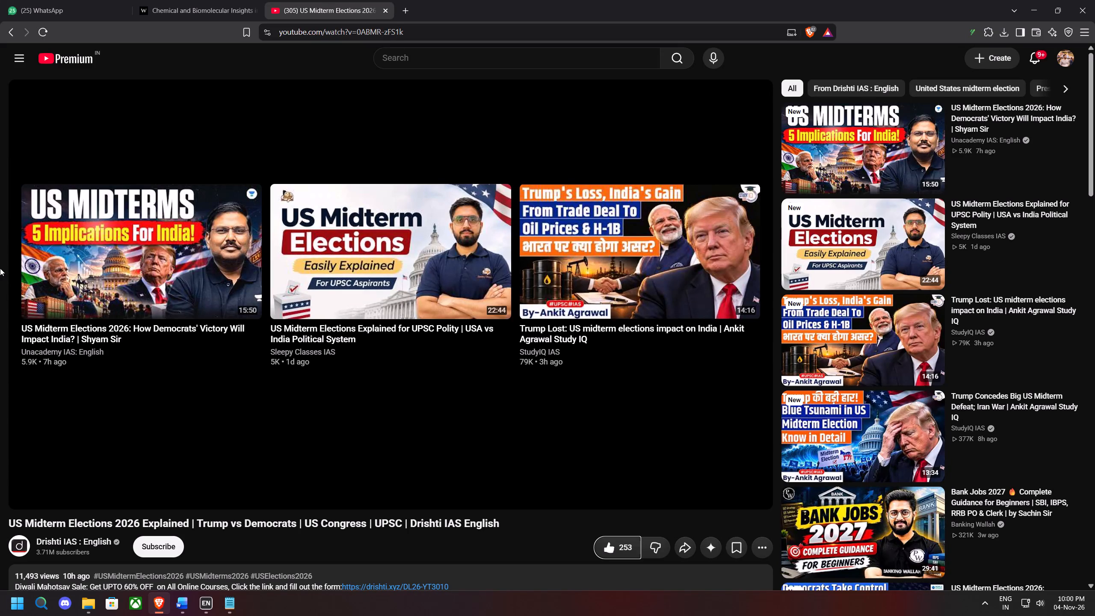
# Close the browser tab with the Wiley article on the Staphylococcus aureus Agr quorum sensing system.
pyautogui.click(157, 0)
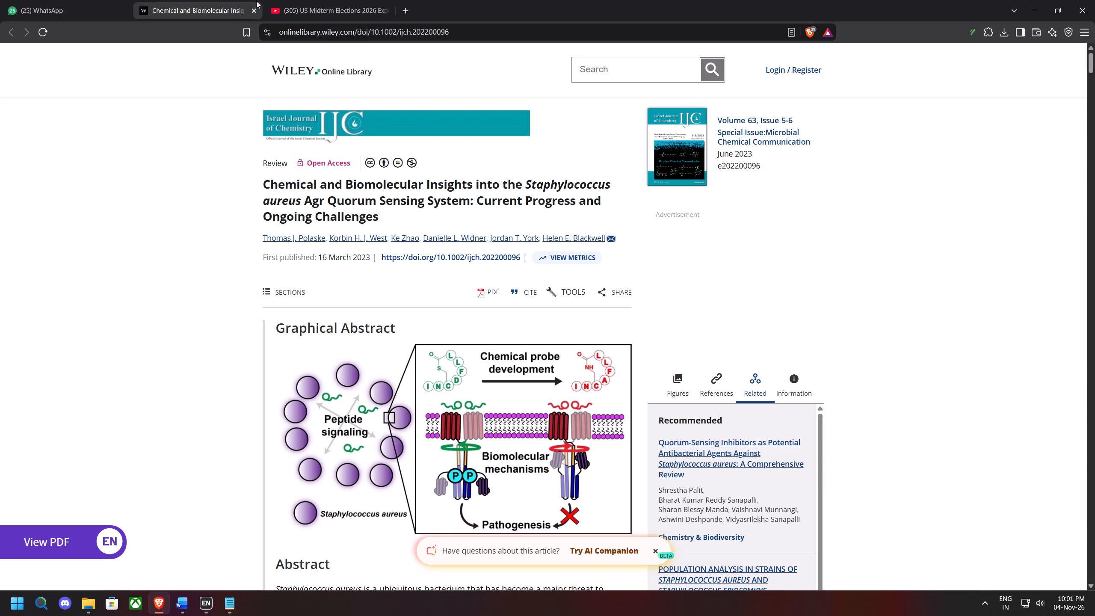
pyautogui.click(252, 14)
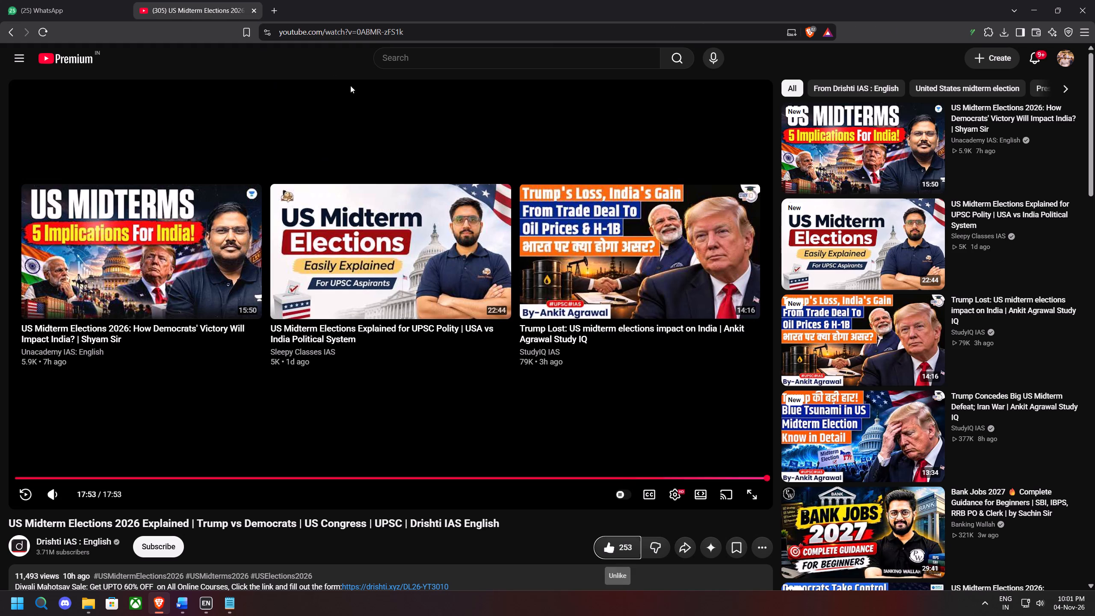
pyautogui.click(261, 16)
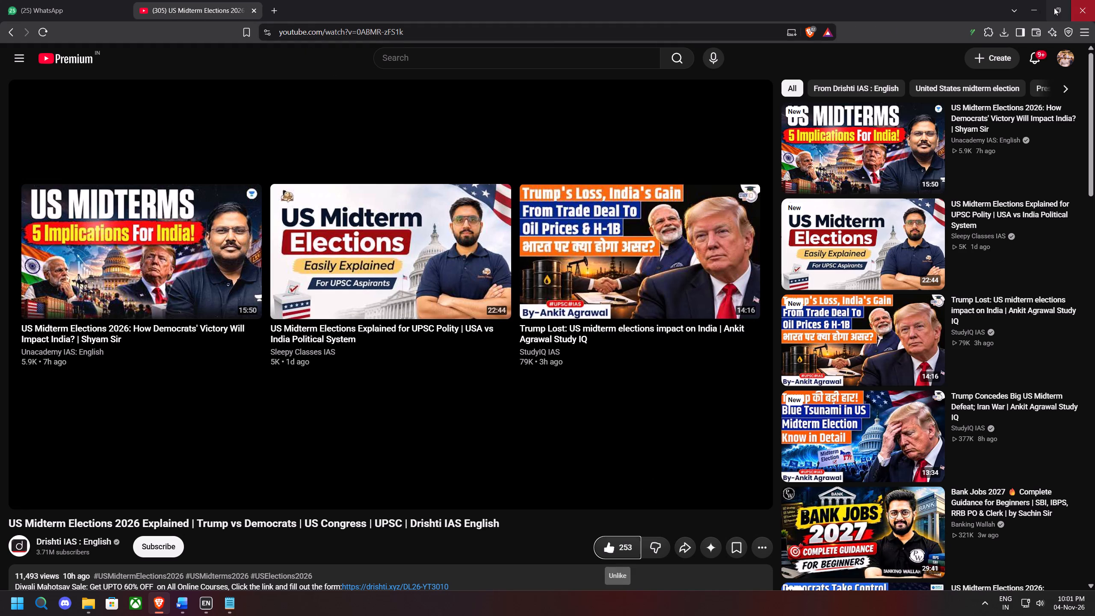
# Switch to the Word manuscript and open the DOI link 10.3389/fcimb.2025.1525581 ending the E. faecium paragraph above section 2.4.
pyautogui.click(1030, 11)
pyautogui.scroll(-3, 557, 364)
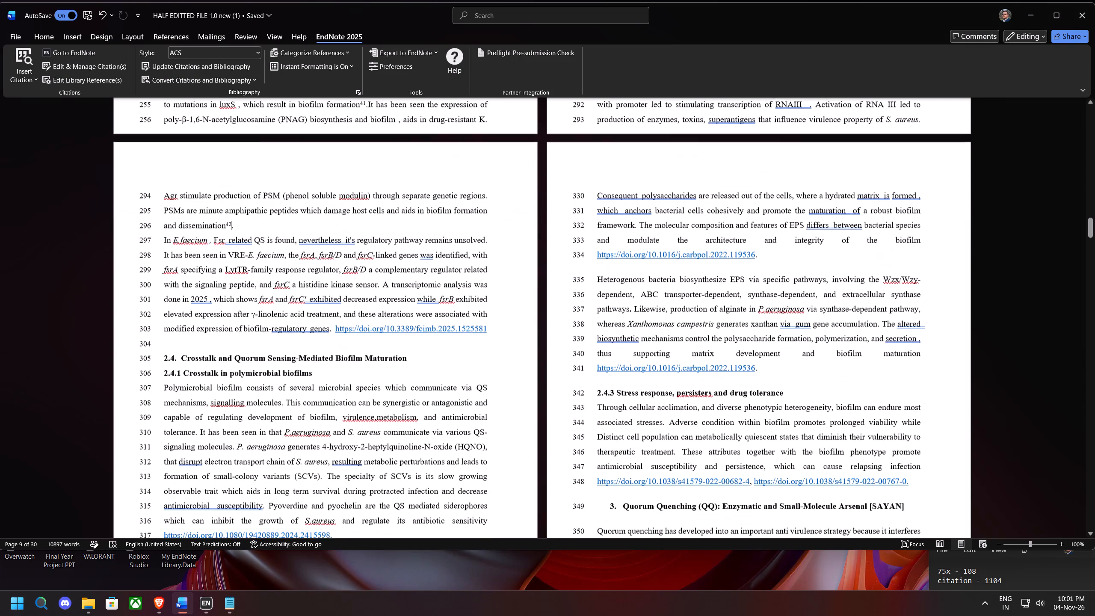
pyautogui.click(468, 325)
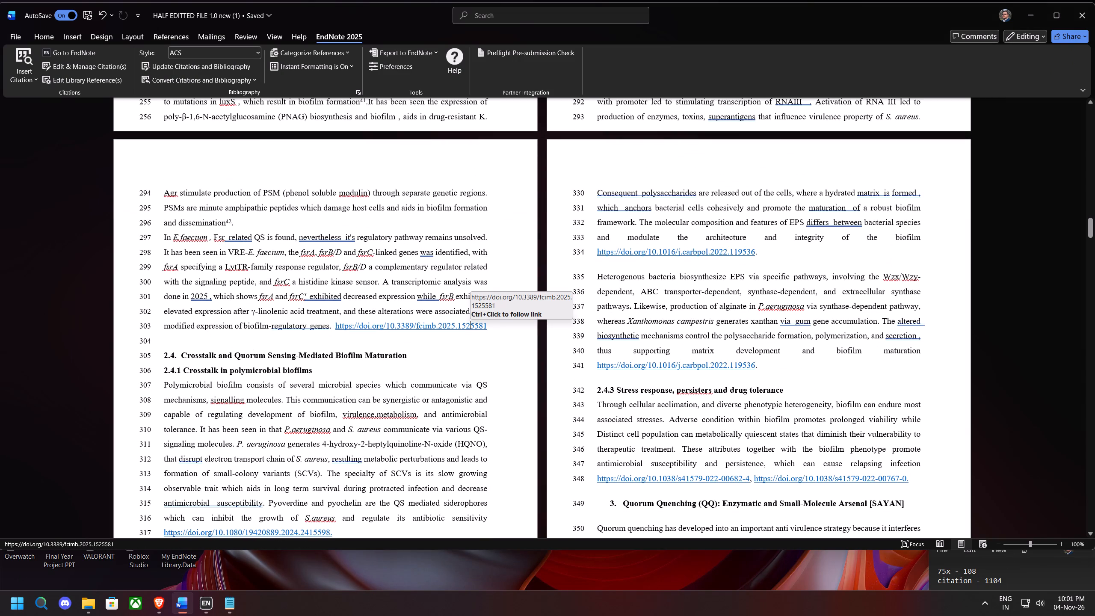
pyautogui.keyDown('ctrl'); pyautogui.click(462, 328); pyautogui.keyUp('ctrl')
# Switch to the browser tab with the US Midterm Elections 2026 video.
pyautogui.click(193, 3)
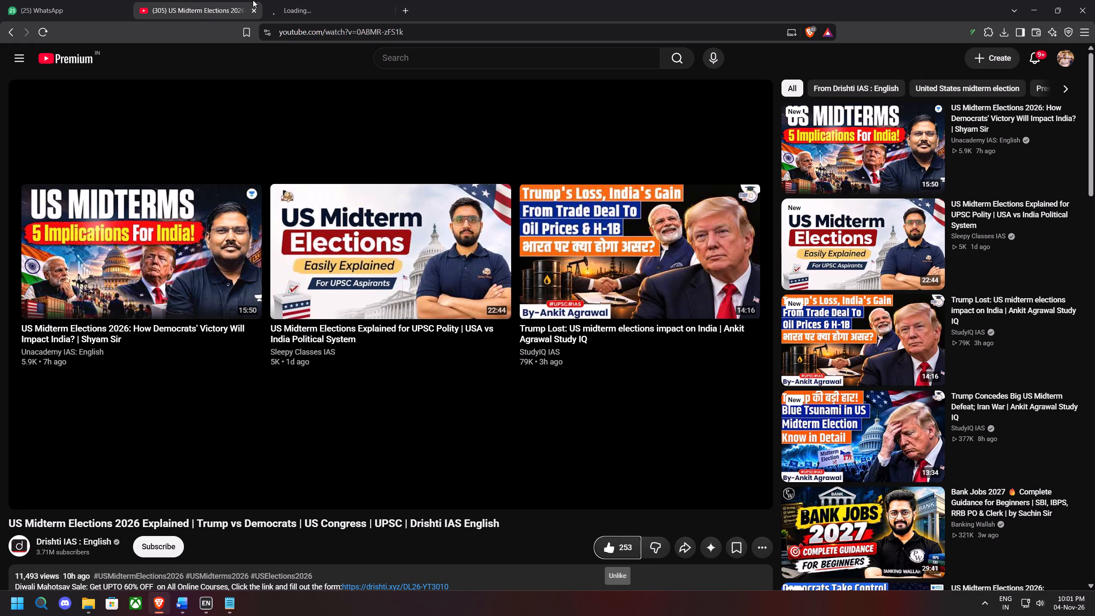
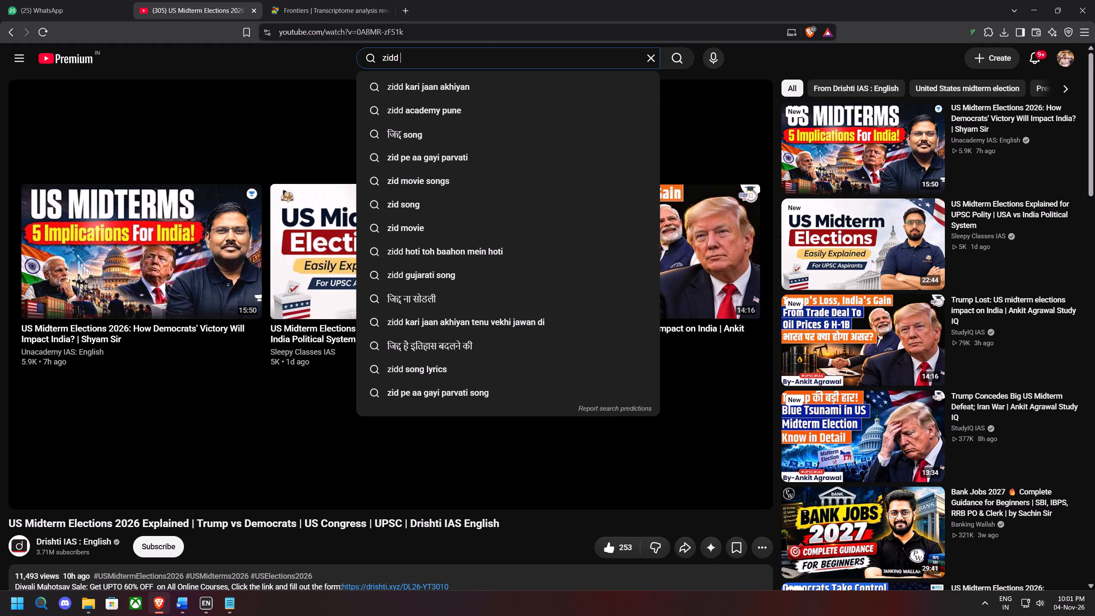
# Clear the unfinished YouTube search text and search for "tu mil jaye" instead.
pyautogui.write('te')
pyautogui.press('BackSpace')
pyautogui.press('BackSpace')
pyautogui.press('BackSpace')
pyautogui.press('BackSpace')
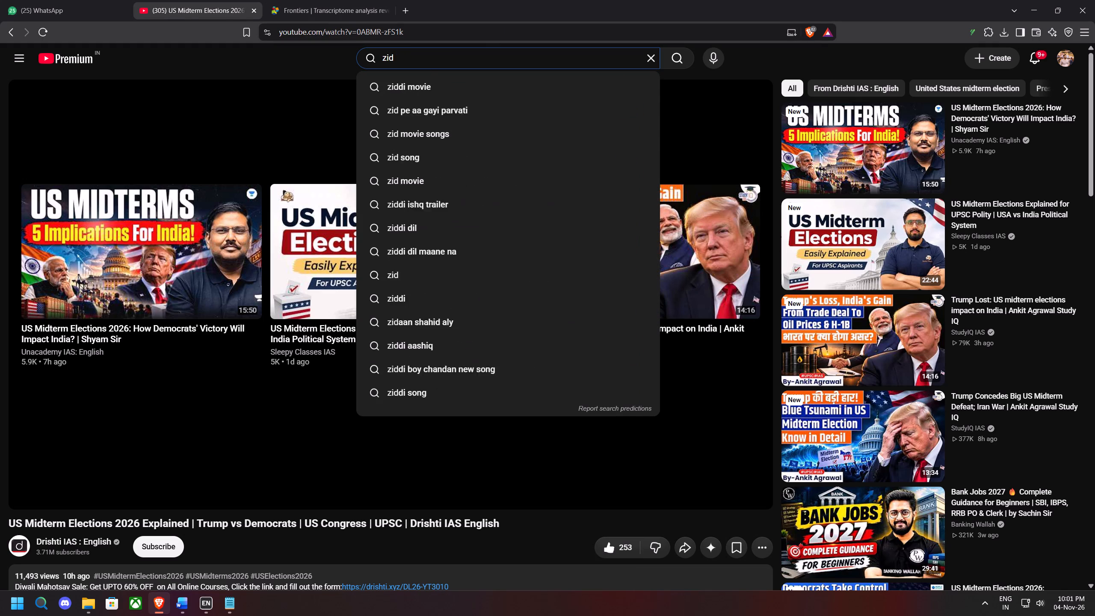
pyautogui.press('BackSpace')
pyautogui.press('BackSpace')
pyautogui.press('BackSpace')
pyautogui.press('BackSpace')
pyautogui.press('BackSpace')
pyautogui.press('BackSpace')
pyautogui.press('BackSpace')
pyautogui.press('BackSpace')
pyautogui.press('BackSpace')
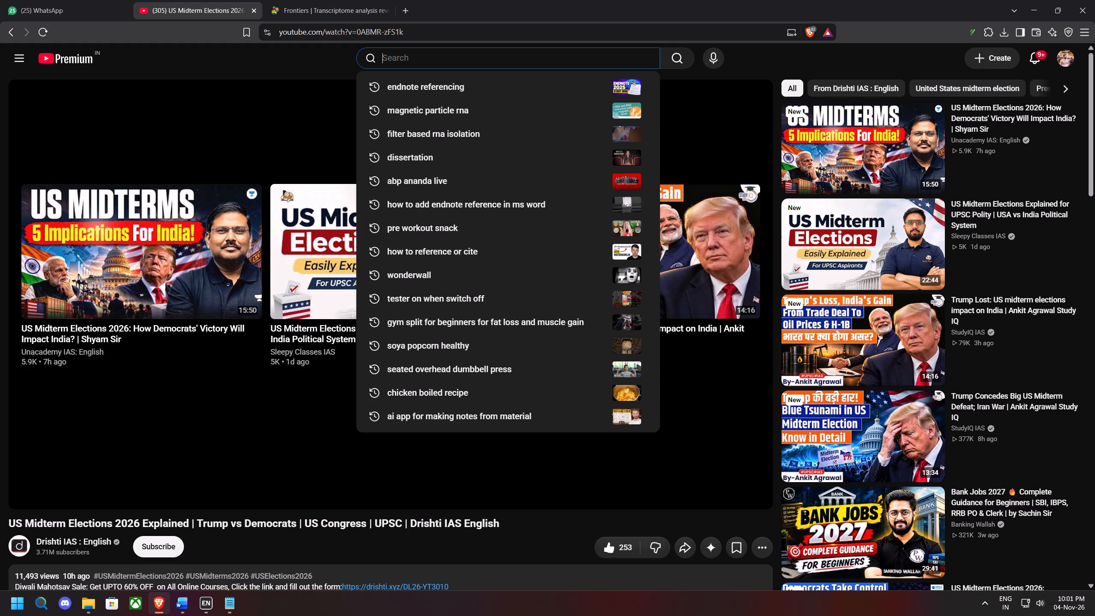
pyautogui.write('tu mil')
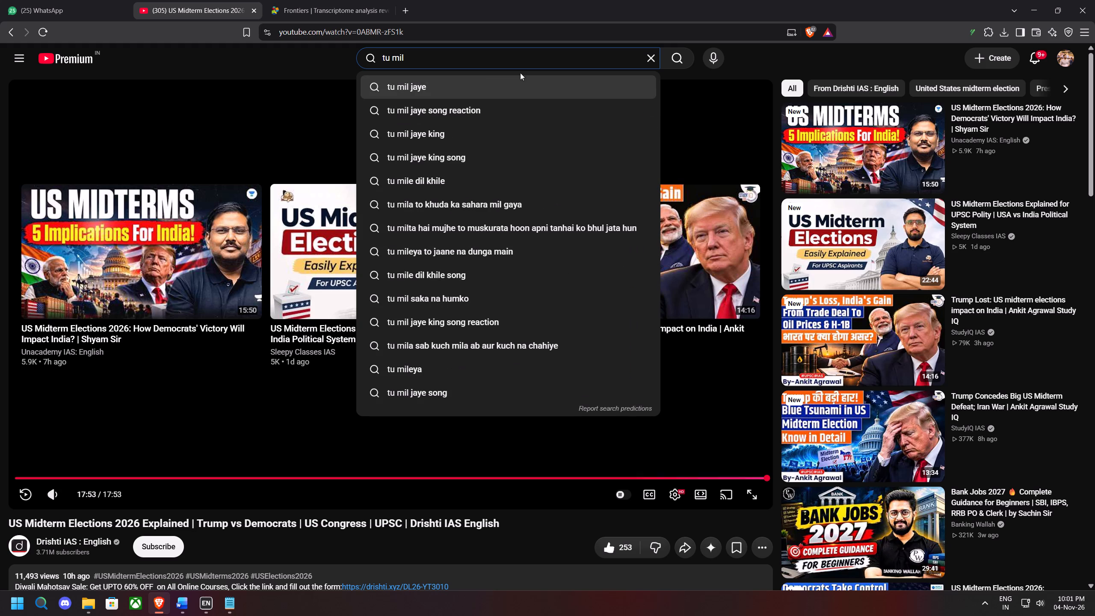
pyautogui.click(476, 91)
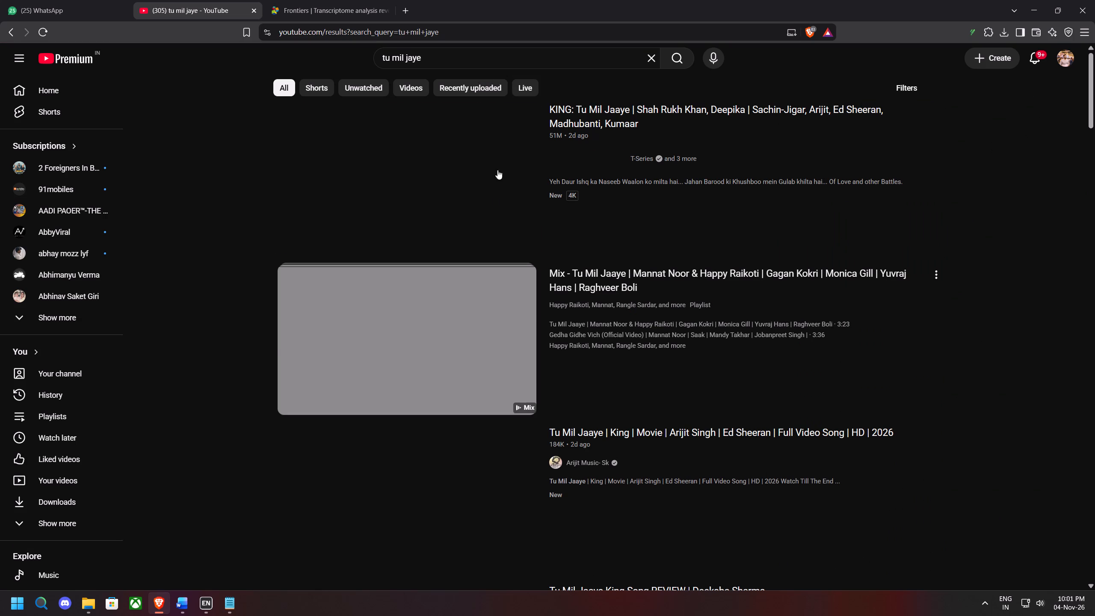
# Play the video "KING: Tu Mil Jaaye" from the search results and like it.
pyautogui.click(415, 178)
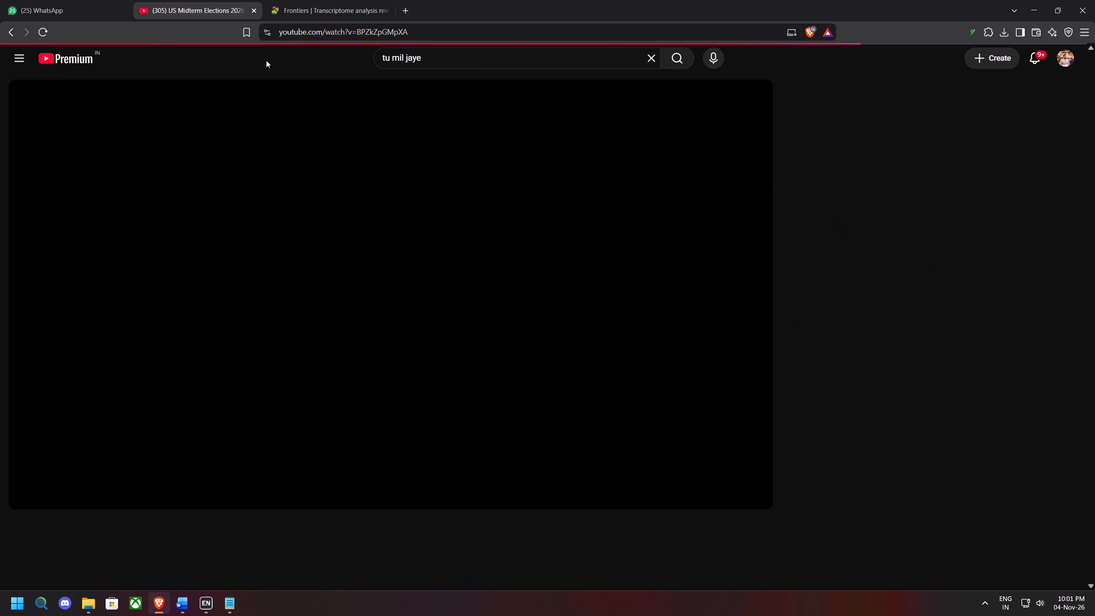
pyautogui.click(14, 32)
pyautogui.click(387, 467)
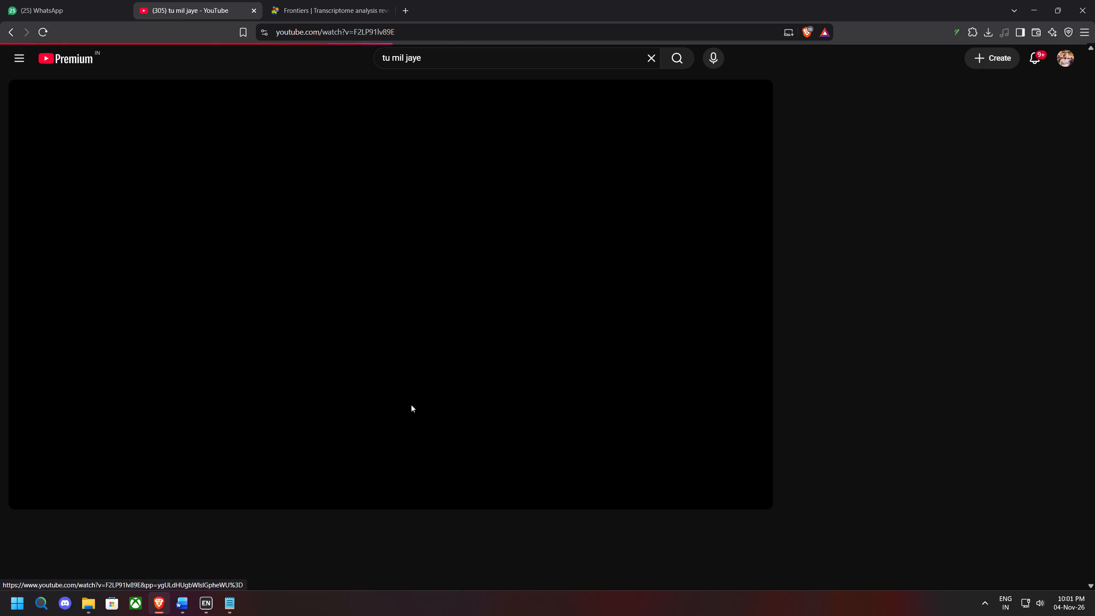
pyautogui.click(15, 32)
pyautogui.click(385, 196)
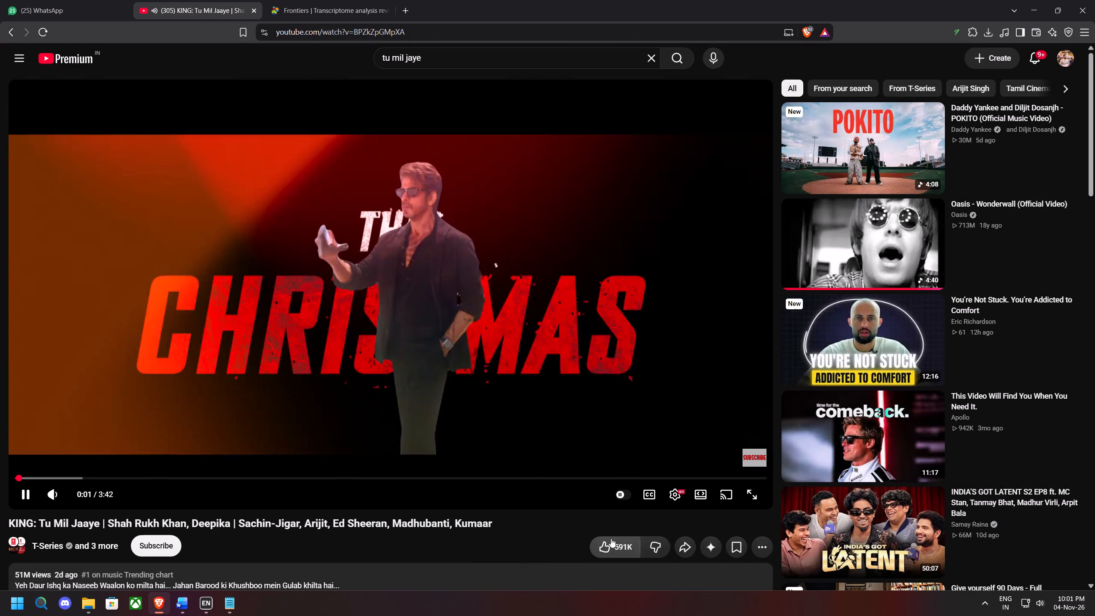
pyautogui.click(611, 538)
# Export the Frontiers article's citation in EndNote format and save it as 10.3389-fcimb.2025.1525581-citation in the My EndNote Library.Data folder.
pyautogui.click(296, 10)
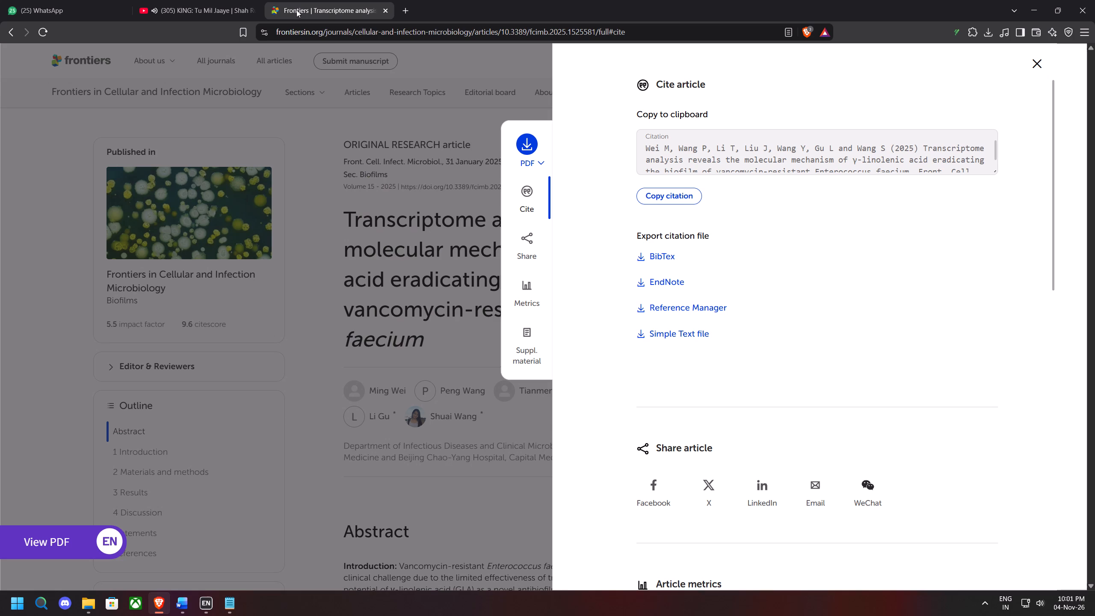
pyautogui.click(654, 282)
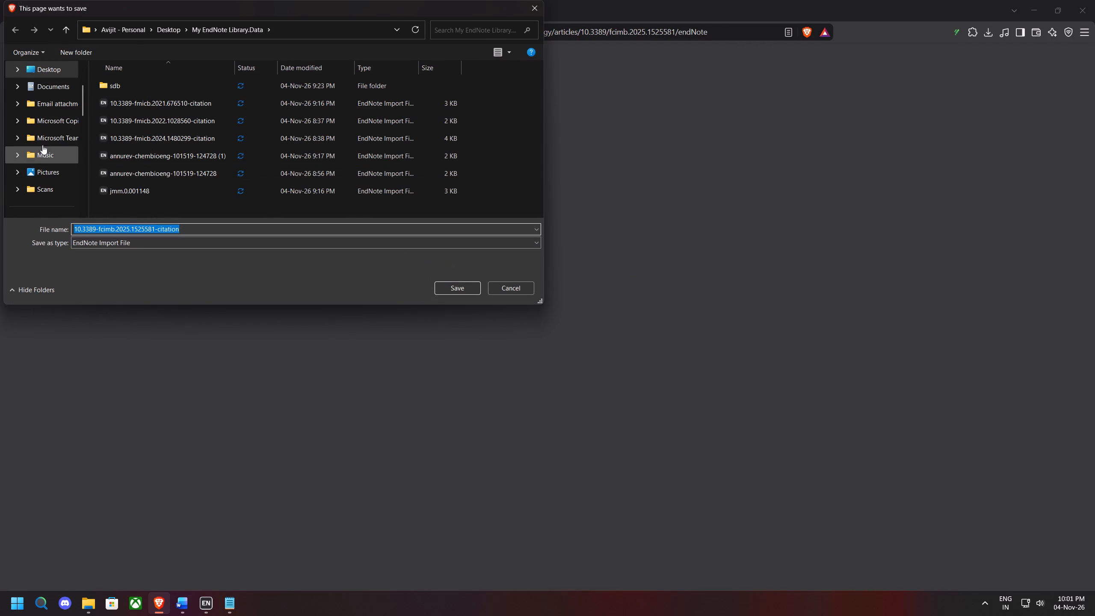
pyautogui.scroll(5, 18, 121)
pyautogui.scroll(1, 50, 143)
pyautogui.scroll(-3, 50, 143)
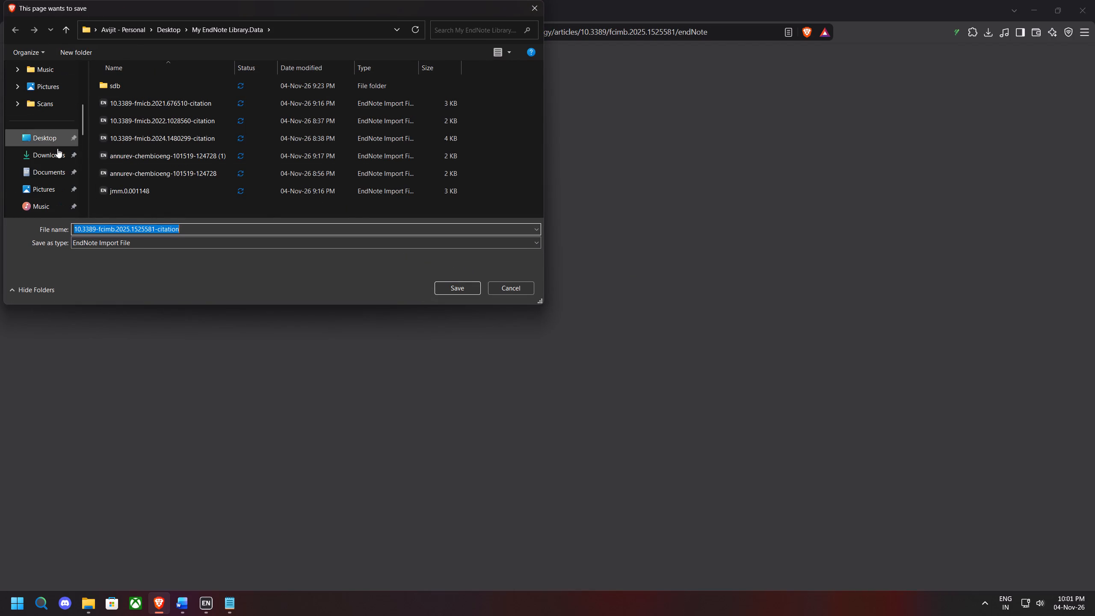
pyautogui.click(62, 154)
pyautogui.scroll(-1, 53, 141)
pyautogui.scroll(4, 52, 142)
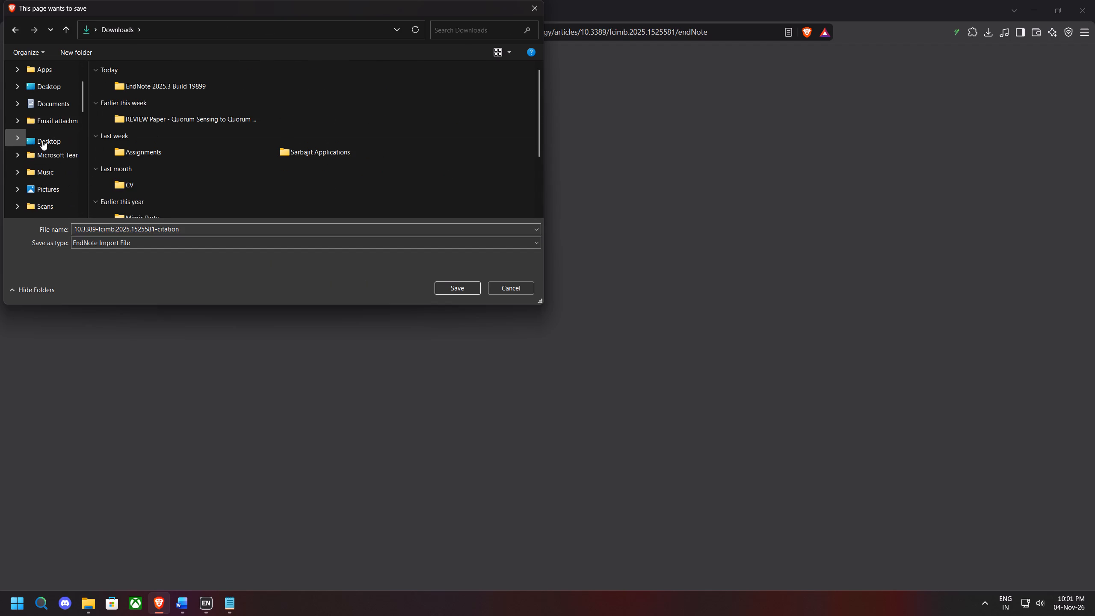
pyautogui.click(54, 138)
pyautogui.doubleClick(158, 77)
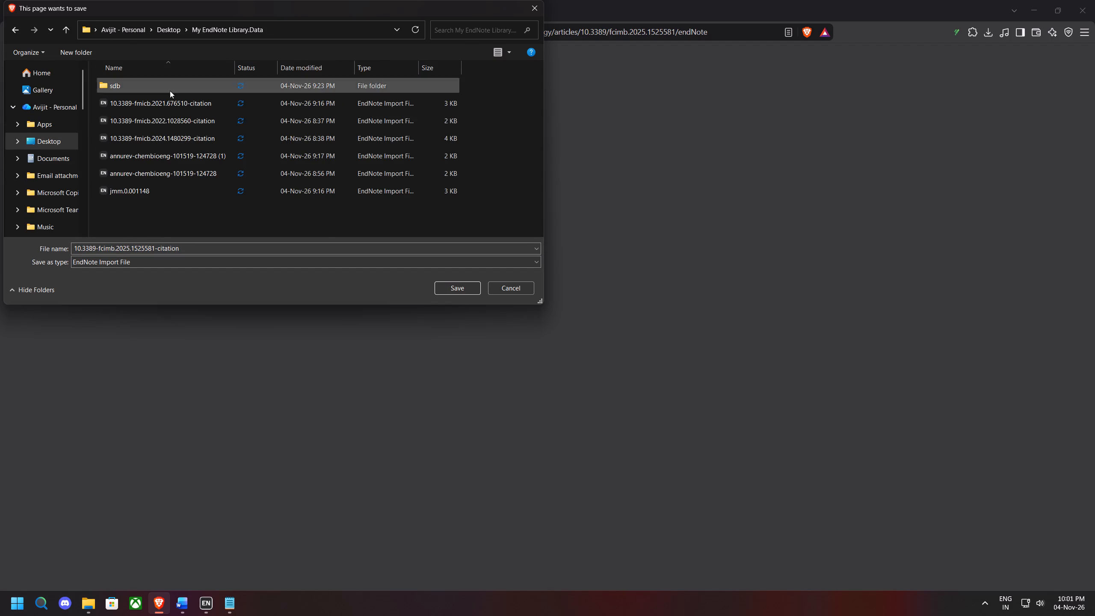
pyautogui.click(450, 289)
# Import the downloaded 10.3389-fcimb.2025 citation file into EndNote and return to the Word manuscript.
pyautogui.click(990, 39)
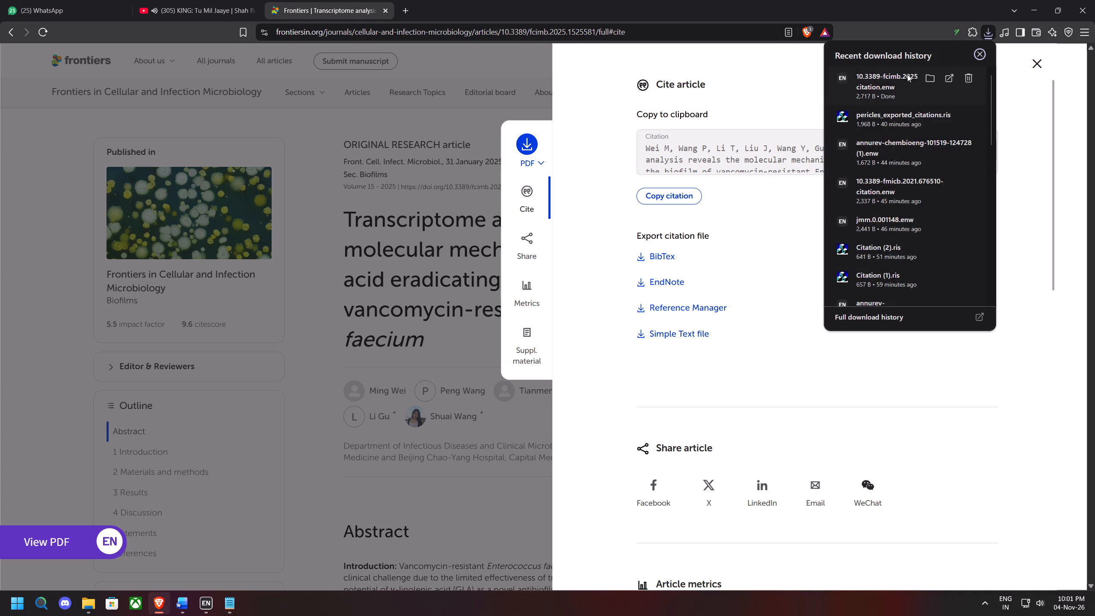
pyautogui.click(906, 75)
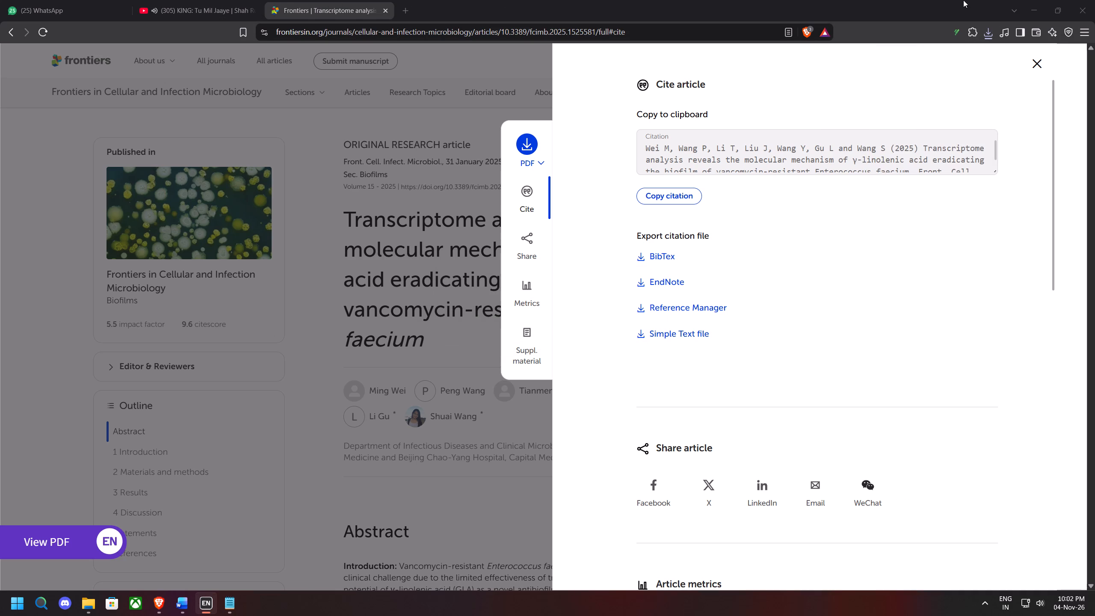
pyautogui.click(1028, 1)
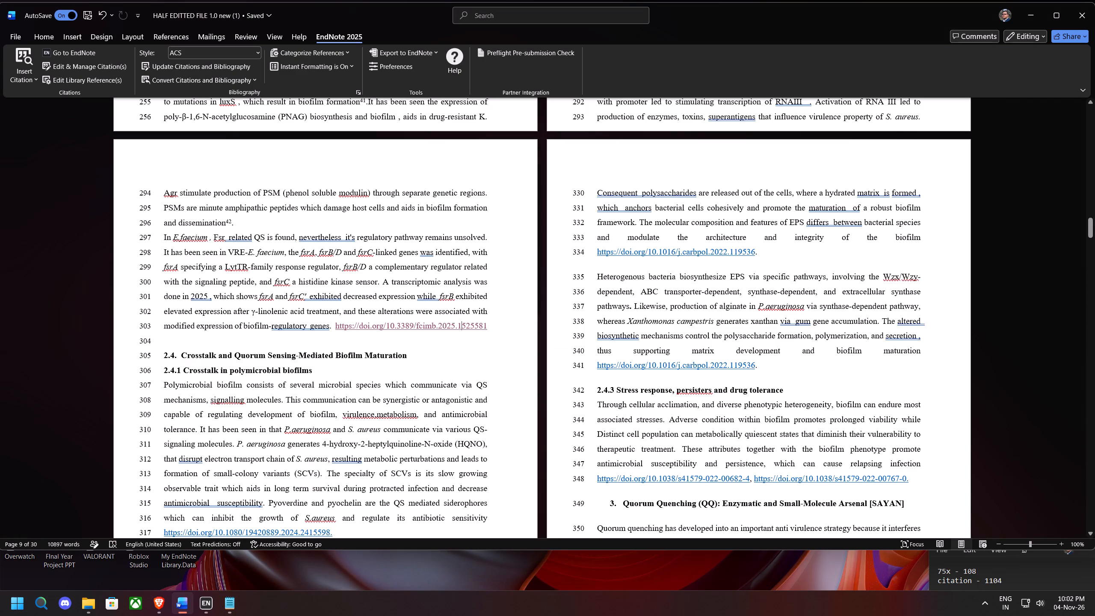
# Replace the DOI link ending the E. faecium paragraph above section 2.4 with the selected EndNote citation.
pyautogui.click(487, 327)
pyautogui.press('BackSpace')
pyautogui.press('BackSpace')
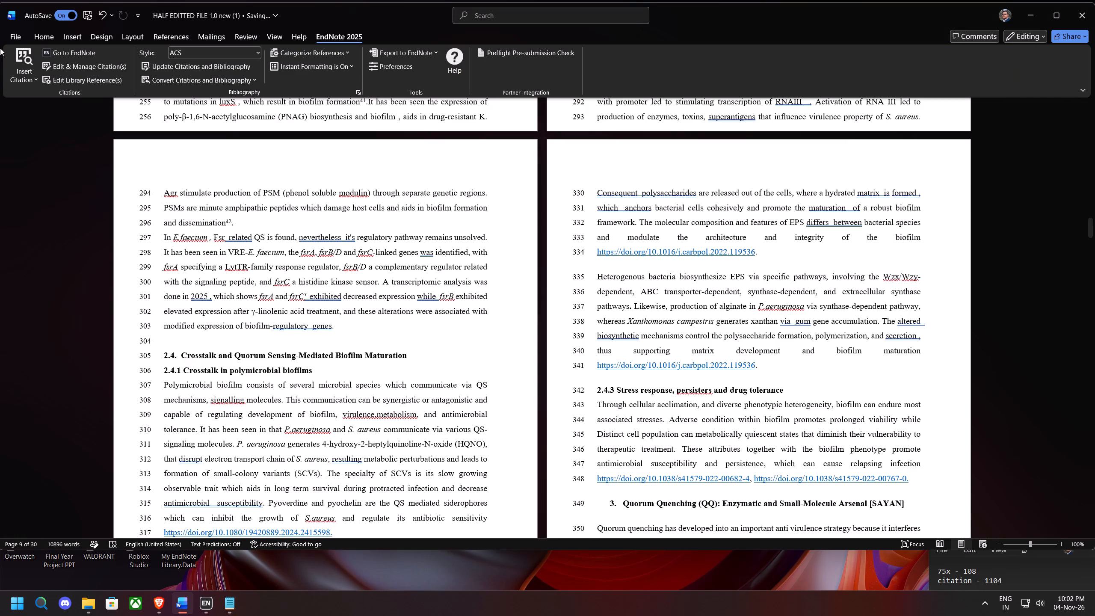
pyautogui.click(18, 78)
pyautogui.click(48, 117)
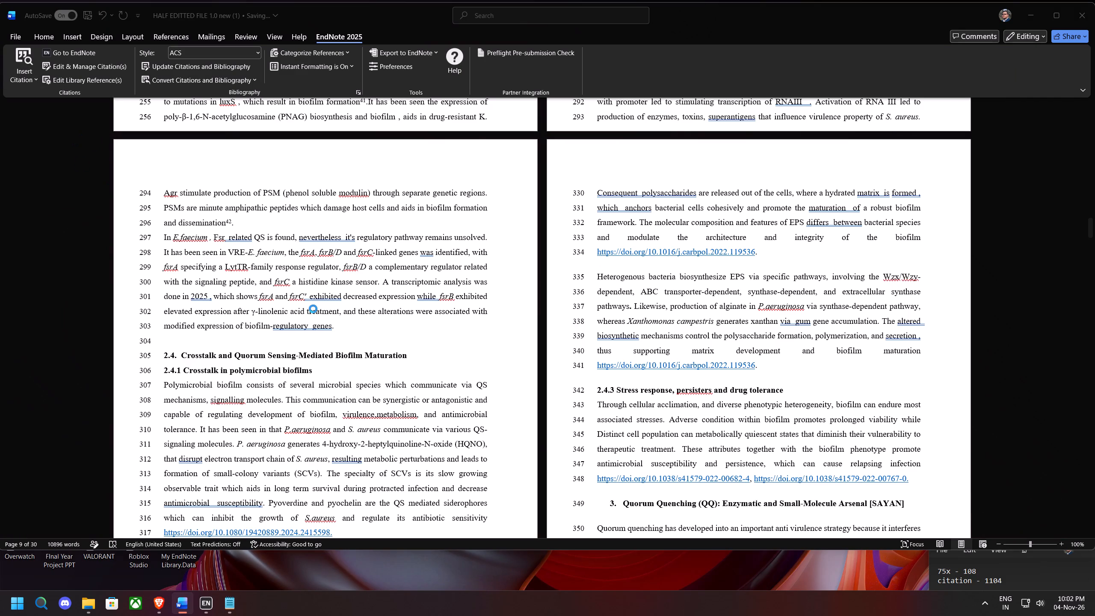
# Open the DOI link 10.1080/19420889.2024.2415598 ending the first paragraph of section 2.4.1.
pyautogui.scroll(-4, 308, 383)
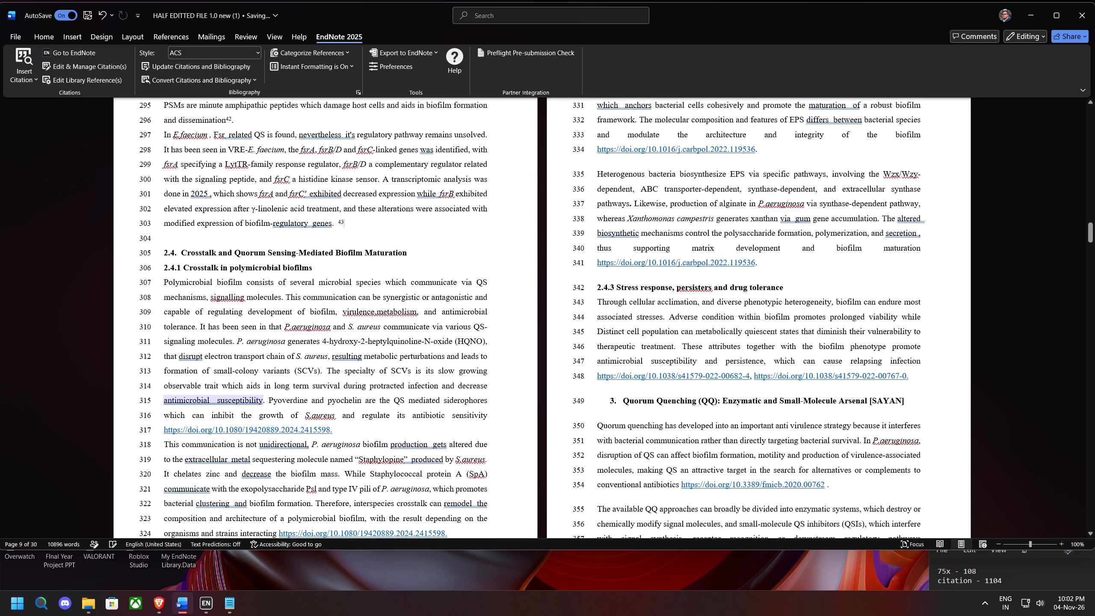
pyautogui.scroll(-2, 234, 401)
pyautogui.click(326, 376)
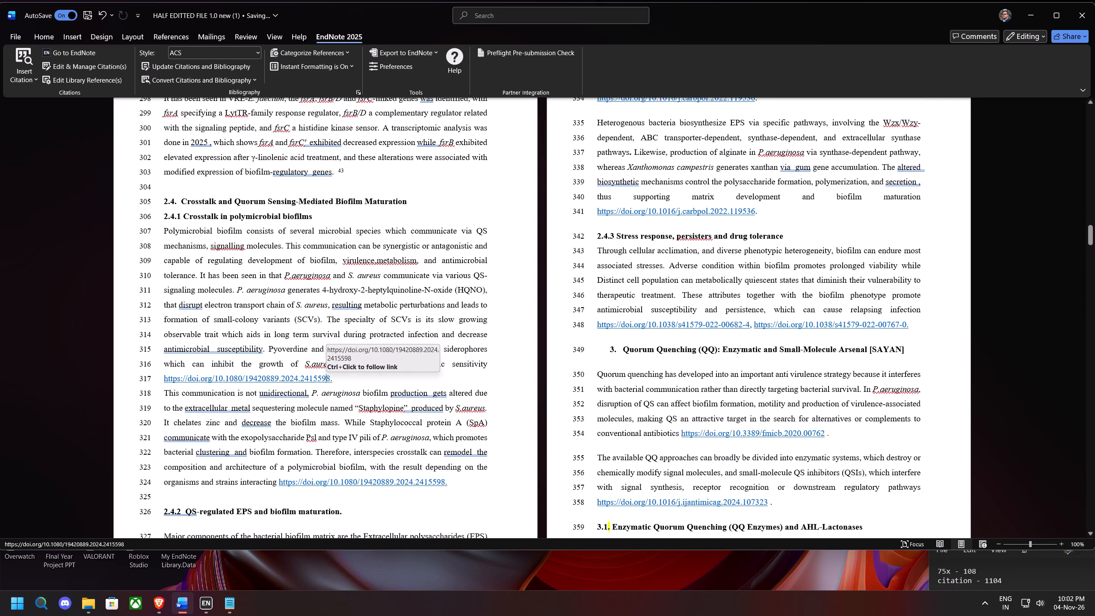
pyautogui.keyDown('ctrl'); pyautogui.click(326, 376); pyautogui.keyUp('ctrl')
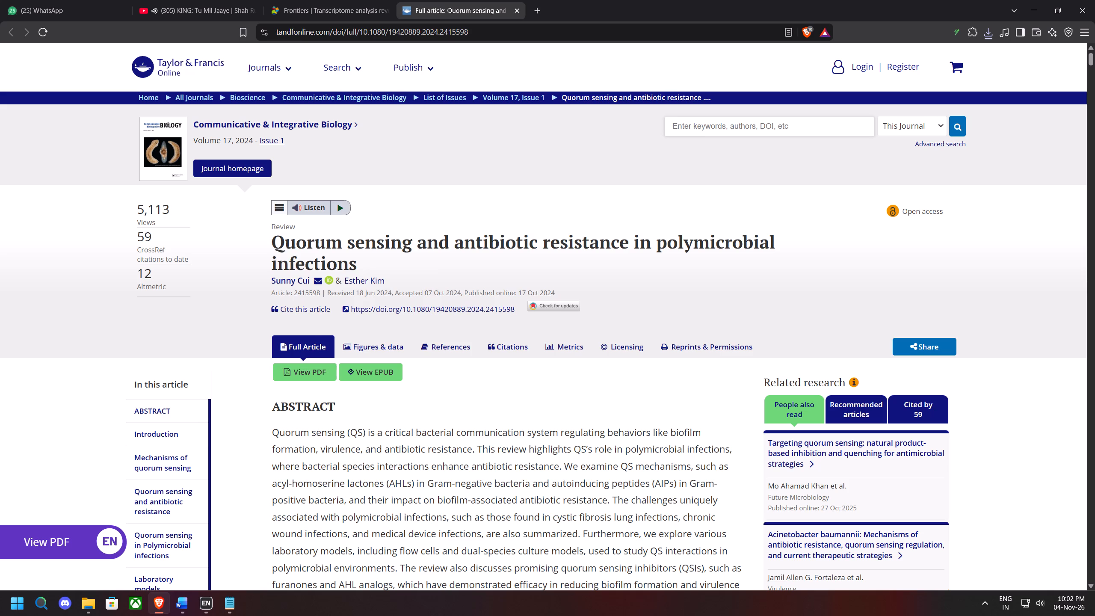
# Download the Taylor & Francis article's citation in RIS format and import it into EndNote.
pyautogui.click(320, 305)
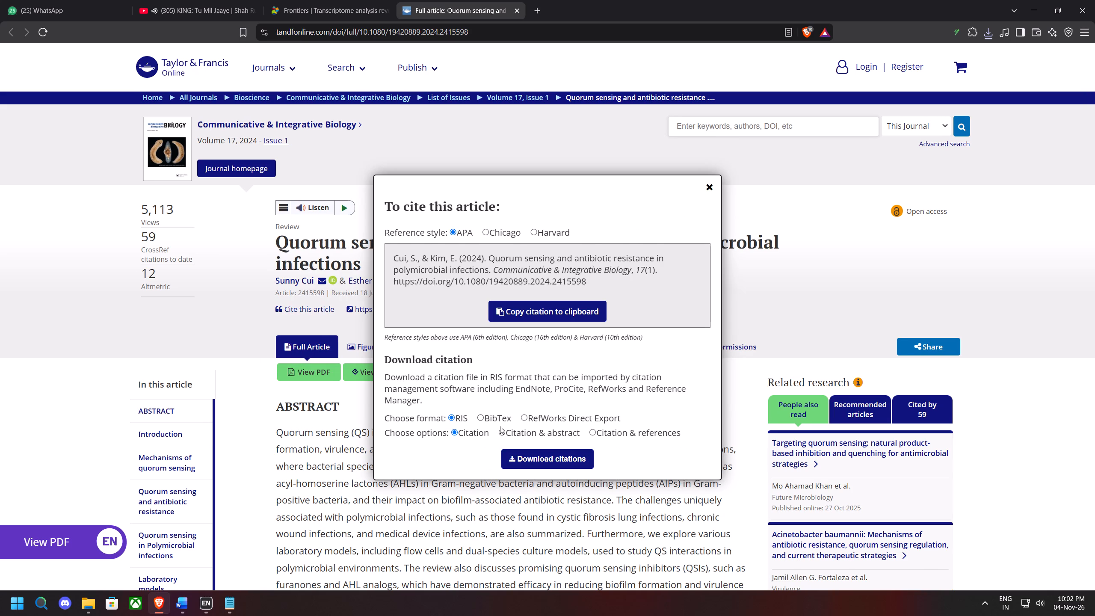
pyautogui.click(529, 461)
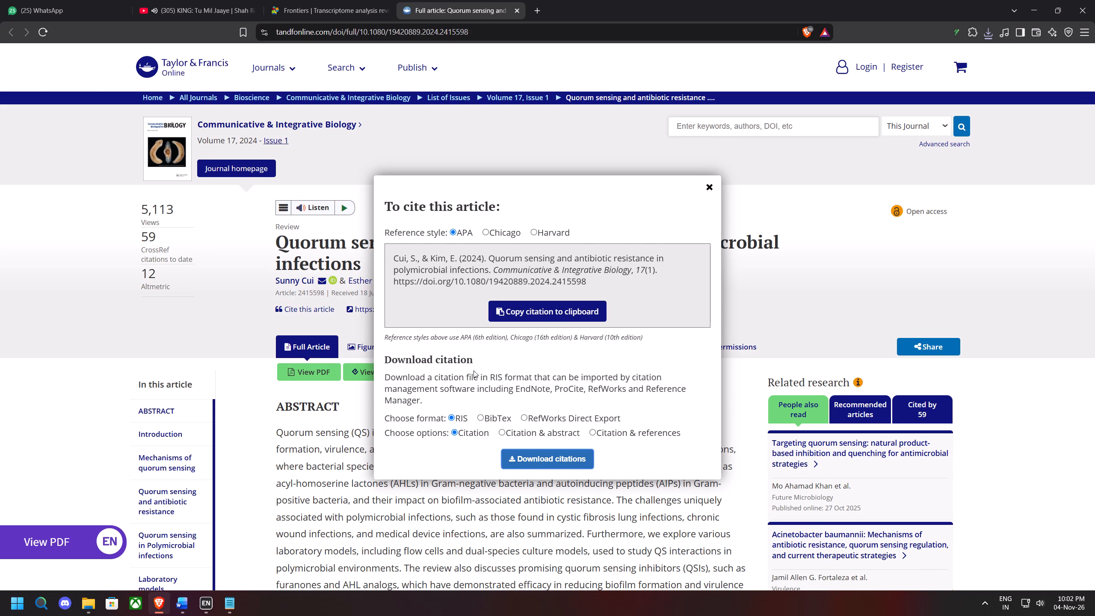
pyautogui.click(440, 283)
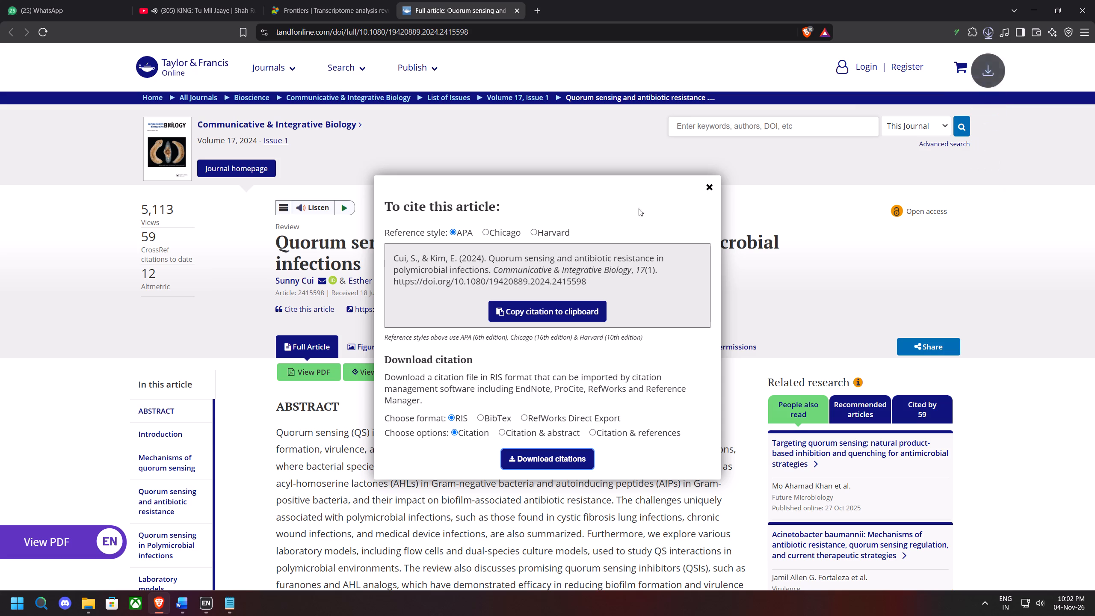
pyautogui.click(889, 69)
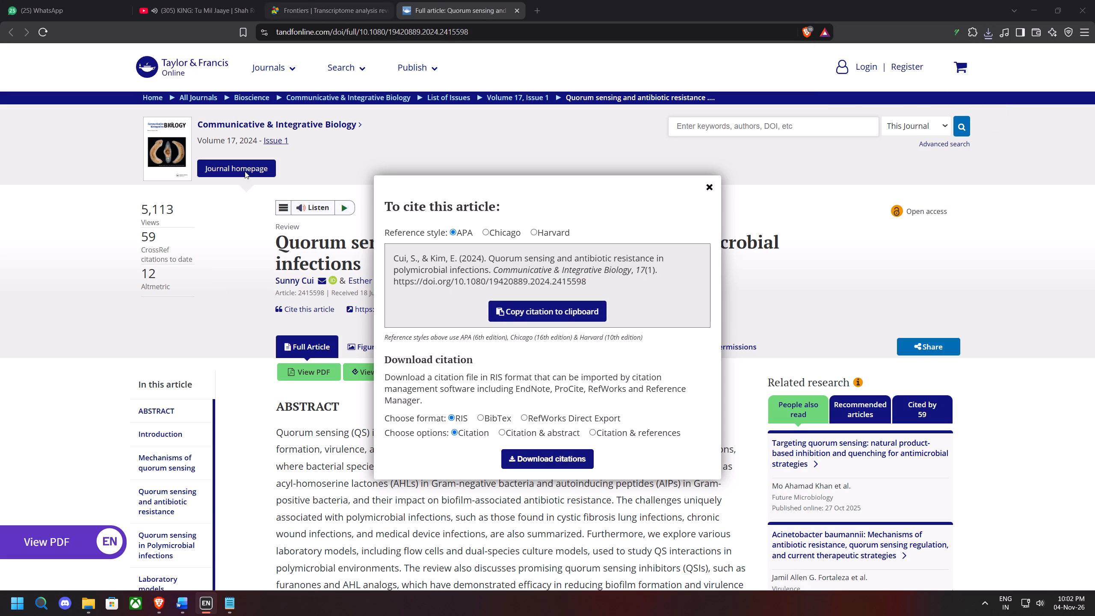
# Replace the DOI link ending section 2.4.1 in the Word manuscript with the selected EndNote citation, before the full stop.
pyautogui.click(181, 603)
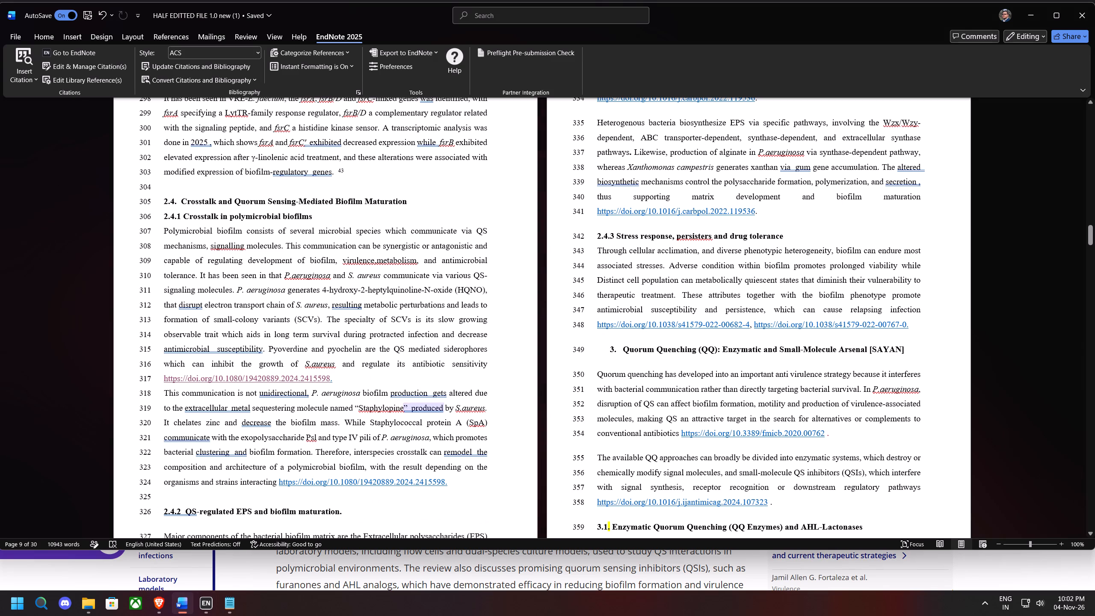
pyautogui.click(439, 483)
pyautogui.doubleClick(443, 486)
pyautogui.press('BackSpace')
pyautogui.press('BackSpace')
pyautogui.press('space')
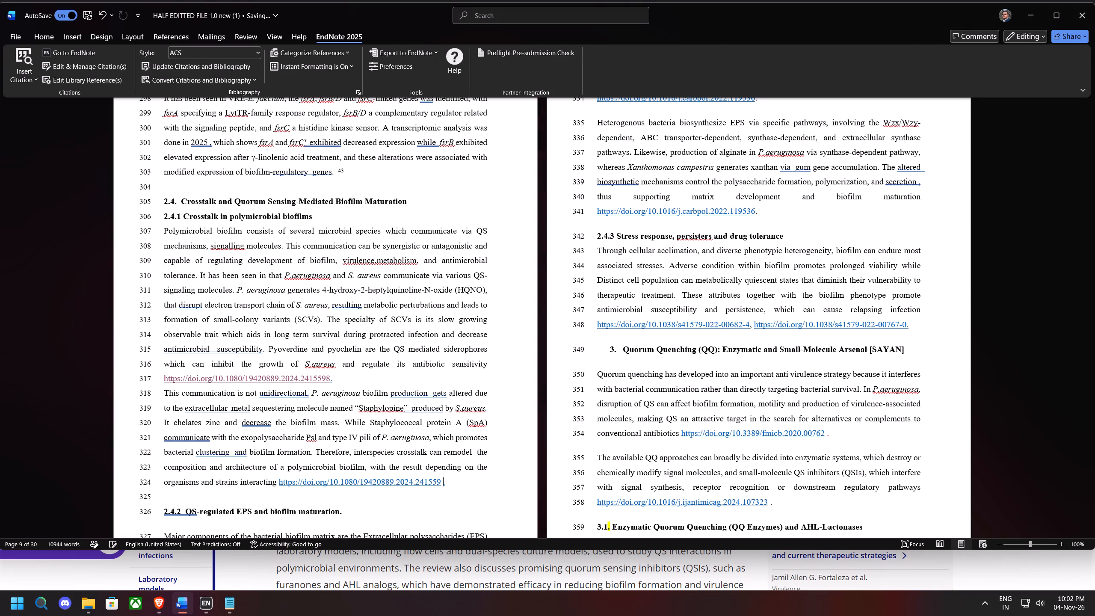
pyautogui.moveTo(279, 480); pyautogui.dragTo(430, 483)
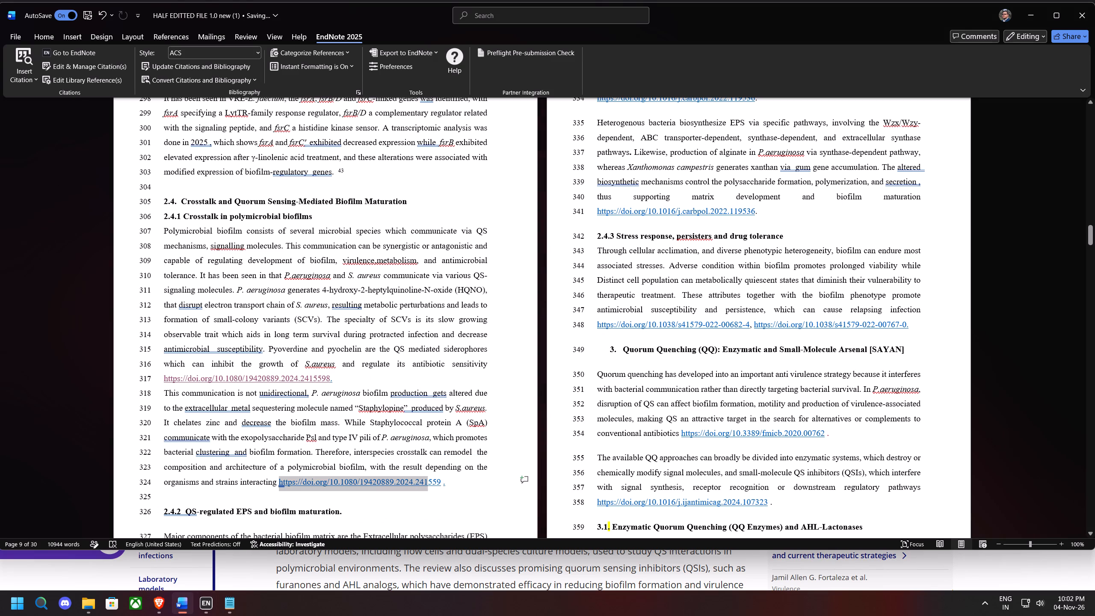
pyautogui.moveTo(430, 483); pyautogui.dragTo(440, 485)
pyautogui.press('BackSpace')
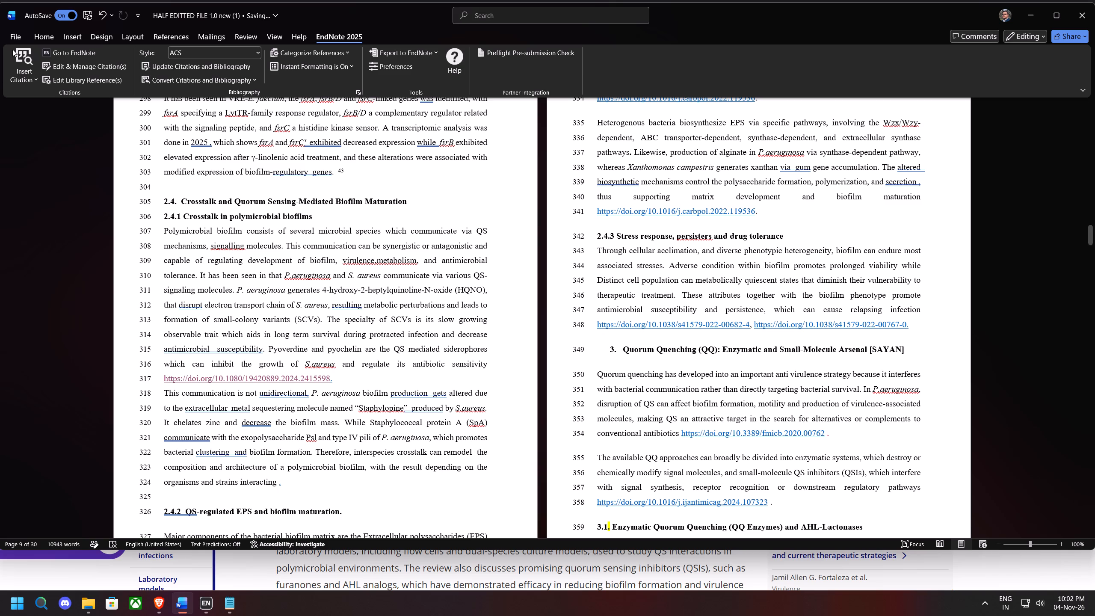
pyautogui.click(24, 67)
pyautogui.click(41, 109)
# Open the DOI link 10.1016/j.carbpol.2022.119536 ending the paragraph on polysaccharides and the EPS matrix.
pyautogui.scroll(6, 386, 448)
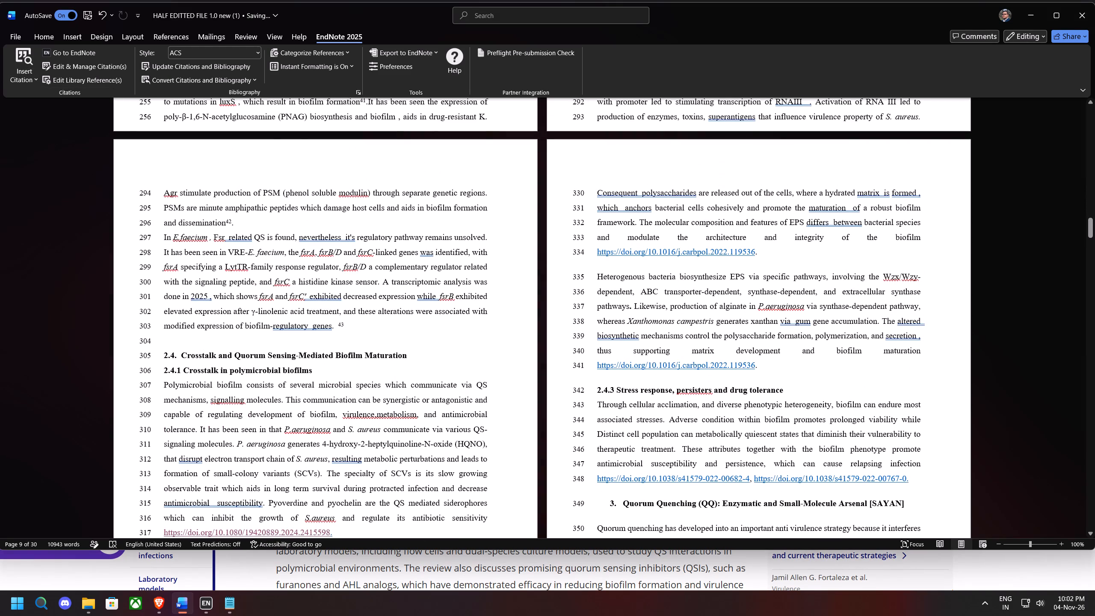
pyautogui.scroll(-1, 564, 338)
pyautogui.scroll(1, 555, 340)
pyautogui.scroll(-2, 550, 341)
pyautogui.scroll(-3, 465, 370)
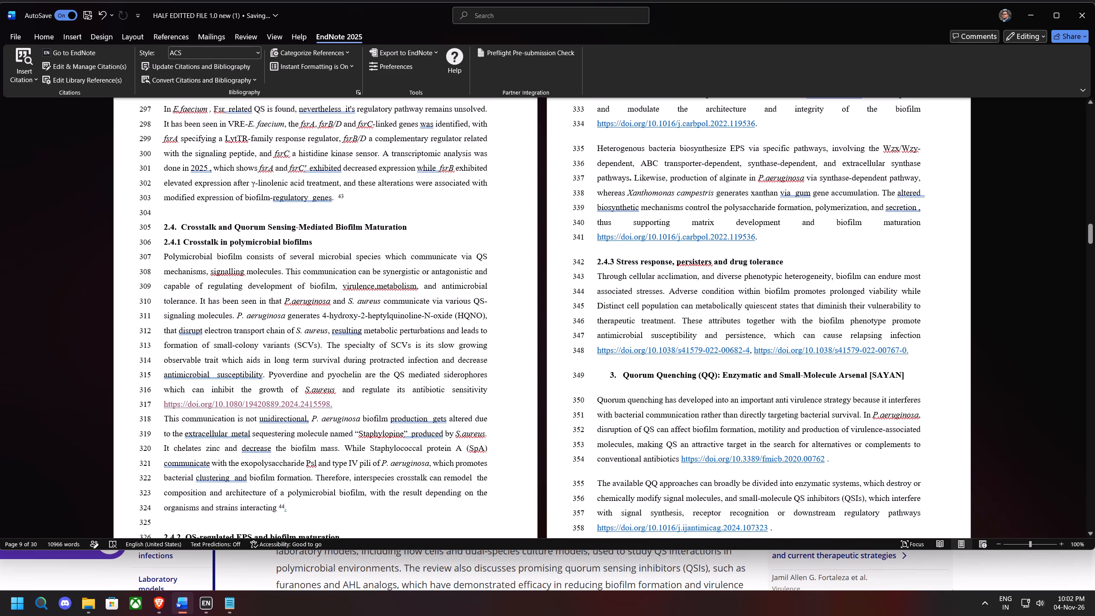
pyautogui.scroll(-1, 654, 222)
pyautogui.scroll(2, 719, 181)
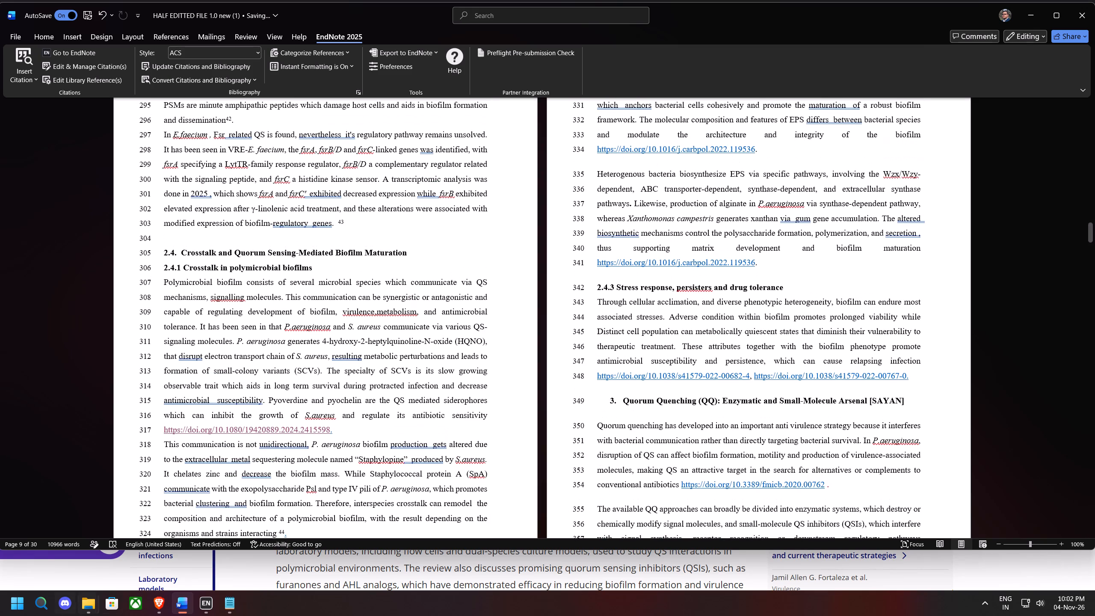
pyautogui.keyDown('ctrl'); pyautogui.click(672, 147); pyautogui.keyUp('ctrl')
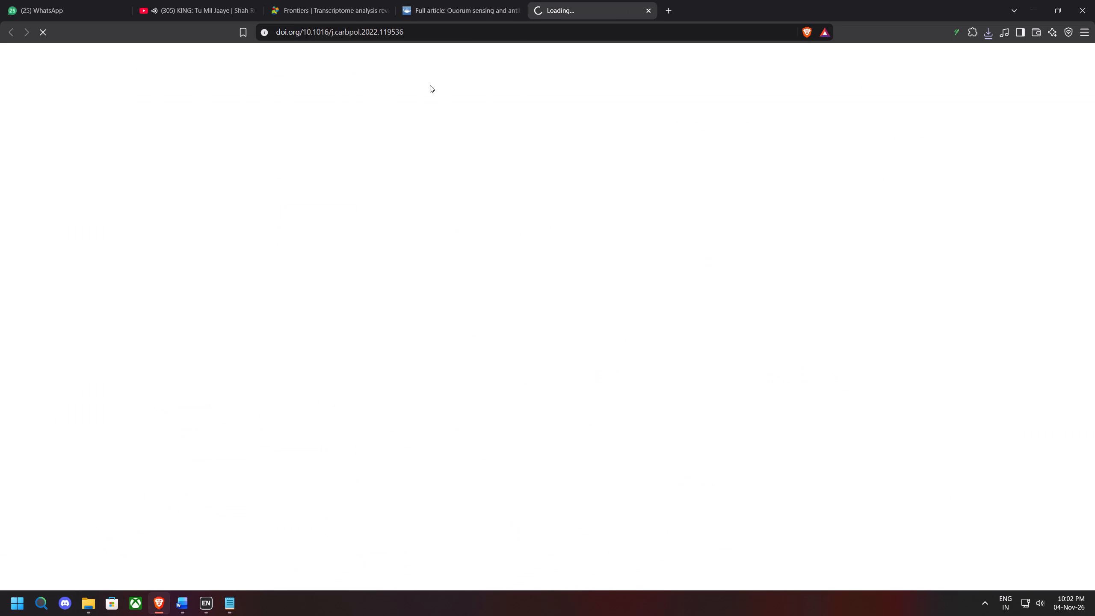
# Close the browser tab with the Frontiers transcriptome analysis article.
pyautogui.click(382, 11)
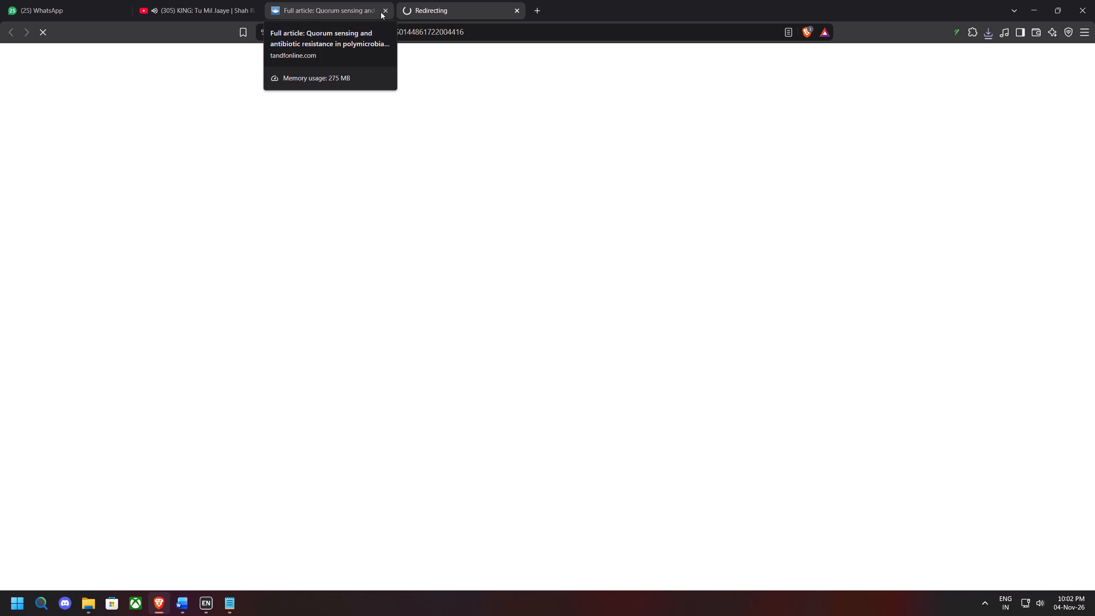
# Close the browser tab with the Taylor & Francis article on quorum sensing in polymicrobial infections.
pyautogui.click(382, 9)
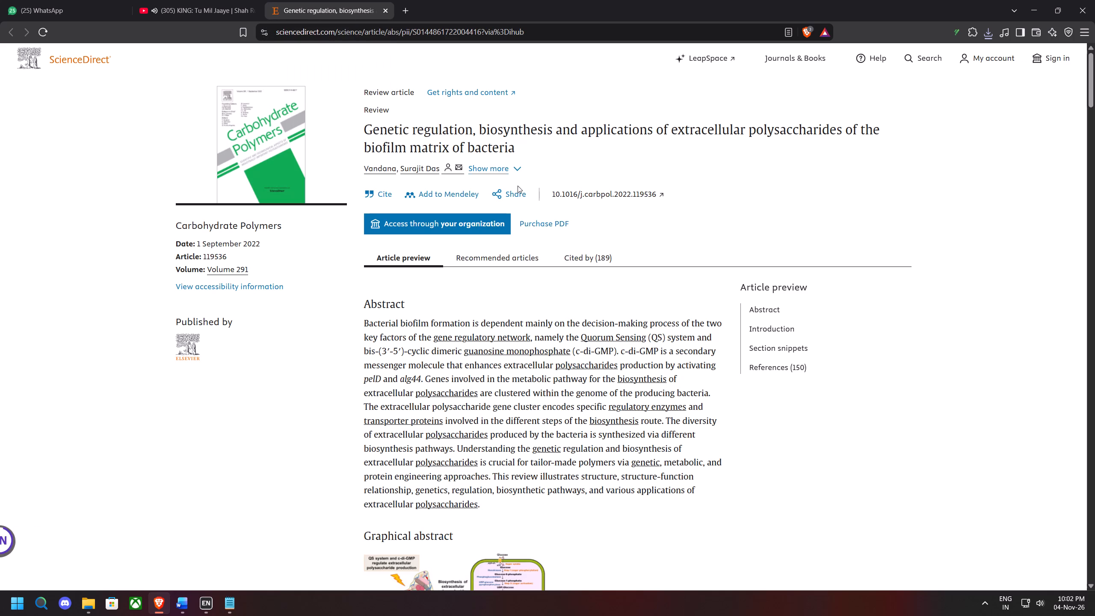
# Export the Carbohydrate Polymers article's citation in RIS format and import it into EndNote.
pyautogui.click(390, 198)
pyautogui.click(409, 249)
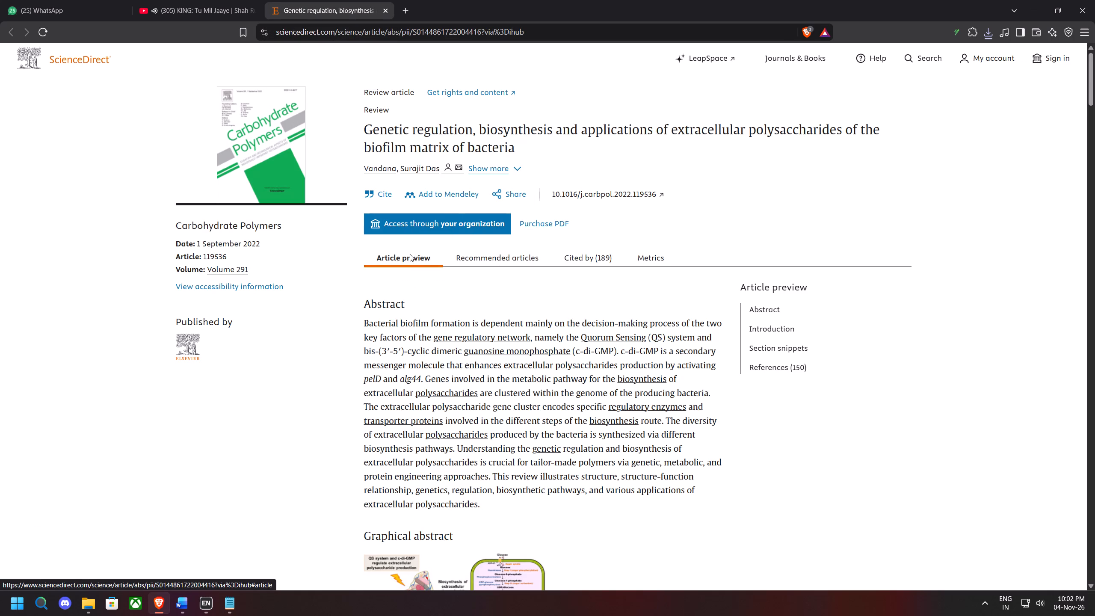
pyautogui.click(474, 290)
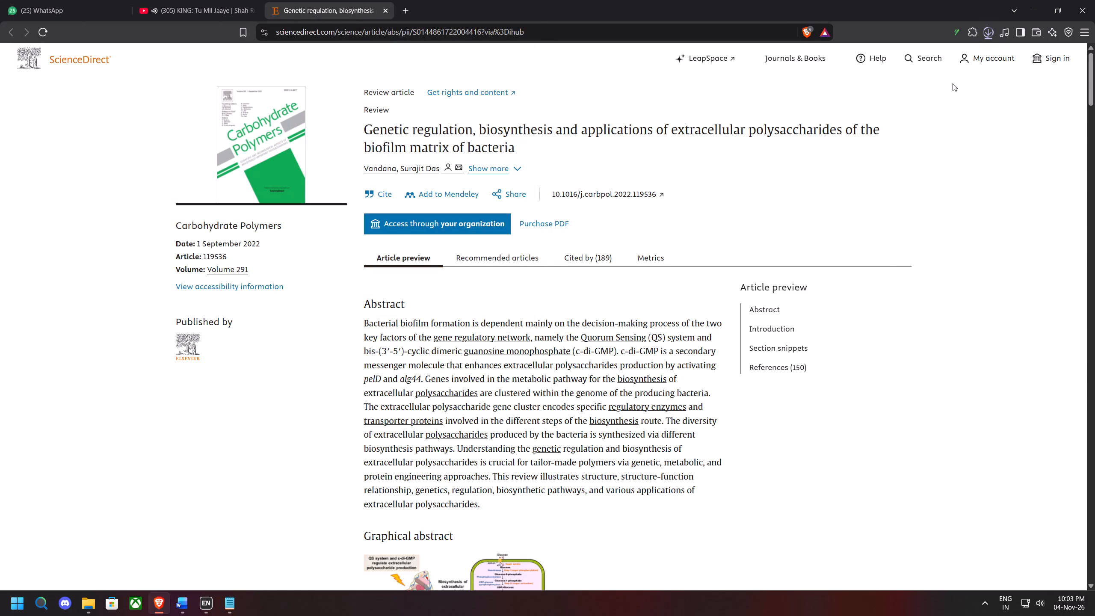
pyautogui.click(913, 58)
pyautogui.click(1031, 15)
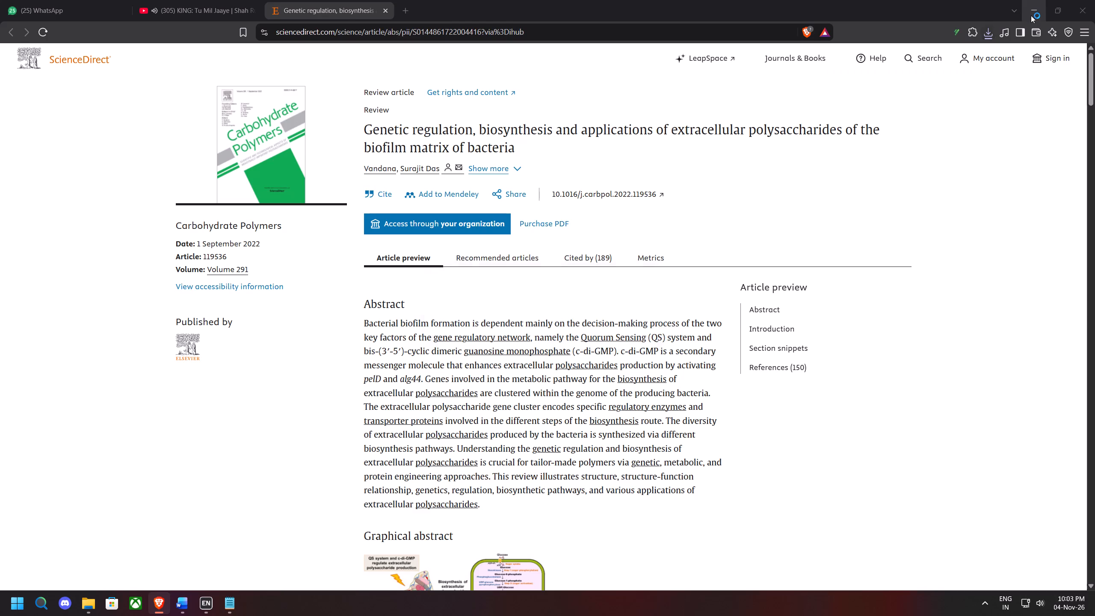
# Replace the DOI link after "integrity of the biofilm" in the Word manuscript with the selected EndNote citation, before the full stop.
pyautogui.click(756, 260)
pyautogui.scroll(3, 797, 261)
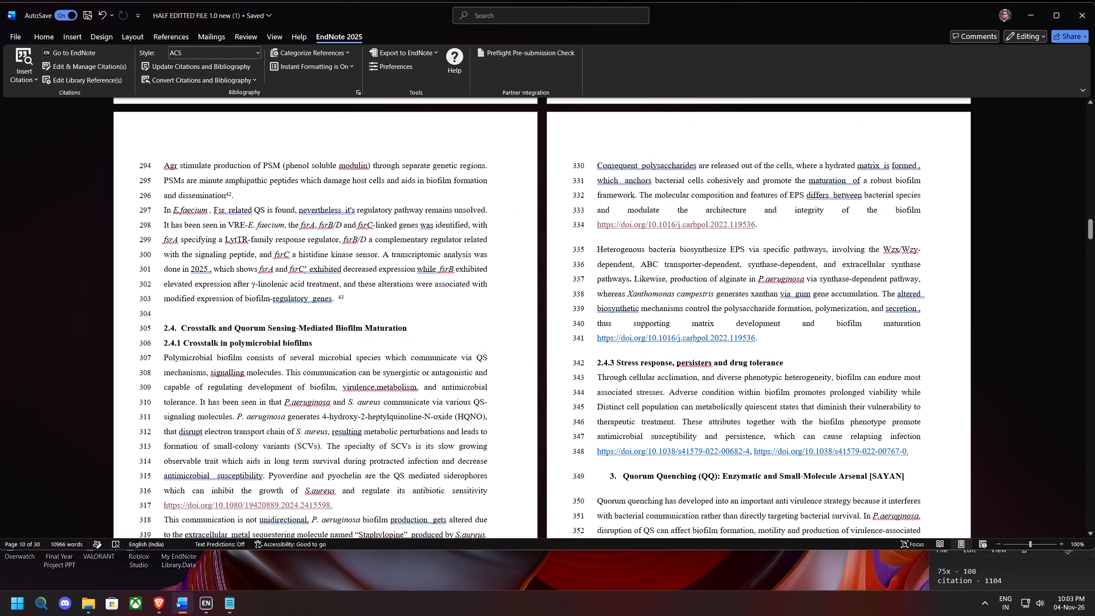
pyautogui.click(755, 225)
pyautogui.press('BackSpace')
pyautogui.press('BackSpace')
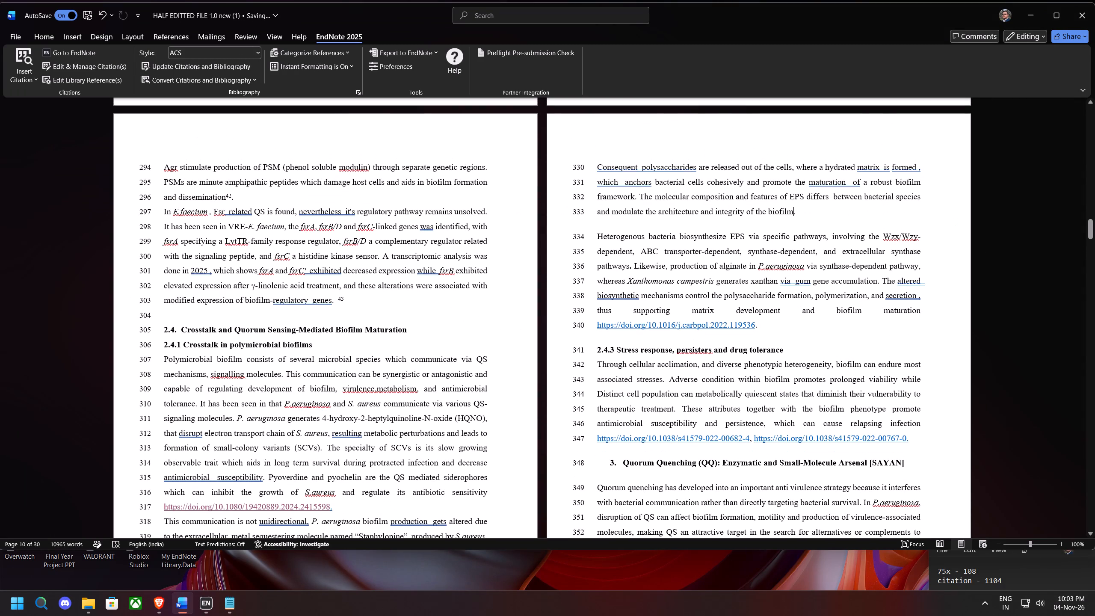
pyautogui.click(27, 80)
pyautogui.click(50, 103)
pyautogui.click(678, 411)
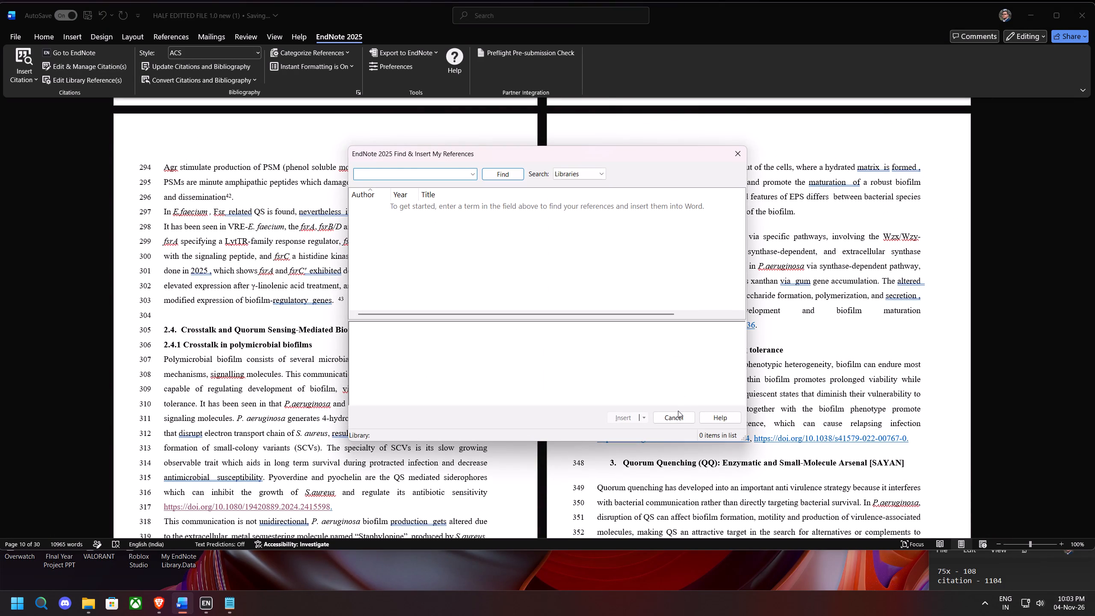
pyautogui.click(668, 415)
pyautogui.click(17, 74)
pyautogui.click(38, 114)
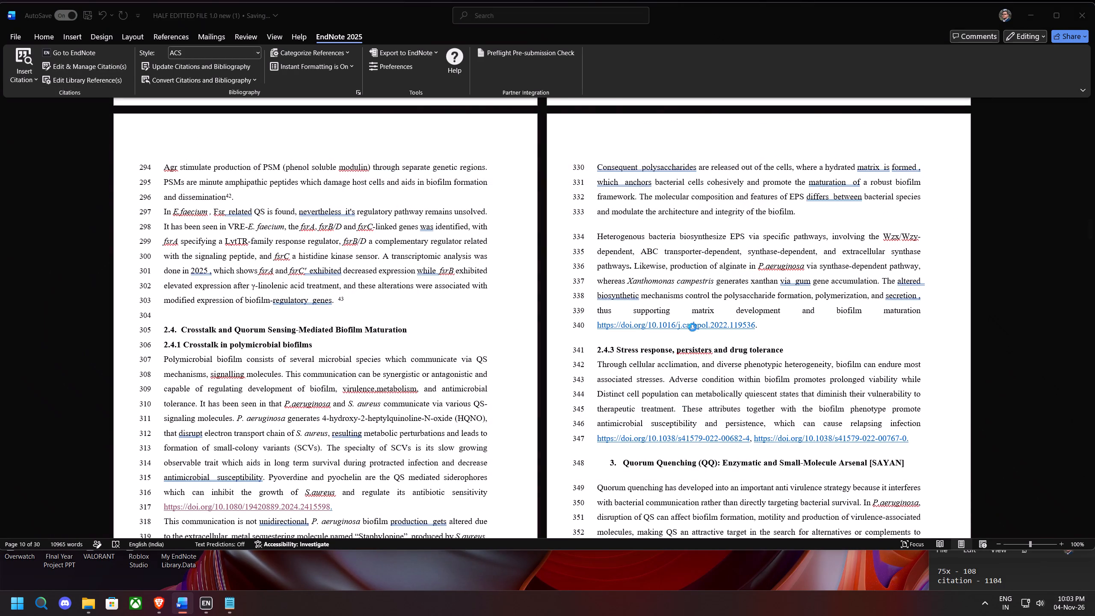
# Replace the DOI link after "matrix development and biofilm maturation" with the same selected EndNote citation, before the full stop.
pyautogui.click(754, 327)
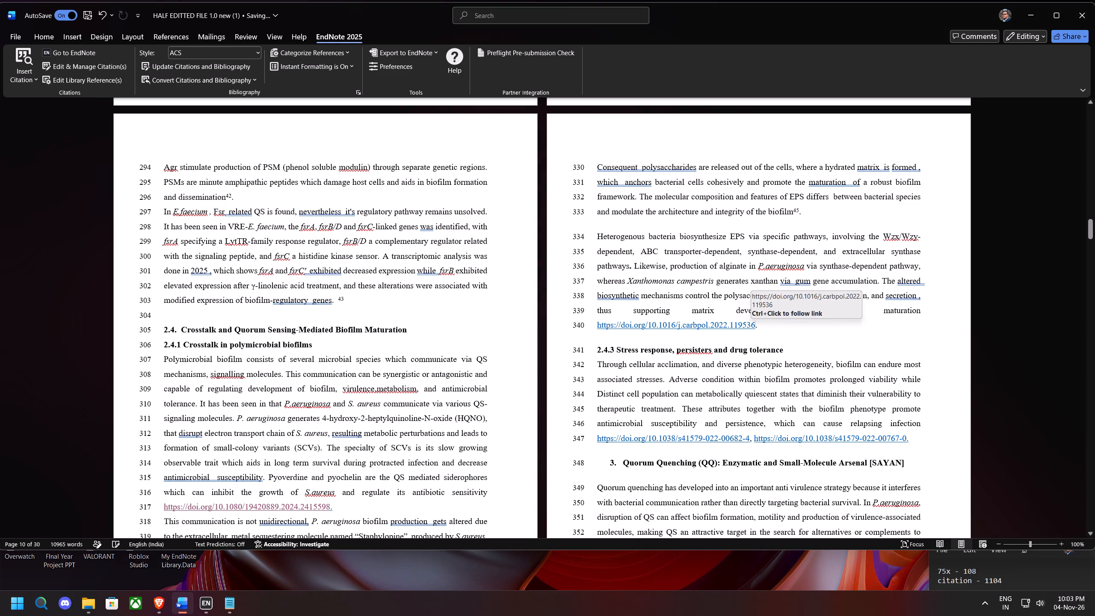
pyautogui.press('BackSpace')
pyautogui.press('BackSpace')
pyautogui.click(32, 69)
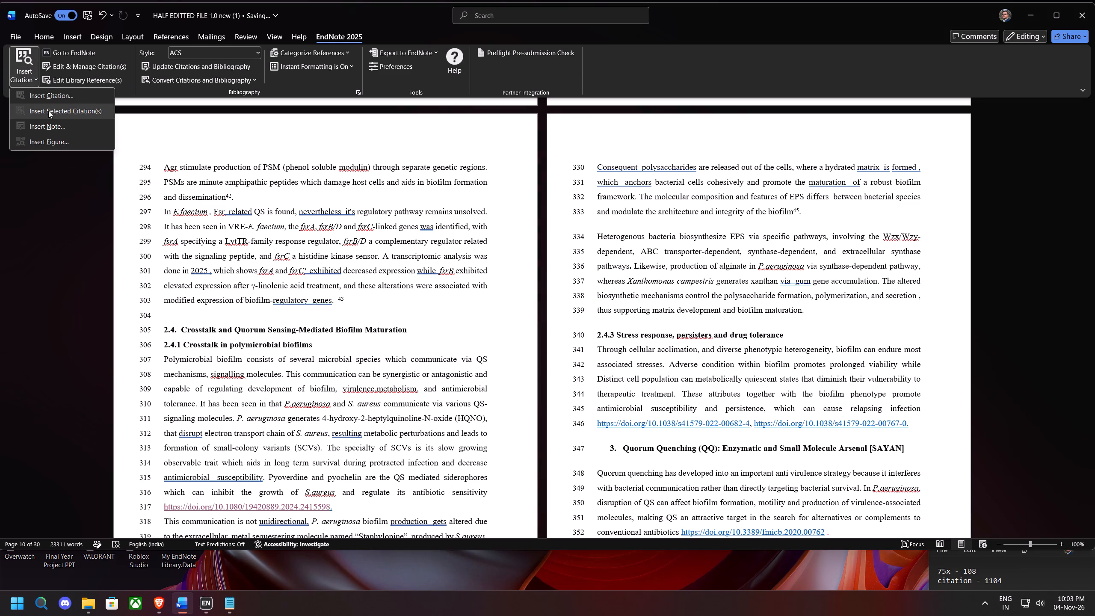
pyautogui.click(48, 111)
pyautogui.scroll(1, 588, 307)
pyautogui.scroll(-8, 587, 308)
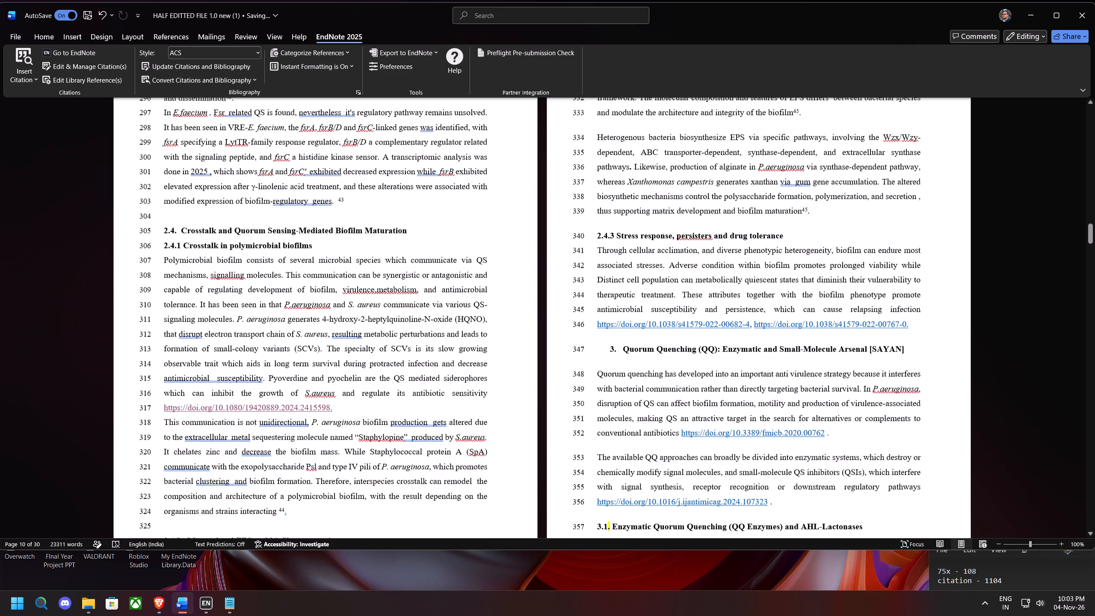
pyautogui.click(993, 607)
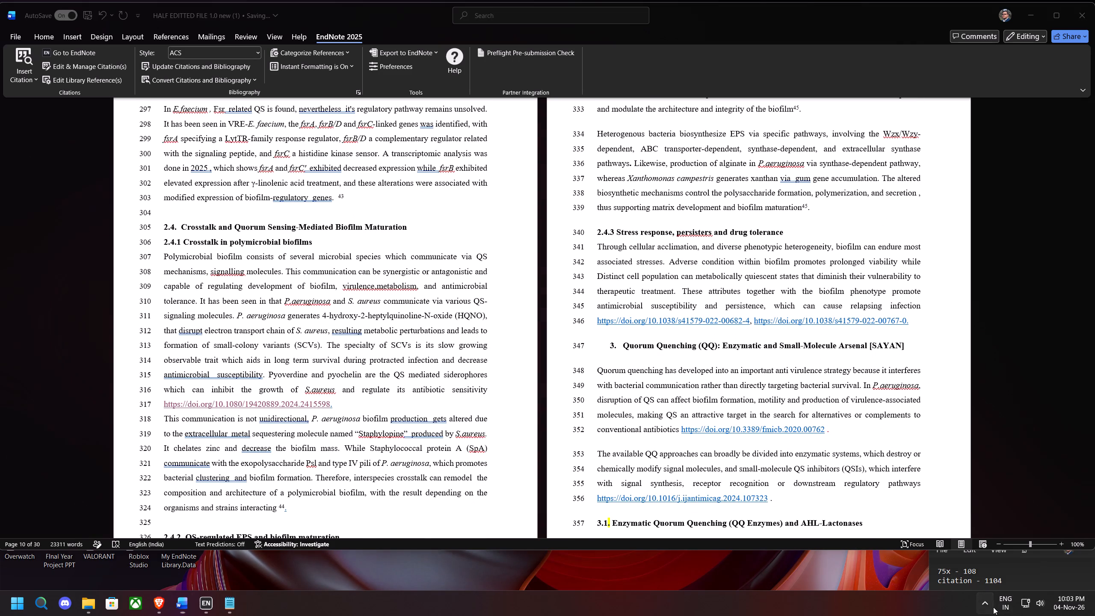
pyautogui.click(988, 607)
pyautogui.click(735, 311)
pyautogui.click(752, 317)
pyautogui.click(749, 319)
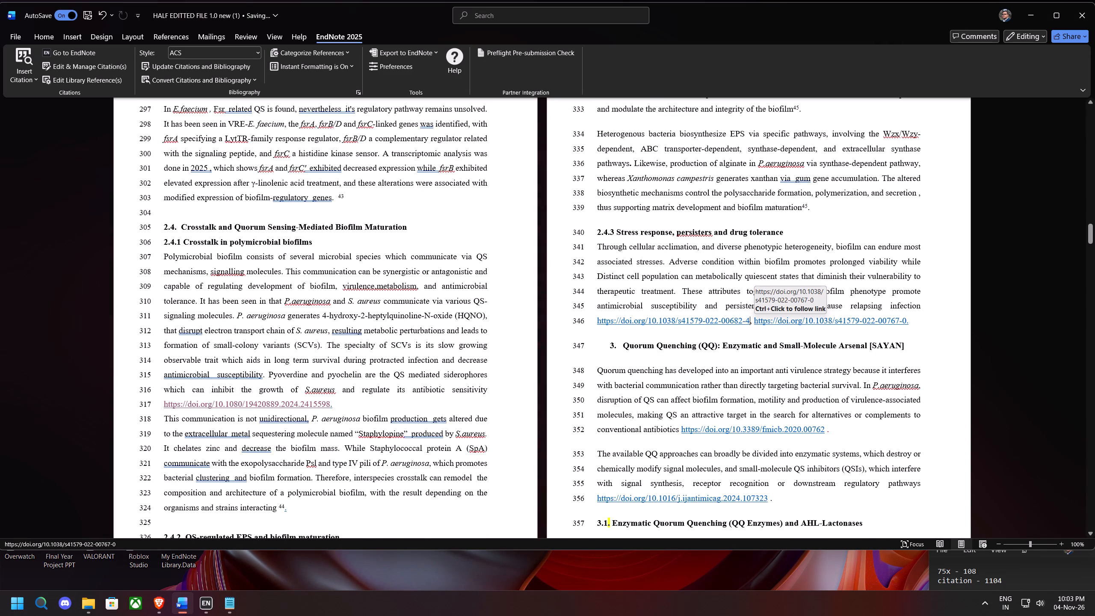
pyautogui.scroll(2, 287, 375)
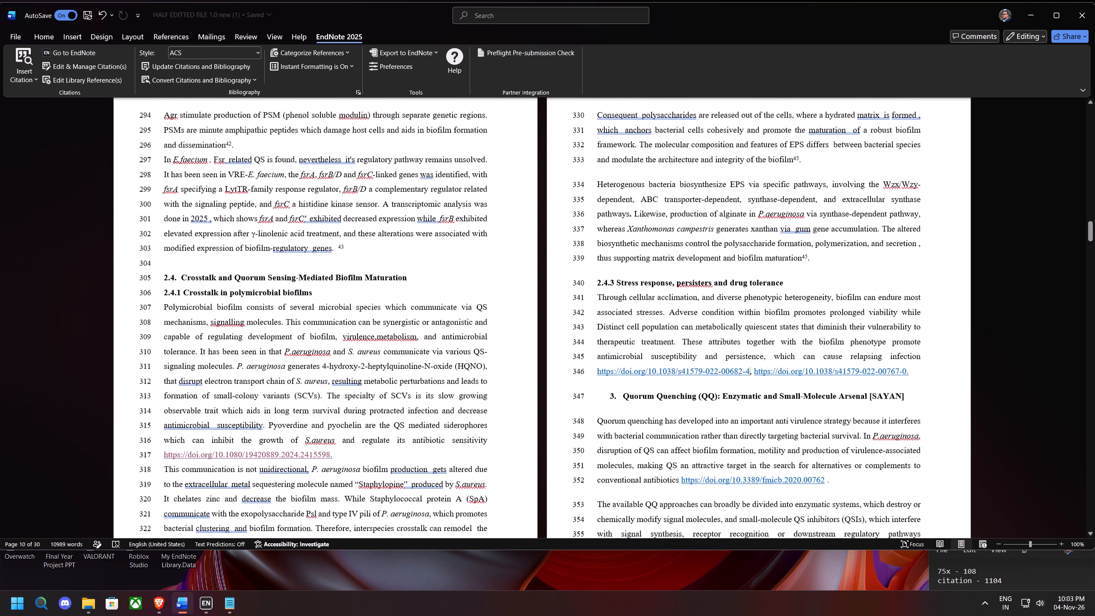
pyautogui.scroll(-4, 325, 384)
# Open the DOI link 10.1080/19420889.2024.2415598 ending the first paragraph of section 2.4.1.
pyautogui.click(311, 354)
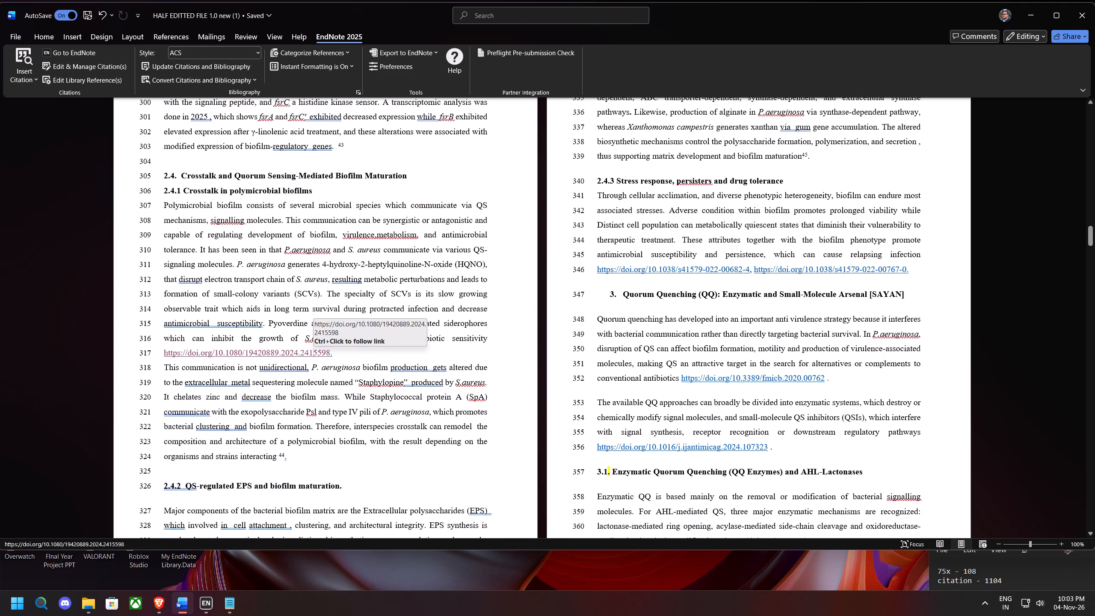
pyautogui.keyDown('ctrl'); pyautogui.click(311, 354); pyautogui.keyUp('ctrl')
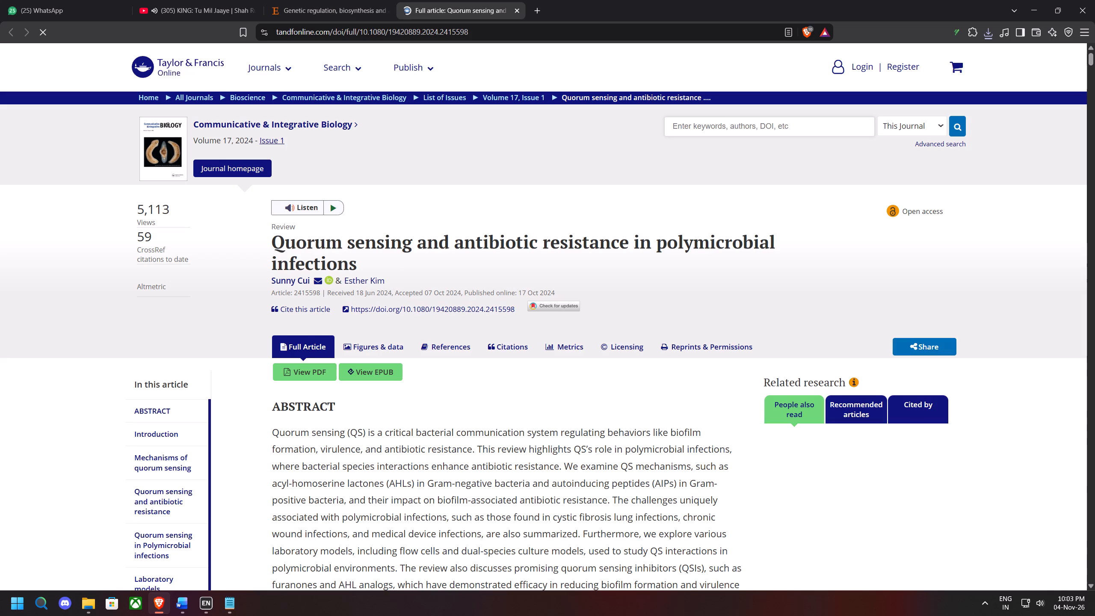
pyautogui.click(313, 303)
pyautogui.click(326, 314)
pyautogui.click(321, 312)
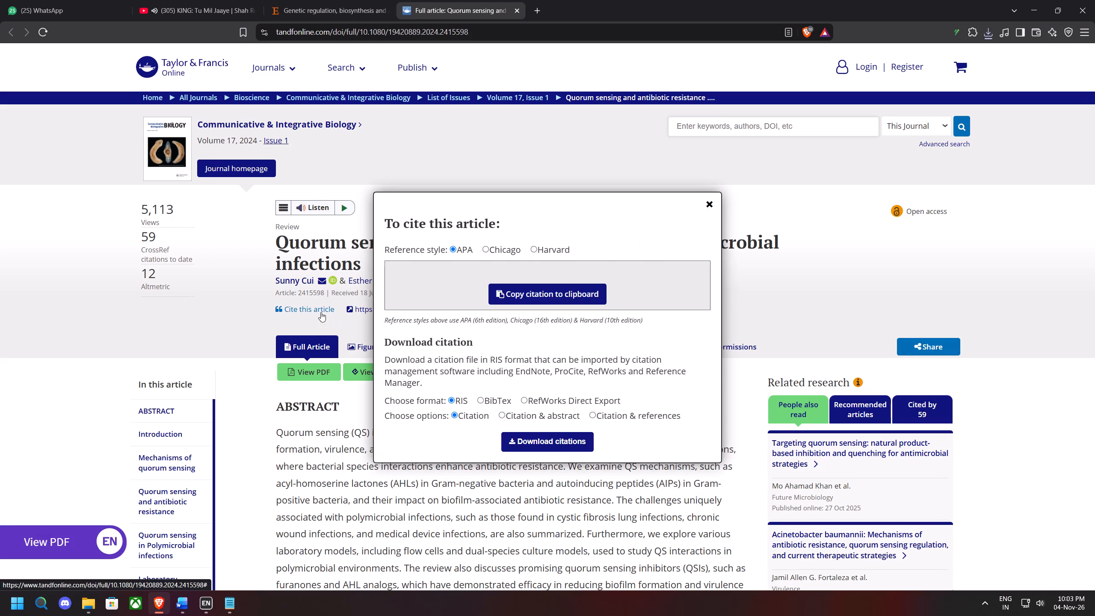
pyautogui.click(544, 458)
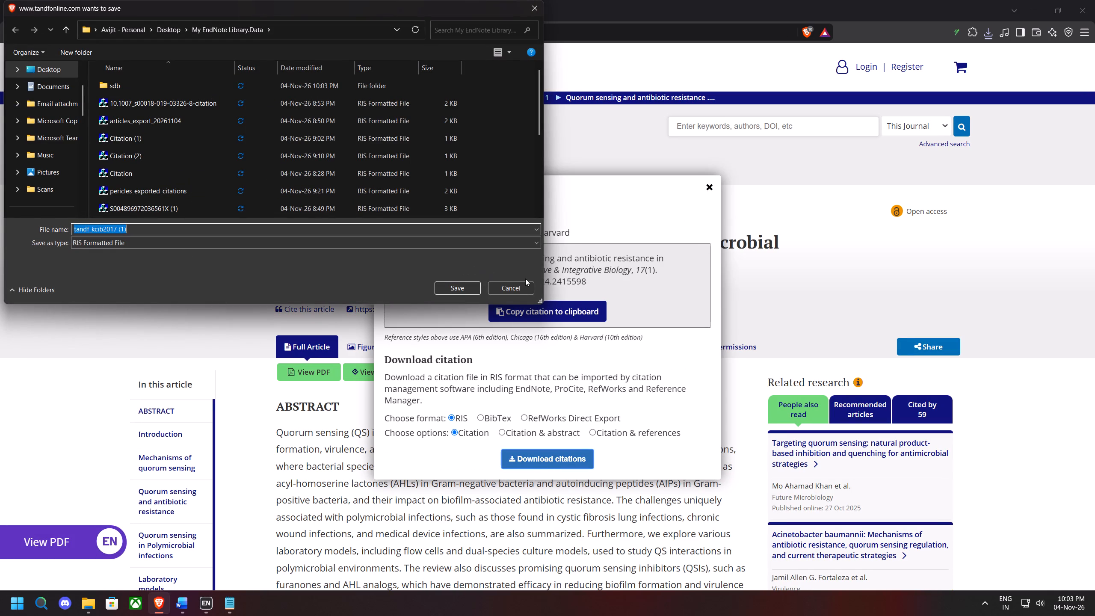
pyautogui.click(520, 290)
# Open the already downloaded tandf_kcib2017.ris in EndNote and close the Taylor & Francis article's tab.
pyautogui.click(982, 35)
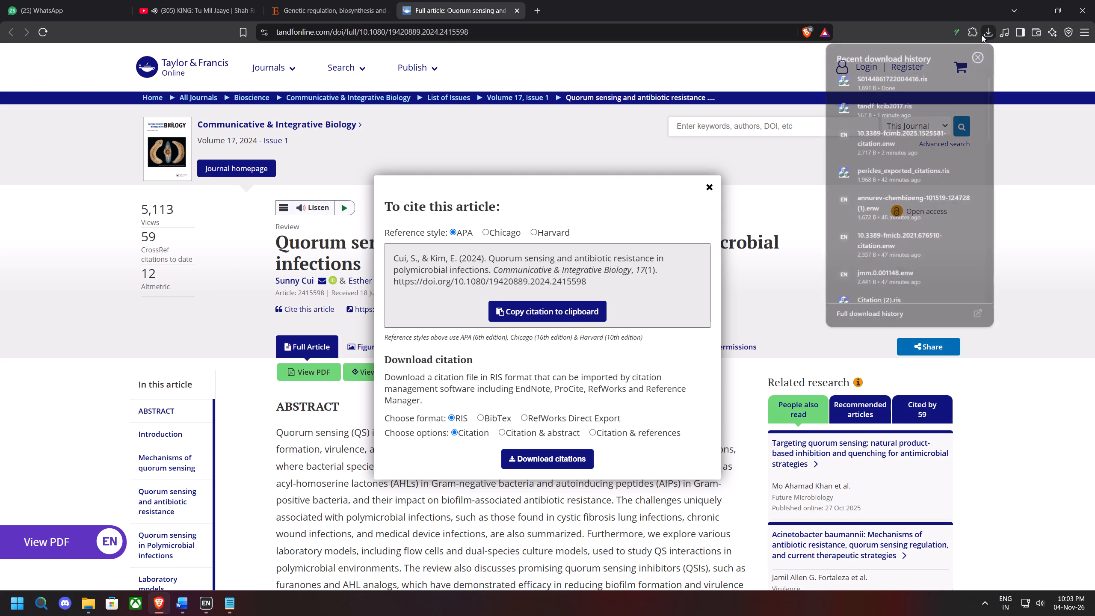
pyautogui.click(877, 108)
pyautogui.click(510, 12)
pyautogui.click(517, 12)
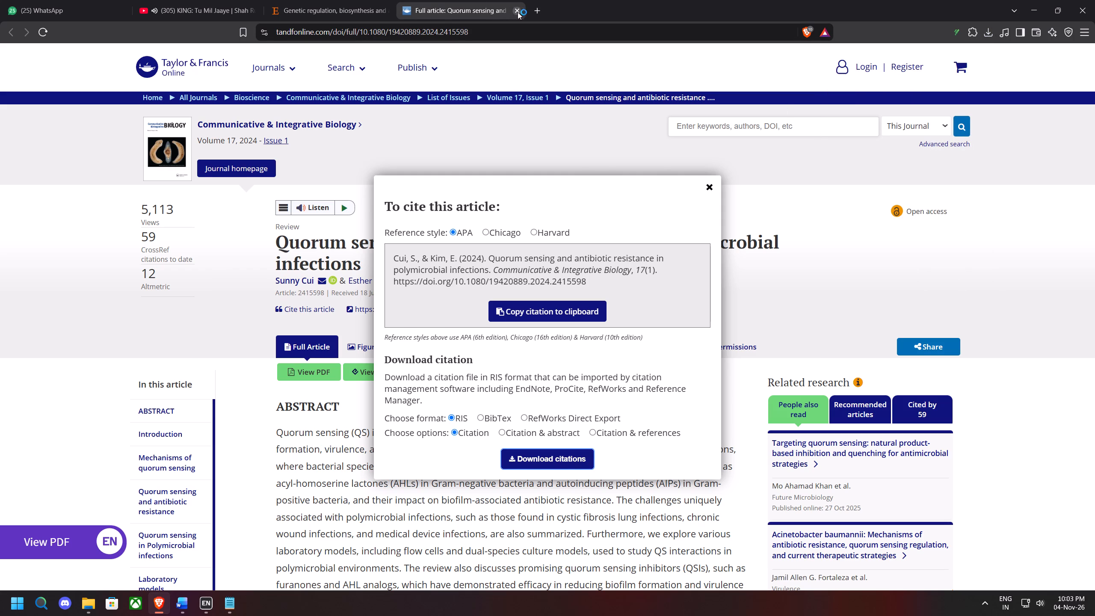
pyautogui.click(1034, 1)
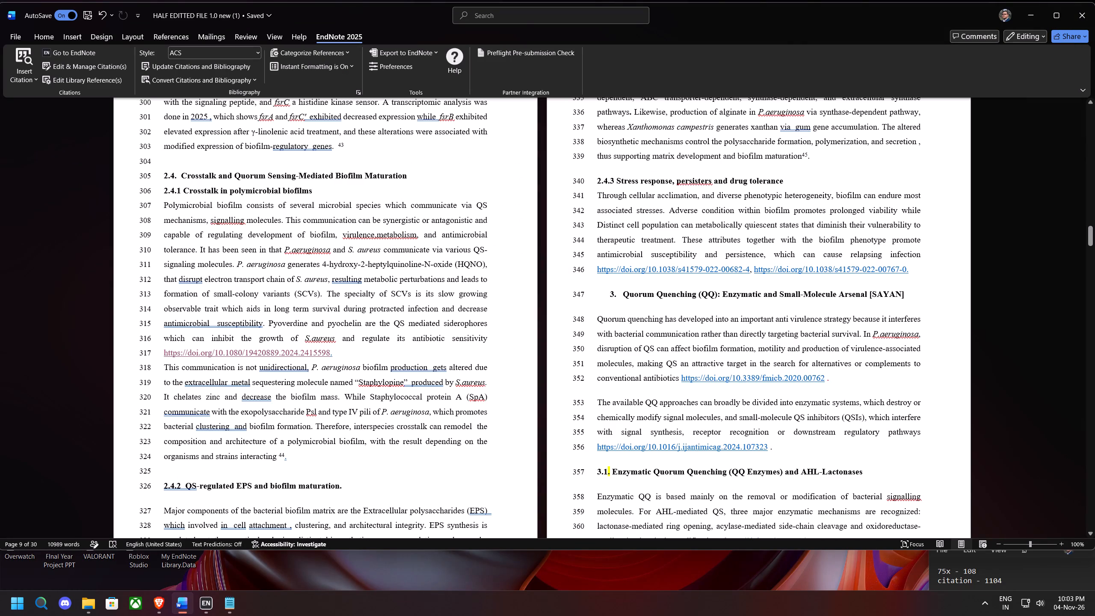
# Replace the DOI link after "regulate its antibiotic sensitivity" in section 2.4.1 with the selected EndNote citation, before the full stop.
pyautogui.click(329, 353)
pyautogui.press('BackSpace')
pyautogui.press('BackSpace')
pyautogui.press('BackSpace')
pyautogui.press('BackSpace')
pyautogui.press('BackSpace')
pyautogui.press('BackSpace')
pyautogui.press('BackSpace')
pyautogui.press('BackSpace')
pyautogui.press('BackSpace')
pyautogui.press('BackSpace')
pyautogui.press('BackSpace')
pyautogui.press('BackSpace')
pyautogui.press('BackSpace')
pyautogui.press('BackSpace')
pyautogui.press('BackSpace')
pyautogui.press('BackSpace')
pyautogui.press('BackSpace')
pyautogui.press('BackSpace')
pyautogui.press('BackSpace')
pyautogui.press('BackSpace')
pyautogui.press('BackSpace')
pyautogui.press('BackSpace')
pyautogui.press('BackSpace')
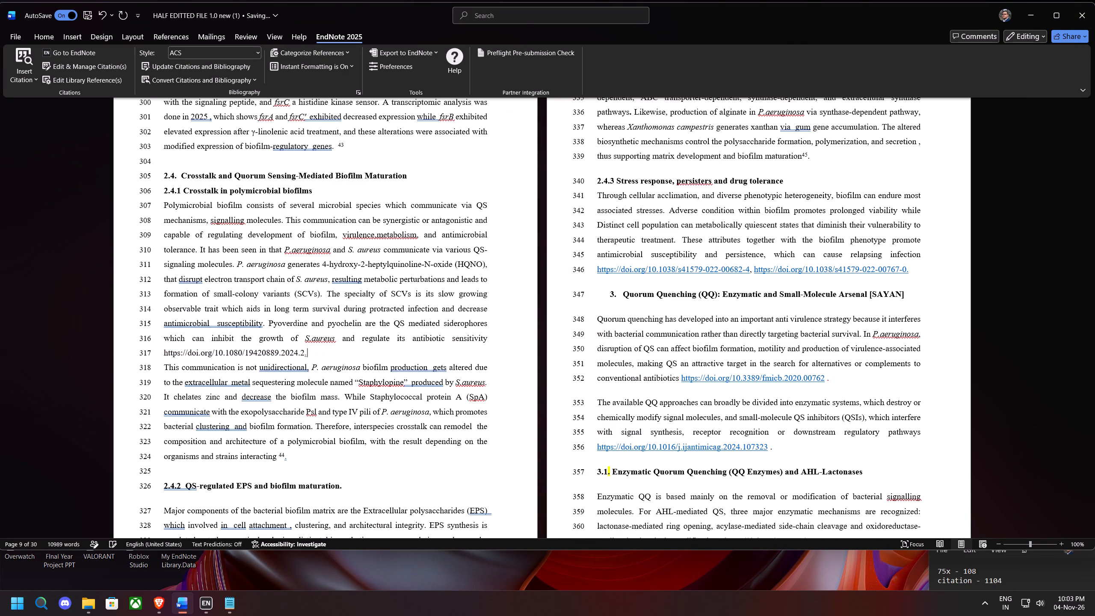
pyautogui.press('BackSpace')
pyautogui.press('BackSpace')
pyautogui.press('BackSpace')
pyautogui.press('BackSpace')
pyautogui.press('BackSpace')
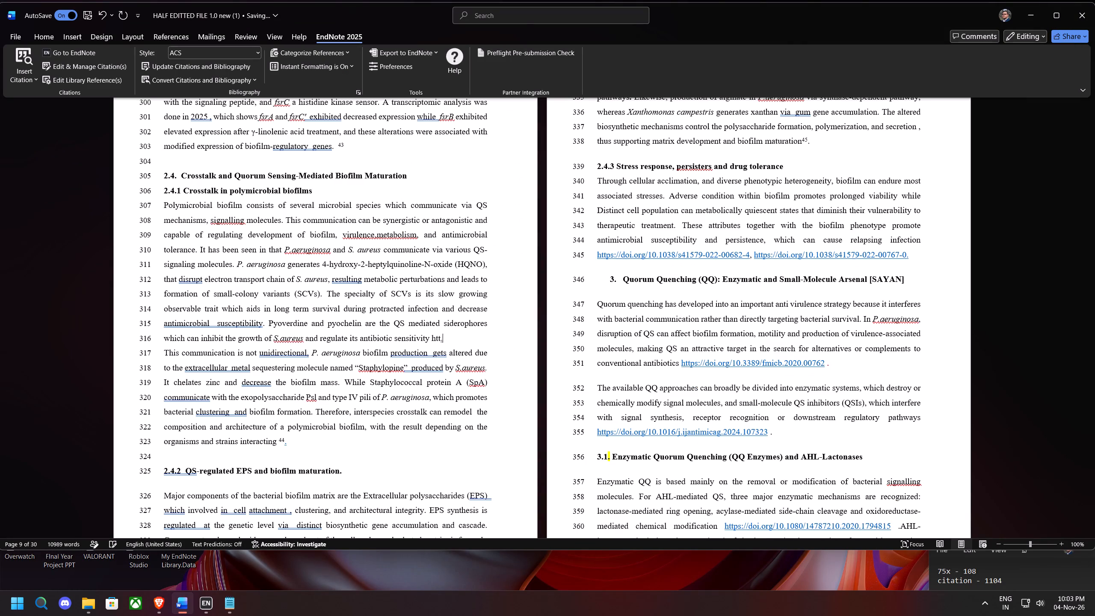
pyautogui.press('BackSpace')
pyautogui.press('BackSpace')
pyautogui.press('BackSpace')
pyautogui.press('Insert')
pyautogui.press('BackSpace')
pyautogui.click(28, 81)
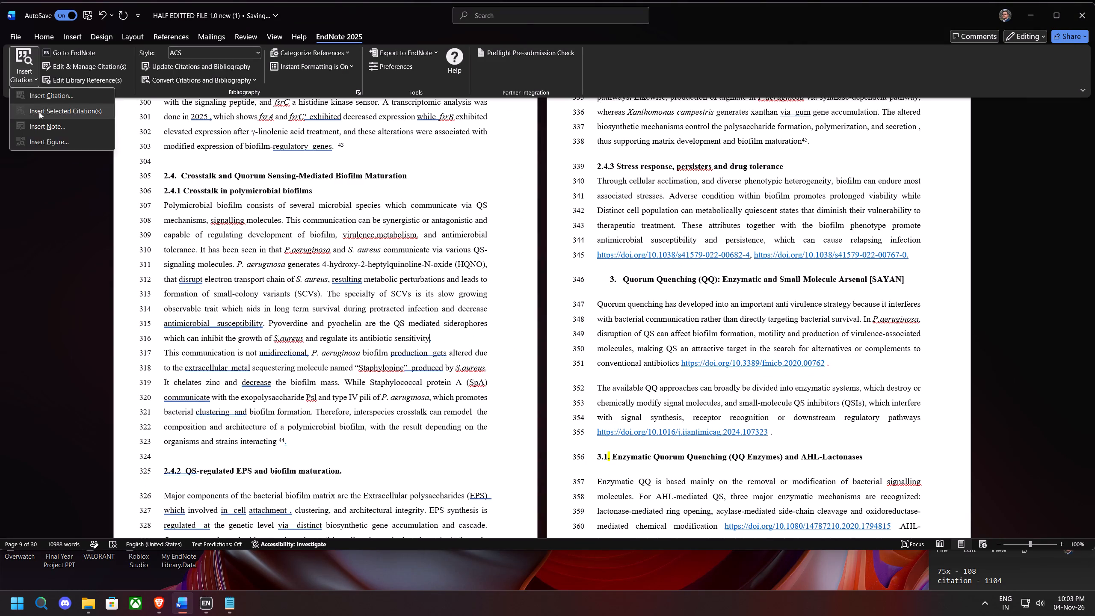
pyautogui.click(40, 114)
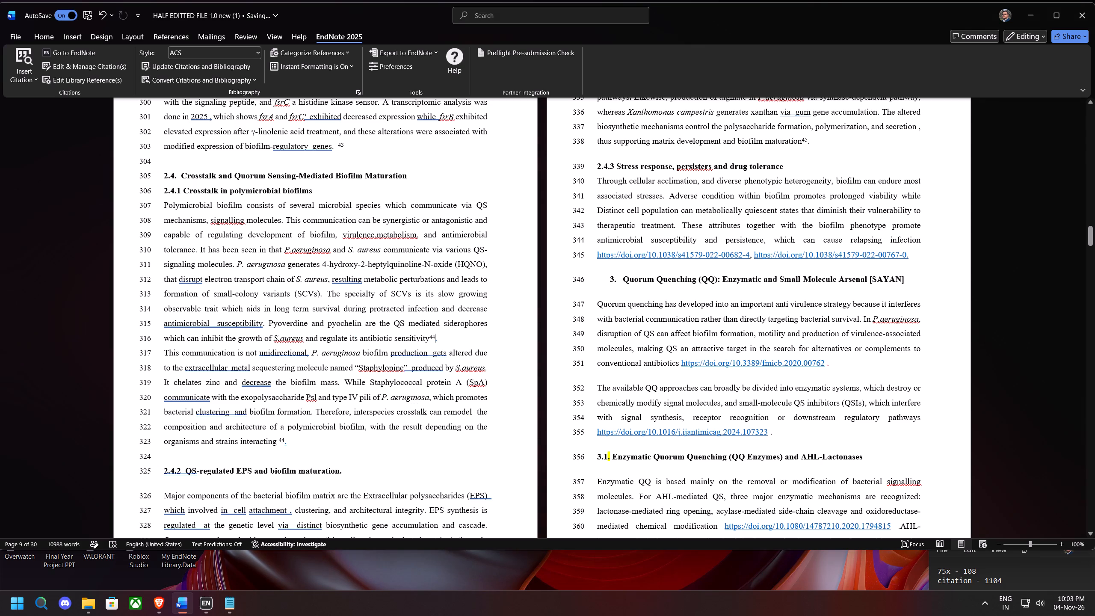
pyautogui.scroll(-2, 439, 385)
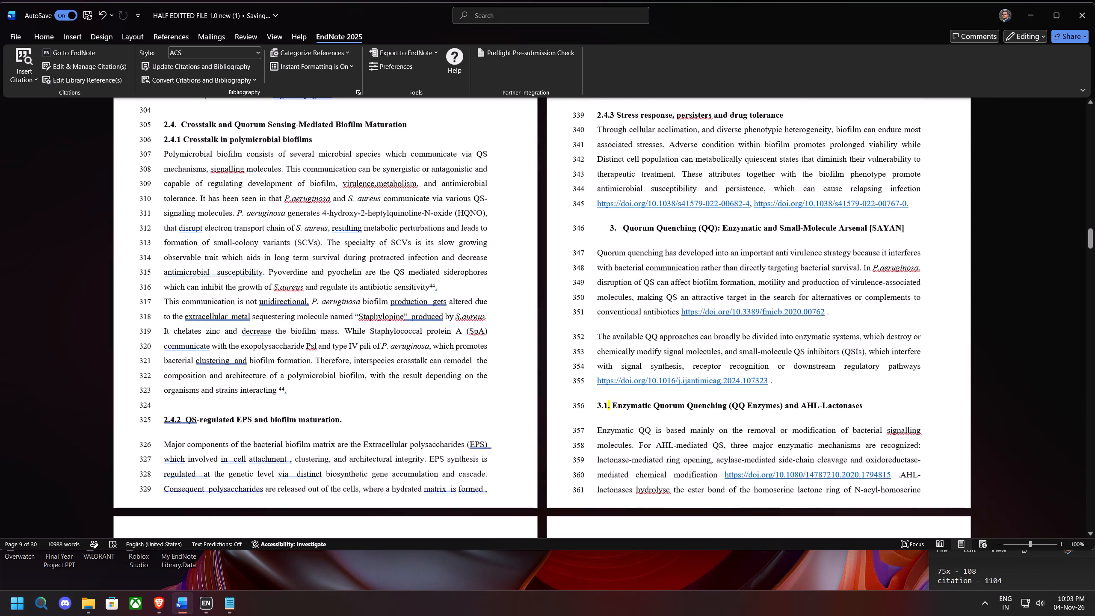
pyautogui.scroll(9, 410, 398)
pyautogui.scroll(-6, 748, 317)
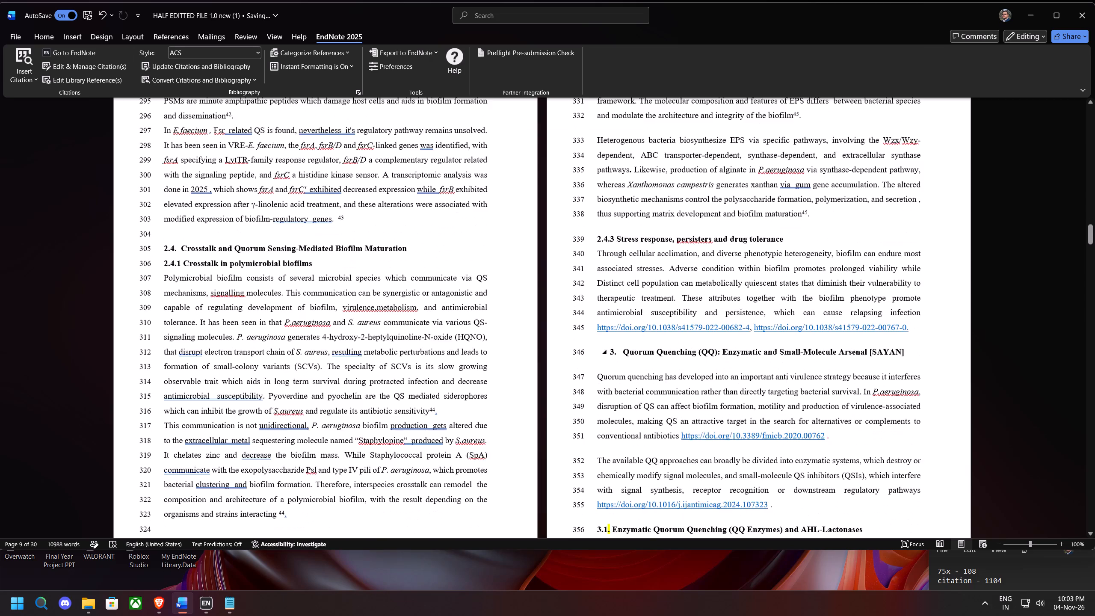
pyautogui.click(748, 281)
pyautogui.click(678, 285)
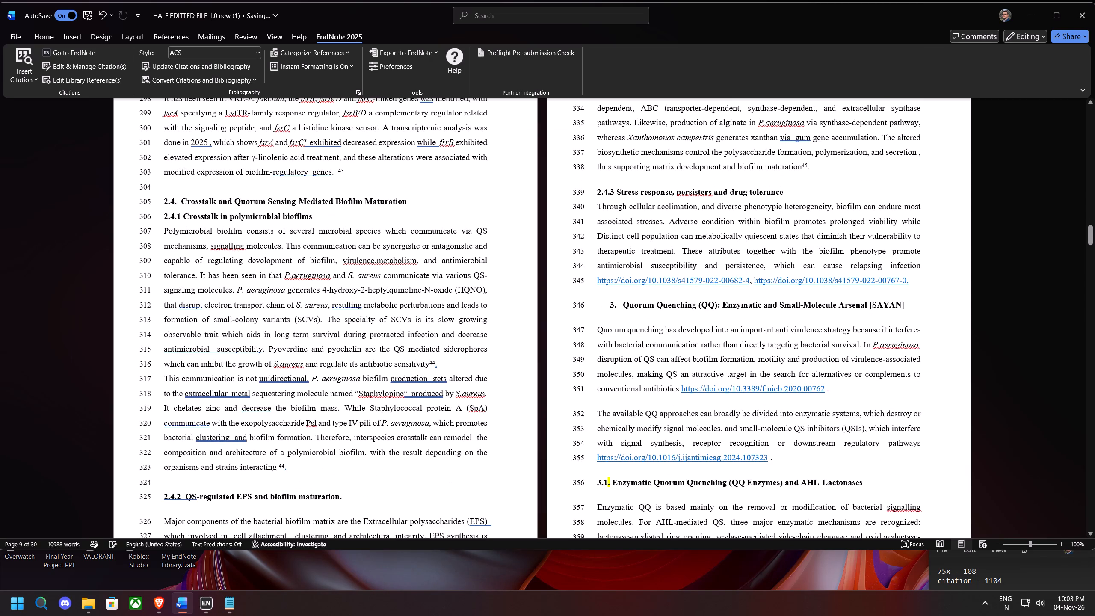
pyautogui.keyDown('ctrl'); pyautogui.click(678, 285); pyautogui.keyUp('ctrl')
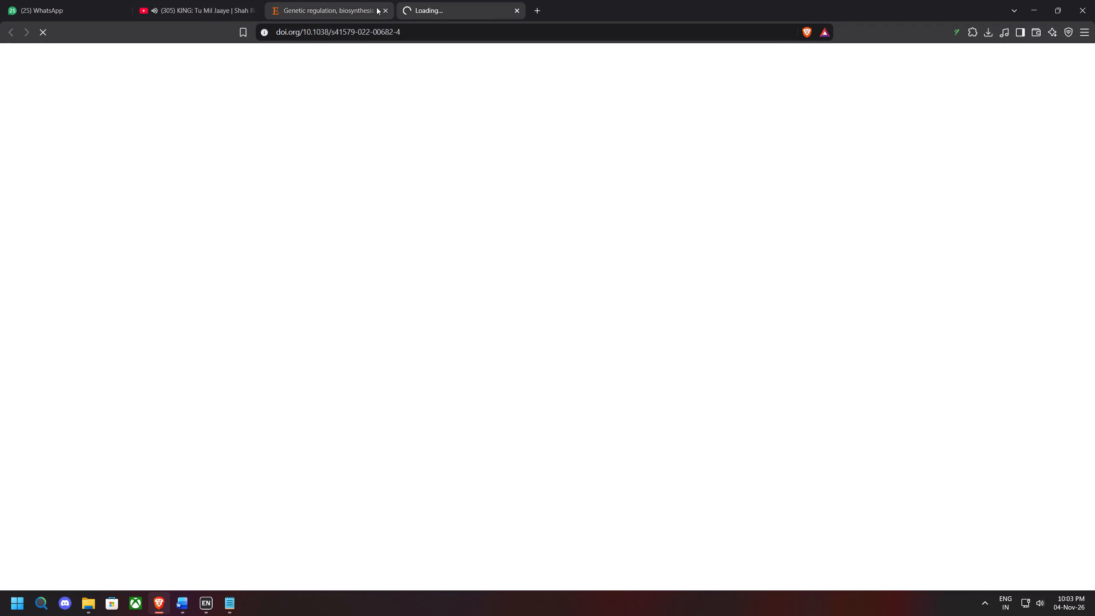
# Close the browser tab with the ScienceDirect article on extracellular polysaccharides.
pyautogui.click(382, 13)
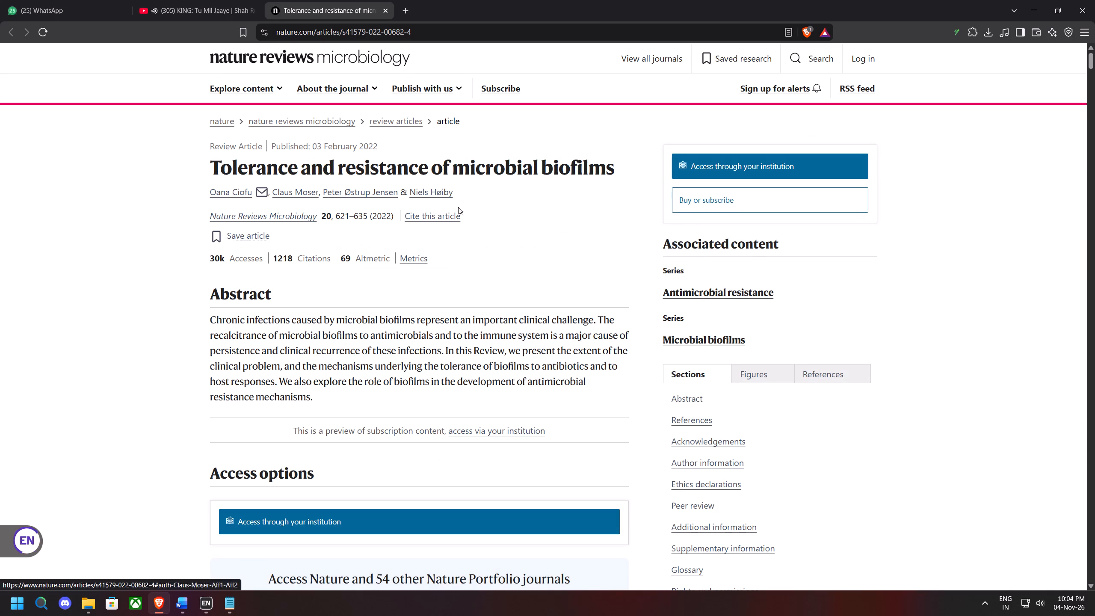
pyautogui.click(438, 213)
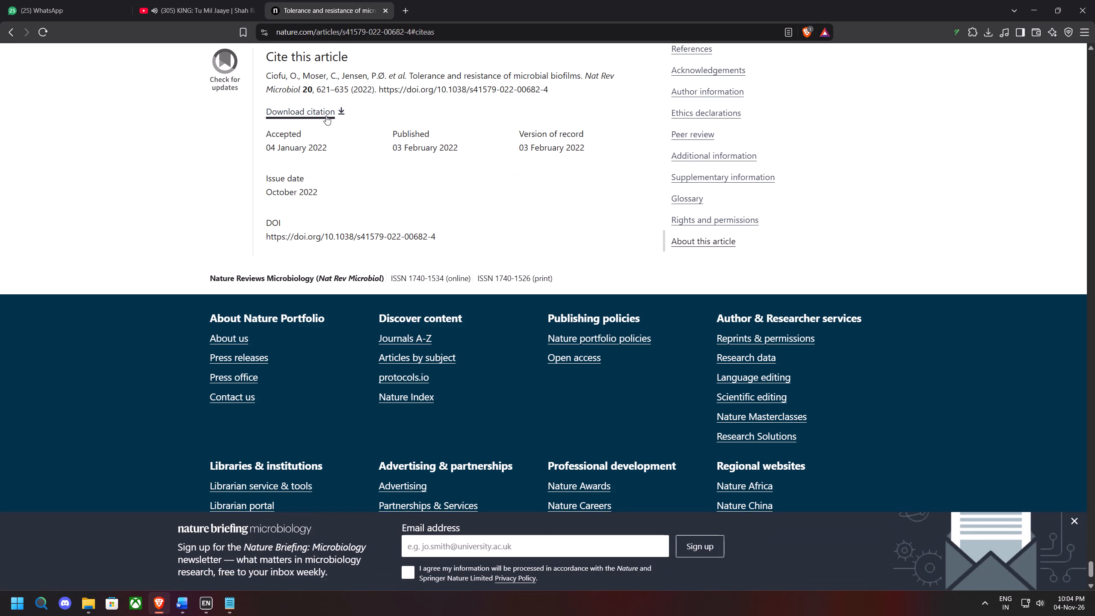
pyautogui.click(340, 113)
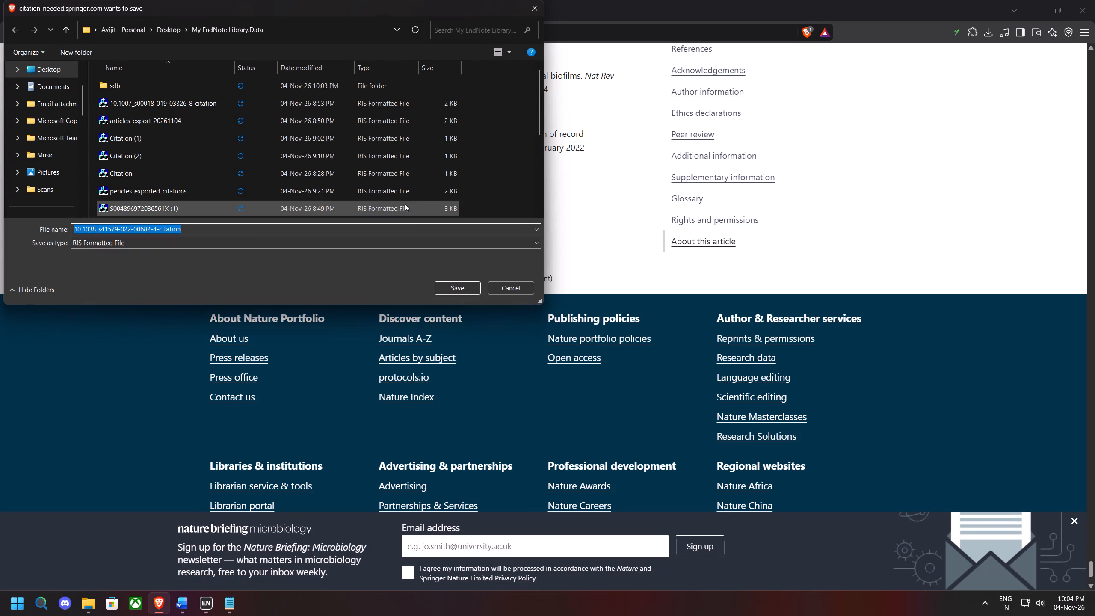
pyautogui.click(517, 291)
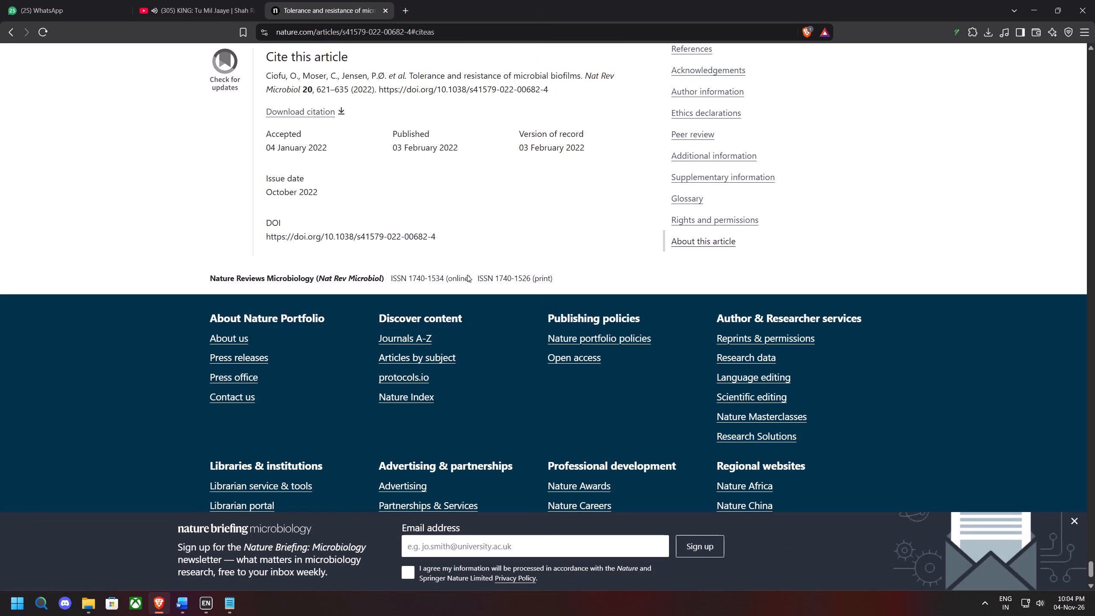
pyautogui.click(311, 118)
pyautogui.click(320, 117)
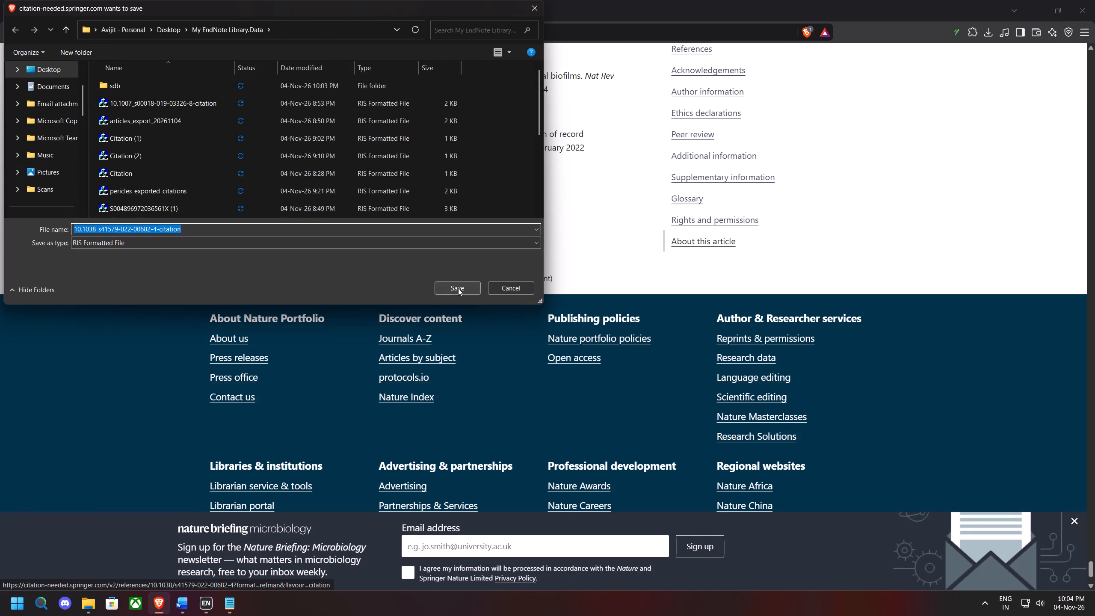
pyautogui.click(458, 288)
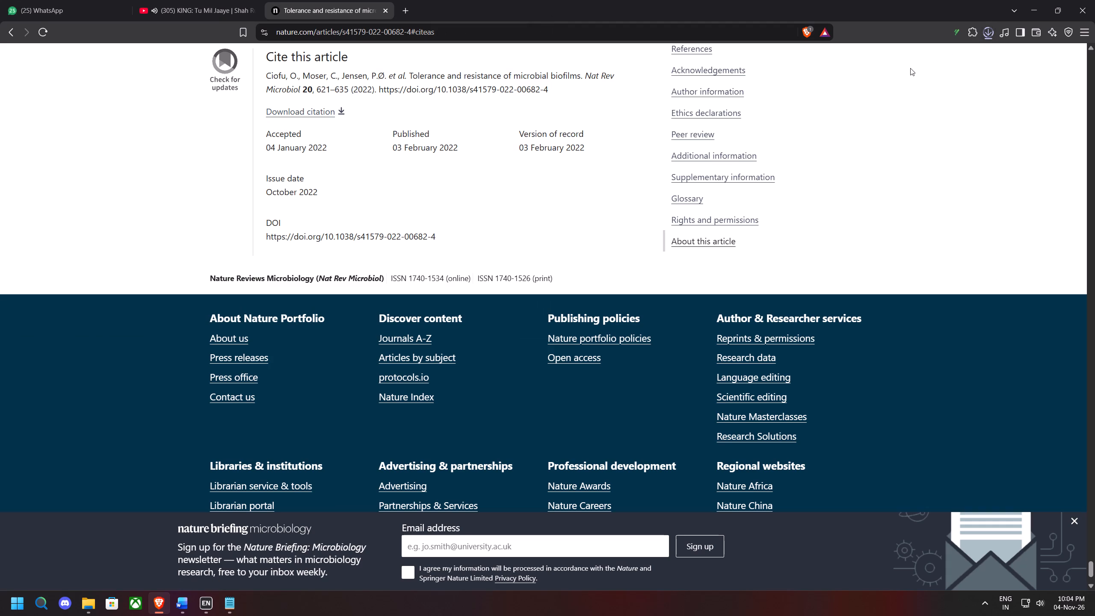
pyautogui.click(894, 56)
pyautogui.click(926, 57)
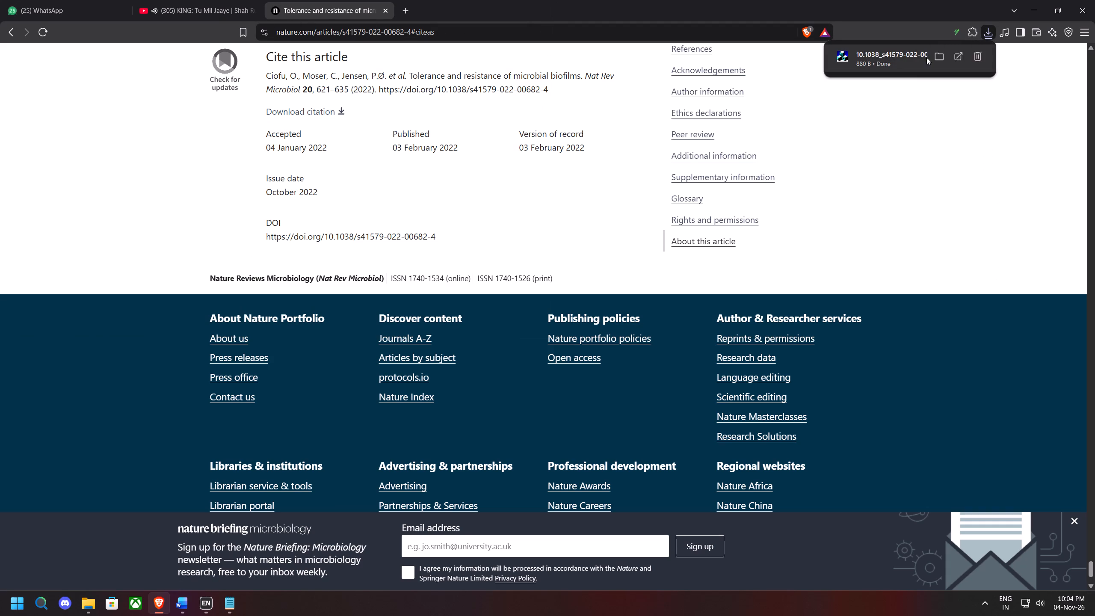
pyautogui.click(1029, 9)
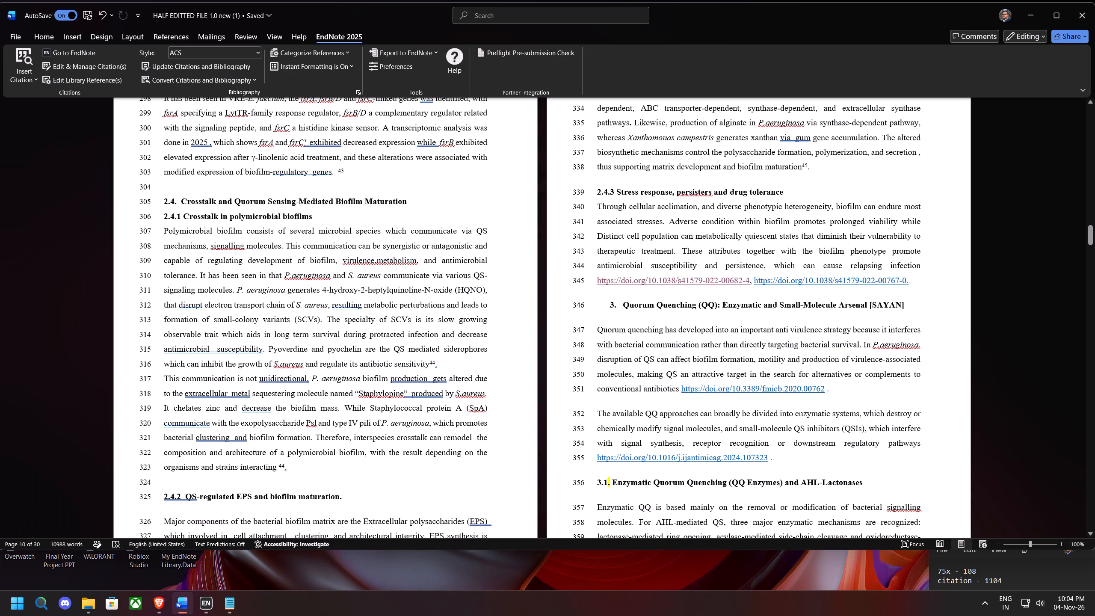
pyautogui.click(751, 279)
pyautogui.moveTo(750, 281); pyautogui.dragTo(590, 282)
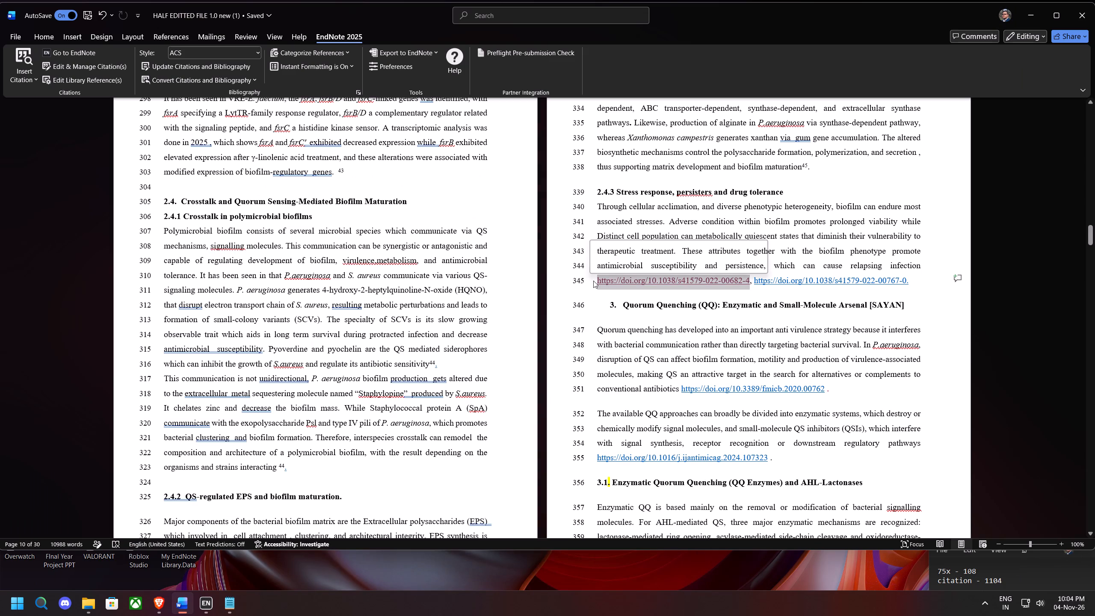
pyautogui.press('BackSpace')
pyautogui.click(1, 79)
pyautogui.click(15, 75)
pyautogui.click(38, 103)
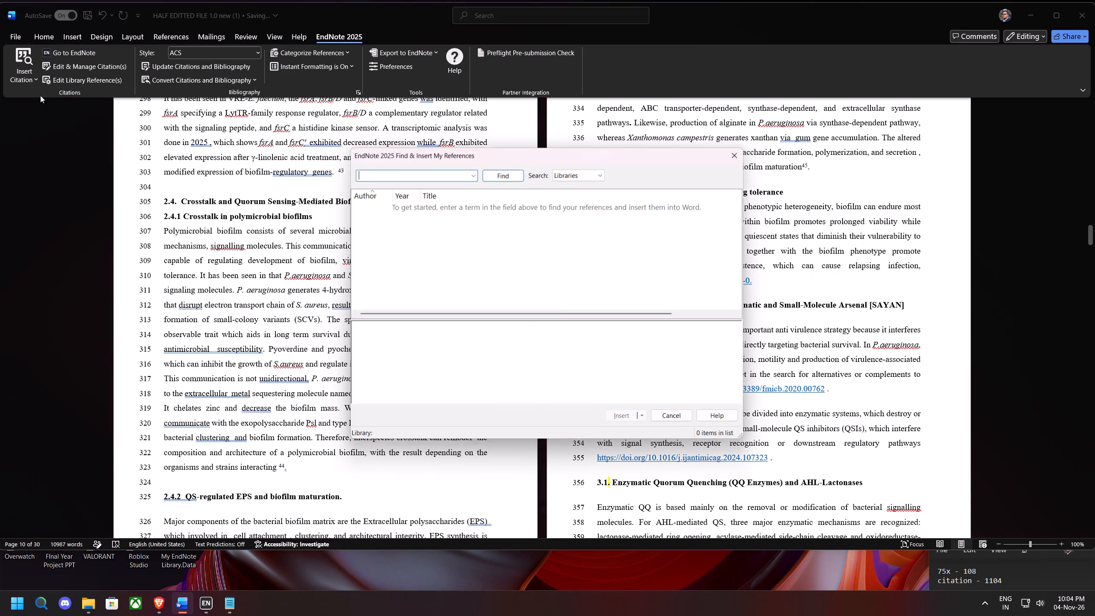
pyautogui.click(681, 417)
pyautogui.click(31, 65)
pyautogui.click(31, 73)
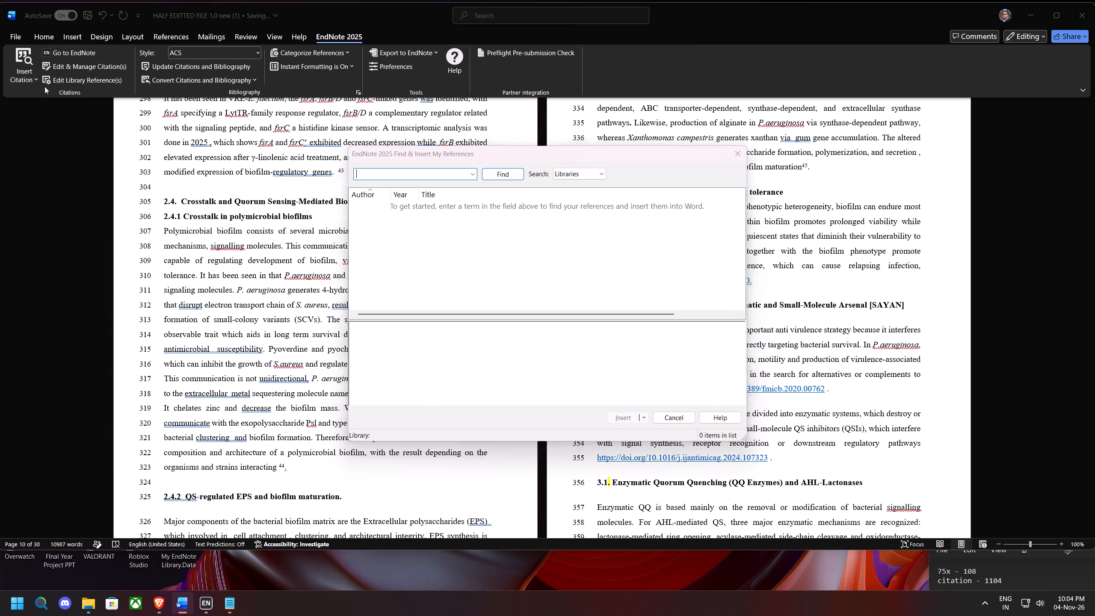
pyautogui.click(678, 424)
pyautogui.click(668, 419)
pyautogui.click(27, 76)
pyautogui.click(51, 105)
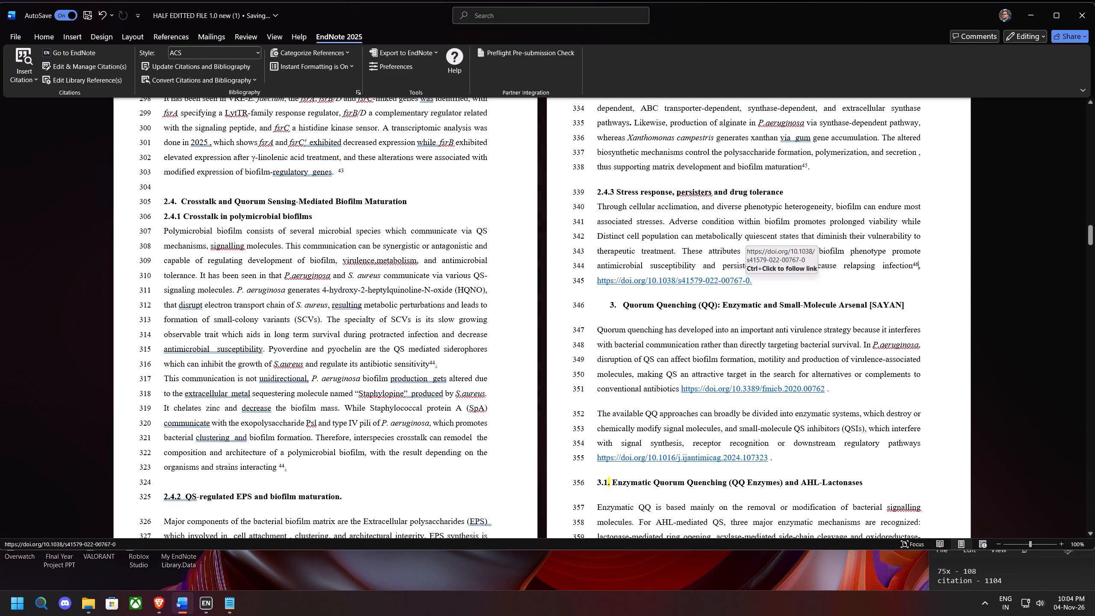
pyautogui.moveTo(750, 281); pyautogui.dragTo(598, 281)
pyautogui.click(604, 281)
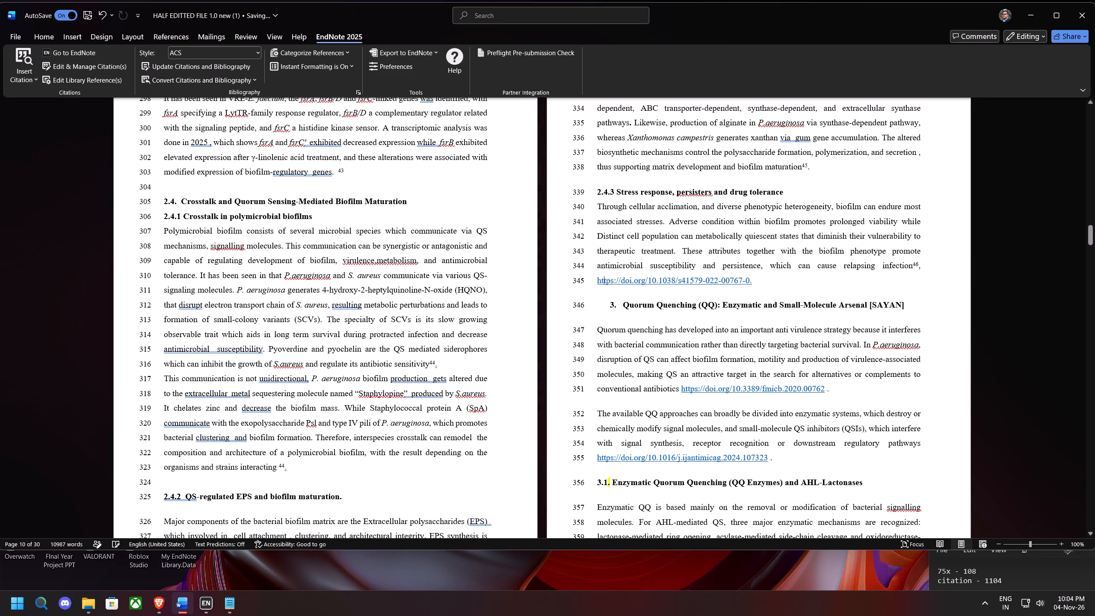
pyautogui.keyDown('ctrl'); pyautogui.click(605, 281); pyautogui.keyUp('ctrl')
# Close the browser tab with the article "Tolerance and resistance of microbial biofilms".
pyautogui.click(383, 12)
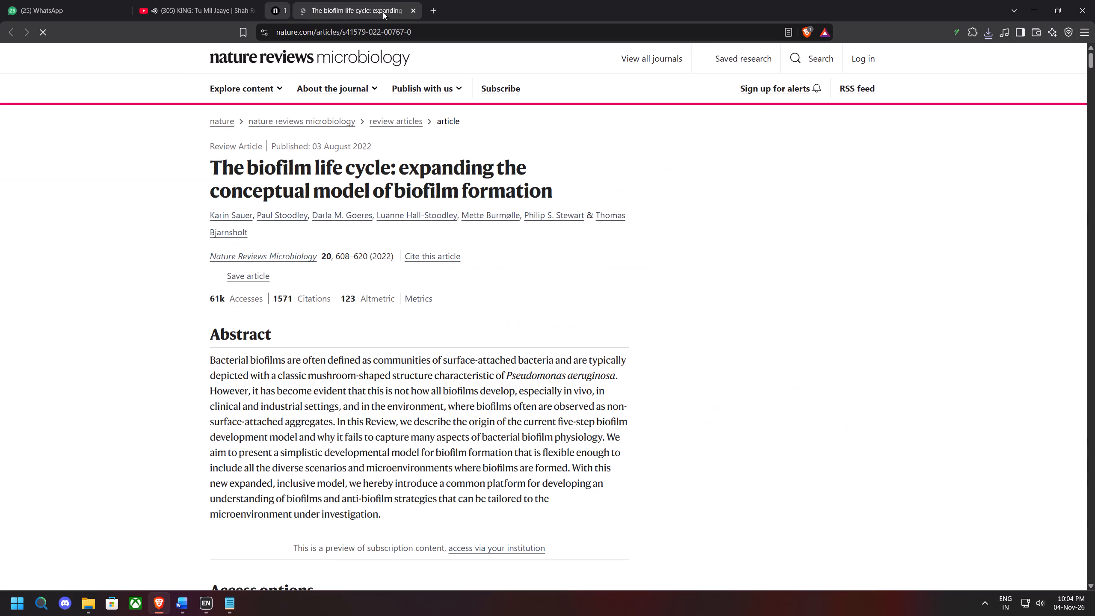
pyautogui.click(436, 255)
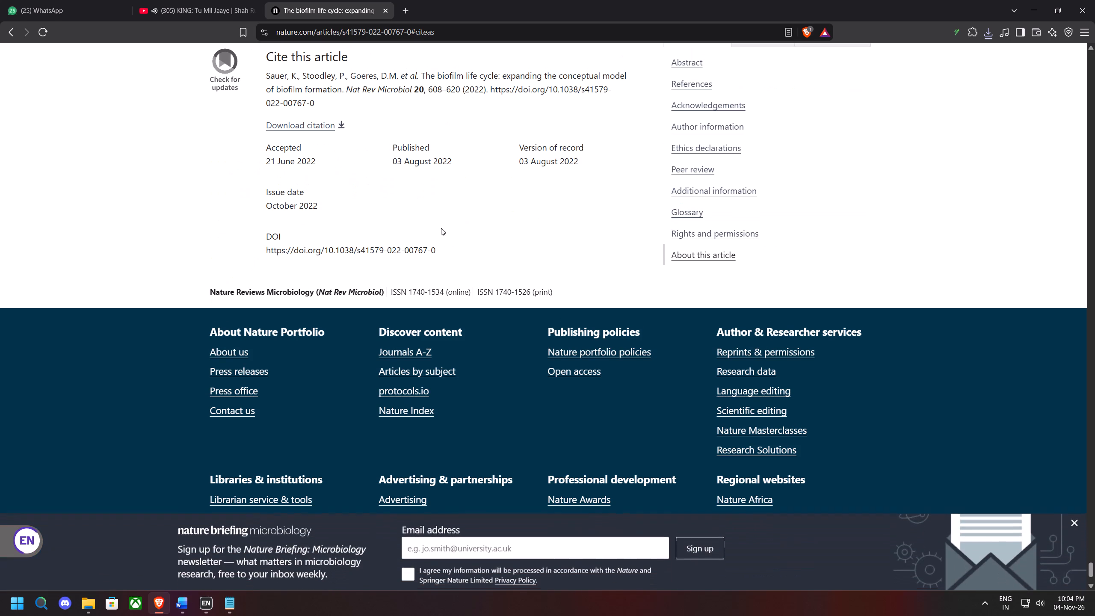
pyautogui.click(318, 127)
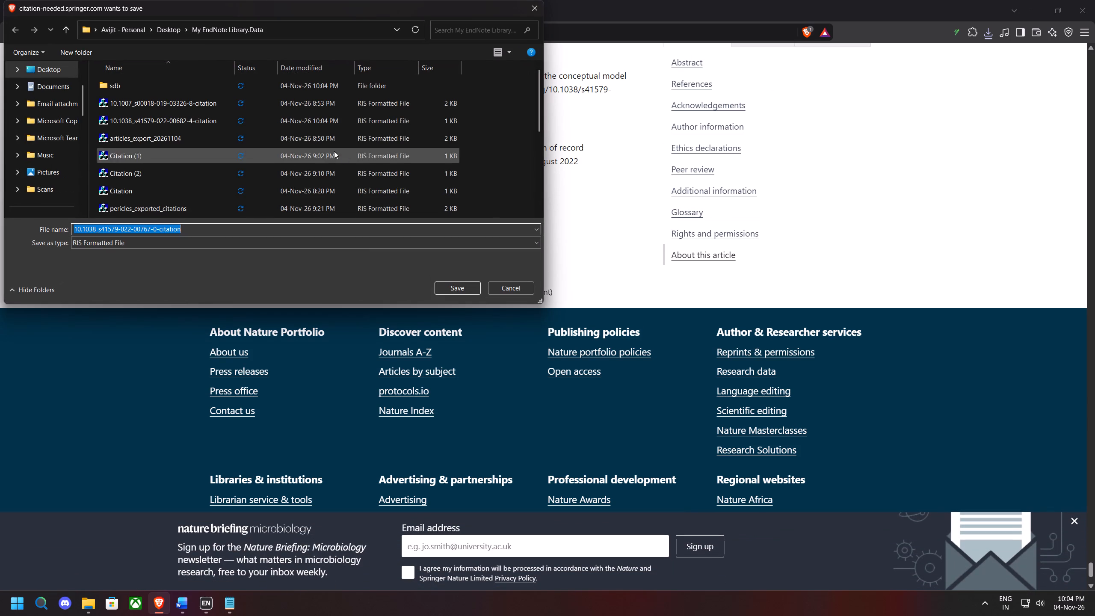
pyautogui.click(456, 289)
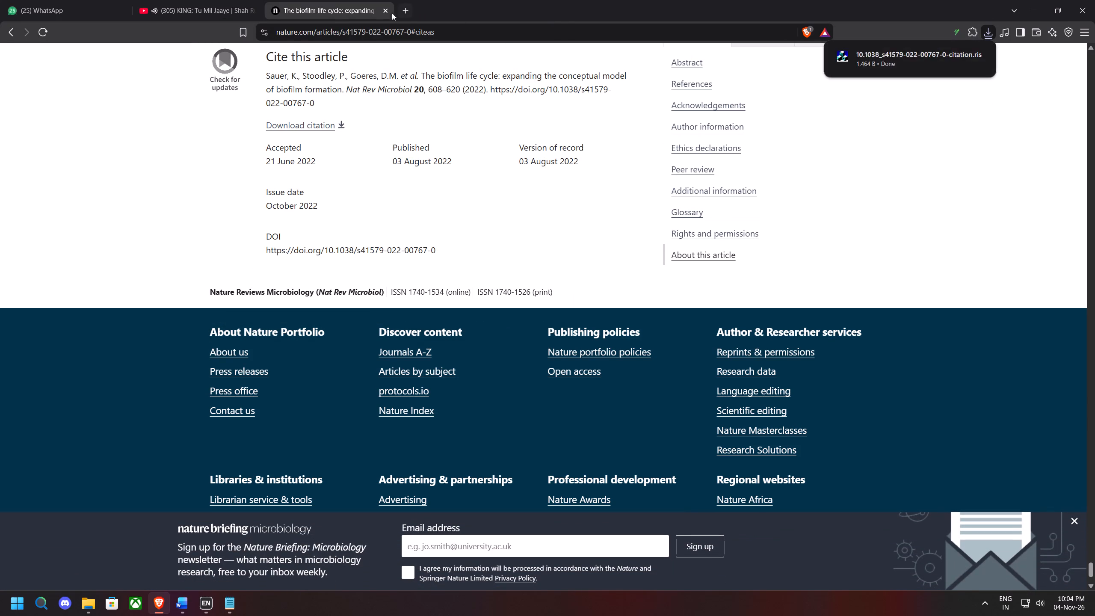
pyautogui.click(385, 9)
pyautogui.click(985, 35)
pyautogui.doubleClick(985, 31)
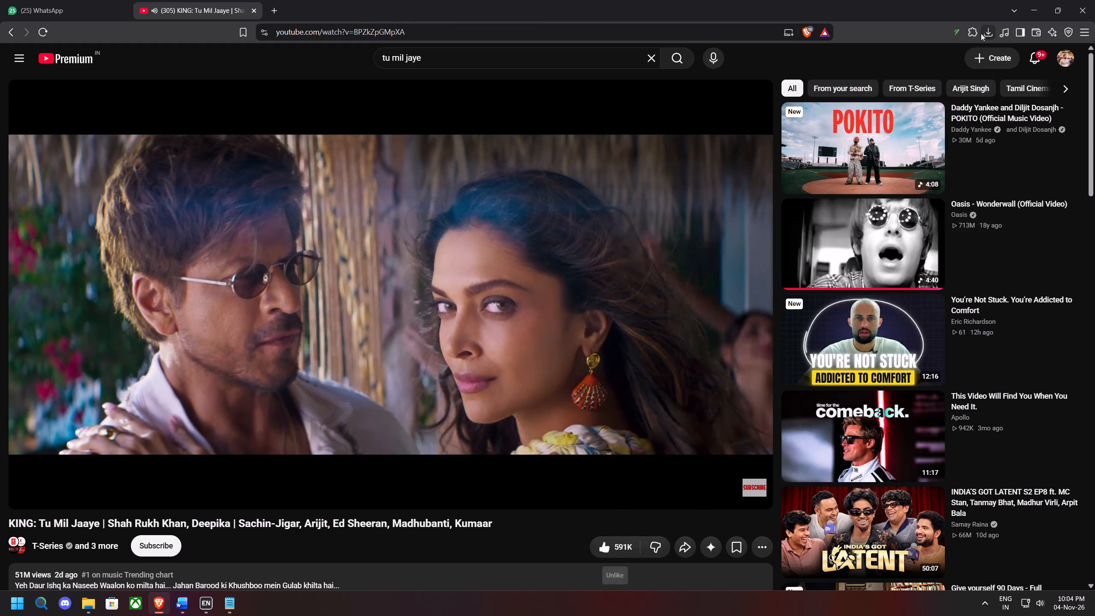
pyautogui.click(889, 77)
pyautogui.click(1033, 15)
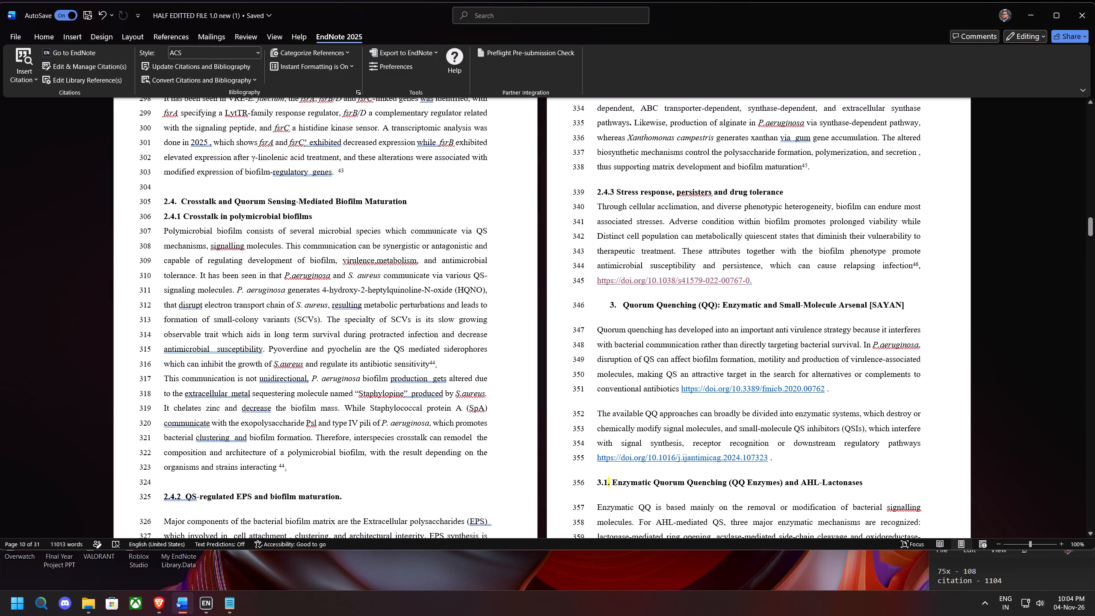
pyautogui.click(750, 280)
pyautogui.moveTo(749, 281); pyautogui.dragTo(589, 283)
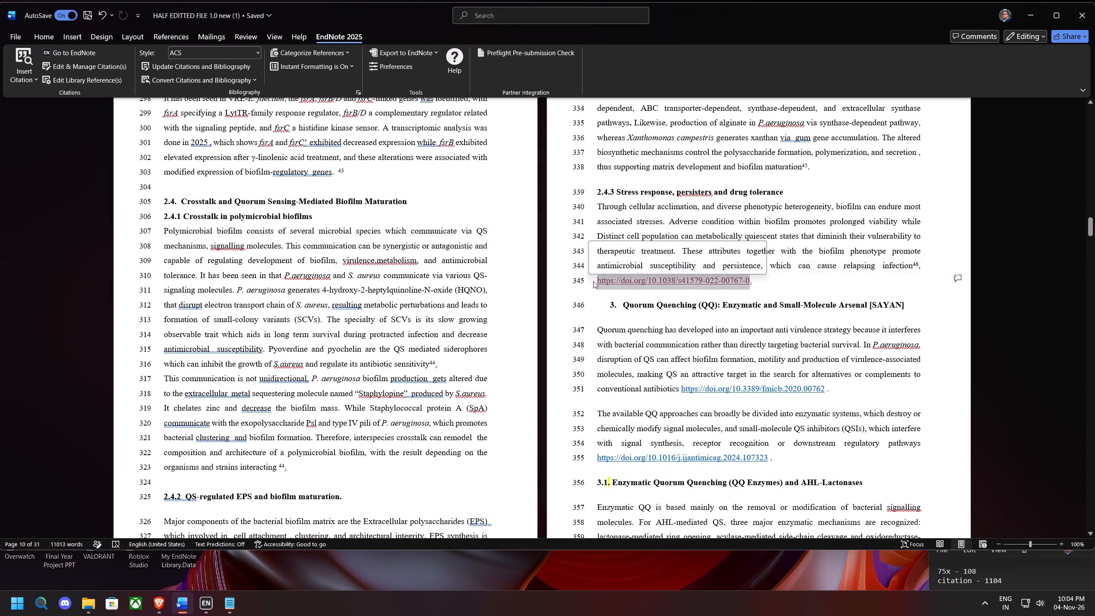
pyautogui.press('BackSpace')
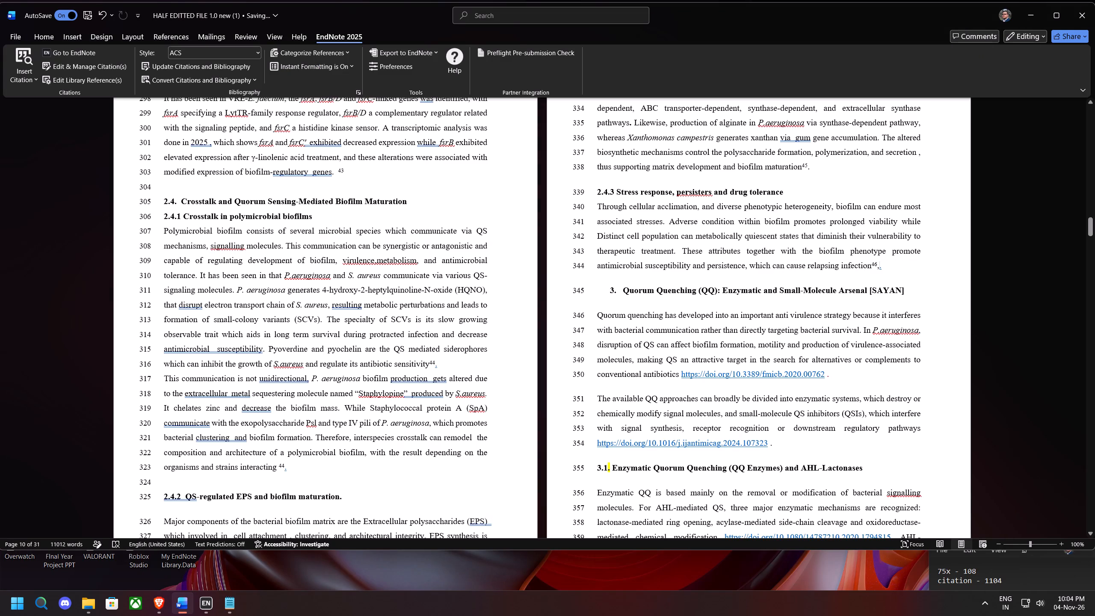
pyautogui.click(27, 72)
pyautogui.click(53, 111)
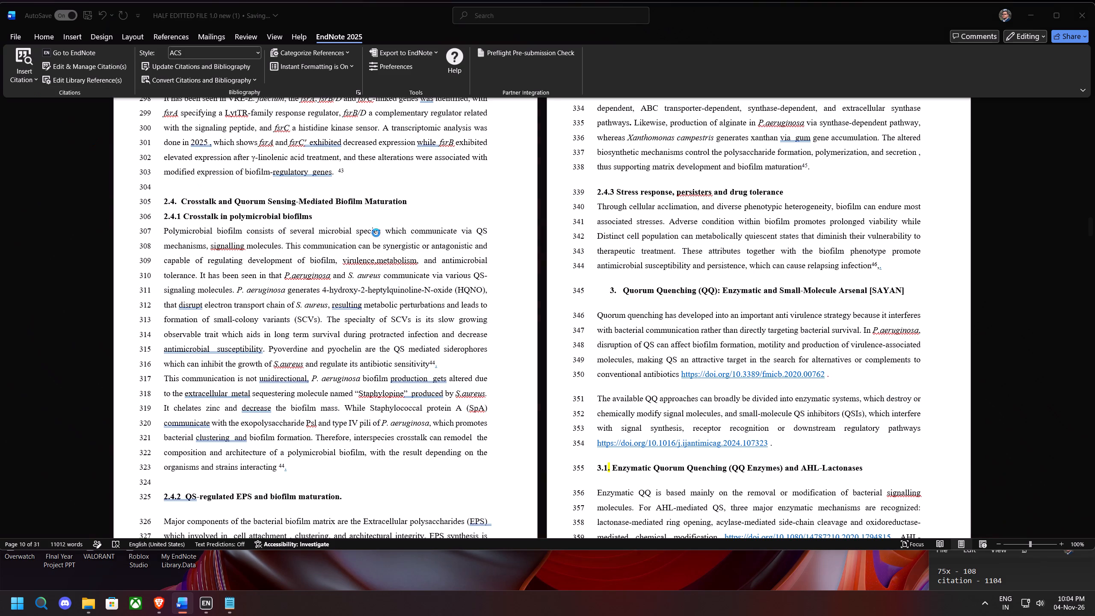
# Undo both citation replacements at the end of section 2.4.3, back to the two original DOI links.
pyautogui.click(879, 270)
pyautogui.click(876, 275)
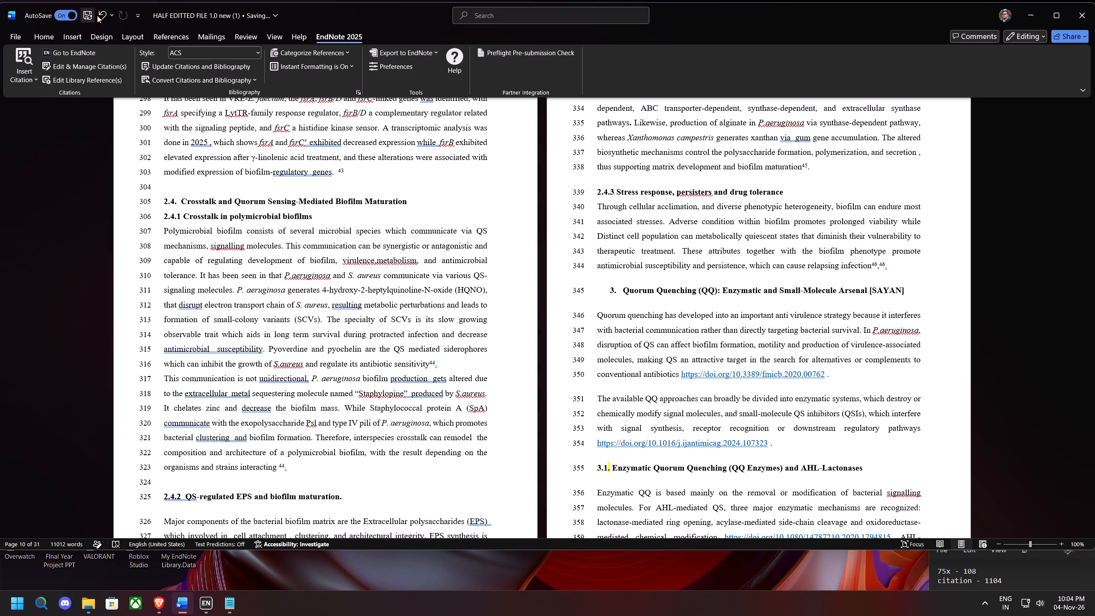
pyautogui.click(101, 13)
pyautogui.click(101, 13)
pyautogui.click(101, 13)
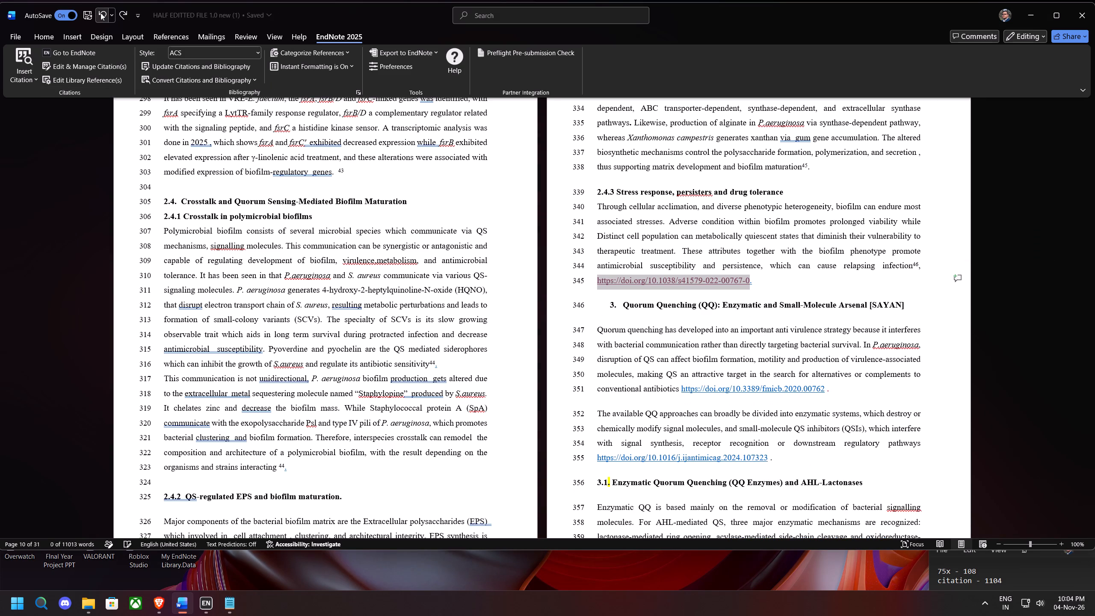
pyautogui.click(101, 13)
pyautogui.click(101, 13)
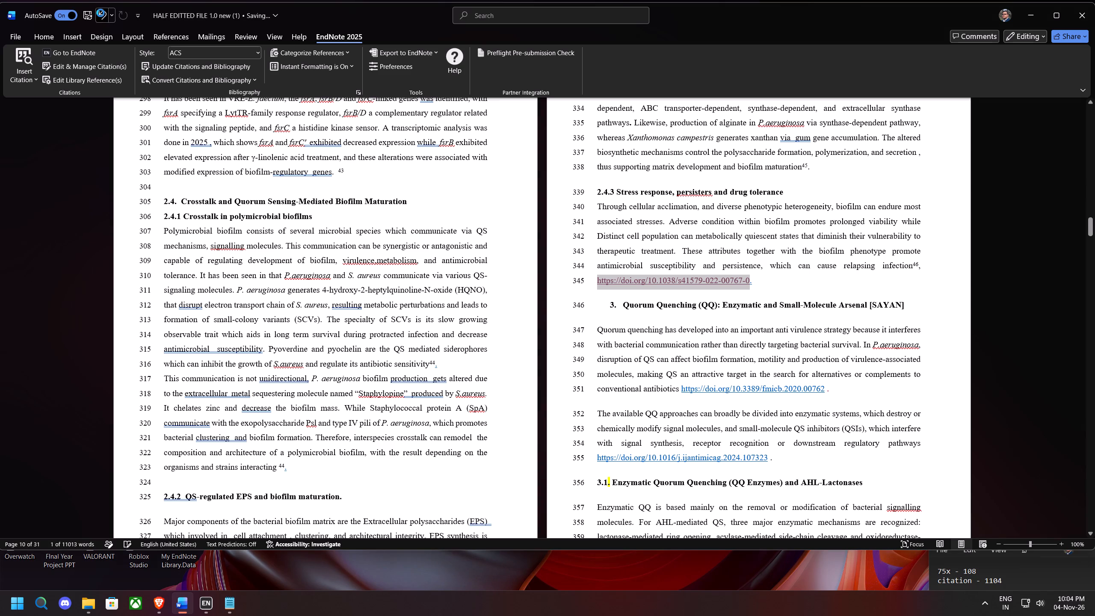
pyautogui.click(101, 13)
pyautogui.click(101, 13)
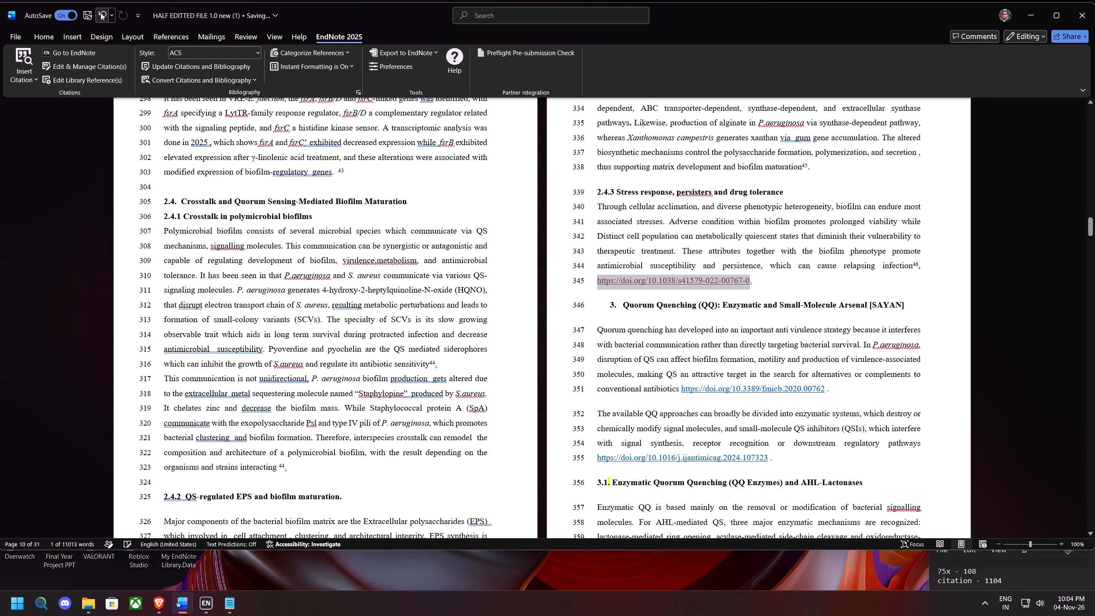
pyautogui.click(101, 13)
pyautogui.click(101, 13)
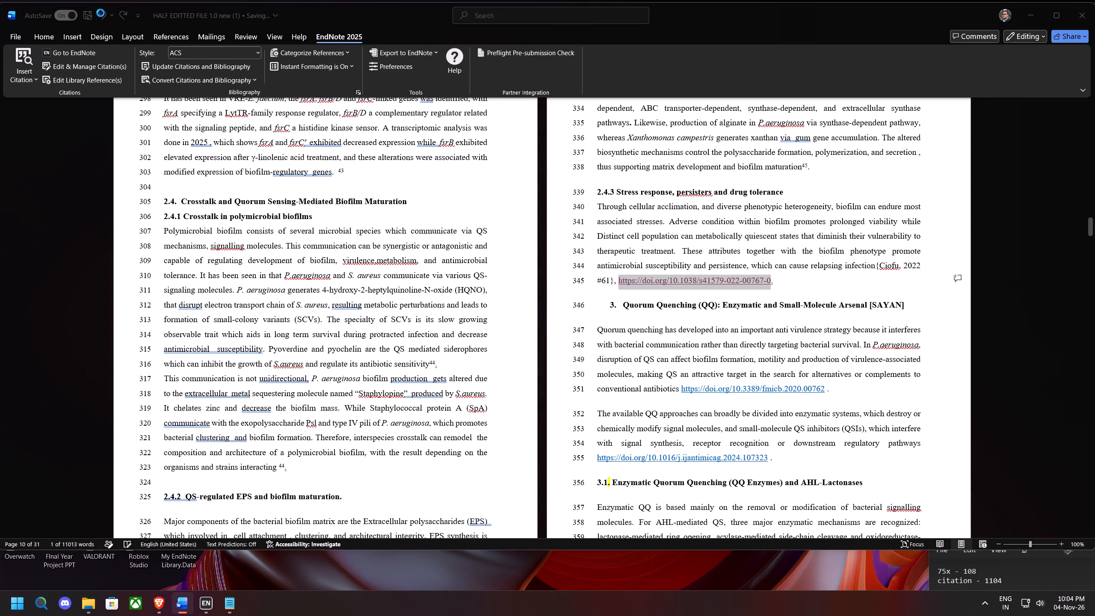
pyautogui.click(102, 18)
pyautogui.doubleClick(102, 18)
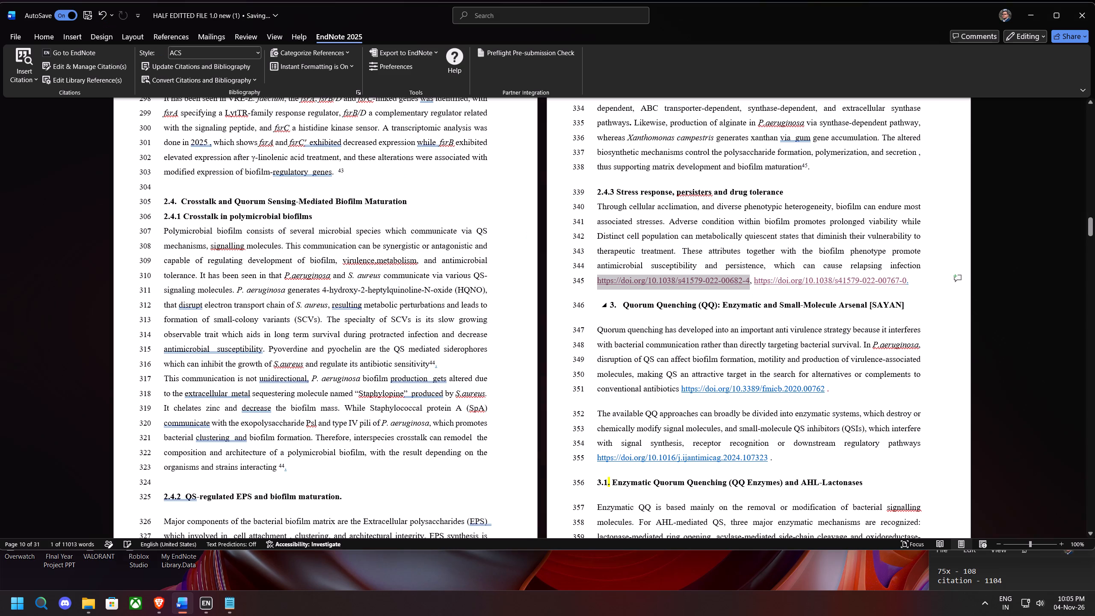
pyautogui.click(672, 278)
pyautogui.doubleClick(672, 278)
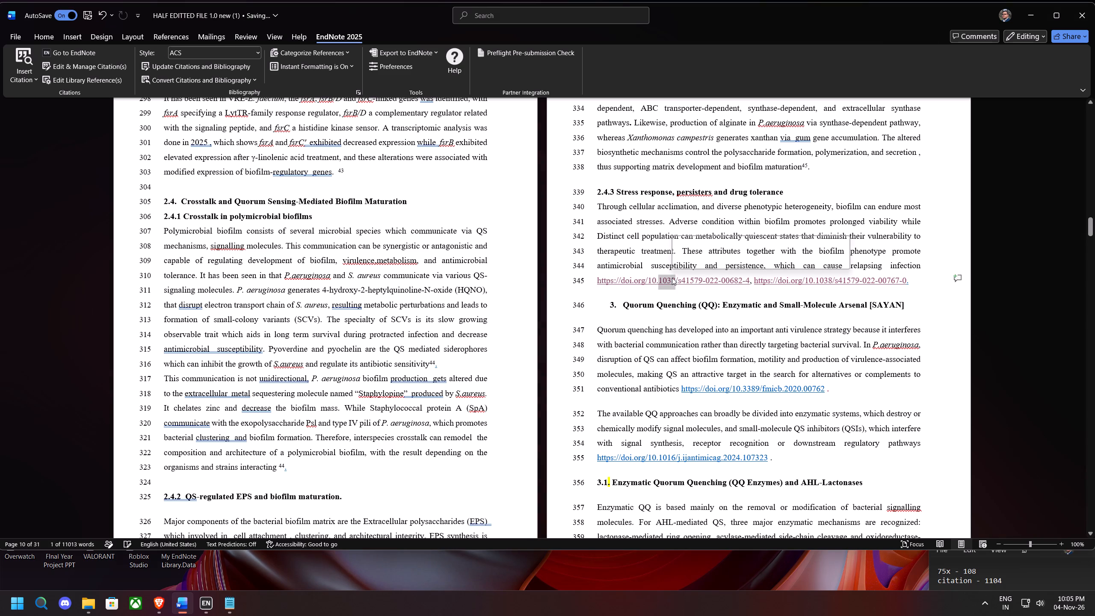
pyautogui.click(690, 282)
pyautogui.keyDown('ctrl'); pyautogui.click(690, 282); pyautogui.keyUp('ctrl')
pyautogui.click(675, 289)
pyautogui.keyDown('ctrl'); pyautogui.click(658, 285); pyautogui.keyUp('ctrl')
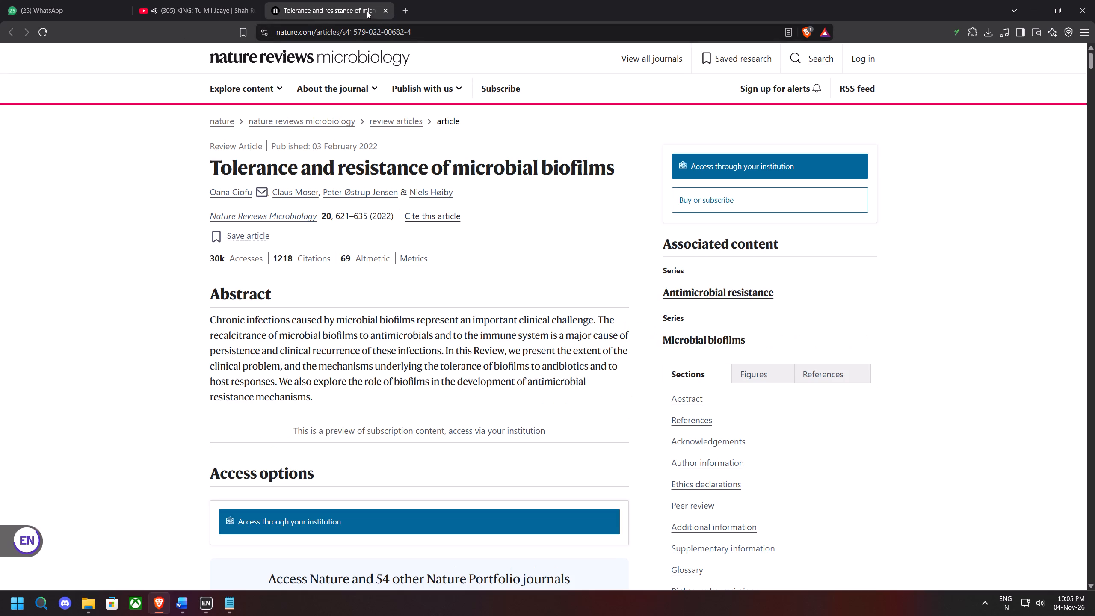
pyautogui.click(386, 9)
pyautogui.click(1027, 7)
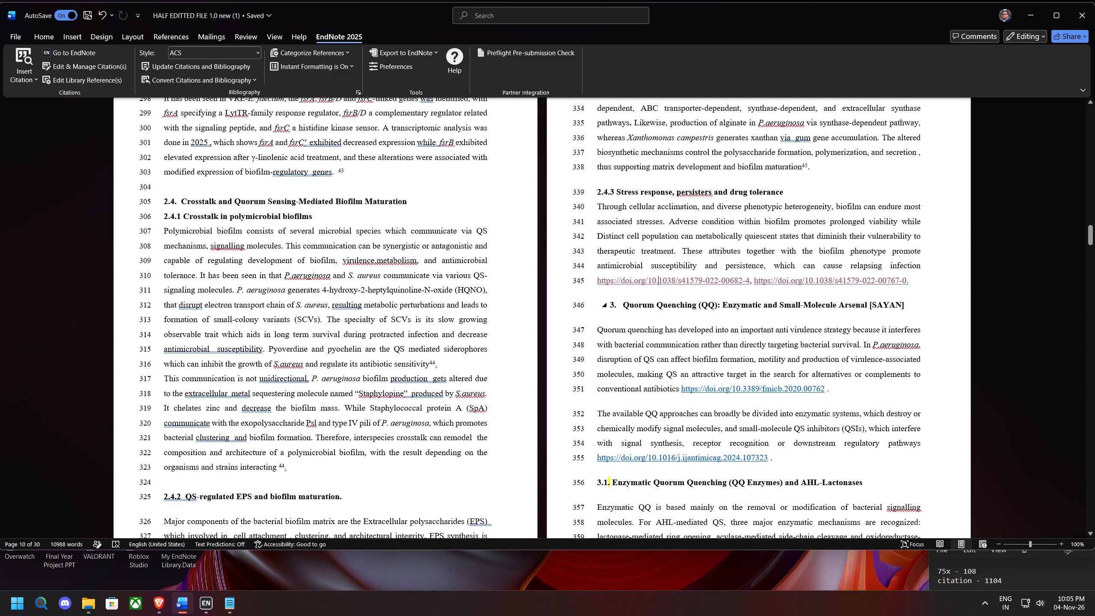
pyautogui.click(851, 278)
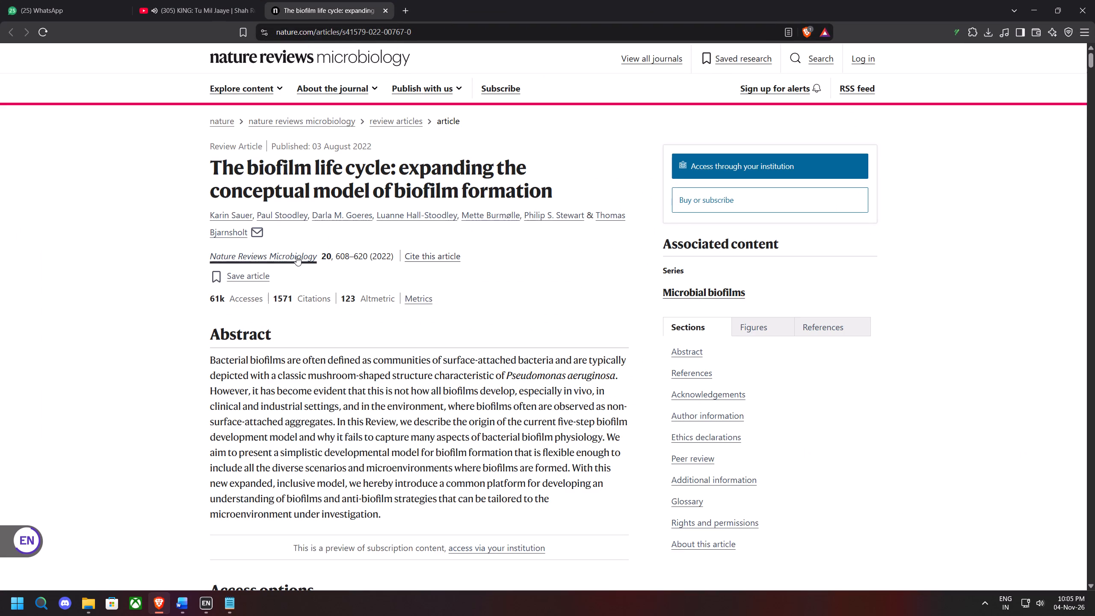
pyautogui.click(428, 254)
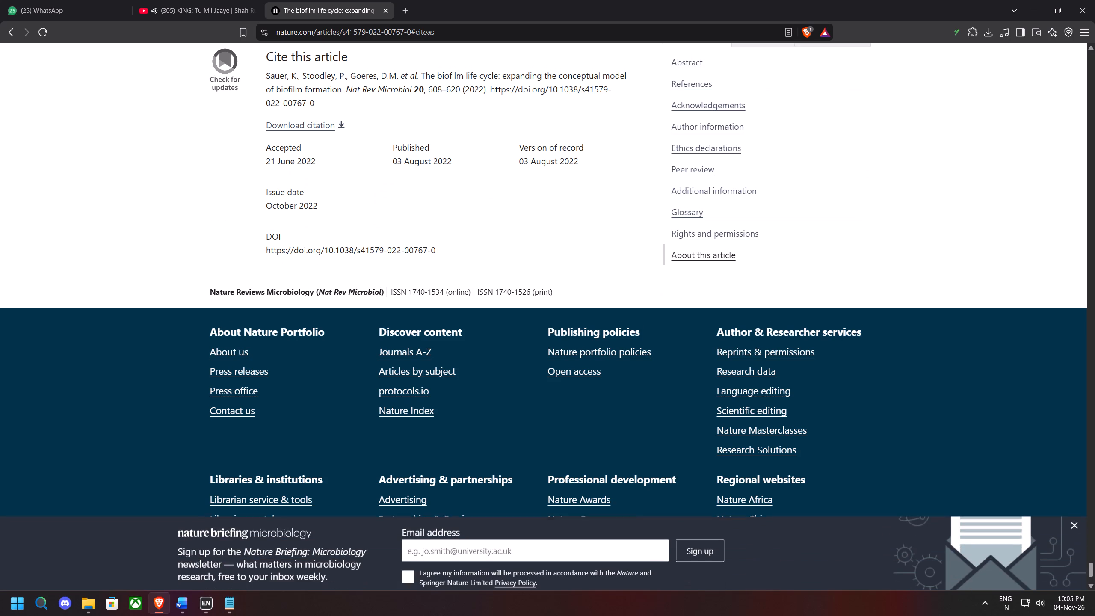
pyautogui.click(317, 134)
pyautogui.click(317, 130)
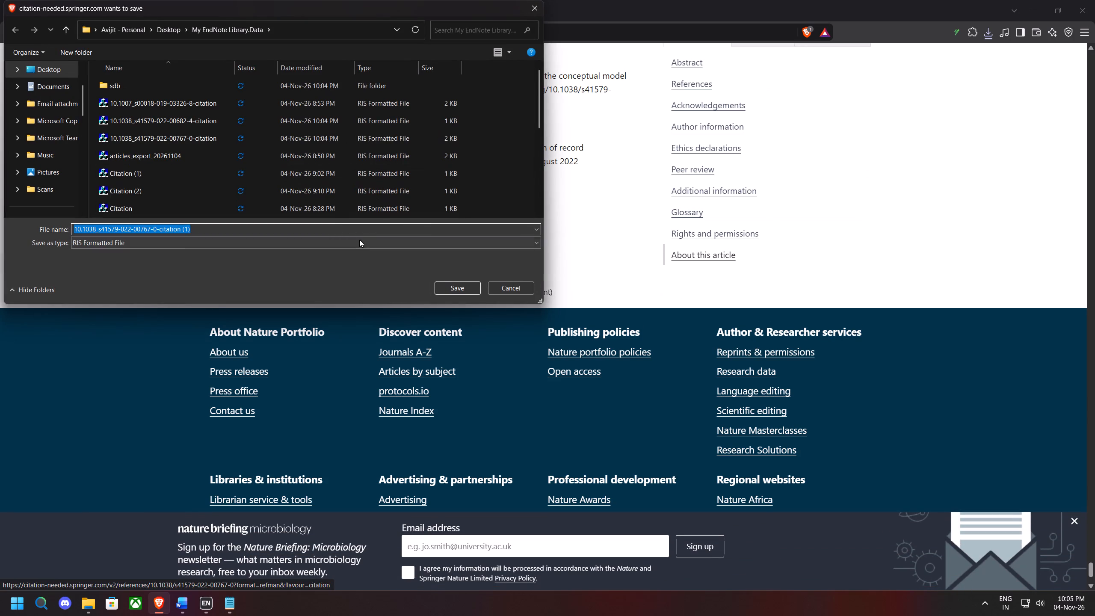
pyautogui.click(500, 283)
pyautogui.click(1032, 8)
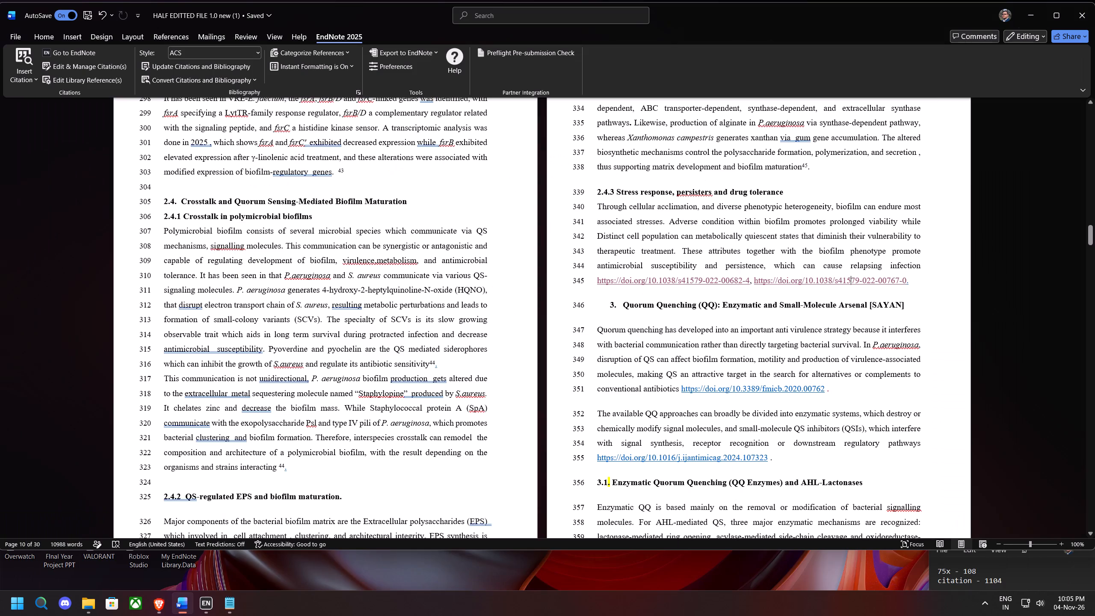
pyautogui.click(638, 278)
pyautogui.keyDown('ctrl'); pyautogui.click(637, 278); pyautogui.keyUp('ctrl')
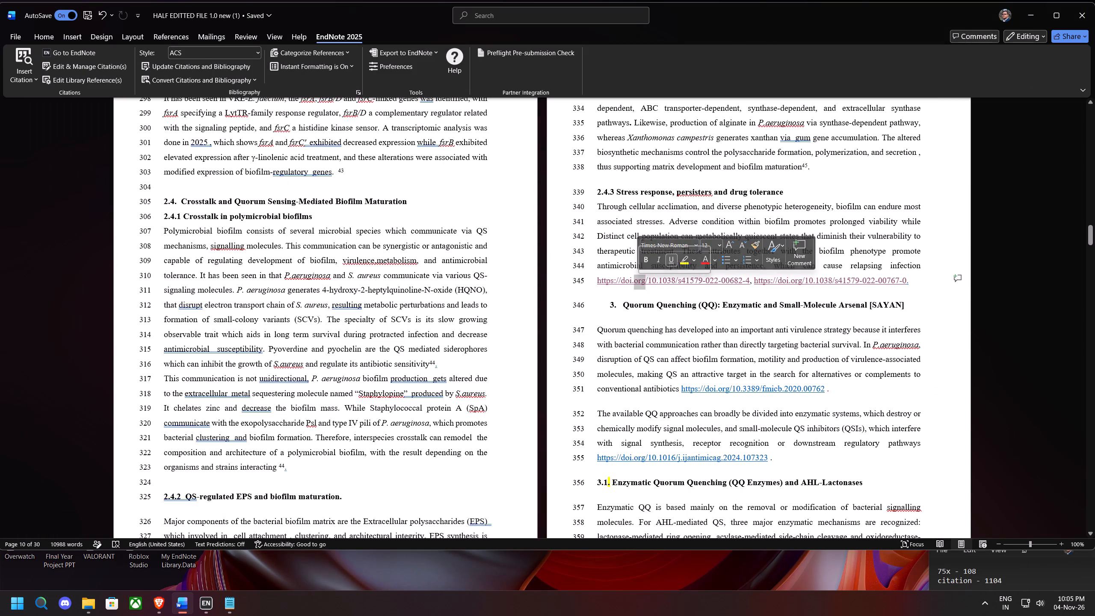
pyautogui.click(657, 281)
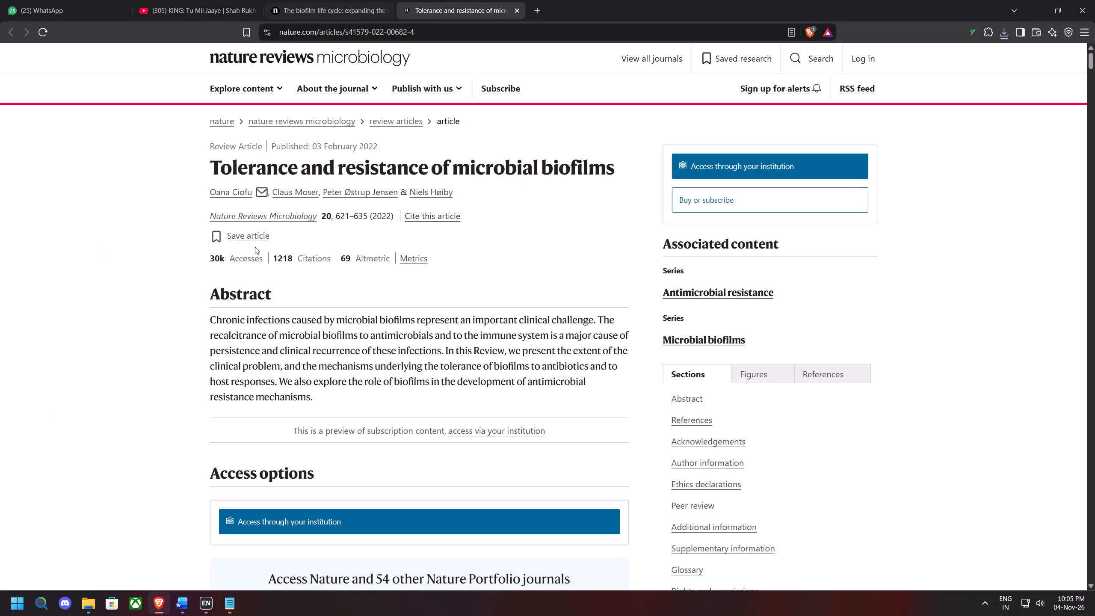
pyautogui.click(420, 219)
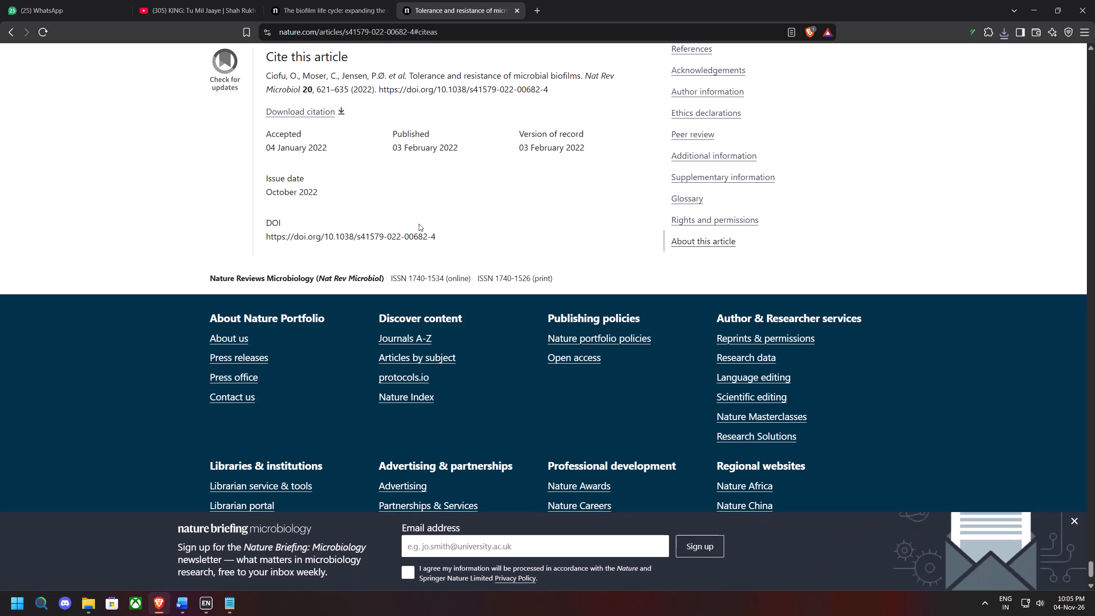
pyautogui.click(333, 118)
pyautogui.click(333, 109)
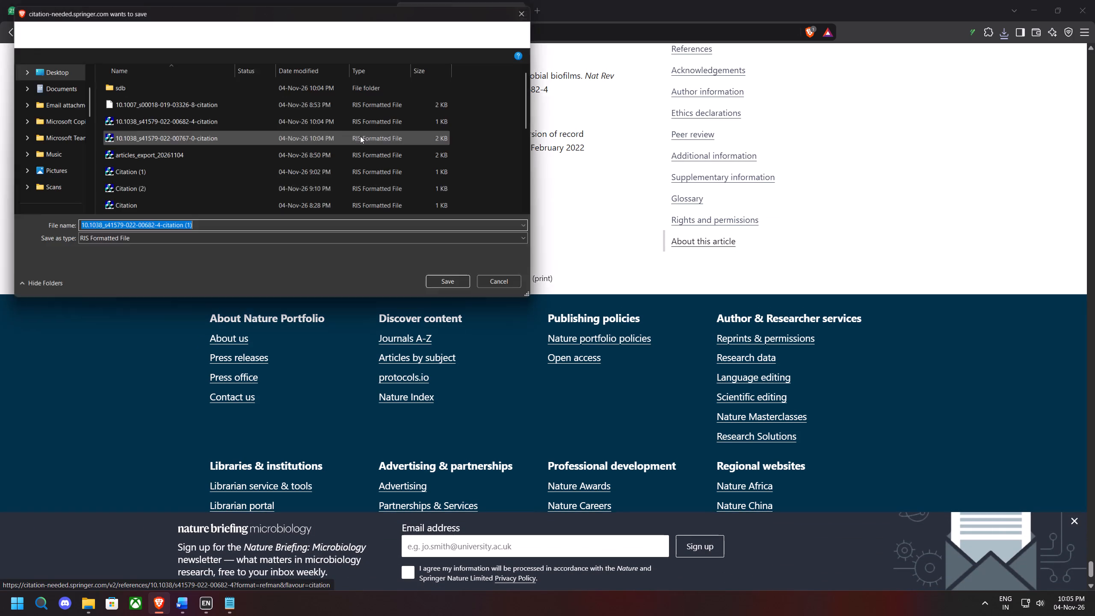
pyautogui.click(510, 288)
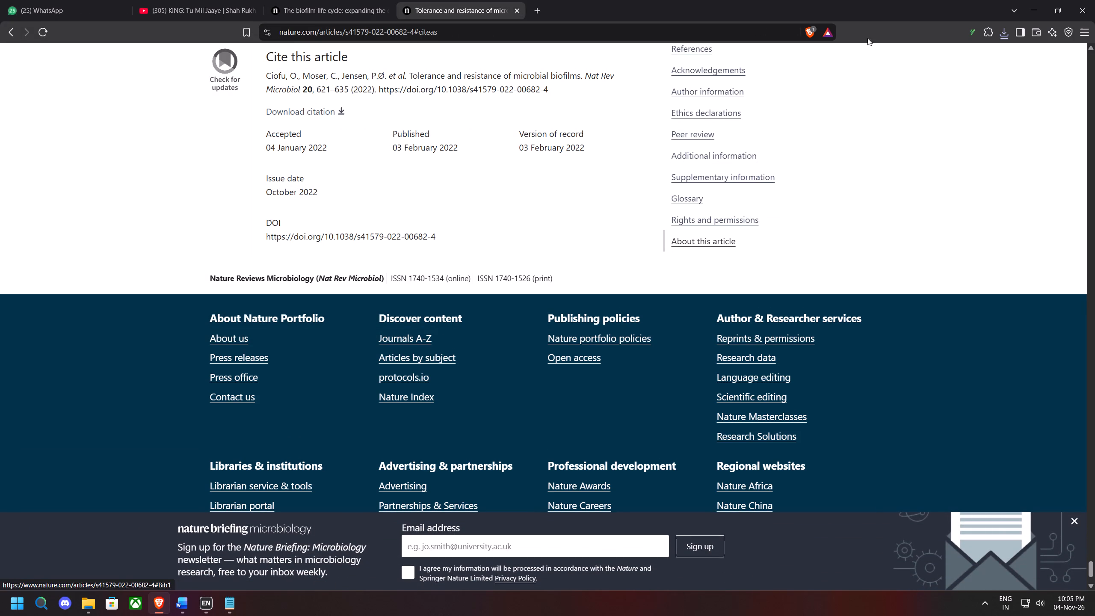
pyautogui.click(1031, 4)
pyautogui.click(830, 280)
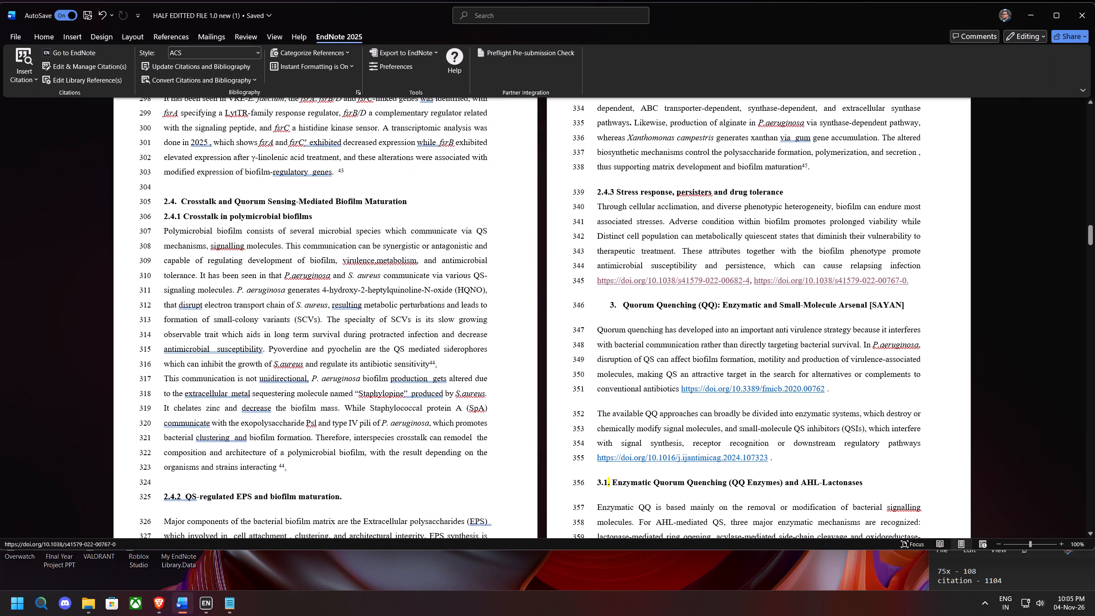
pyautogui.moveTo(750, 281); pyautogui.dragTo(595, 280)
pyautogui.press('BackSpace')
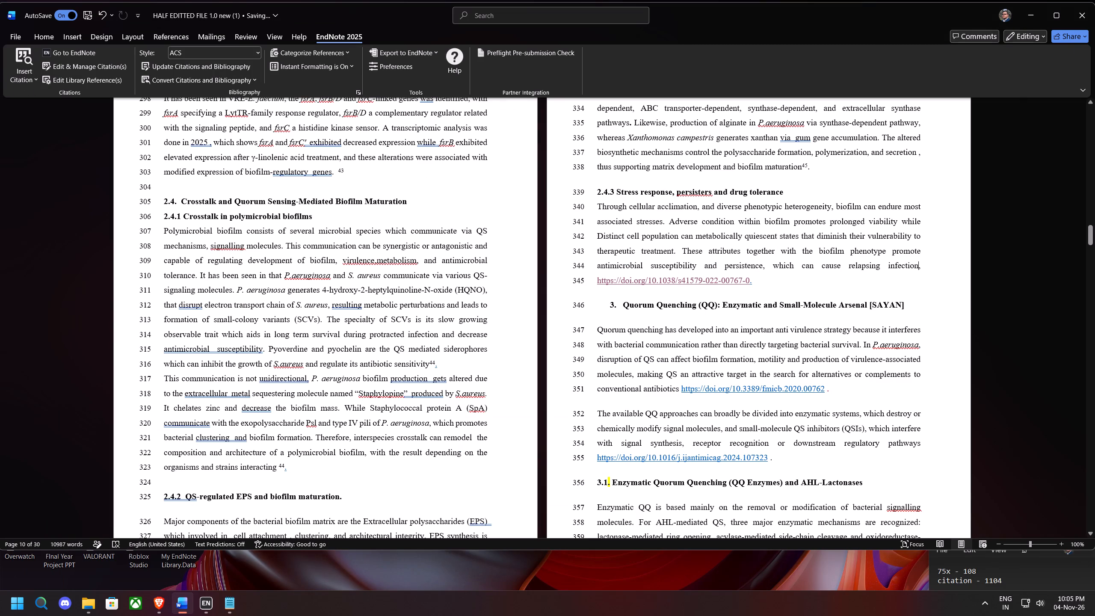
pyautogui.click(151, 605)
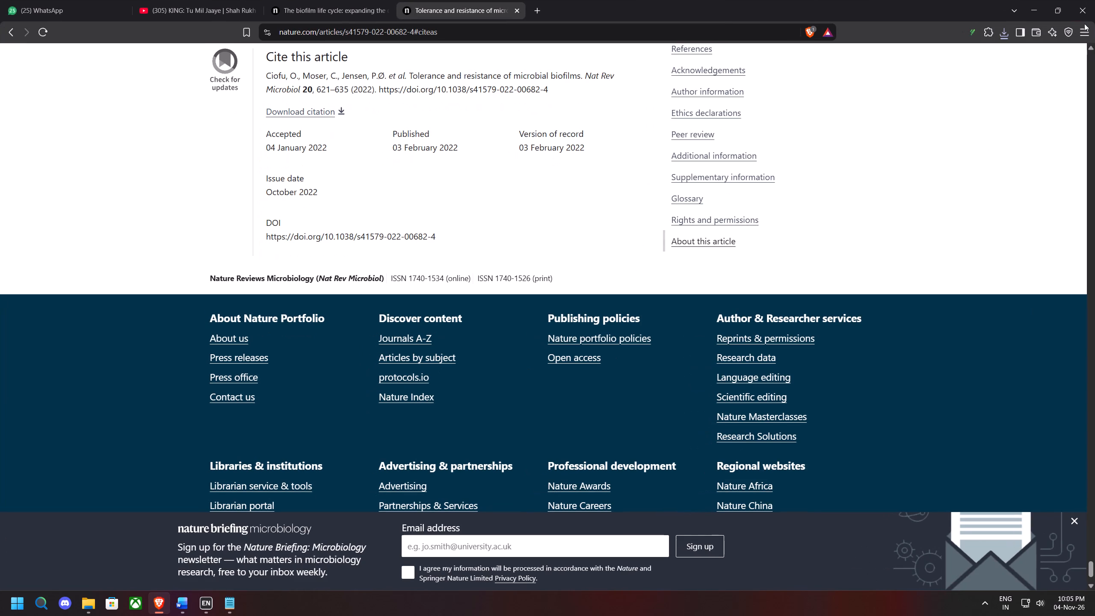
pyautogui.click(1005, 31)
pyautogui.click(899, 127)
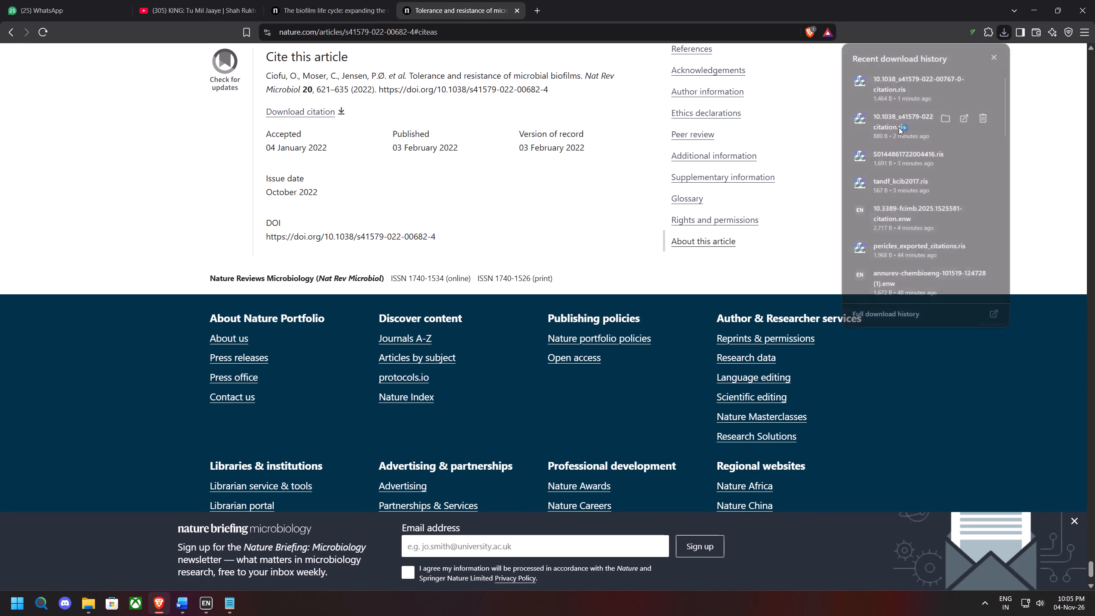
pyautogui.click(1031, 0)
pyautogui.click(35, 71)
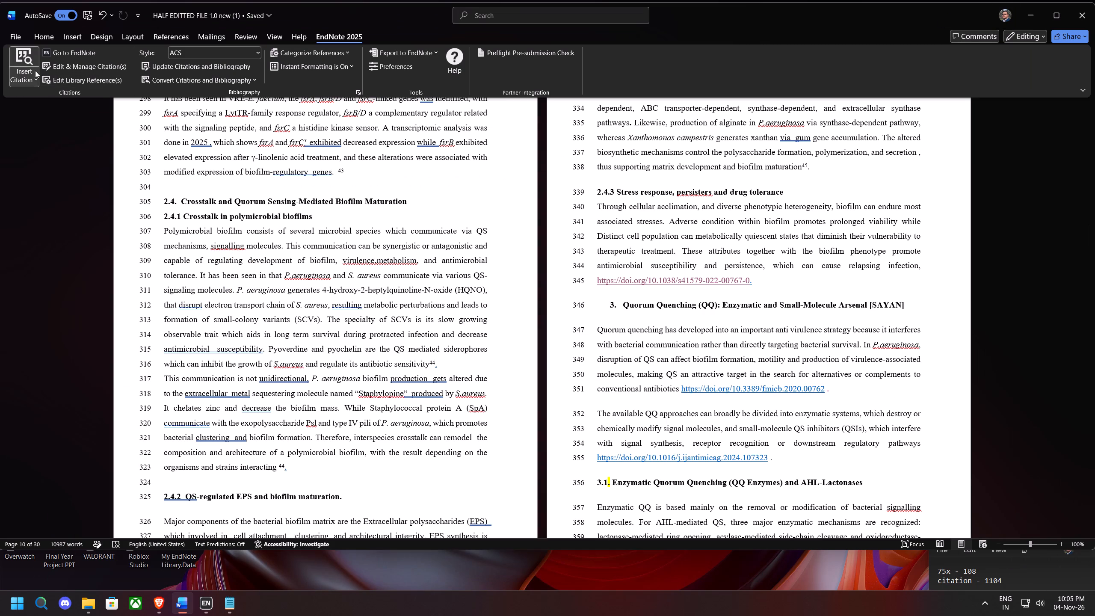
pyautogui.click(41, 109)
pyautogui.click(200, 608)
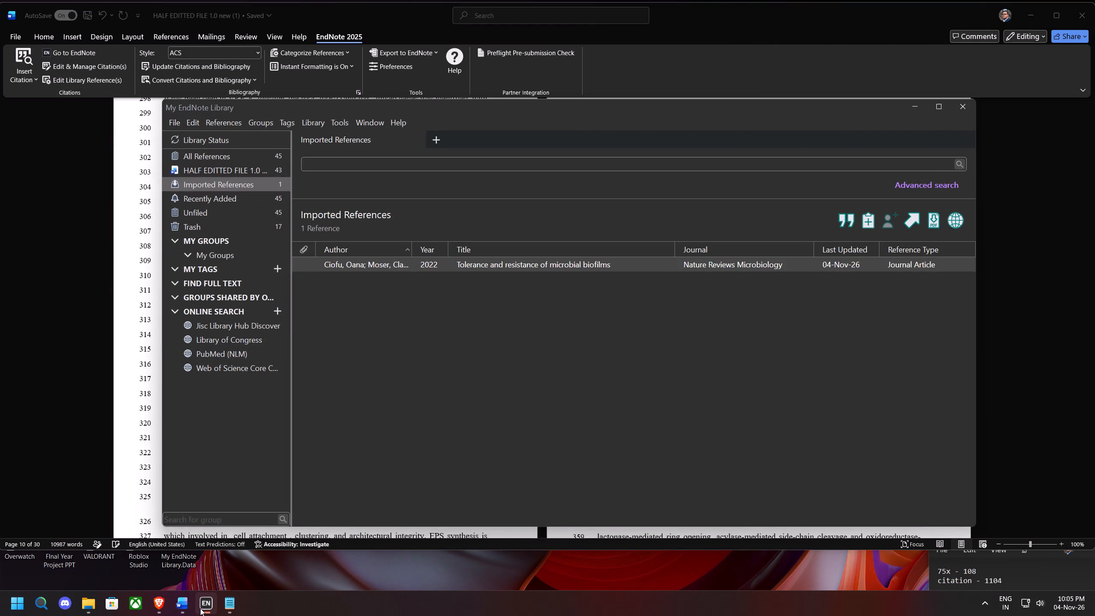
pyautogui.click(200, 608)
pyautogui.click(155, 609)
pyautogui.click(1004, 31)
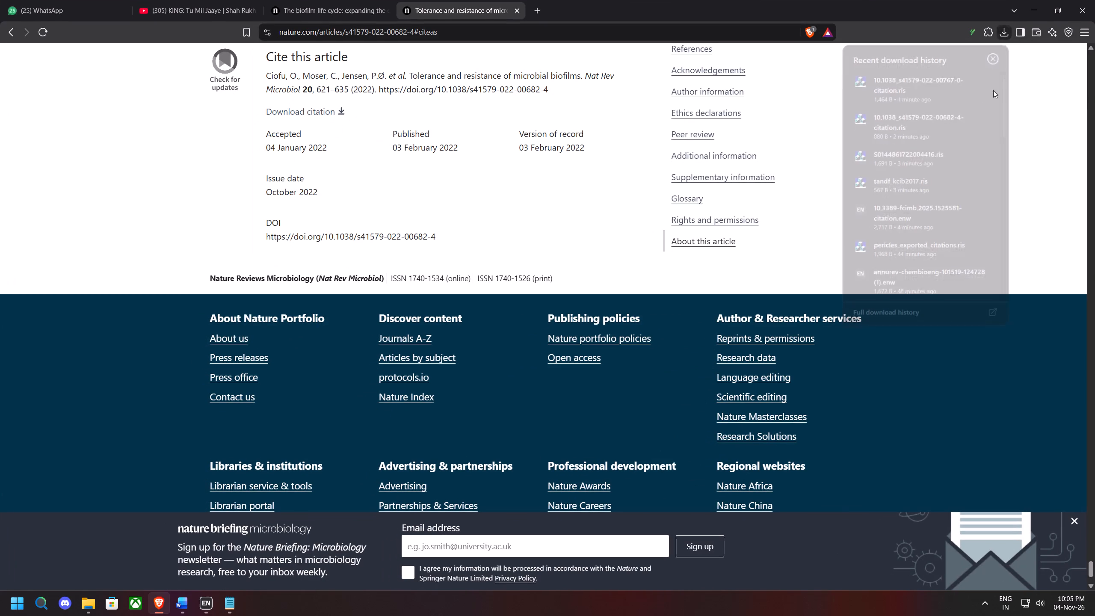
pyautogui.click(914, 92)
pyautogui.click(1026, 9)
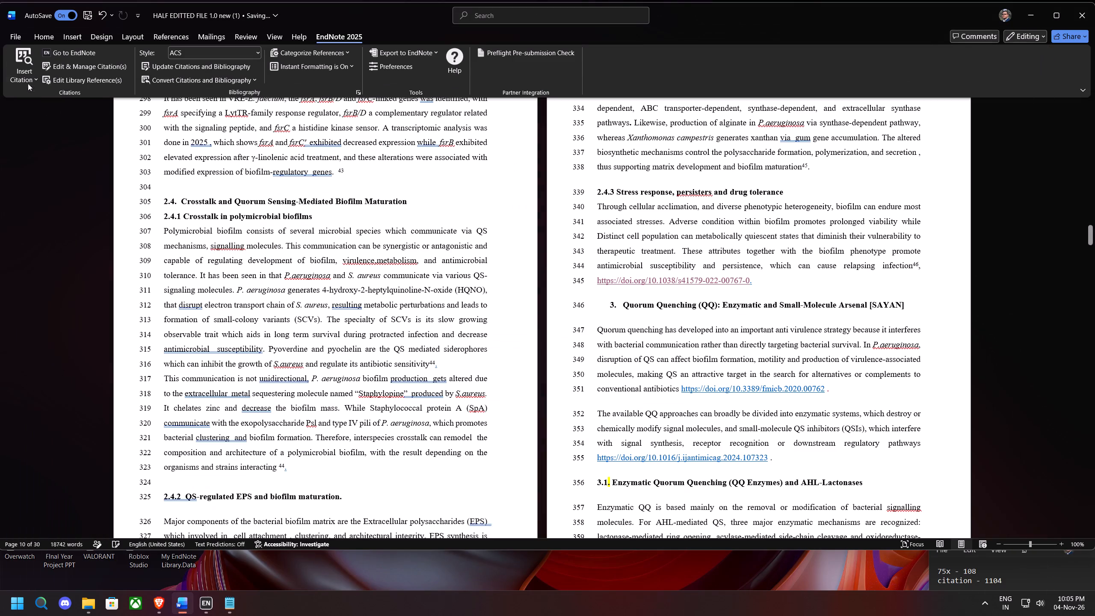
pyautogui.moveTo(749, 279); pyautogui.dragTo(571, 287)
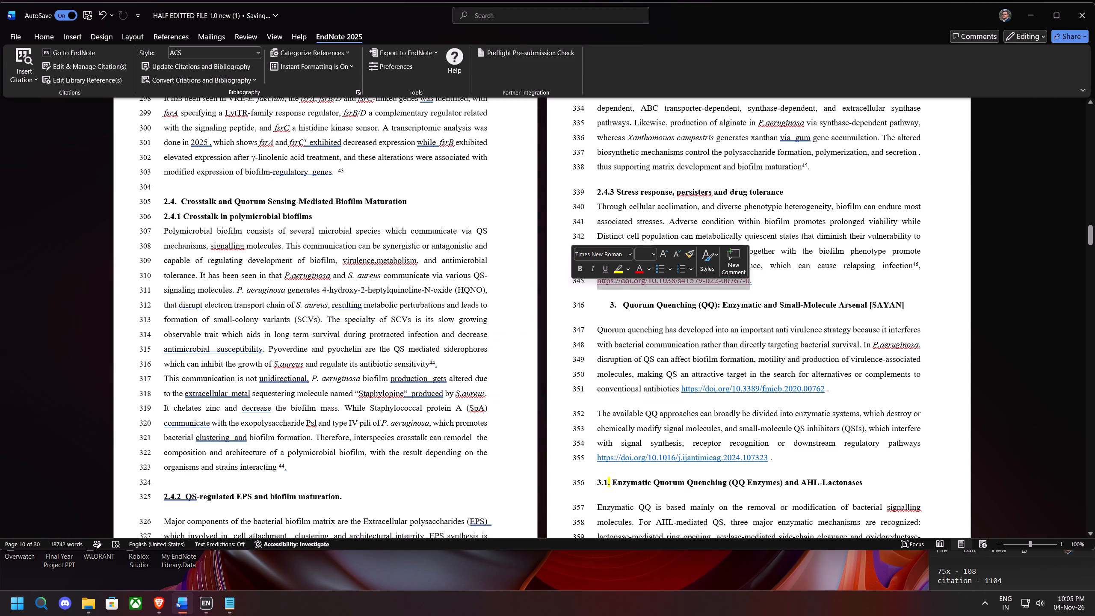
pyautogui.press('BackSpace')
pyautogui.click(11, 67)
pyautogui.click(66, 112)
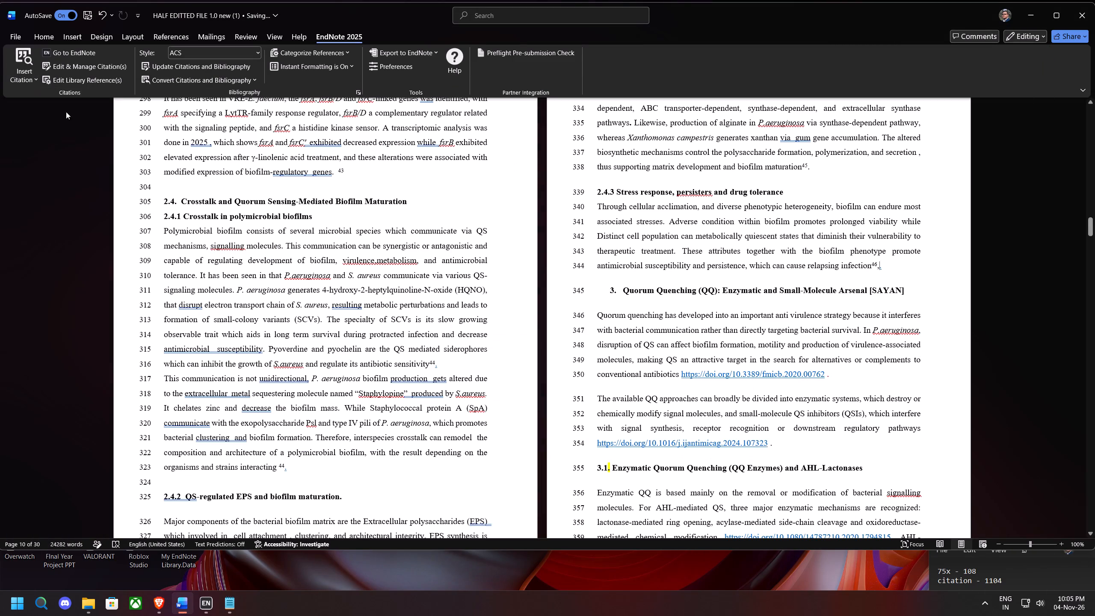
# Separate the adjacent citation numbers 46 and 47 at the end of section 2.4.3 with a superscript comma.
pyautogui.click(878, 269)
pyautogui.click(77, 31)
pyautogui.click(29, 37)
pyautogui.click(1, 24)
pyautogui.click(14, 42)
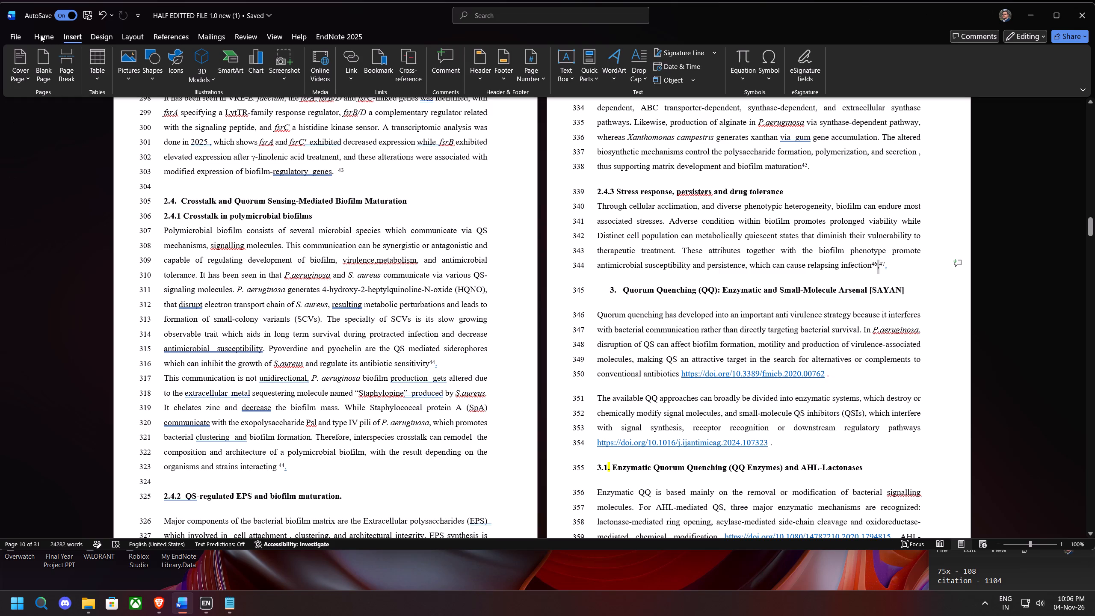
pyautogui.click(42, 34)
pyautogui.click(178, 76)
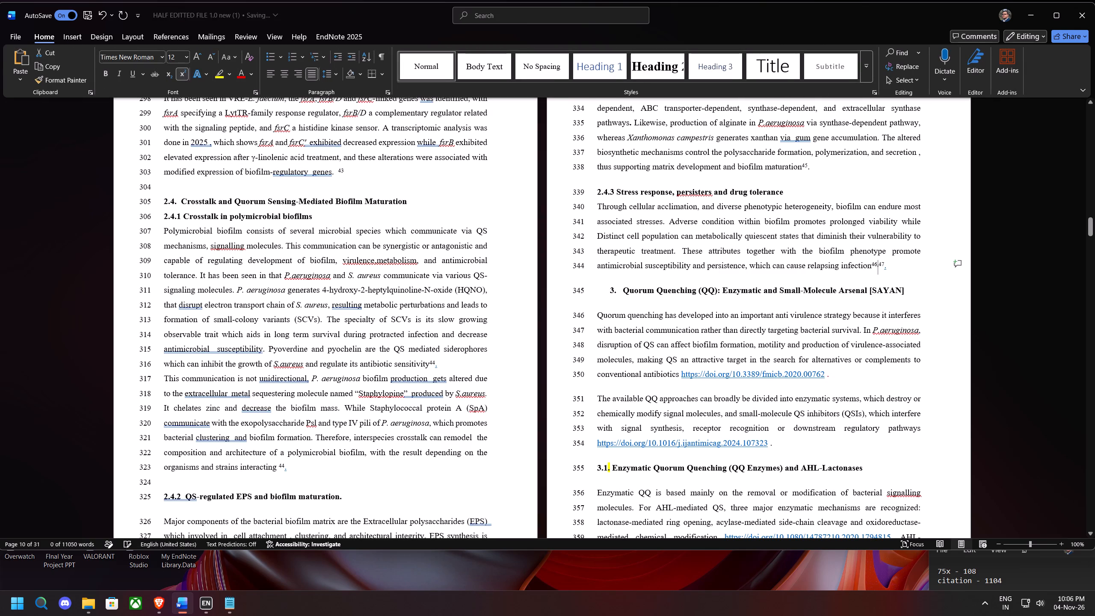
# Switch to the YouTube tab in the browser, turn on autoplay, replay the finished music video and return to the manuscript.
pyautogui.click(163, 607)
pyautogui.click(207, 0)
pyautogui.scroll(2, 152, 314)
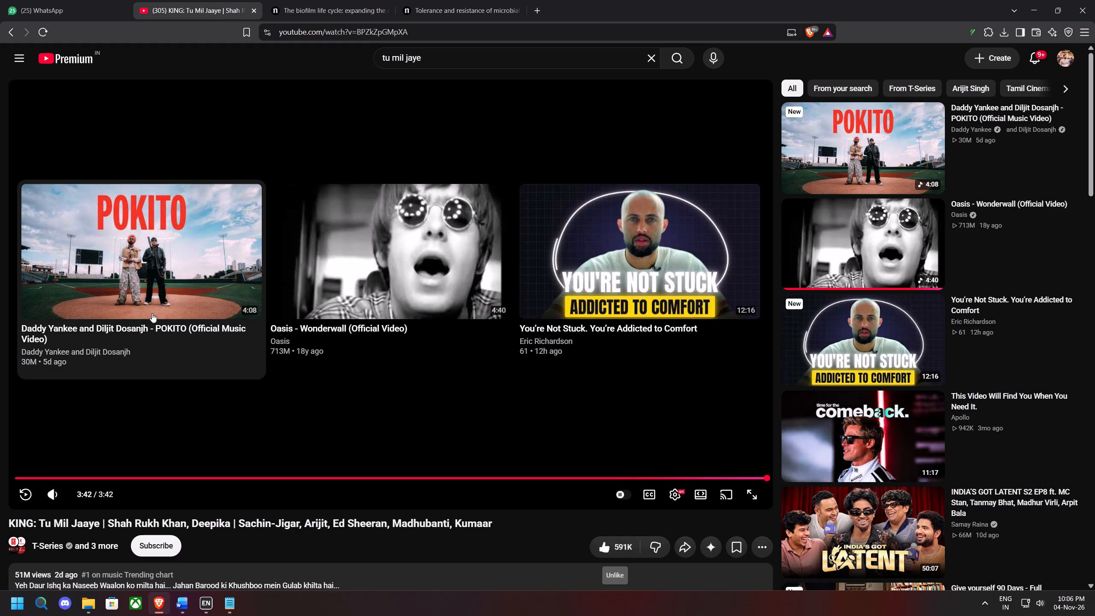
pyautogui.scroll(1, 152, 313)
pyautogui.doubleClick(621, 495)
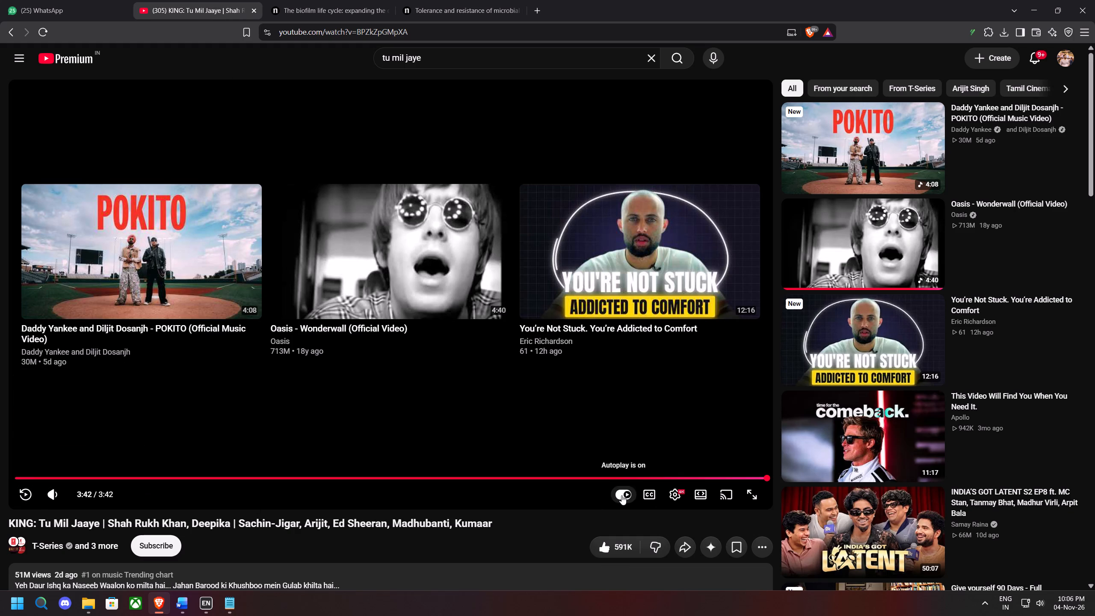
pyautogui.click(22, 500)
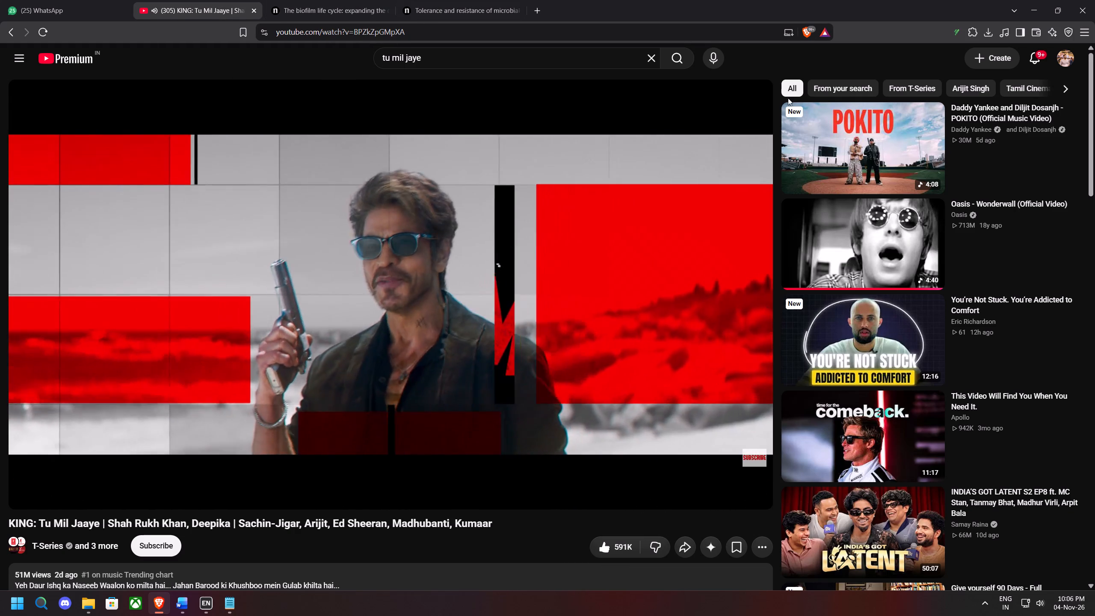
pyautogui.click(1027, 8)
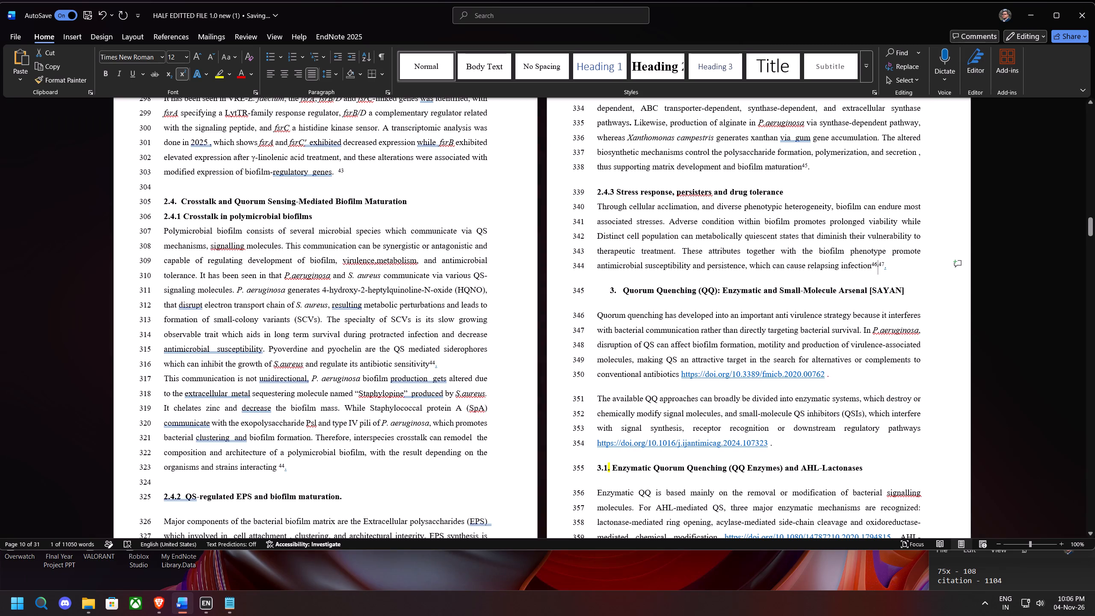
# Close the two Nature article tabs in the browser and return to the Word manuscript.
pyautogui.click(152, 610)
pyautogui.click(359, 0)
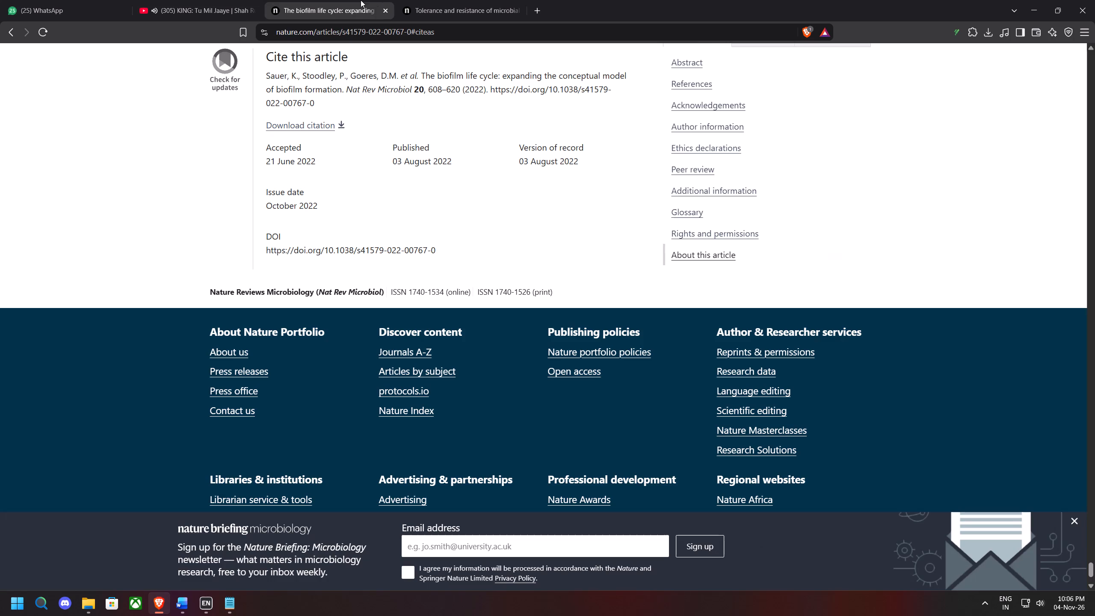
pyautogui.doubleClick(384, 9)
pyautogui.click(1023, 2)
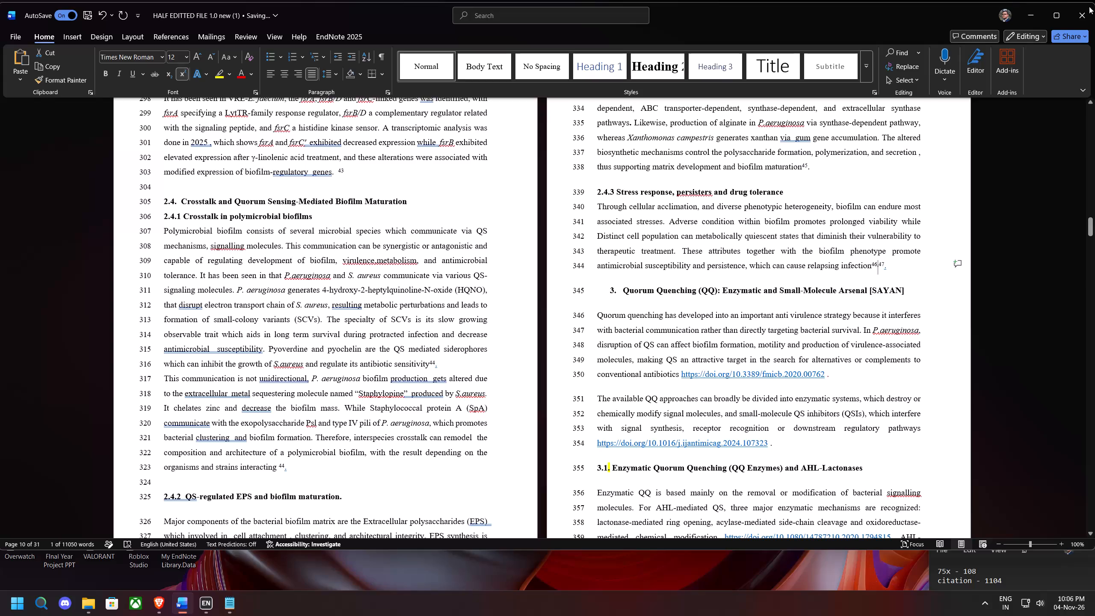
# Open the DOI link 10.3389/fmicb.2020.00762 in section 3 and show the article's citation export options.
pyautogui.click(814, 377)
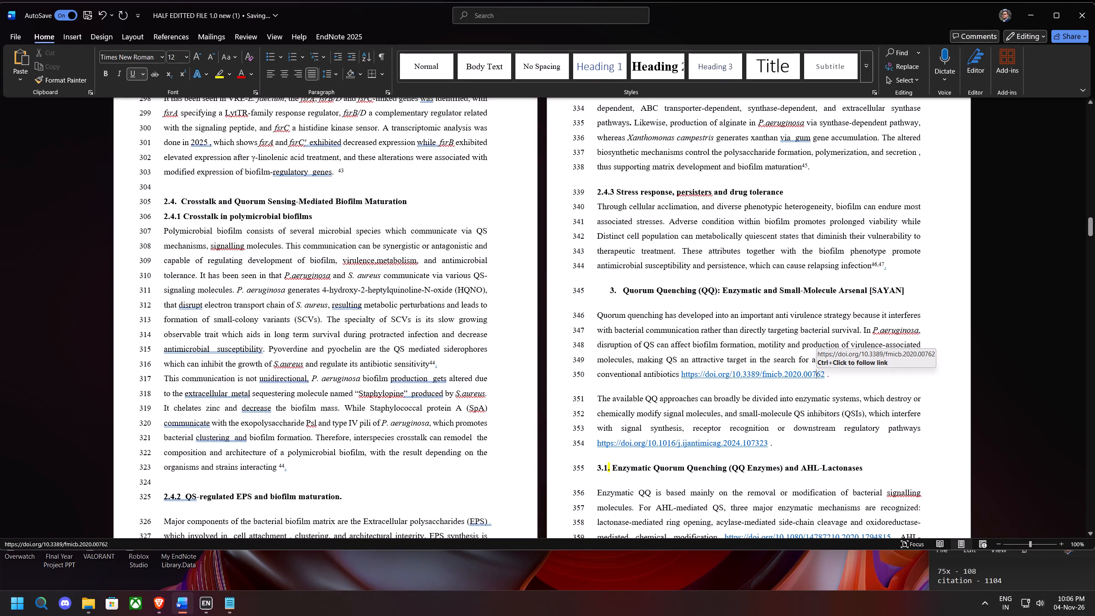
pyautogui.keyDown('ctrl'); pyautogui.doubleClick(816, 376); pyautogui.keyUp('ctrl')
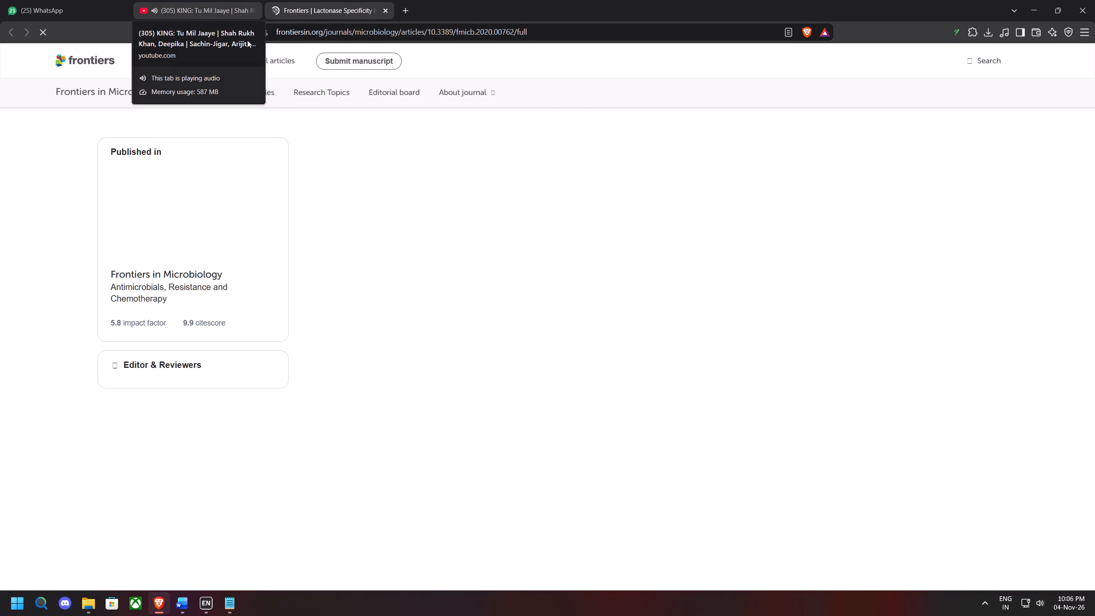
pyautogui.click(895, 174)
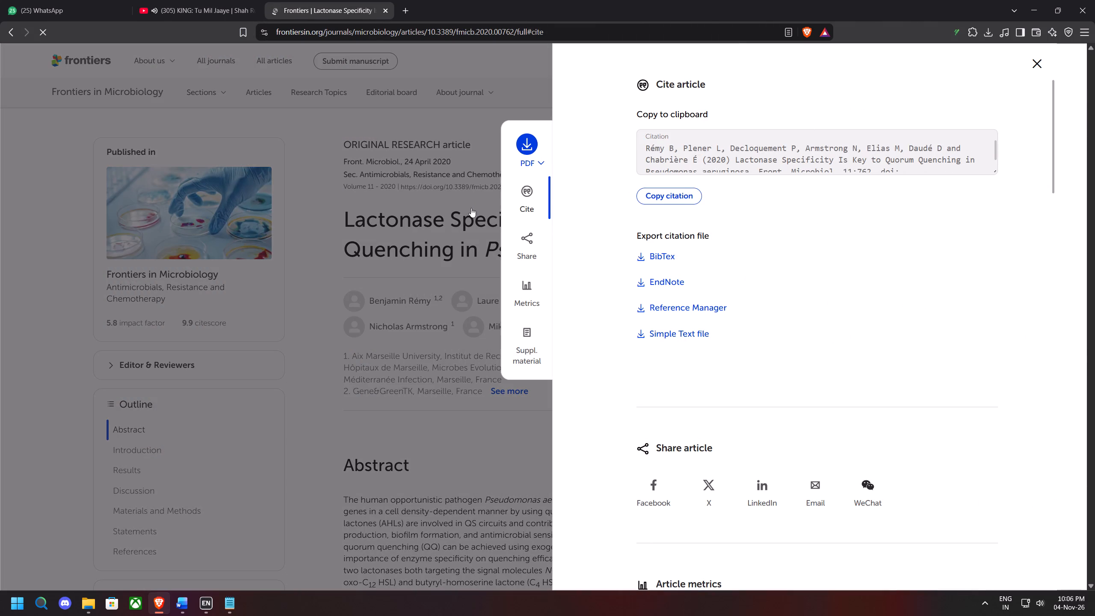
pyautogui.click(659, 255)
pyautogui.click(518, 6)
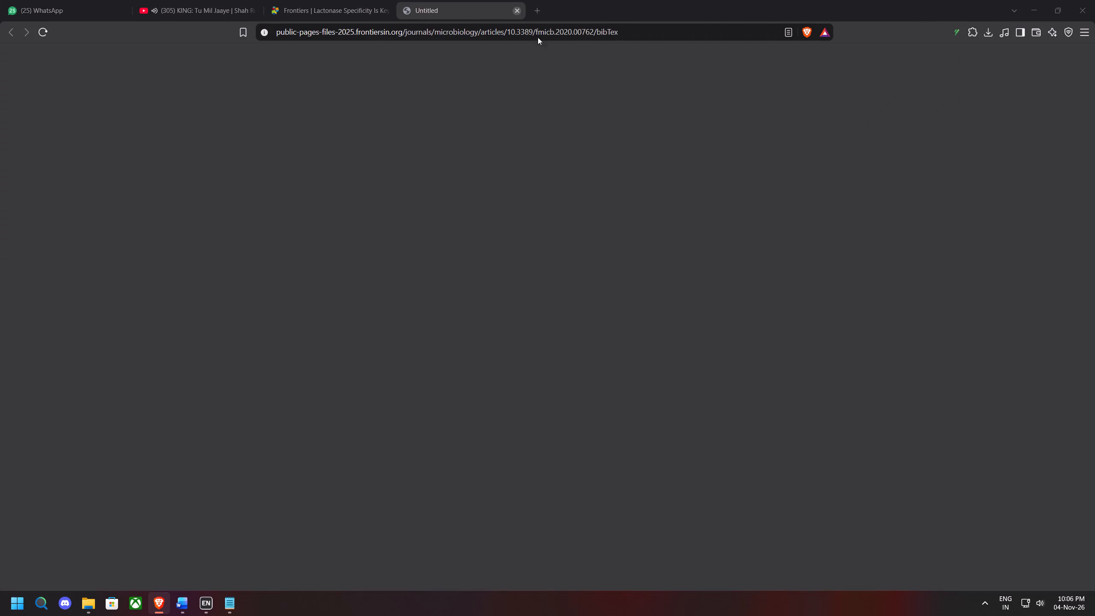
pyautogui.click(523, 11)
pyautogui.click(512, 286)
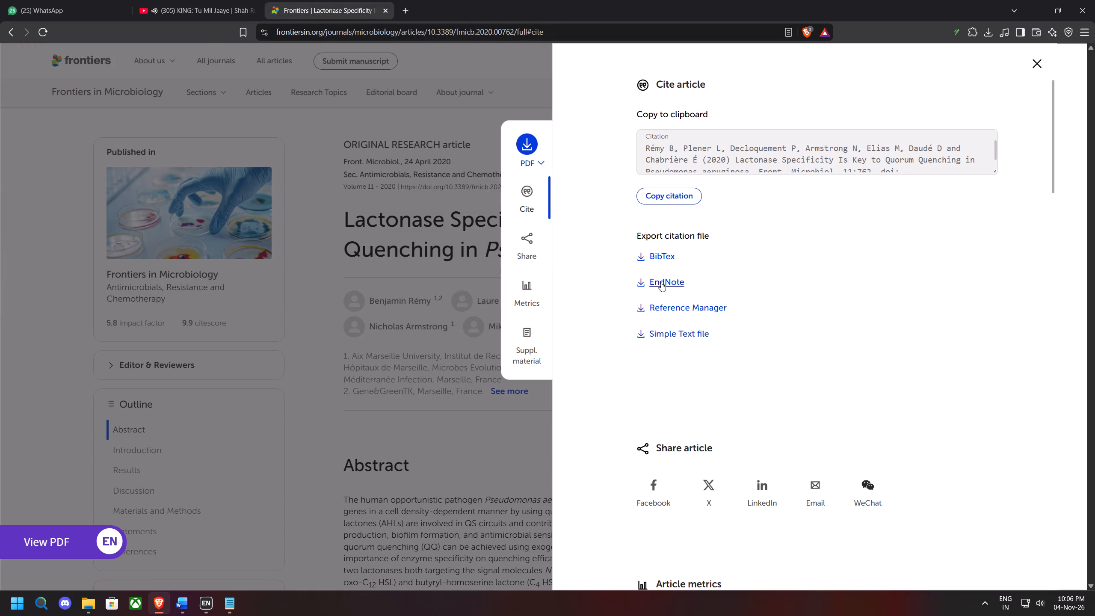
# Save the article's EndNote citation file as 10.3389-fmicb.2020.00762-citation, close the article, import the file into EndNote and return to Word.
pyautogui.click(661, 282)
pyautogui.click(387, 10)
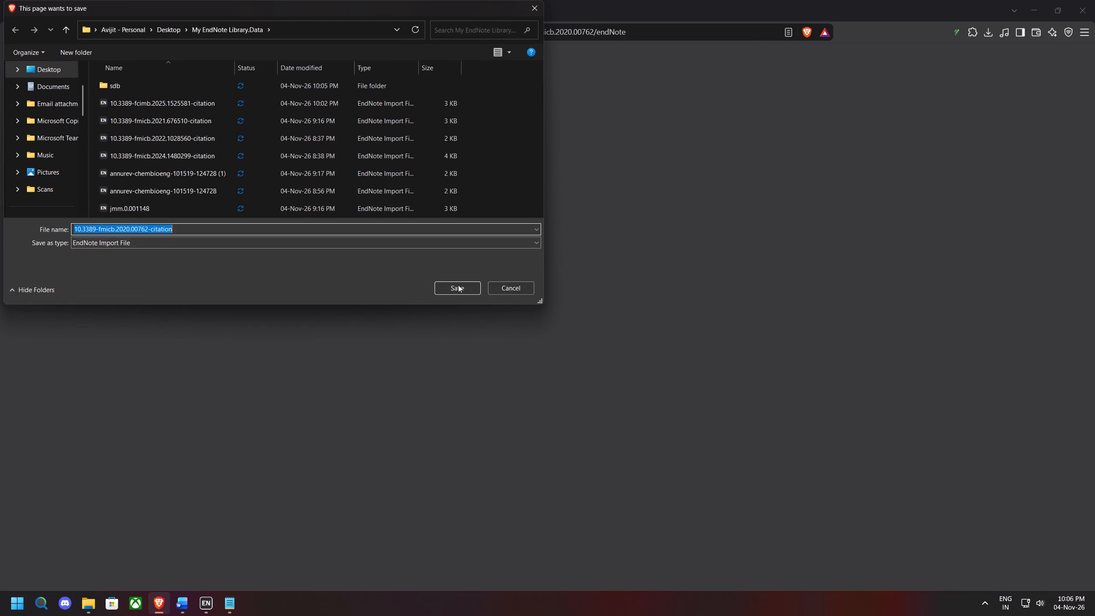
pyautogui.click(462, 287)
pyautogui.click(1029, 67)
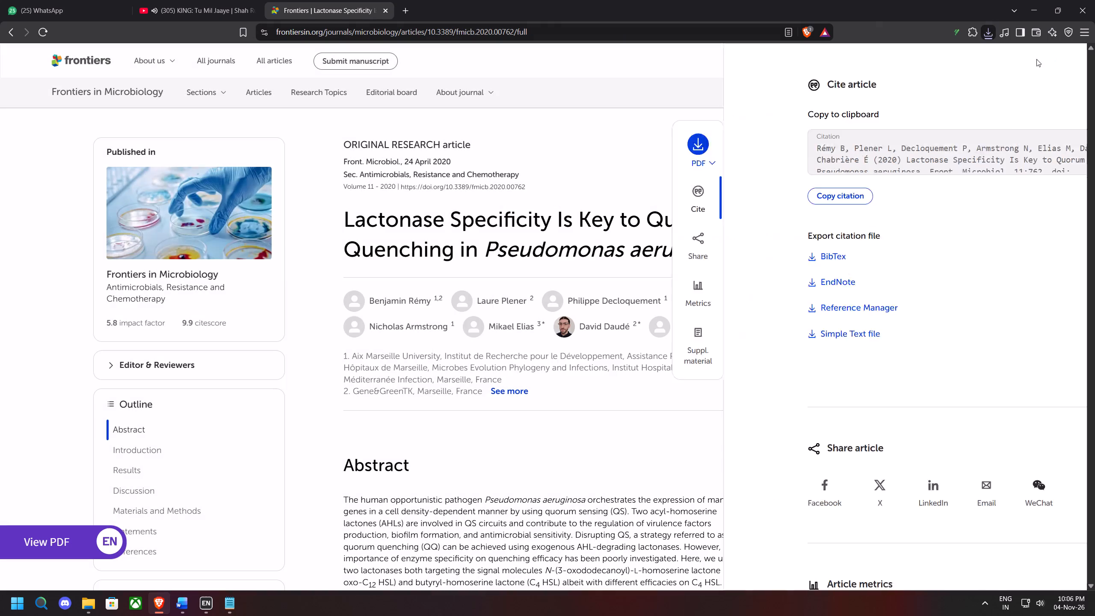
pyautogui.click(384, 12)
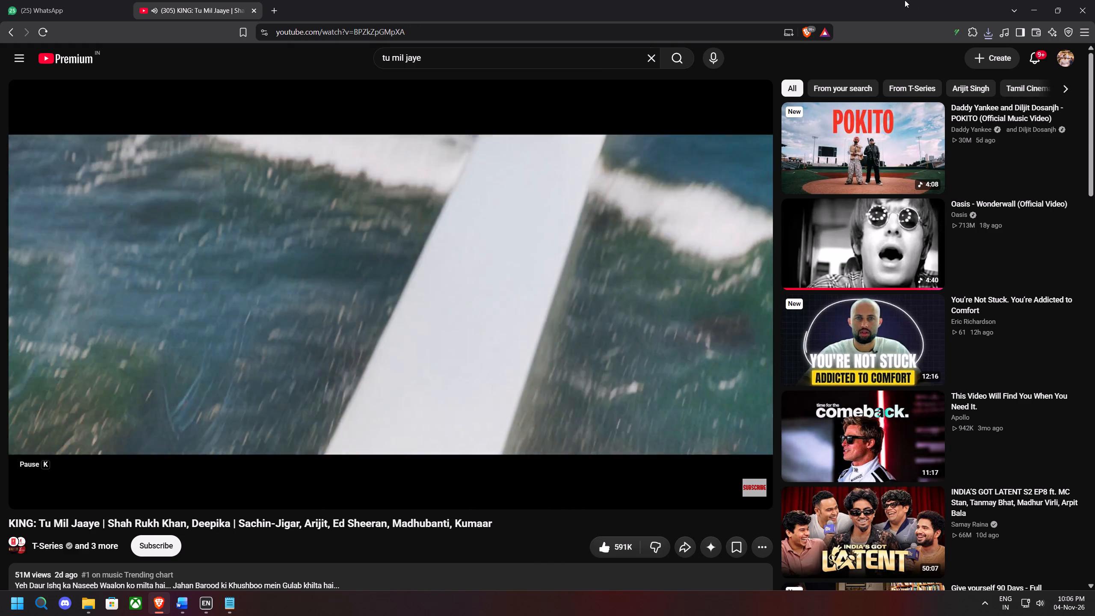
pyautogui.click(994, 32)
pyautogui.click(885, 82)
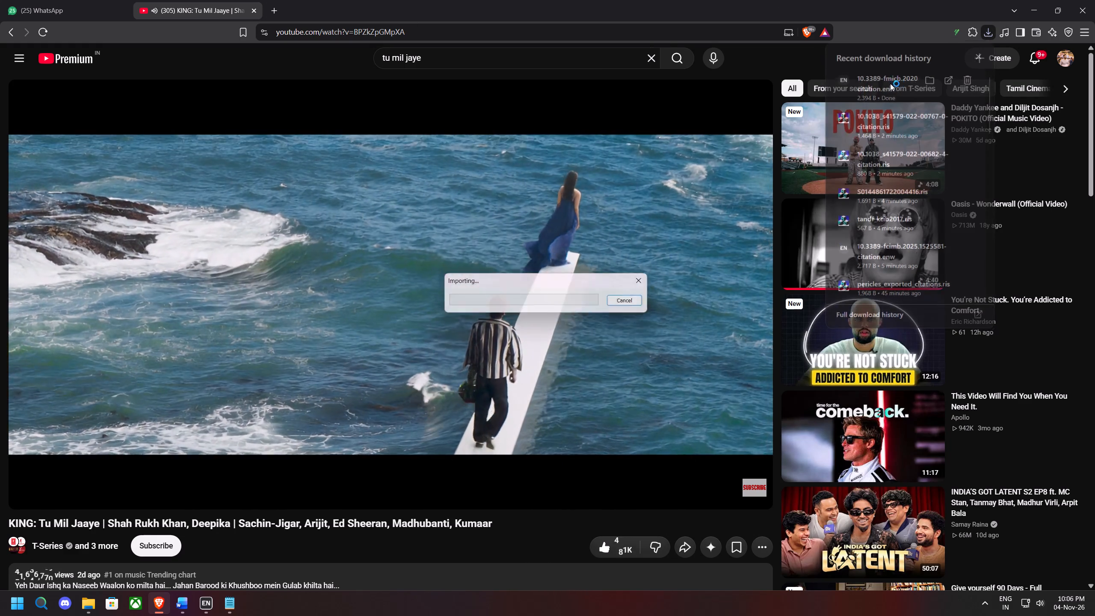
pyautogui.click(1036, 4)
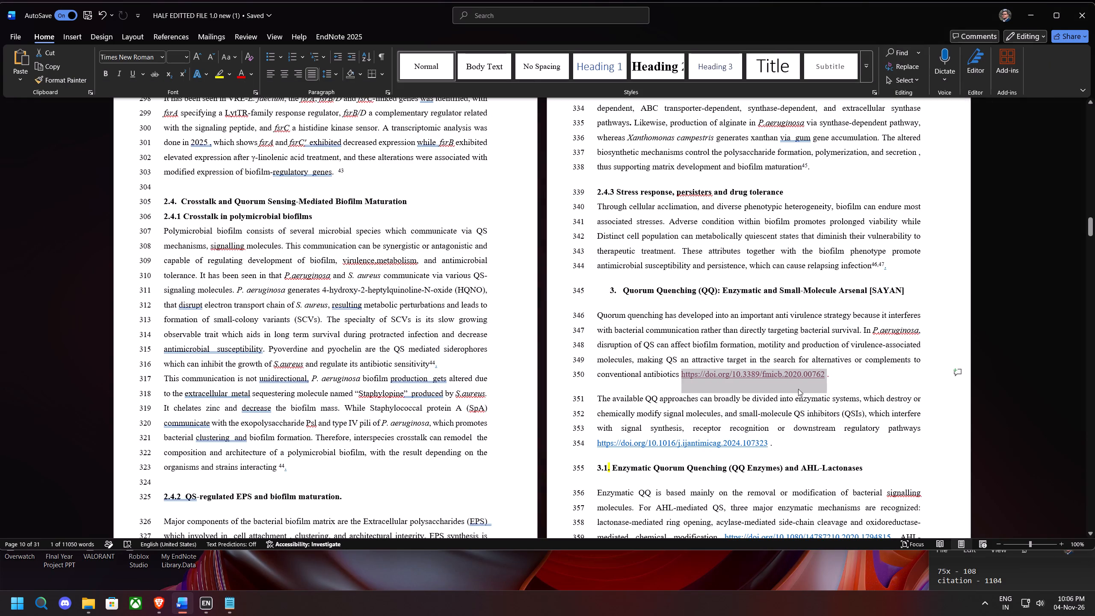
# Replace the DOI link 10.3389/fmicb.2020.00762 after "conventional antibiotics" in section 3 with the selected EndNote citation.
pyautogui.click(823, 373)
pyautogui.moveTo(823, 374); pyautogui.dragTo(679, 378)
pyautogui.press('BackSpace')
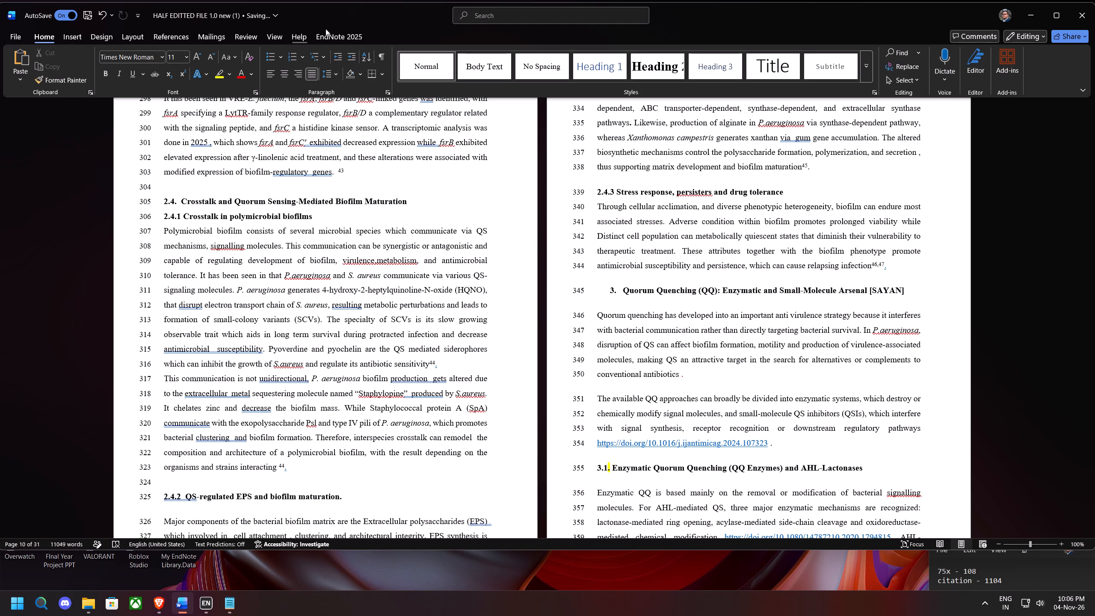
pyautogui.click(346, 33)
pyautogui.click(25, 83)
pyautogui.click(39, 112)
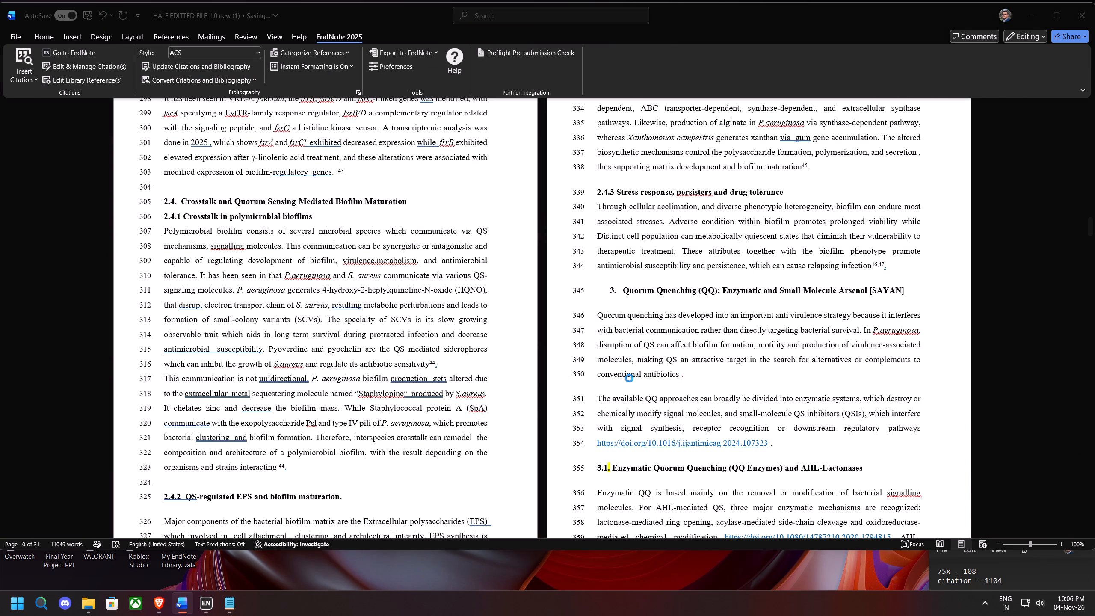
pyautogui.scroll(-3, 726, 384)
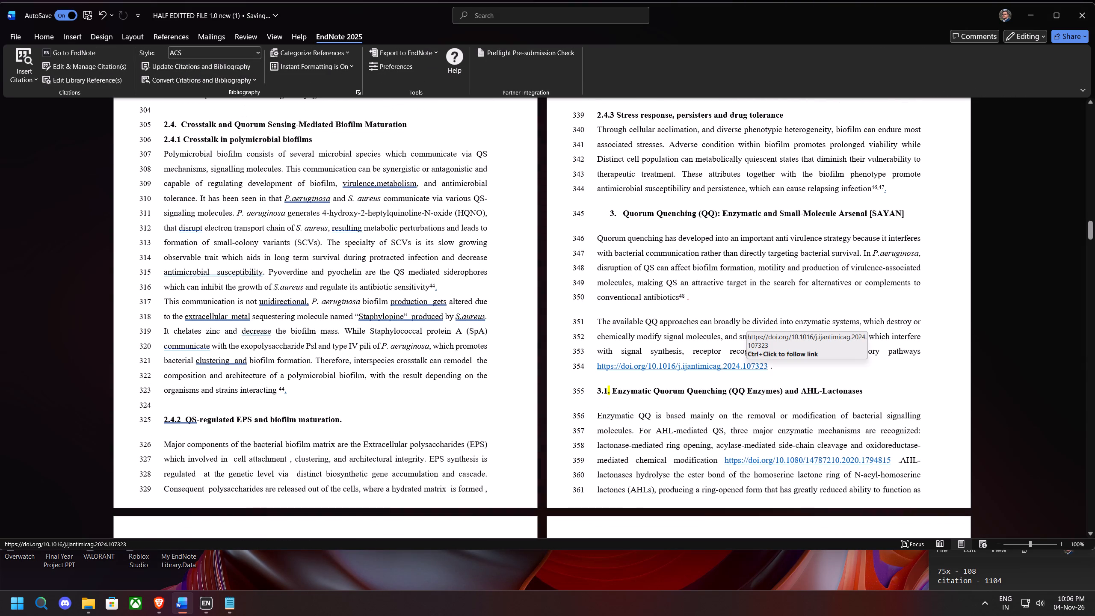
pyautogui.keyDown('ctrl'); pyautogui.click(744, 365); pyautogui.keyUp('ctrl')
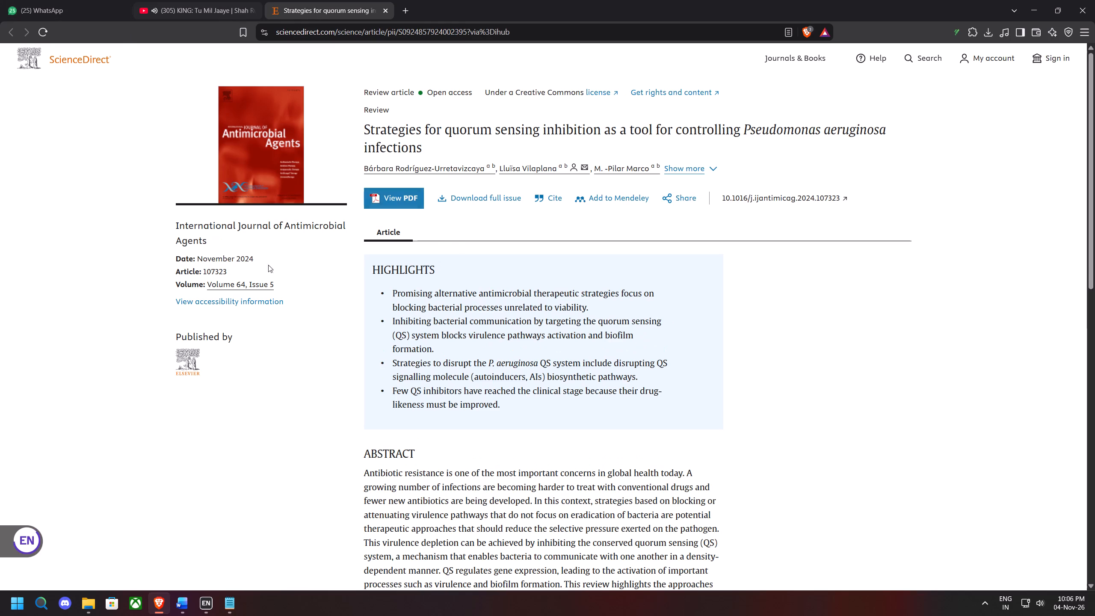
pyautogui.click(642, 252)
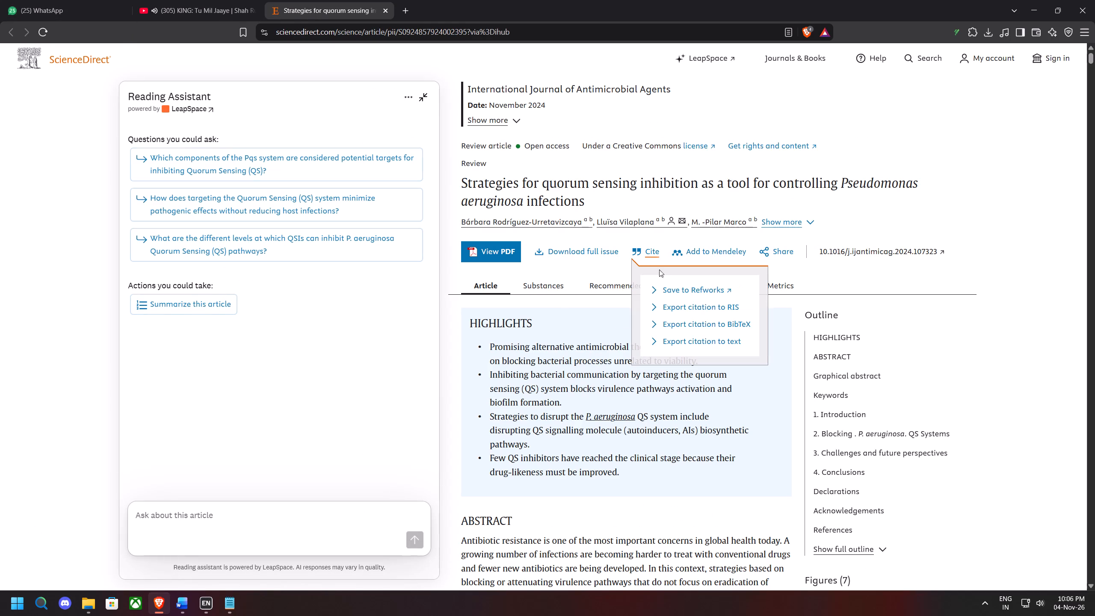
pyautogui.click(695, 310)
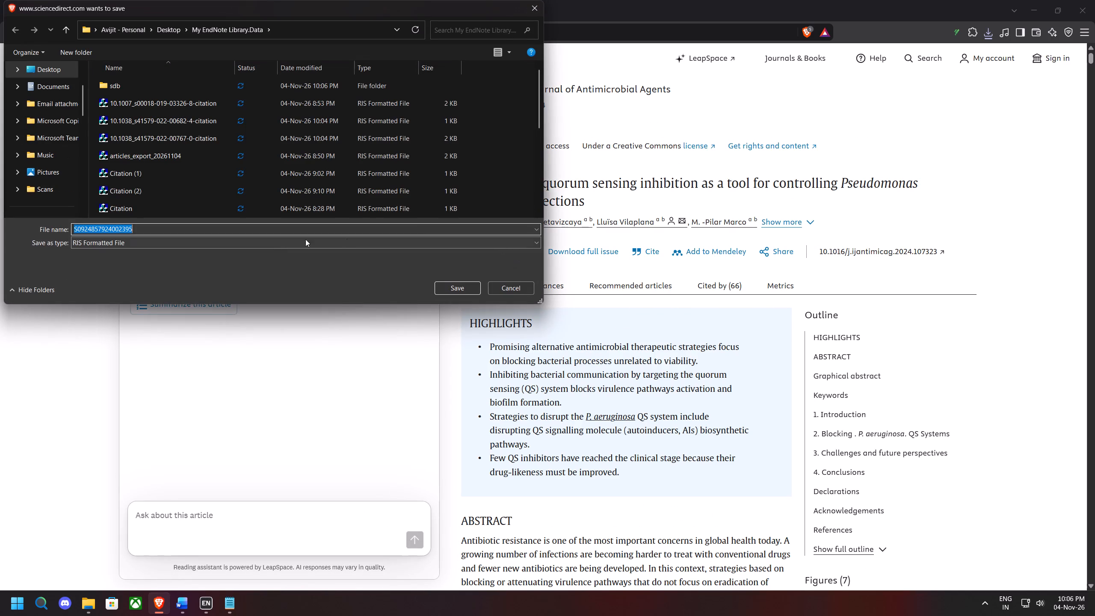
pyautogui.click(447, 284)
pyautogui.click(861, 72)
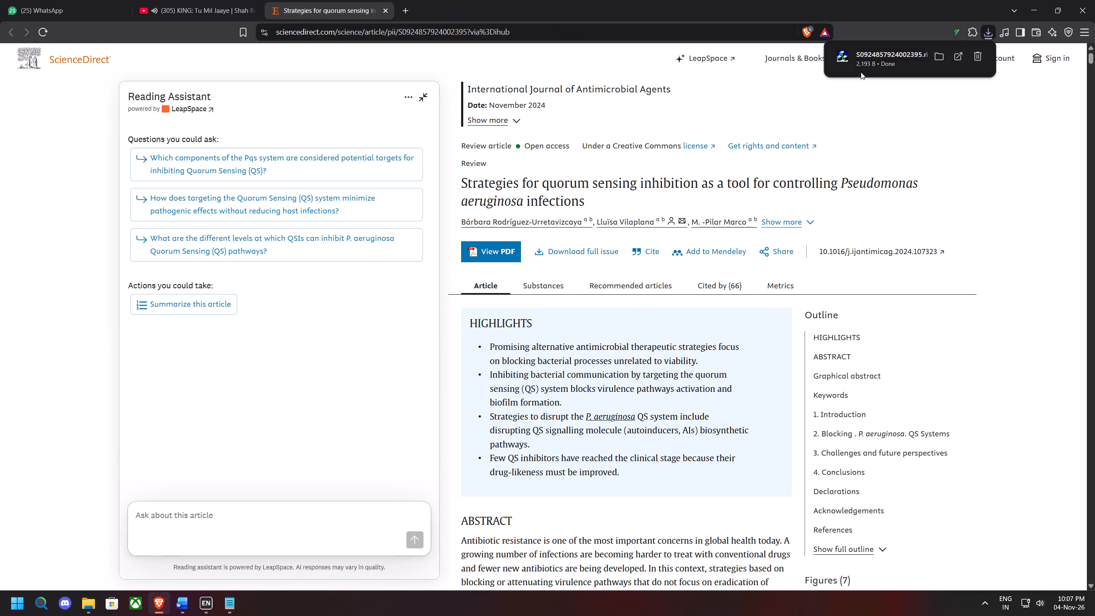
pyautogui.click(1033, 3)
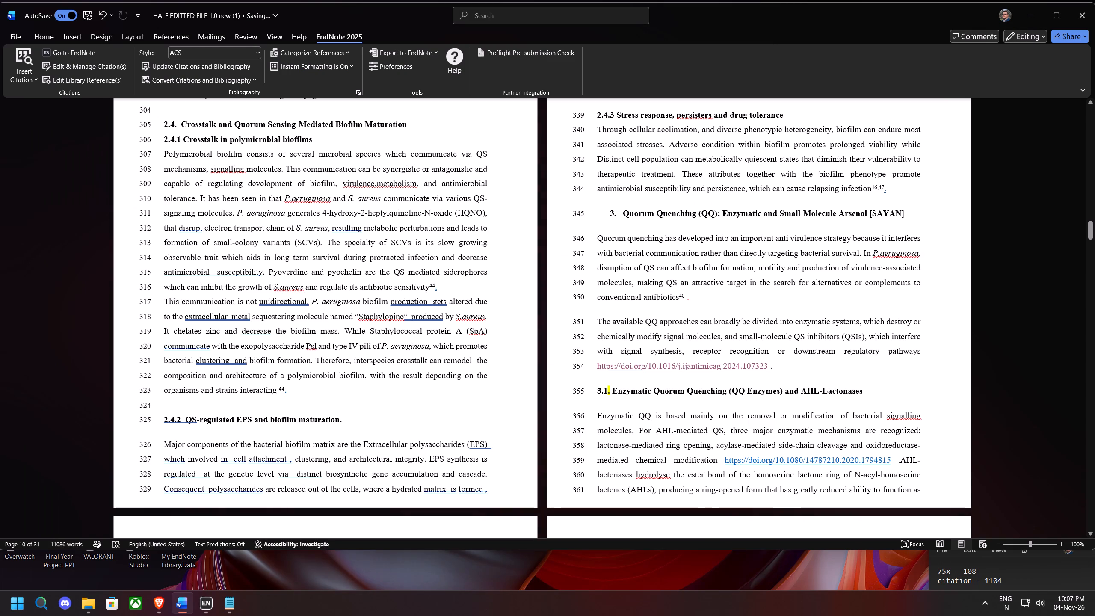
# Replace the DOI link 10.1016/j.ijantimicag.2024.107323 after "downstream regulatory pathways" with the selected EndNote citation.
pyautogui.moveTo(767, 368); pyautogui.dragTo(596, 373)
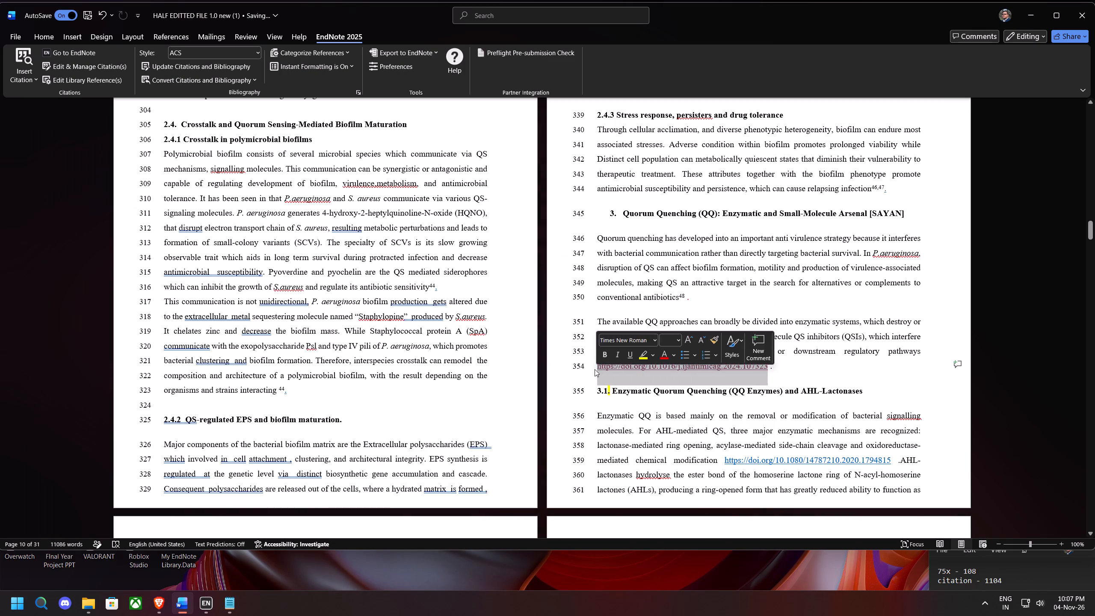
pyautogui.press('BackSpace')
pyautogui.click(20, 67)
pyautogui.click(40, 108)
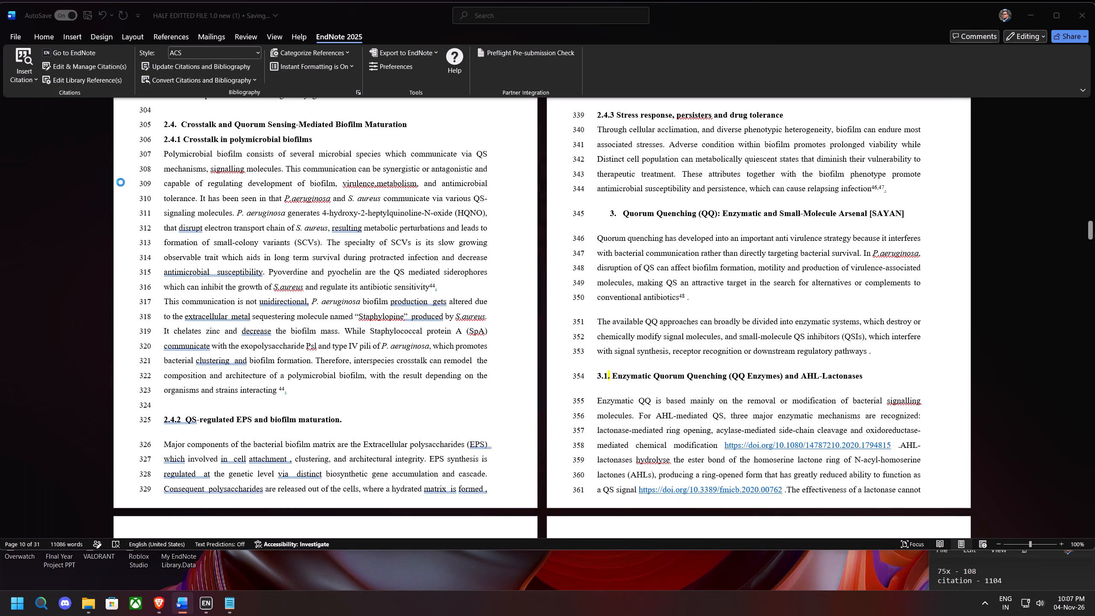
# Open the DOI link 10.1080/14787210.2020.1794815 in section 3.1 and close the previous ScienceDirect article in the browser.
pyautogui.scroll(-6, 676, 351)
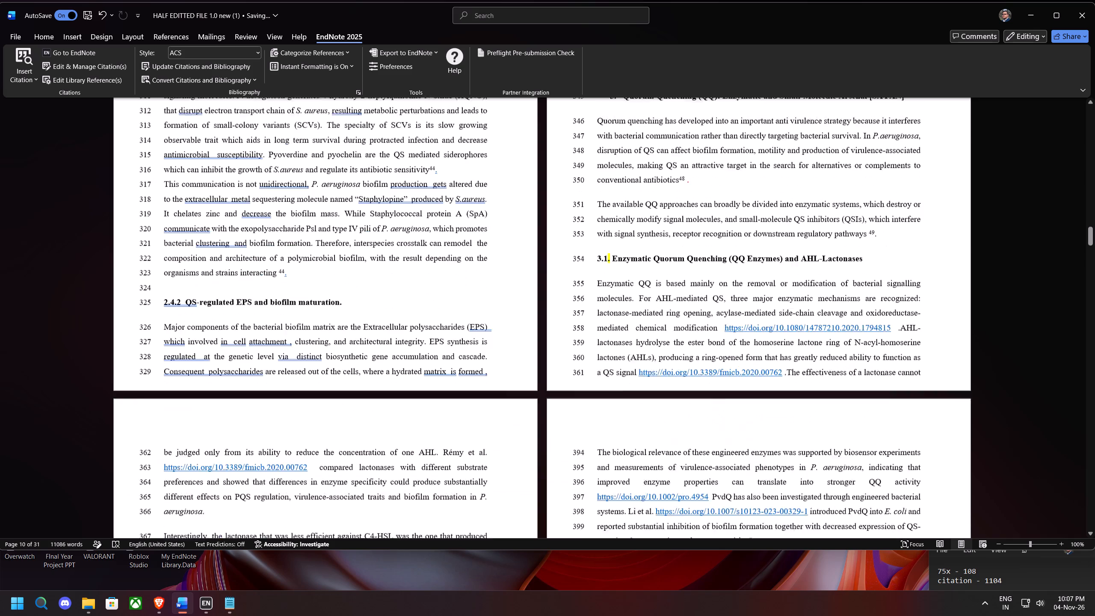
pyautogui.scroll(-4, 516, 346)
pyautogui.moveTo(890, 189); pyautogui.dragTo(723, 186)
pyautogui.keyDown('ctrl'); pyautogui.click(728, 188); pyautogui.keyUp('ctrl')
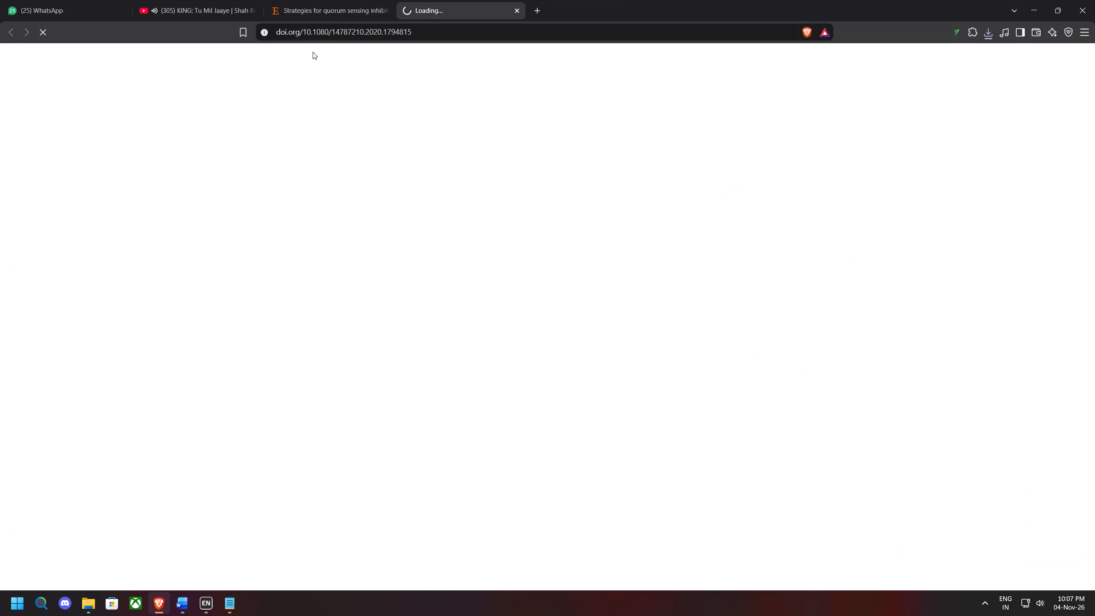
pyautogui.click(380, 12)
pyautogui.click(385, 11)
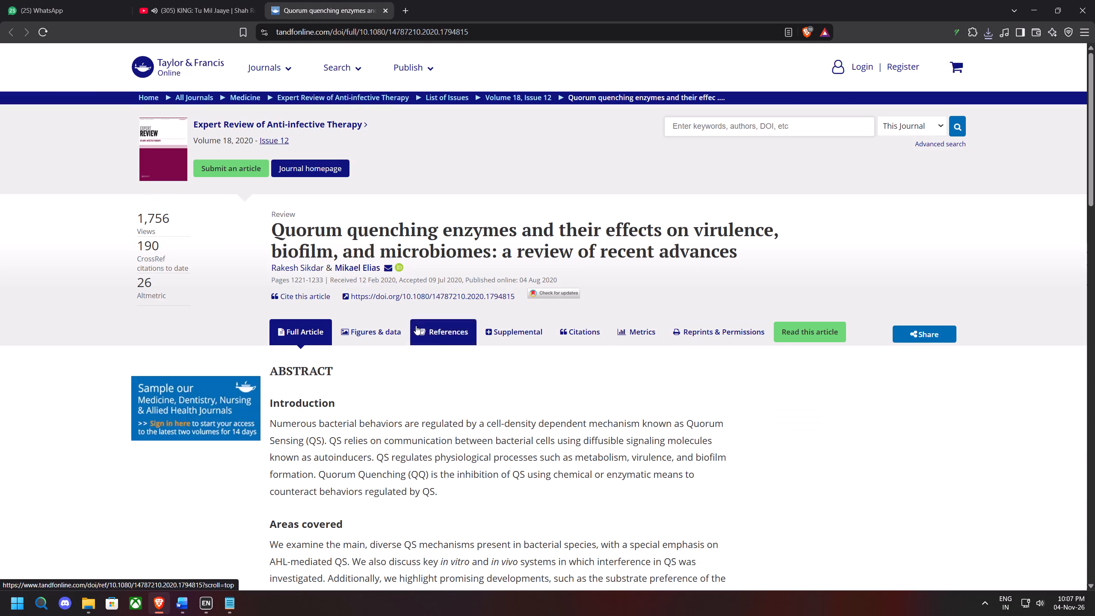
# Save the article's RIS citation file as tandf_ierz2018_1177, import it into EndNote, close the article and return to Word.
pyautogui.click(296, 299)
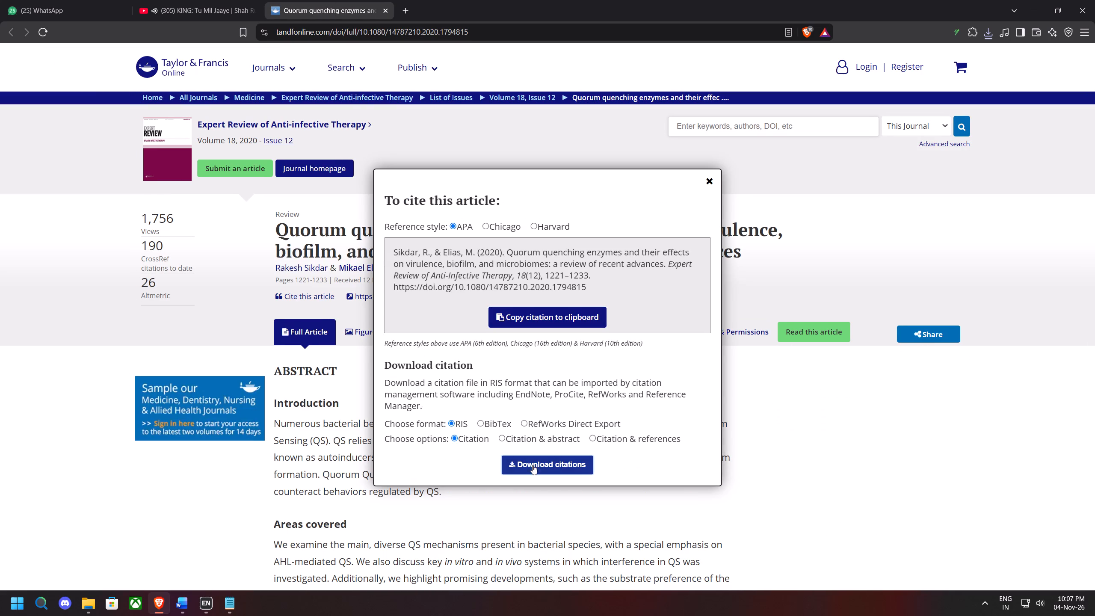
pyautogui.click(533, 466)
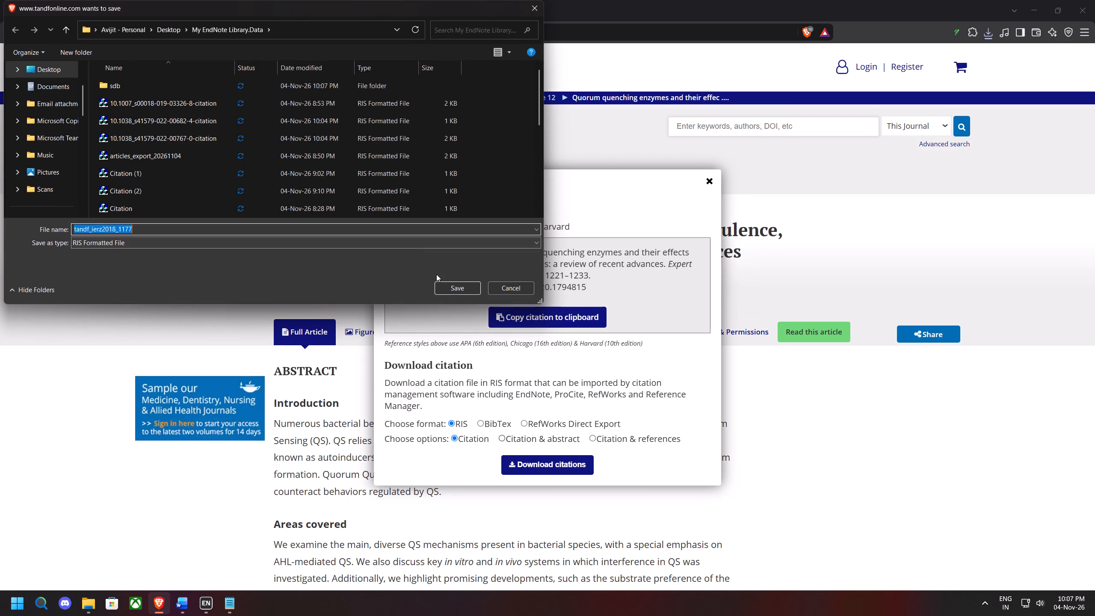
pyautogui.click(450, 287)
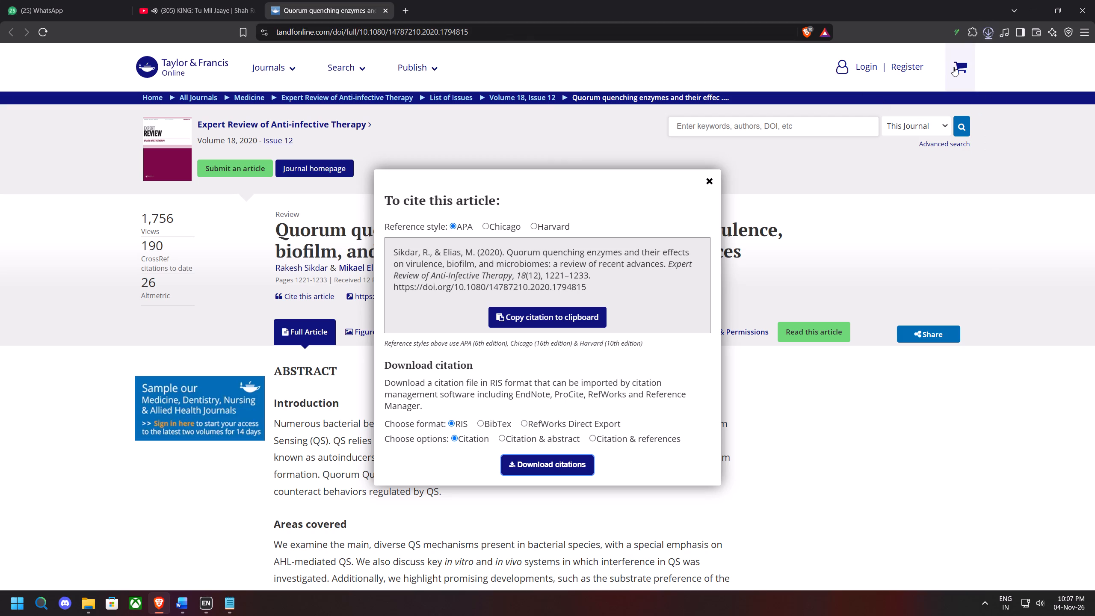
pyautogui.click(897, 57)
pyautogui.click(883, 61)
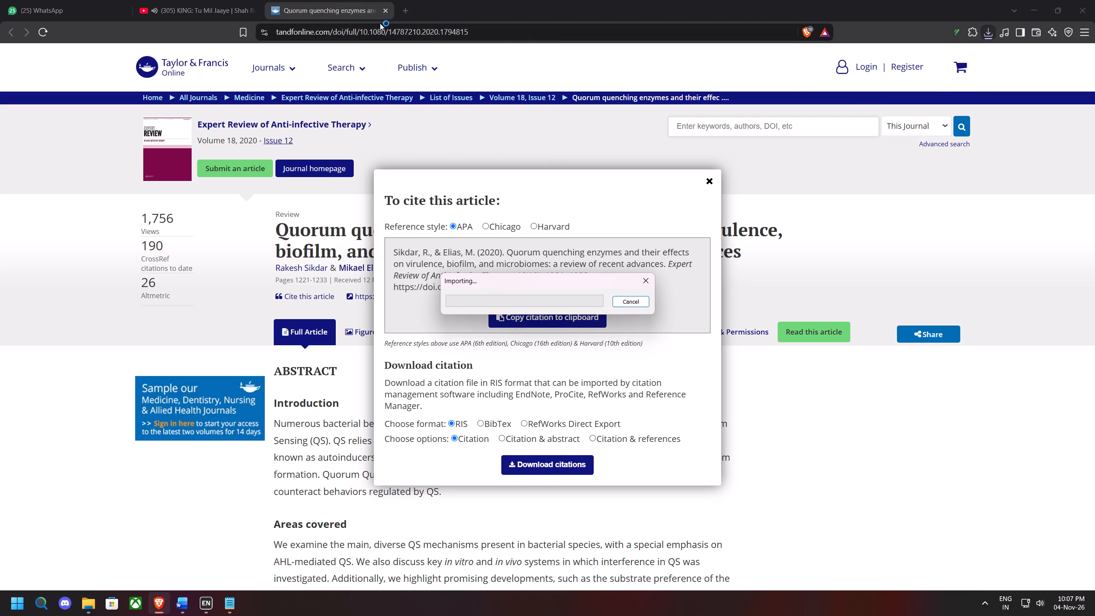
pyautogui.click(385, 11)
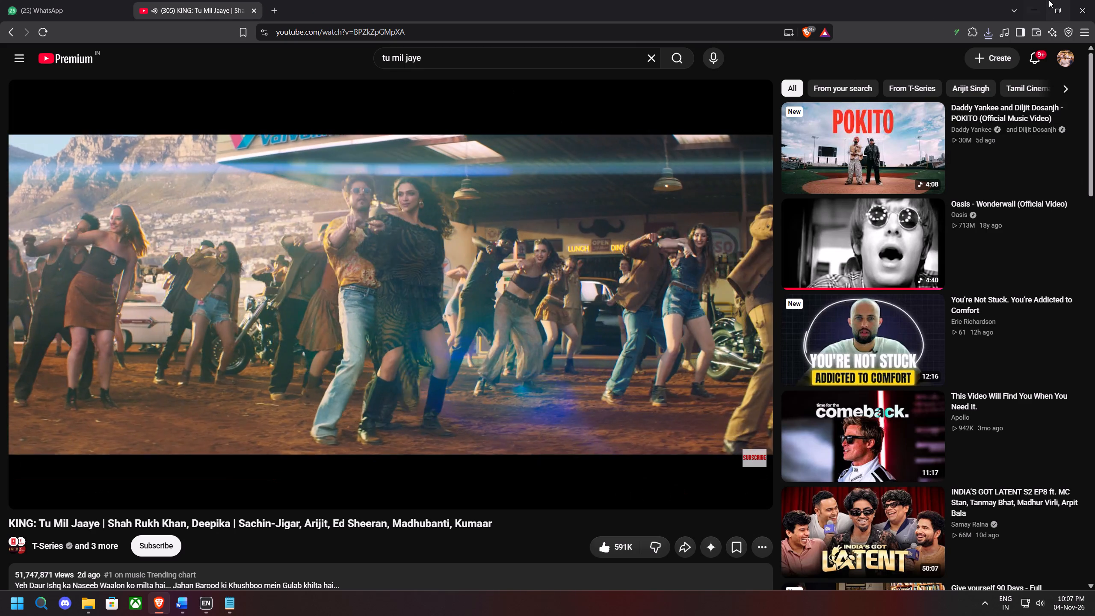
pyautogui.click(1036, 3)
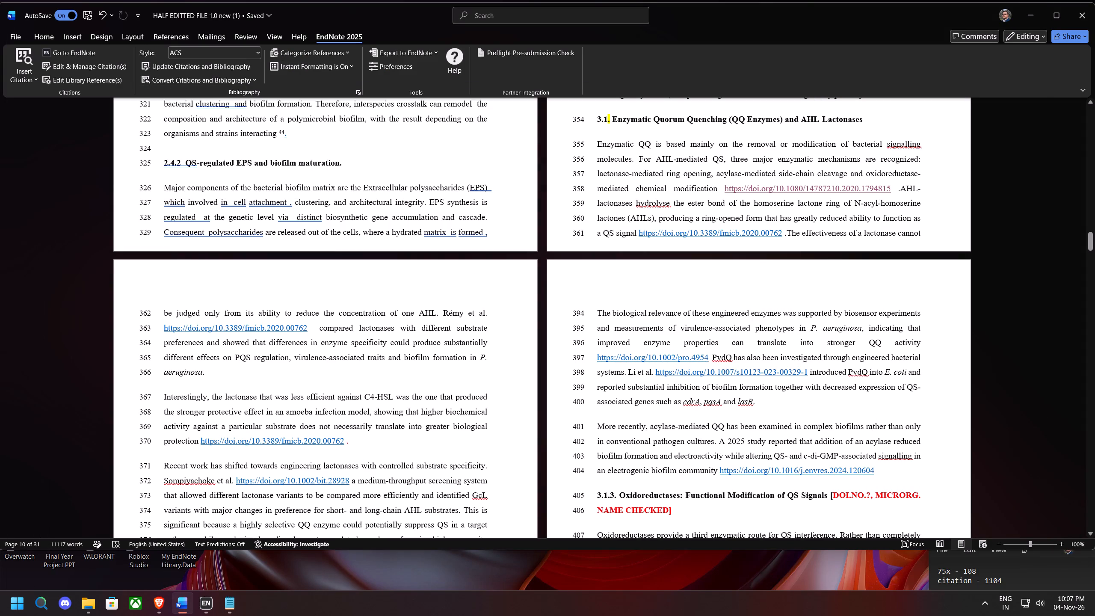
# Replace the DOI link 10.1080/14787210.2020.1794815 after "oxidoreductase-mediated chemical modification" in section 3.1 with the selected EndNote citation.
pyautogui.moveTo(781, 232); pyautogui.dragTo(699, 239)
pyautogui.click(844, 196)
pyautogui.moveTo(892, 188); pyautogui.dragTo(725, 190)
pyautogui.press('BackSpace')
pyautogui.press('BackSpace')
pyautogui.click(17, 76)
pyautogui.click(34, 110)
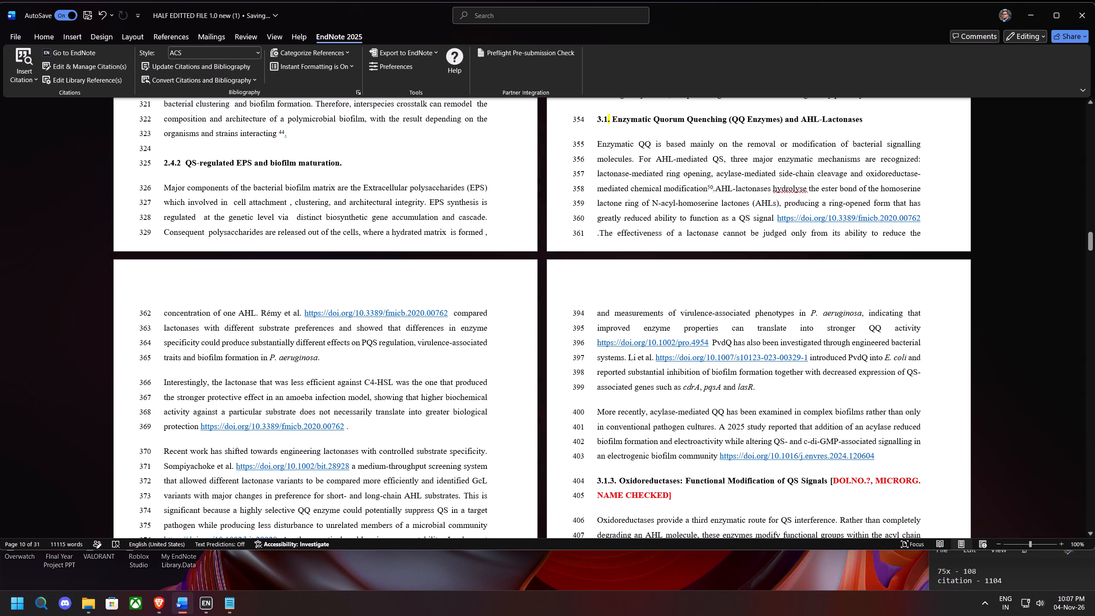
# Open the DOI link after "QS signal", save its EndNote citation as 10.3389-fmicb.2020.00762-citation (1), import it, close the article and return to Word.
pyautogui.keyDown('ctrl'); pyautogui.click(884, 218); pyautogui.keyUp('ctrl')
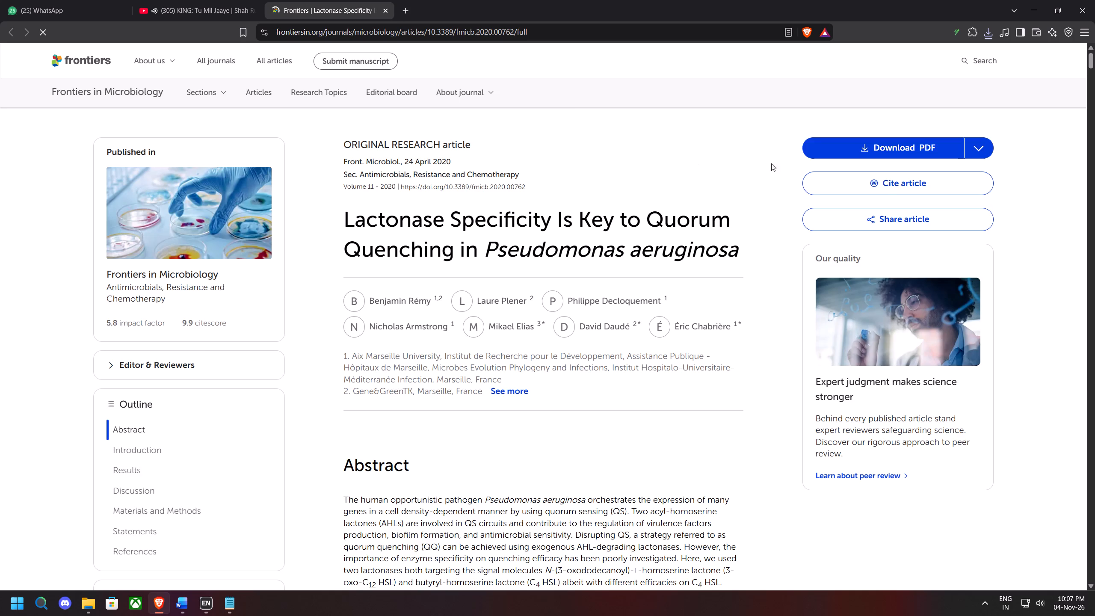
pyautogui.click(886, 184)
pyautogui.click(672, 281)
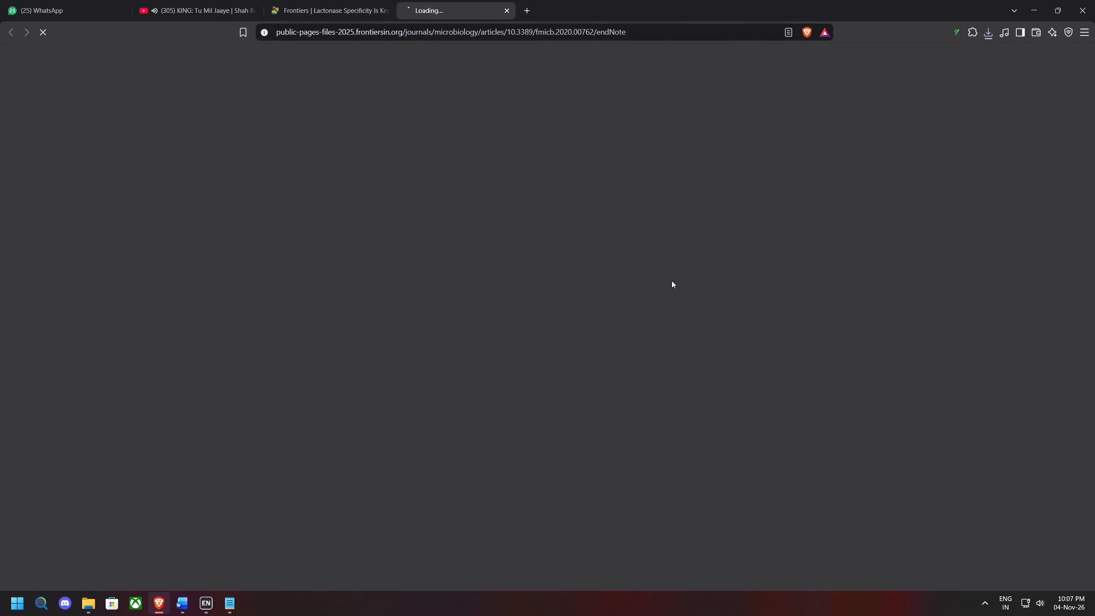
pyautogui.click(382, 14)
pyautogui.click(460, 284)
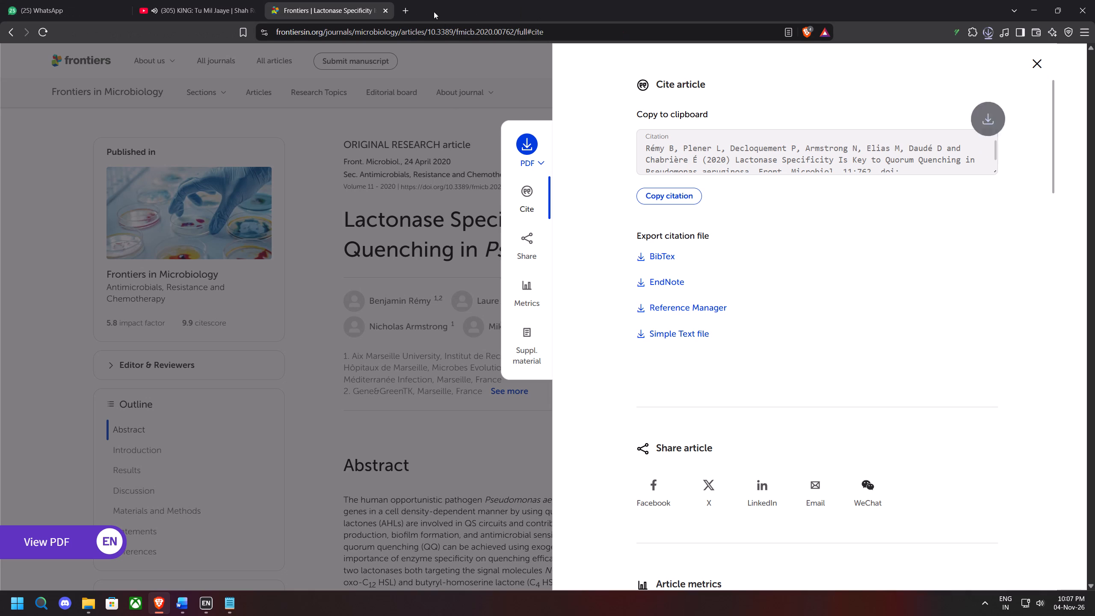
pyautogui.click(919, 61)
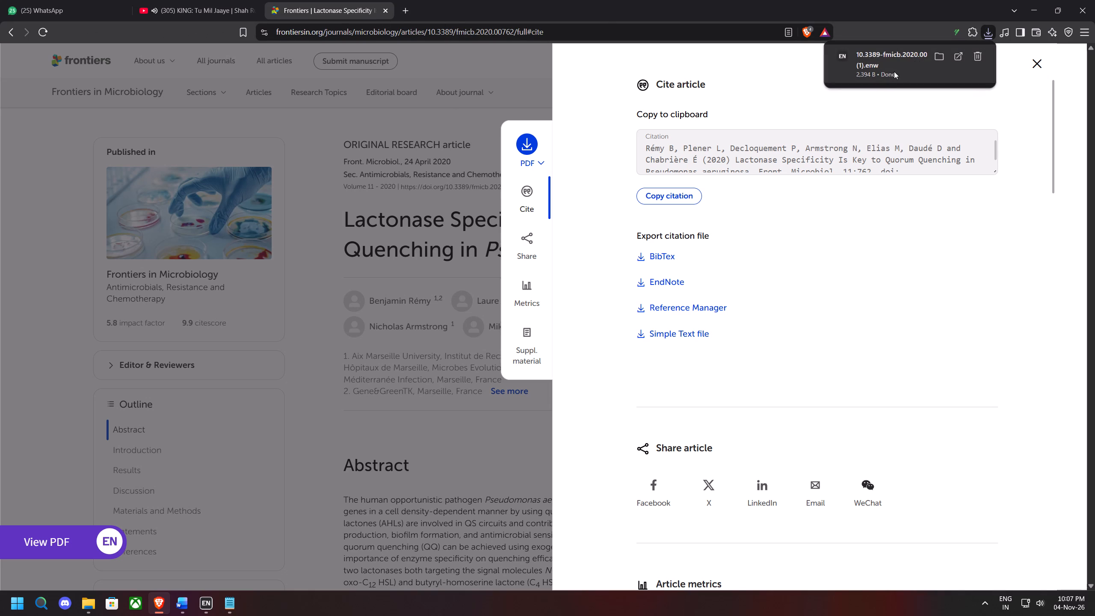
pyautogui.click(890, 71)
pyautogui.click(386, 11)
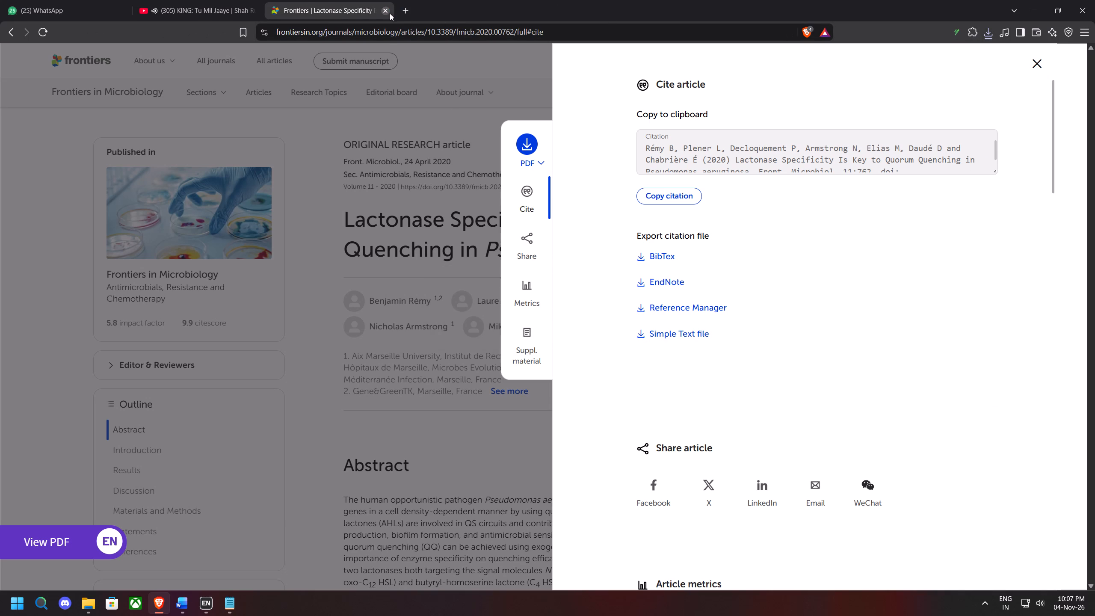
pyautogui.click(1032, 10)
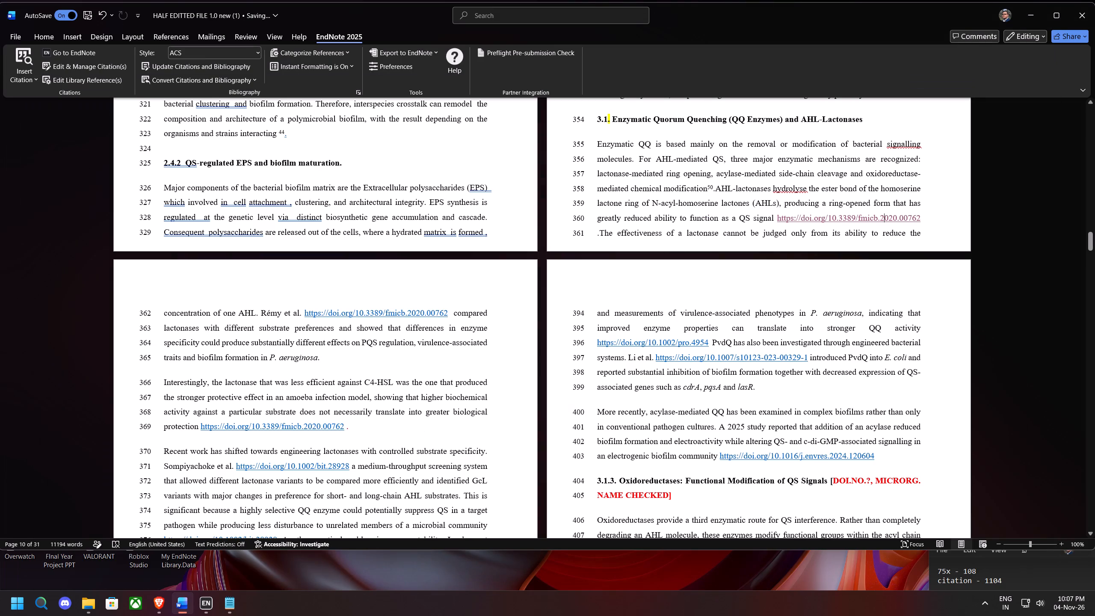
# Replace the DOI link 10.3389/fmicb.2020.00762 after "function as a QS signal" in section 3.1 with the selected EndNote citation.
pyautogui.moveTo(920, 217); pyautogui.dragTo(778, 217)
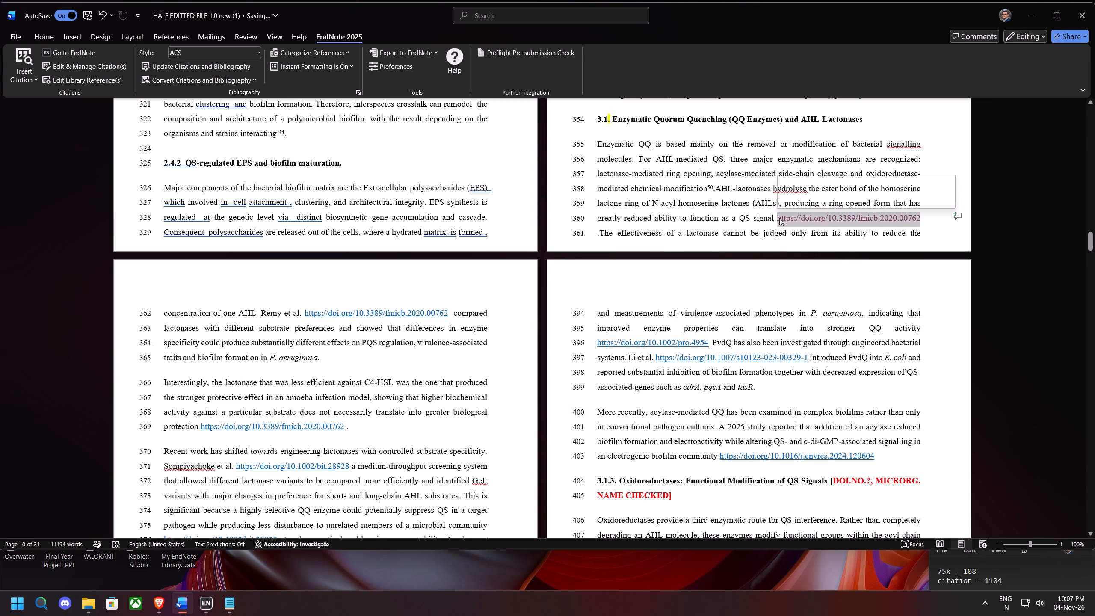
pyautogui.press('BackSpace')
pyautogui.press('BackSpace')
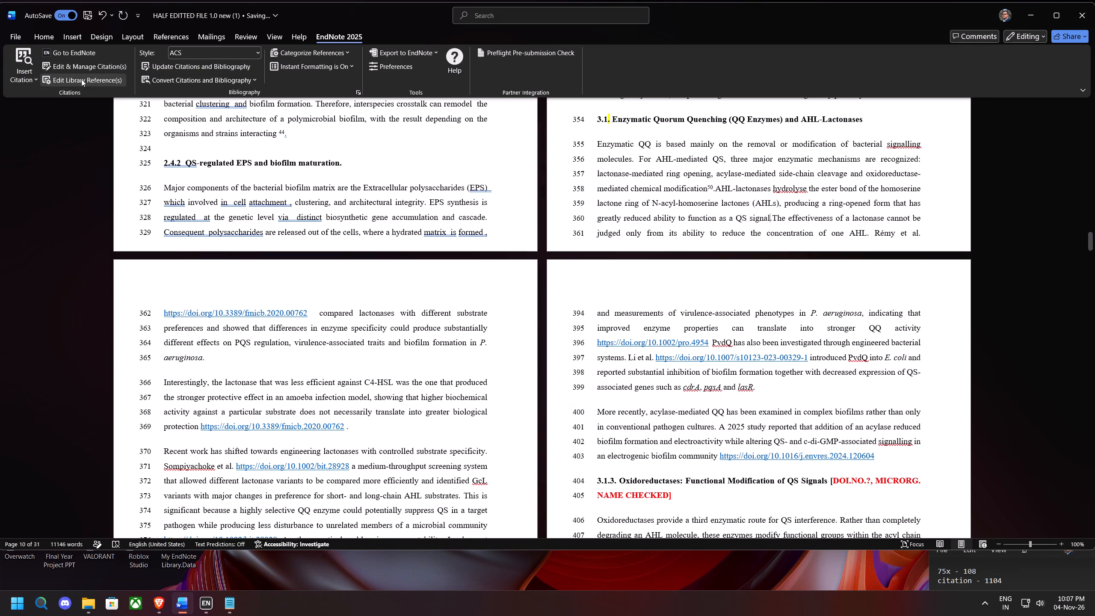
pyautogui.click(18, 76)
pyautogui.click(58, 112)
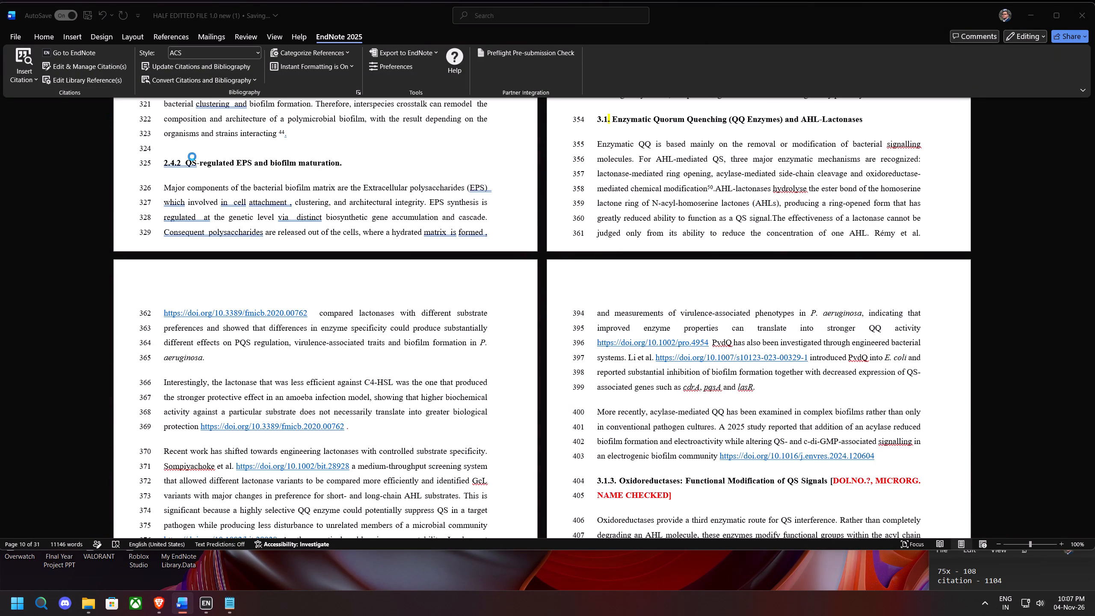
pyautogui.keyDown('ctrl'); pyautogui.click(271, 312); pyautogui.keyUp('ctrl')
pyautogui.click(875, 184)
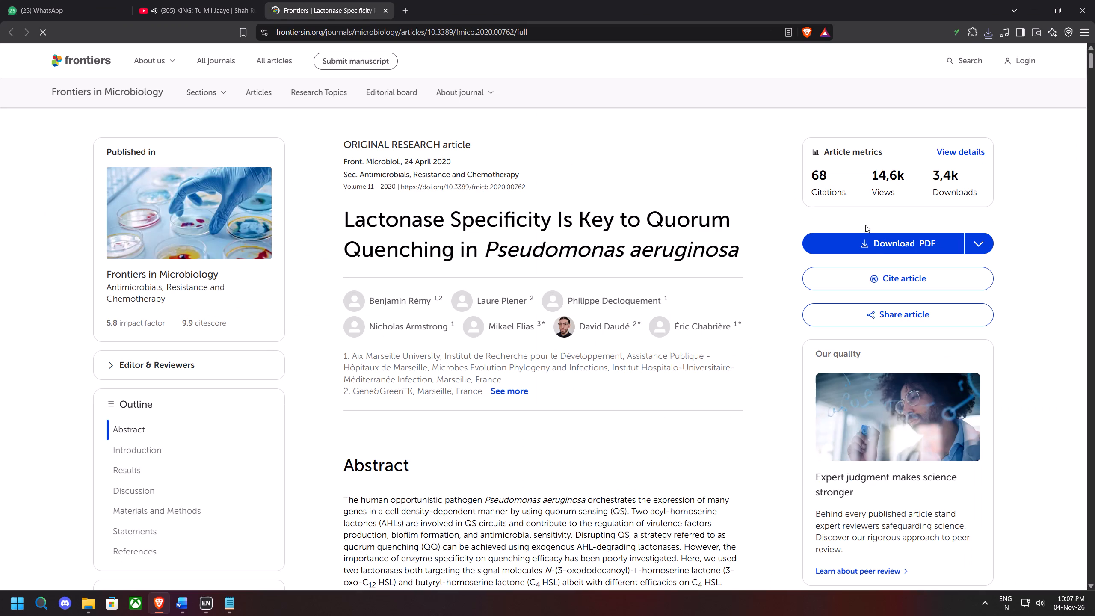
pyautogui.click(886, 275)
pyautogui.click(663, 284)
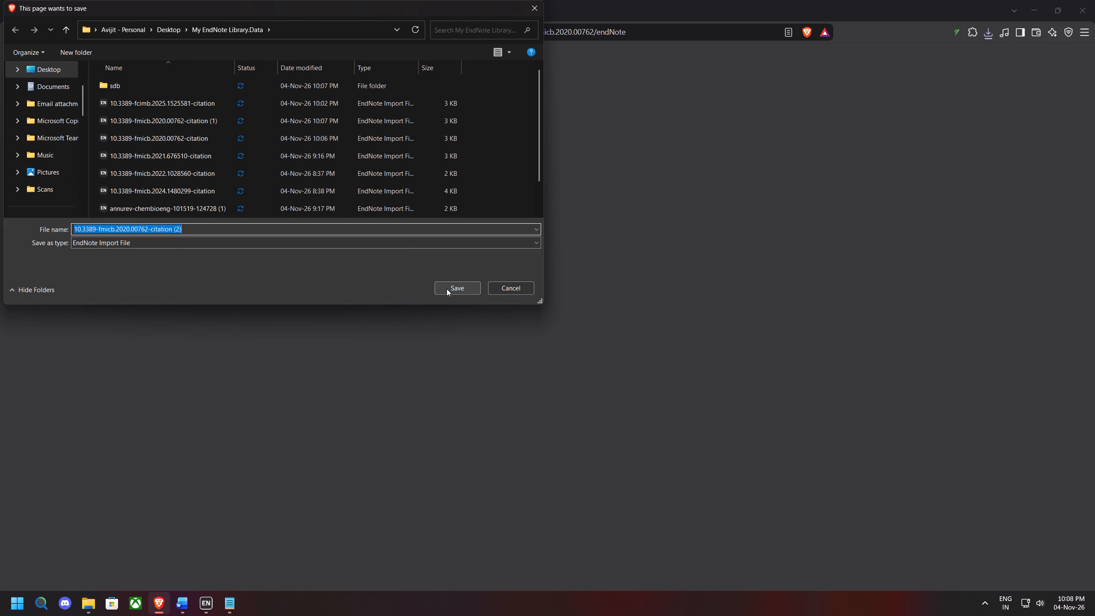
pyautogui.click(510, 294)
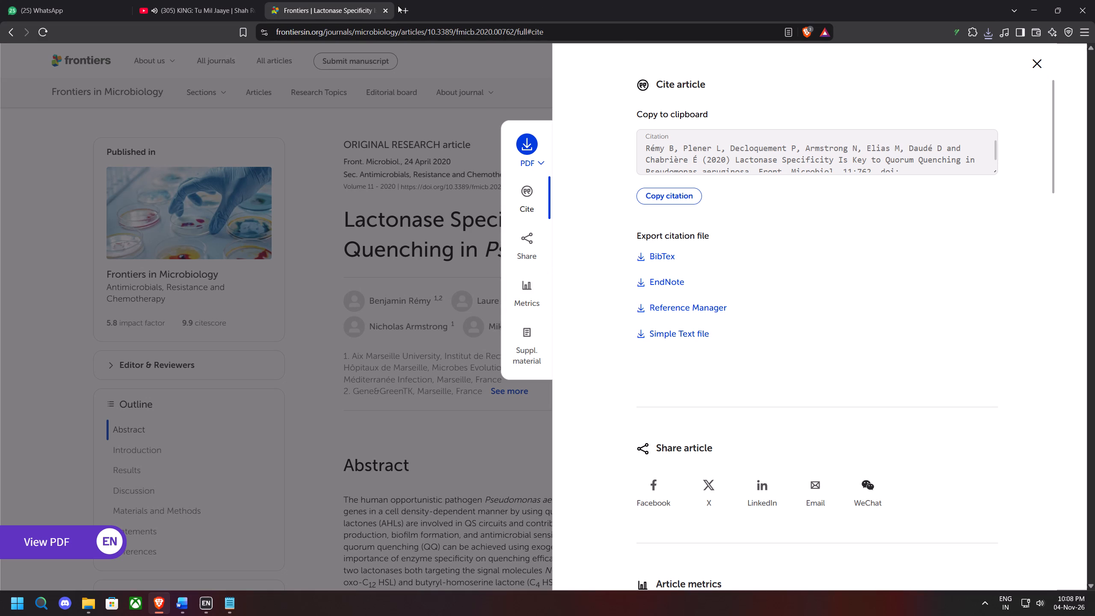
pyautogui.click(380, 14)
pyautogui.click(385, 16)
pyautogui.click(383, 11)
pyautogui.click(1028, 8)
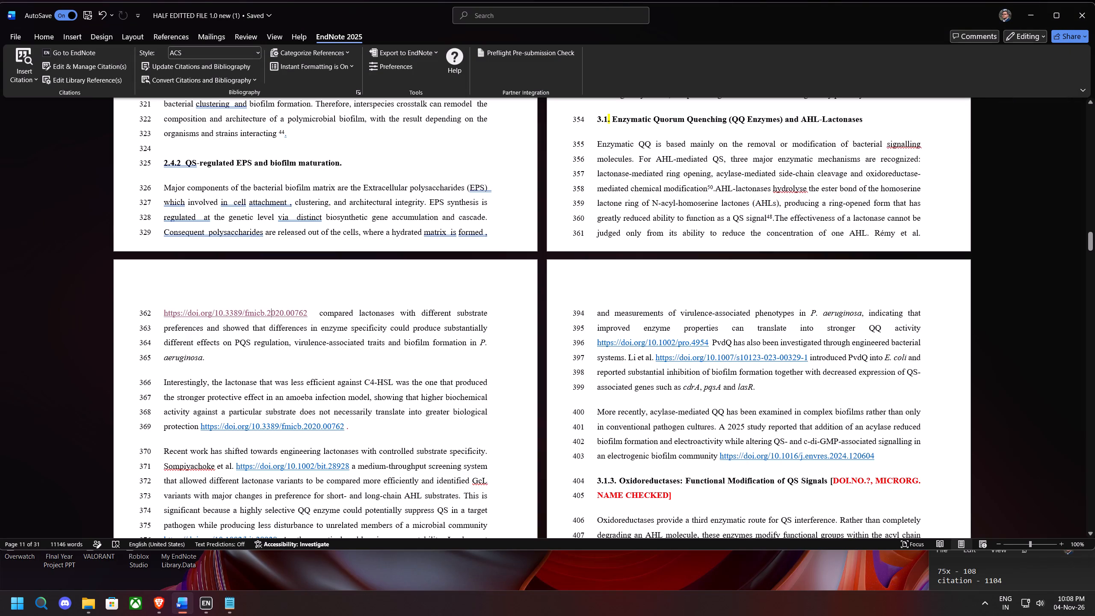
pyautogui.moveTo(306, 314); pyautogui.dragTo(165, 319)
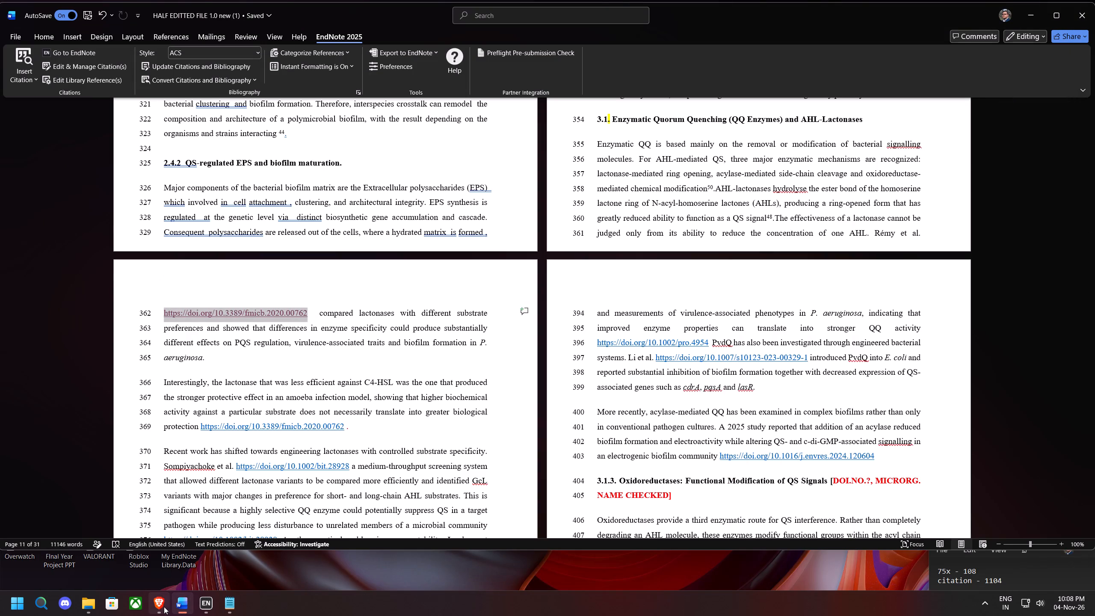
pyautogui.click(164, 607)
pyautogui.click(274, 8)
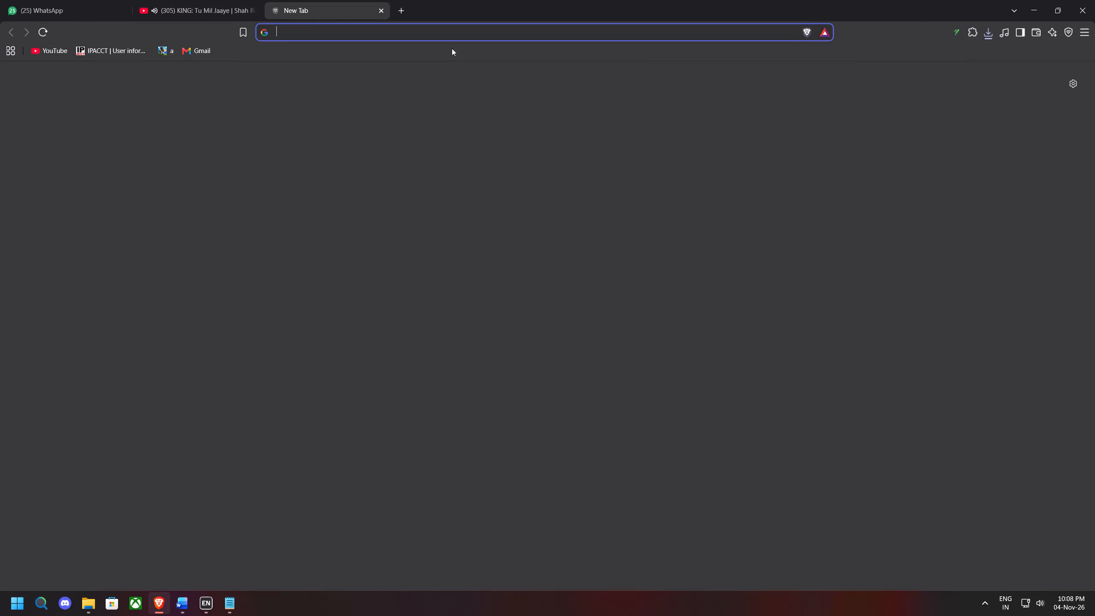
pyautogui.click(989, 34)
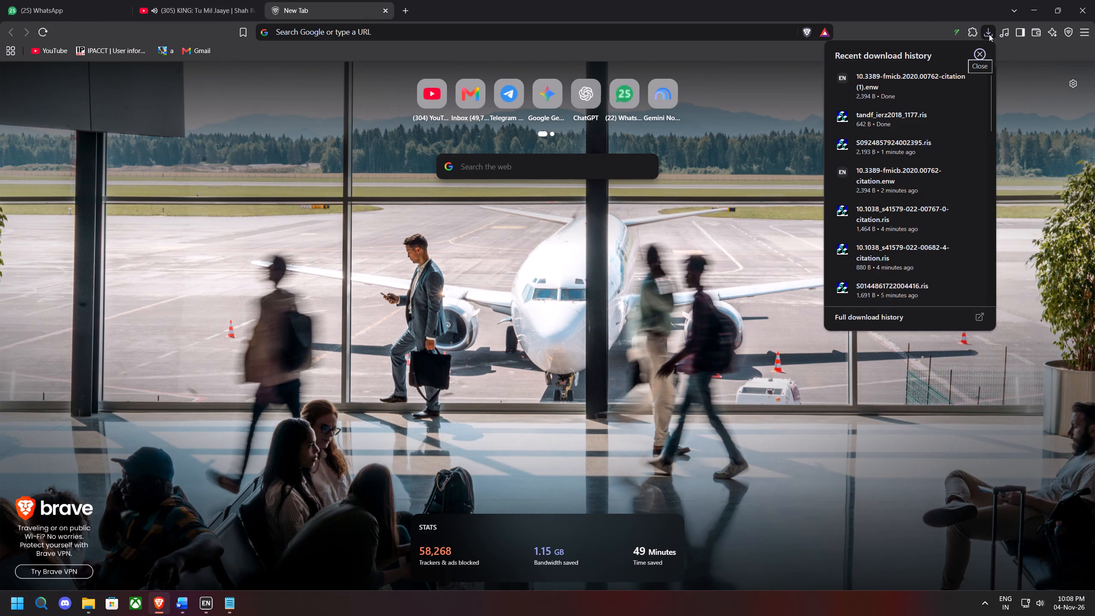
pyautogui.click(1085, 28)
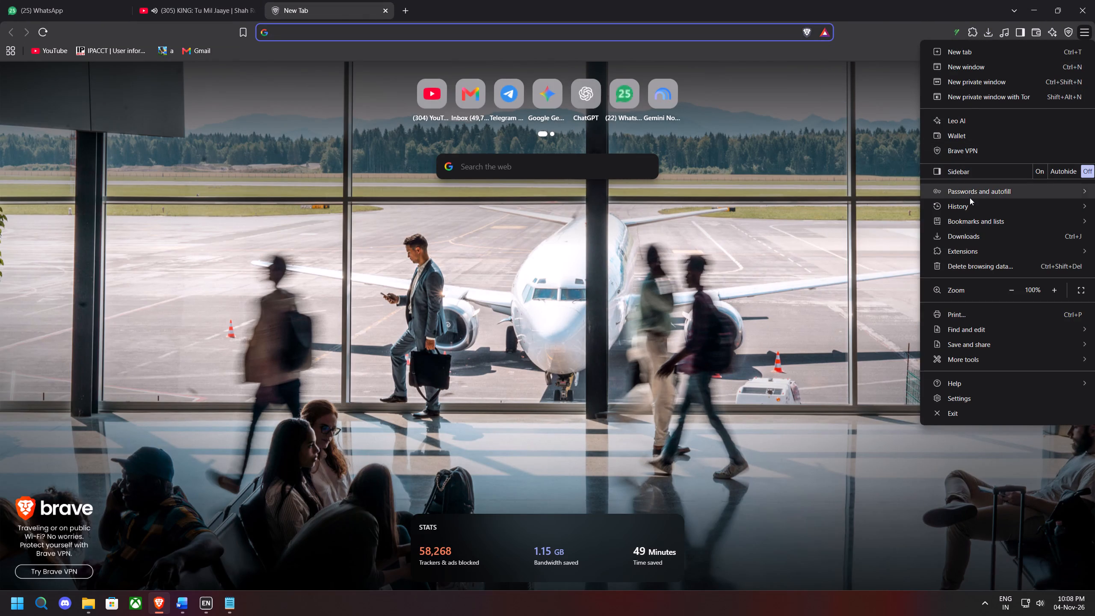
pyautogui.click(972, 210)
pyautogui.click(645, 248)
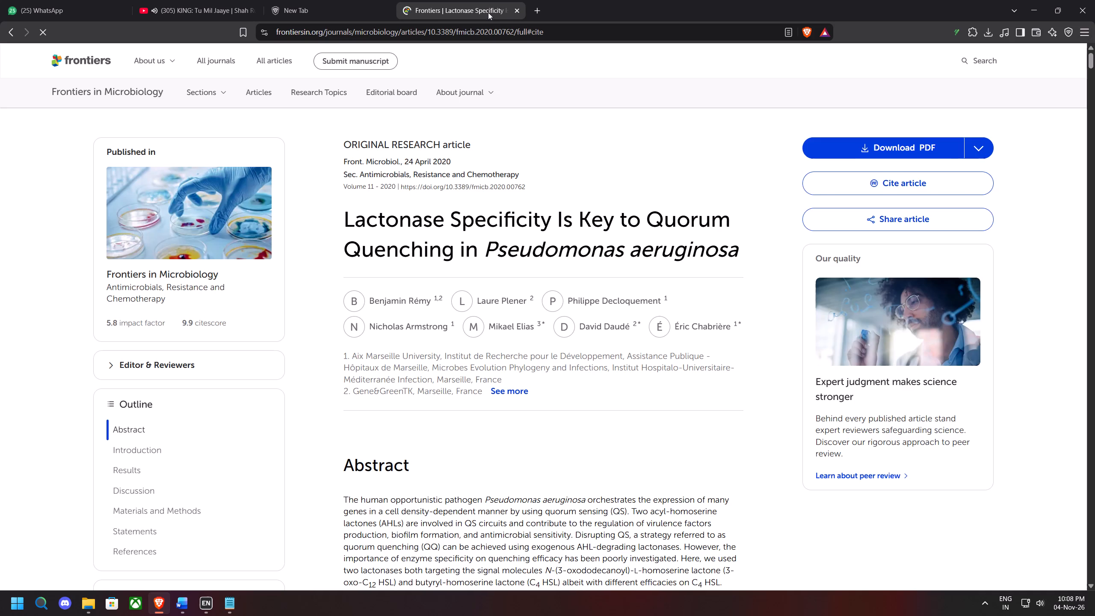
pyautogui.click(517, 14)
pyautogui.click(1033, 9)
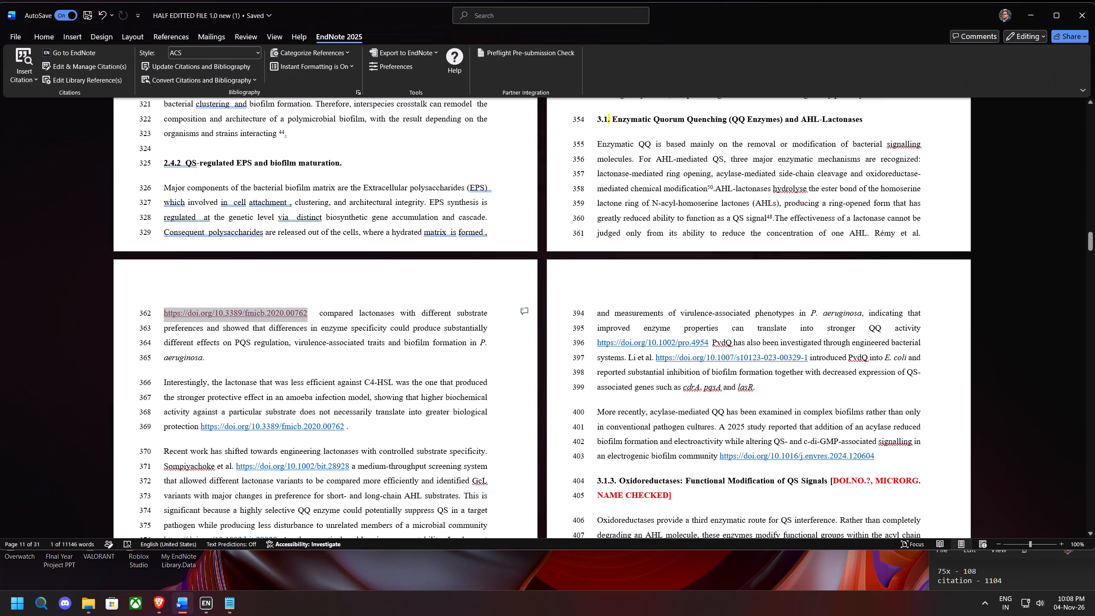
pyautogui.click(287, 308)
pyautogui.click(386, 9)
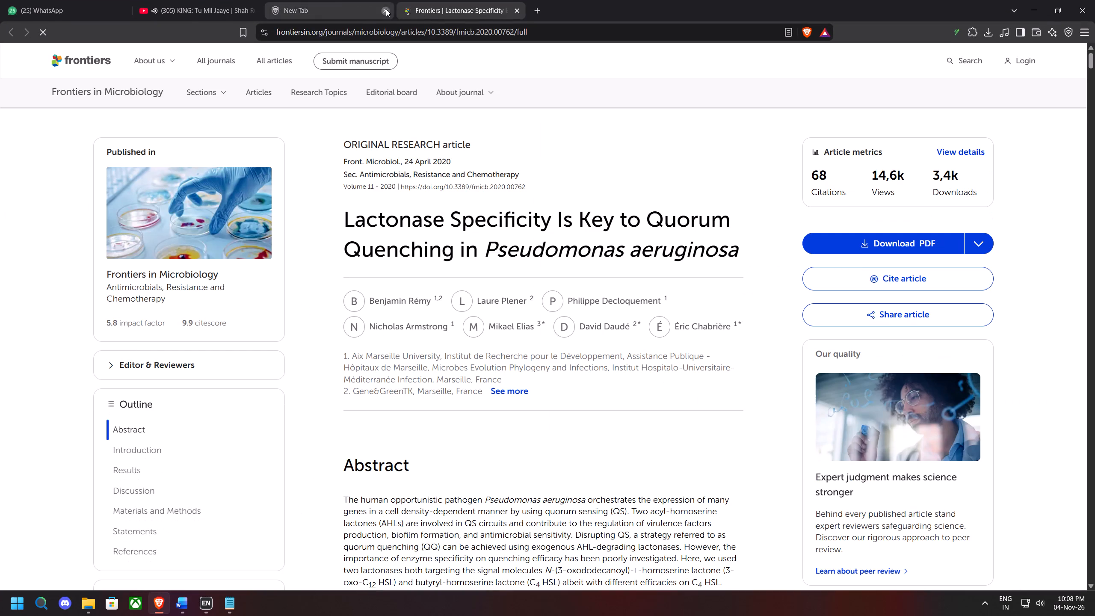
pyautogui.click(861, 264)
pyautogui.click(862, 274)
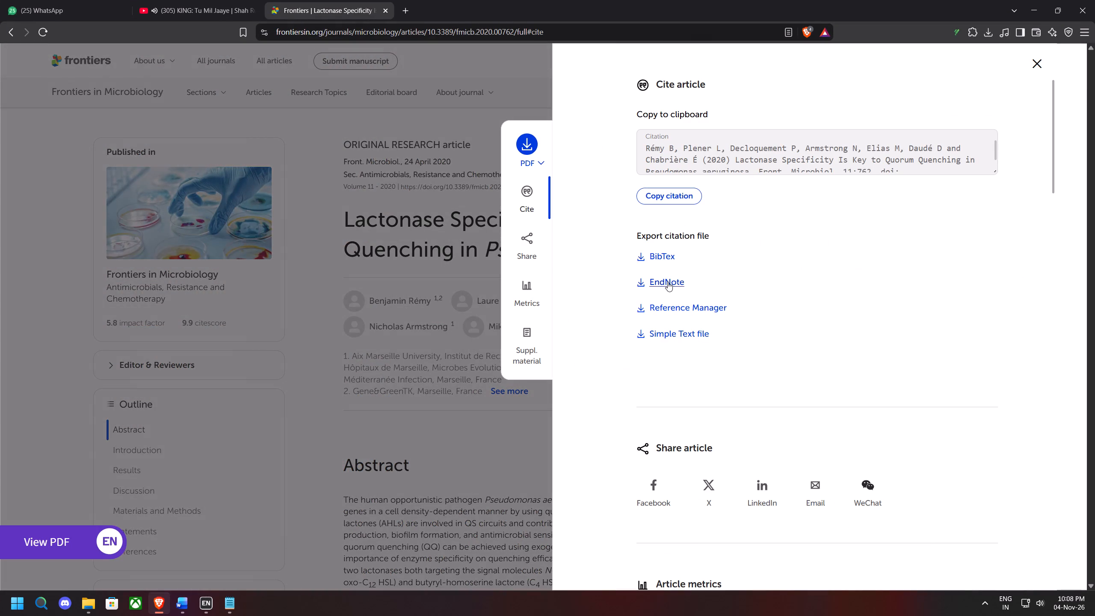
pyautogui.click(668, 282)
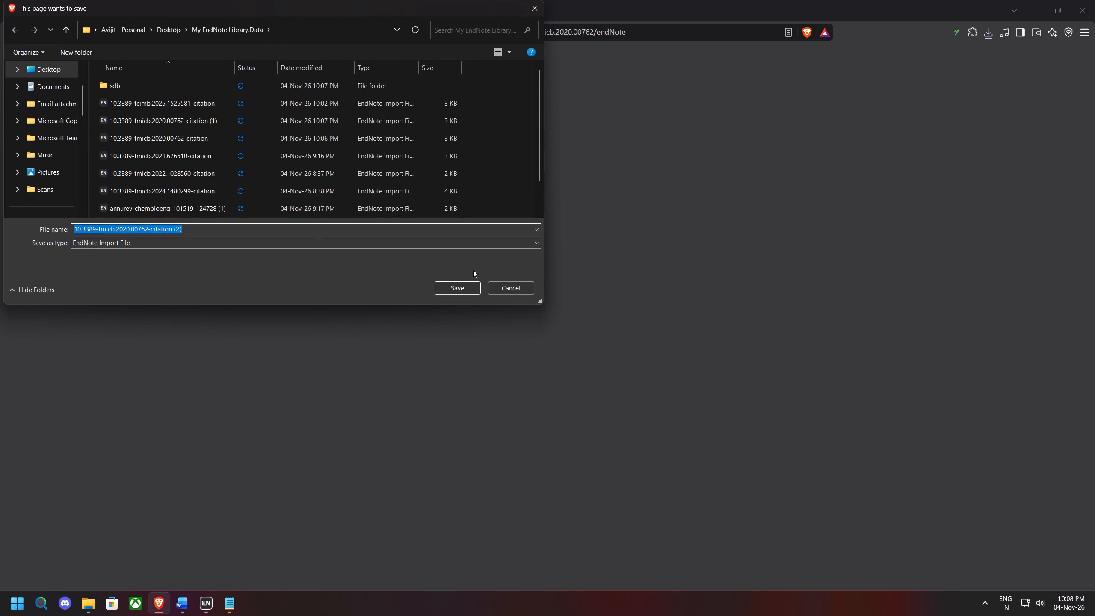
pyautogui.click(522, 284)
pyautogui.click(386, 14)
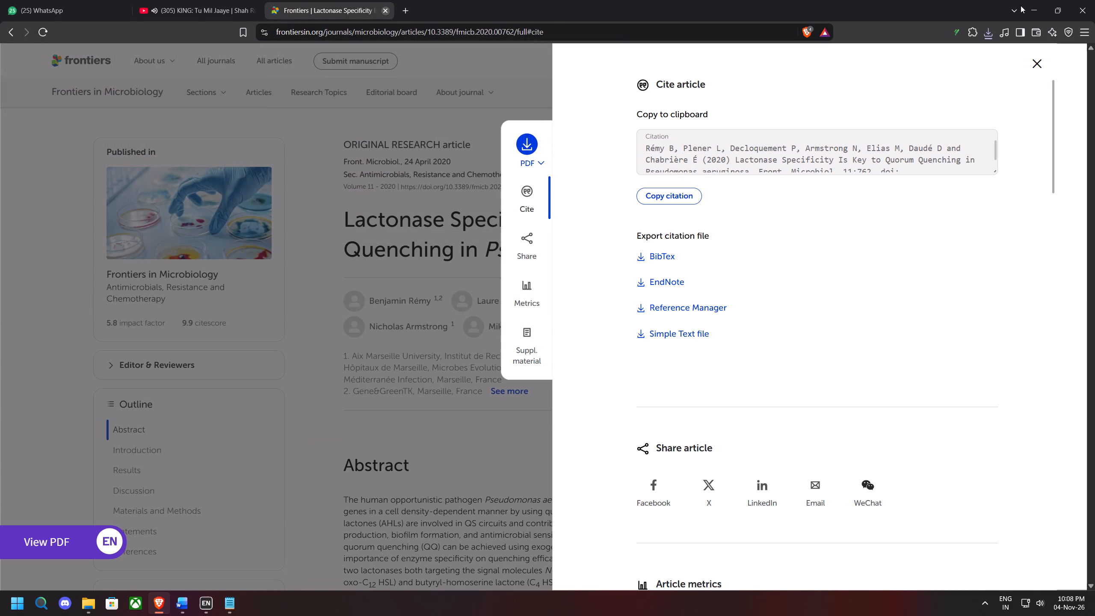
# Import the already downloaded citation file 10.3389-fmicb.2020.00762-citation.enw into EndNote and return to Word.
pyautogui.click(981, 36)
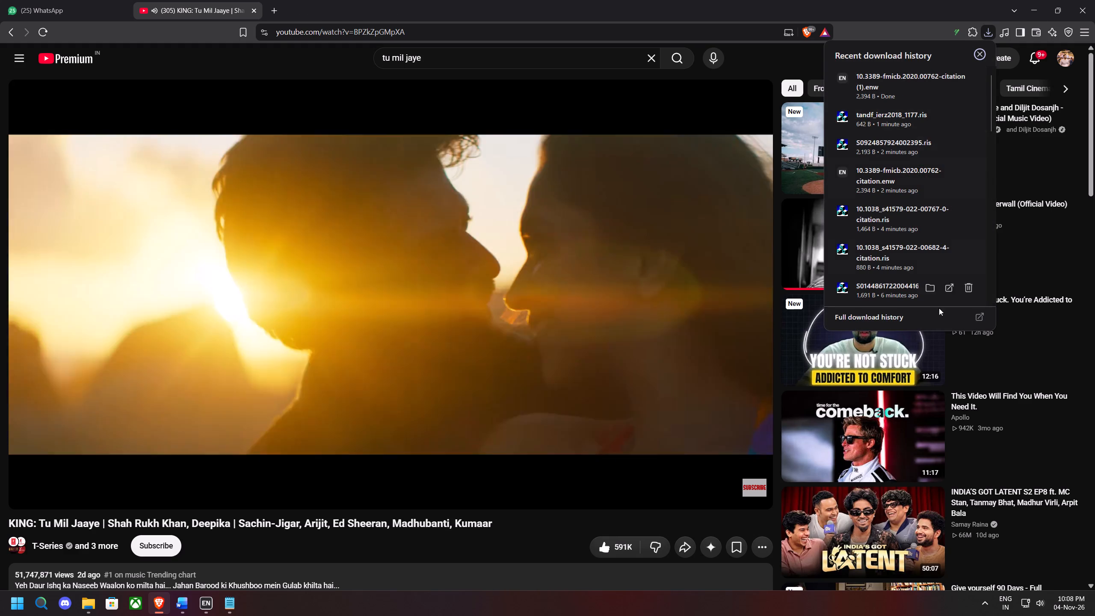
pyautogui.click(885, 180)
pyautogui.click(1030, 7)
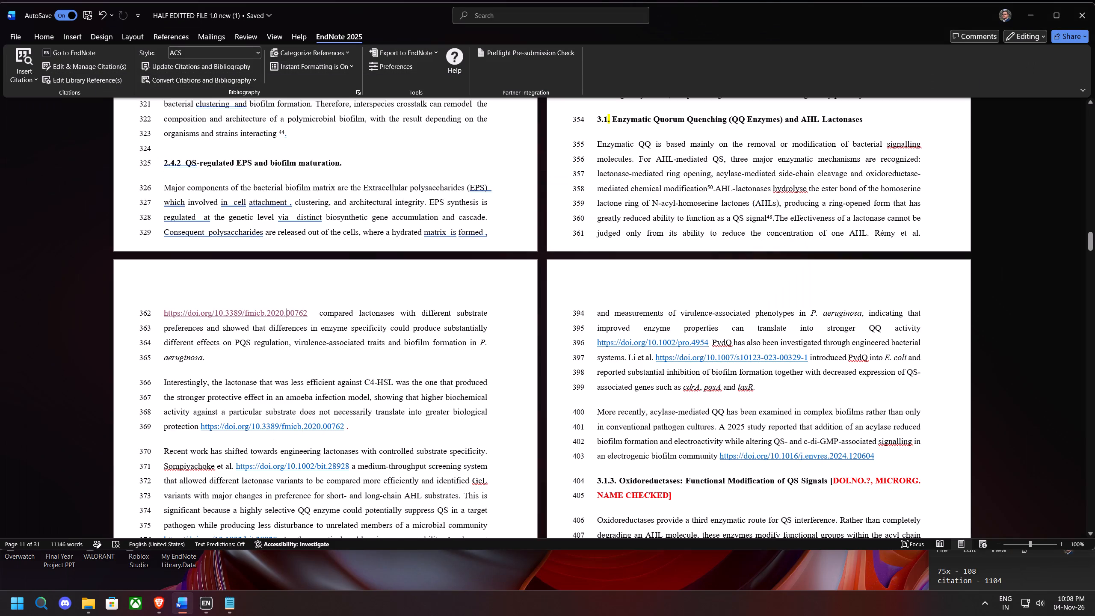
# Replace the DOI link 10.3389/fmicb.2020.00762 after "Rémy et al." in section 3.1 with the selected EndNote citation.
pyautogui.moveTo(305, 311); pyautogui.dragTo(241, 308)
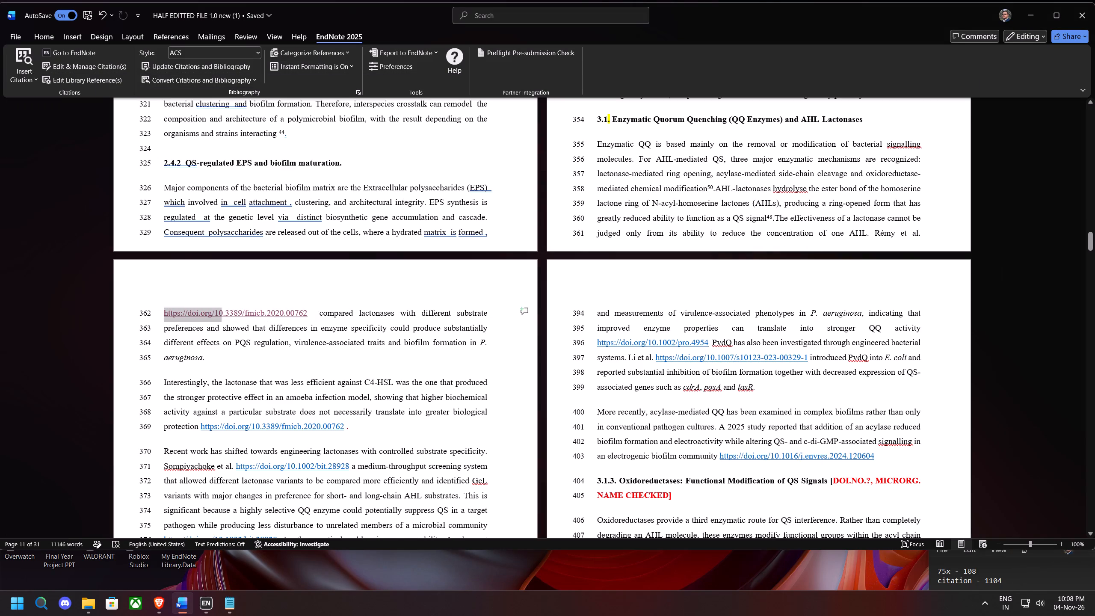
pyautogui.moveTo(241, 308); pyautogui.dragTo(308, 315)
pyautogui.press('BackSpace')
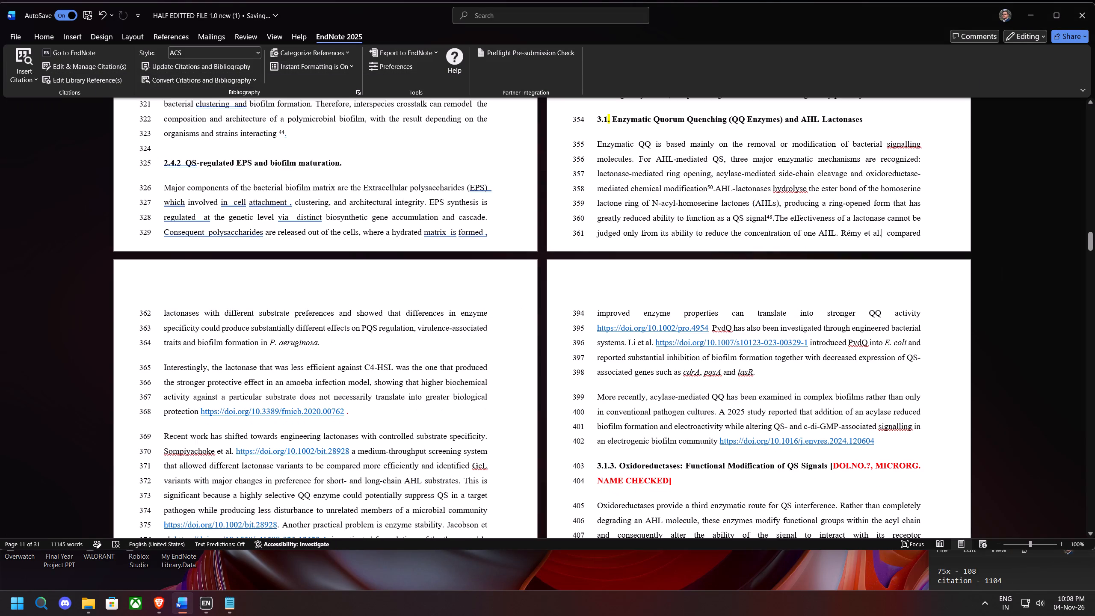
pyautogui.click(20, 84)
pyautogui.click(36, 111)
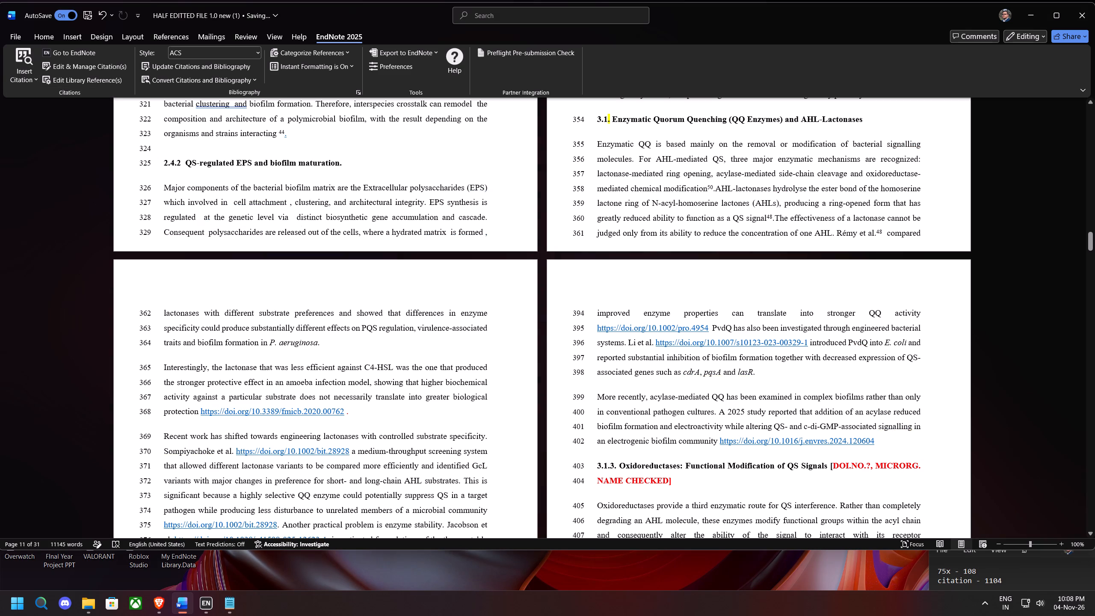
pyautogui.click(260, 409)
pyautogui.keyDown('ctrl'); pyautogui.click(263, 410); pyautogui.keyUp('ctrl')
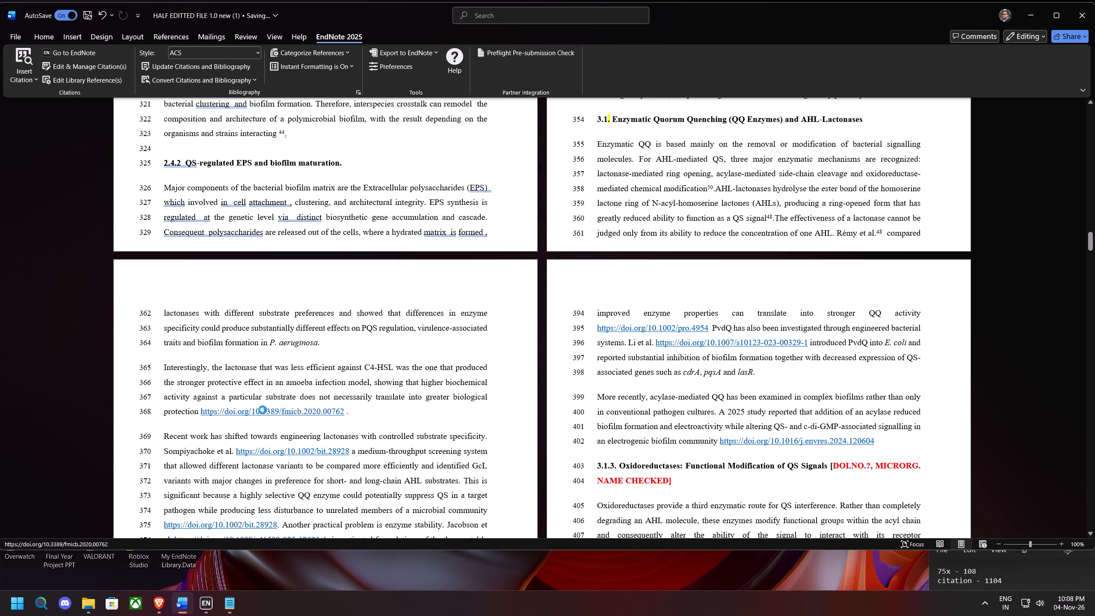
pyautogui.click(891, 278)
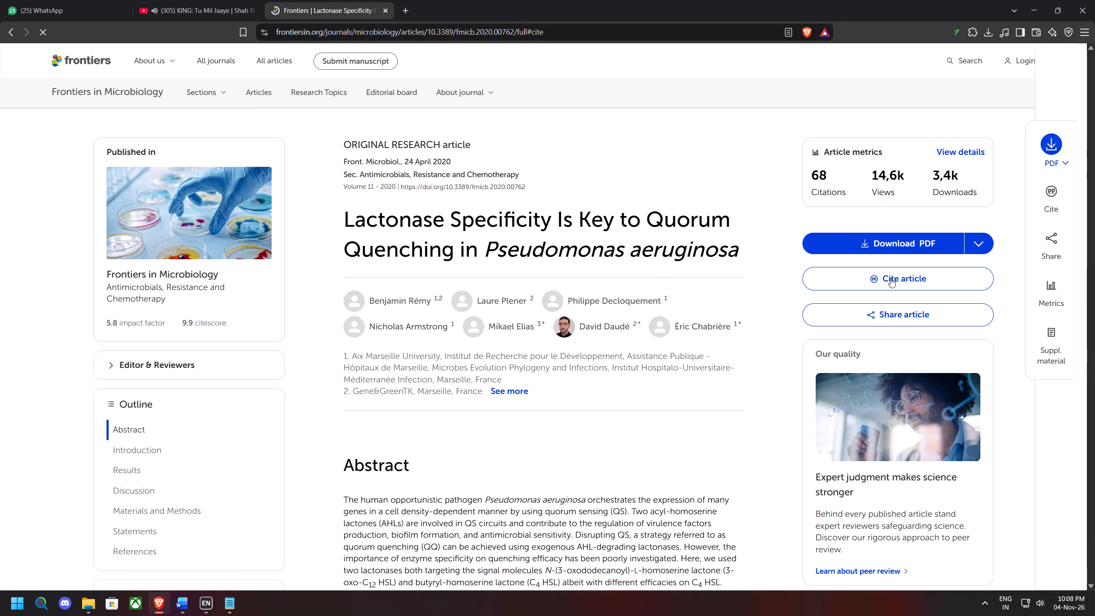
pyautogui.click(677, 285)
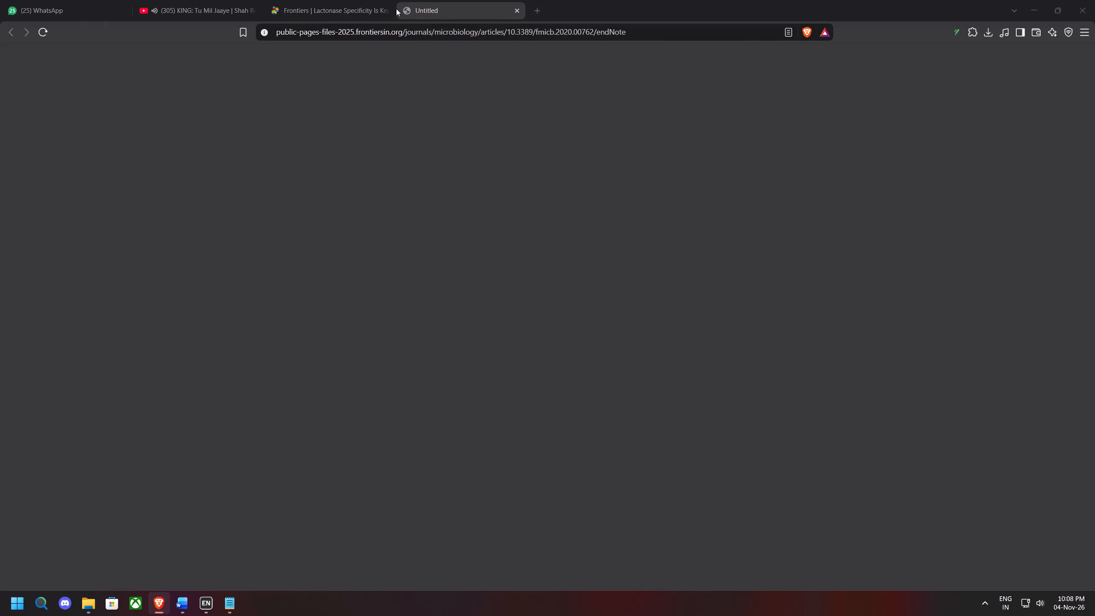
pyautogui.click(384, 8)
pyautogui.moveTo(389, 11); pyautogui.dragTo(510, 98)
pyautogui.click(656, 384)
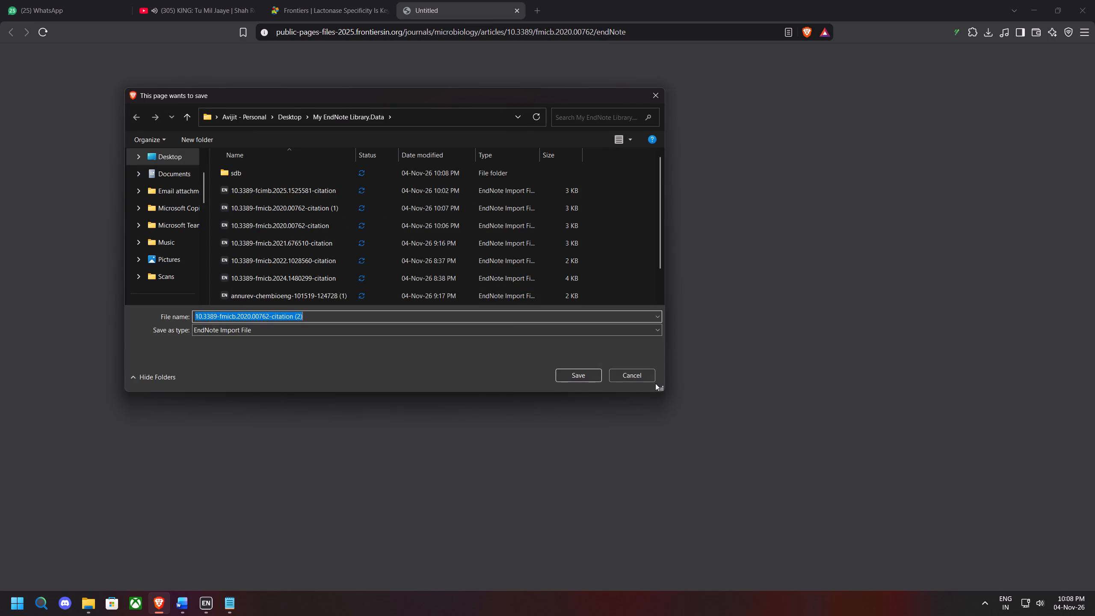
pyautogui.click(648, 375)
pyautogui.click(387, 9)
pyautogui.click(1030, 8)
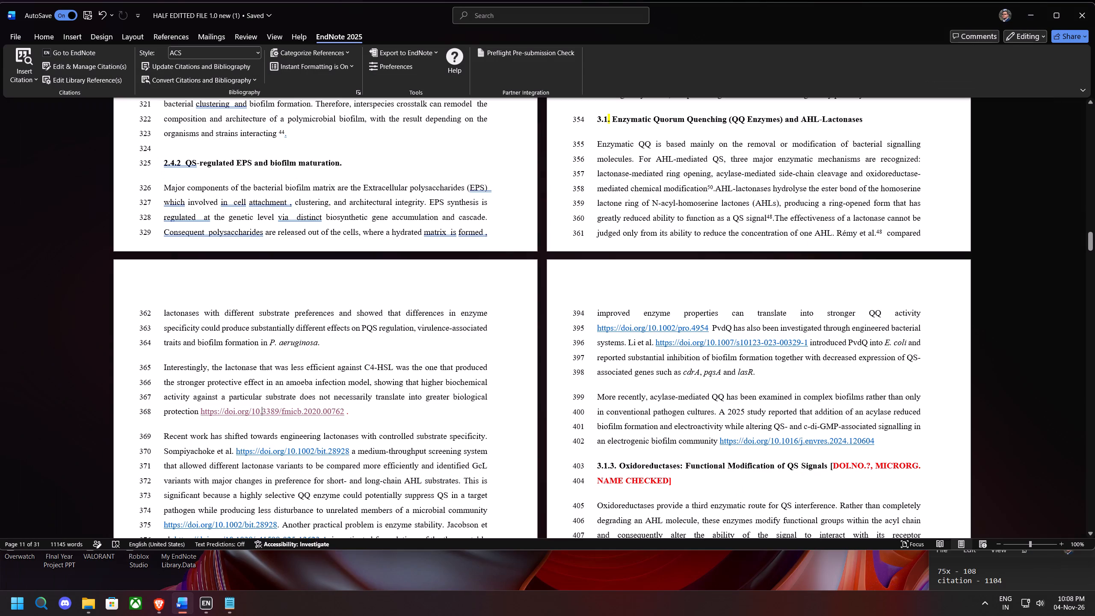
# Replace the DOI link 10.3389/fmicb.2020.00762 after "greater biological protection" with the selected EndNote citation, removing the space before it.
pyautogui.click(342, 413)
pyautogui.moveTo(345, 412); pyautogui.dragTo(248, 406)
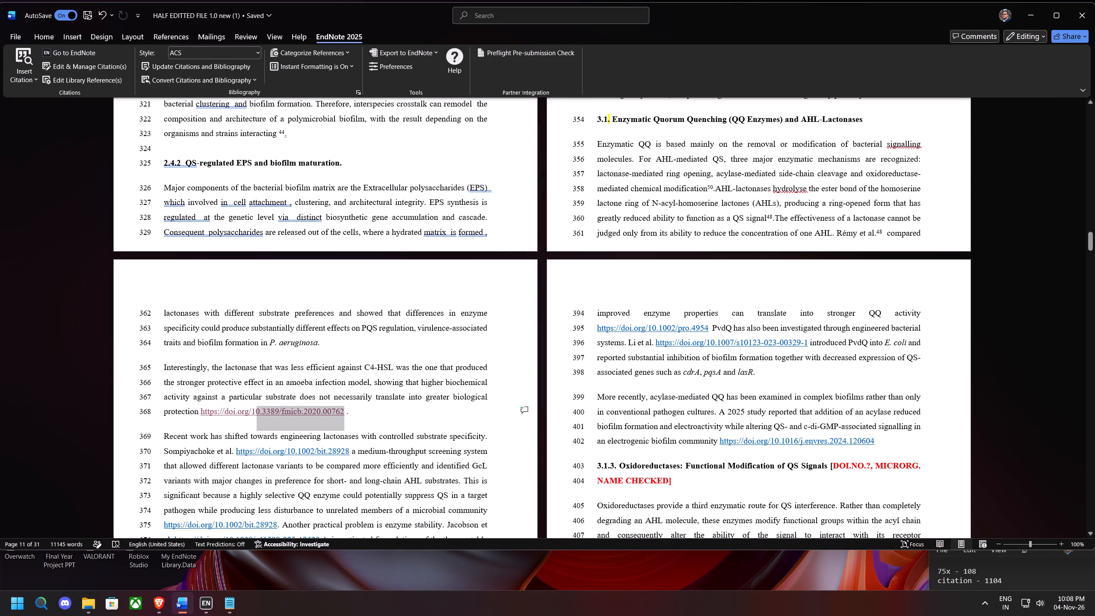
pyautogui.moveTo(248, 406); pyautogui.dragTo(201, 416)
pyautogui.press('BackSpace')
pyautogui.press('BackSpace')
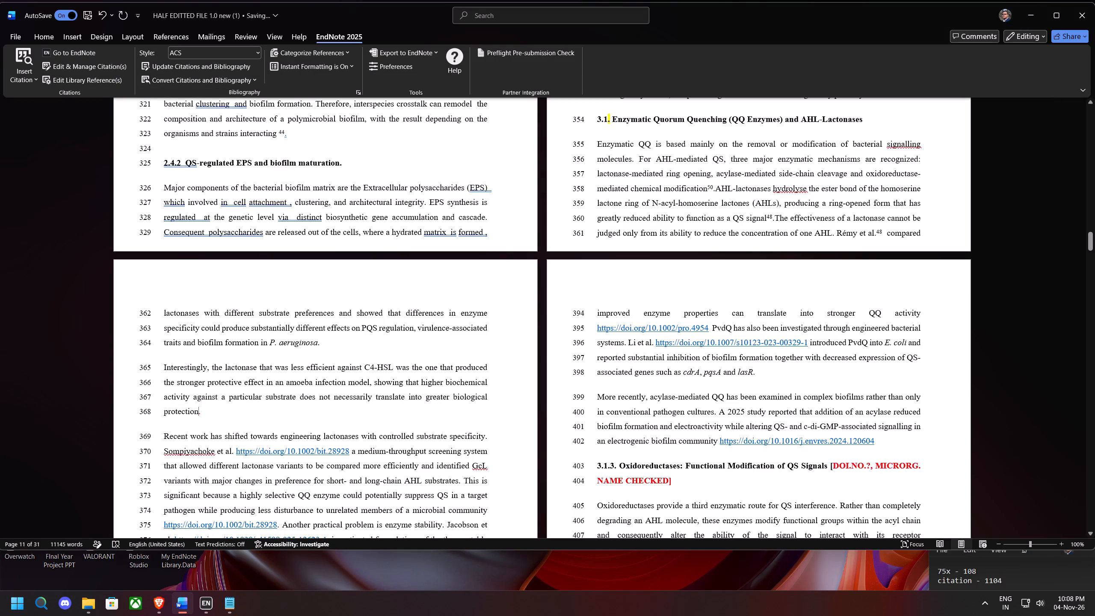
pyautogui.click(25, 75)
pyautogui.click(55, 110)
# Open the DOI link 10.1002/bit.28928 after "Sompiyachoke et al." in the browser.
pyautogui.scroll(-2, 446, 351)
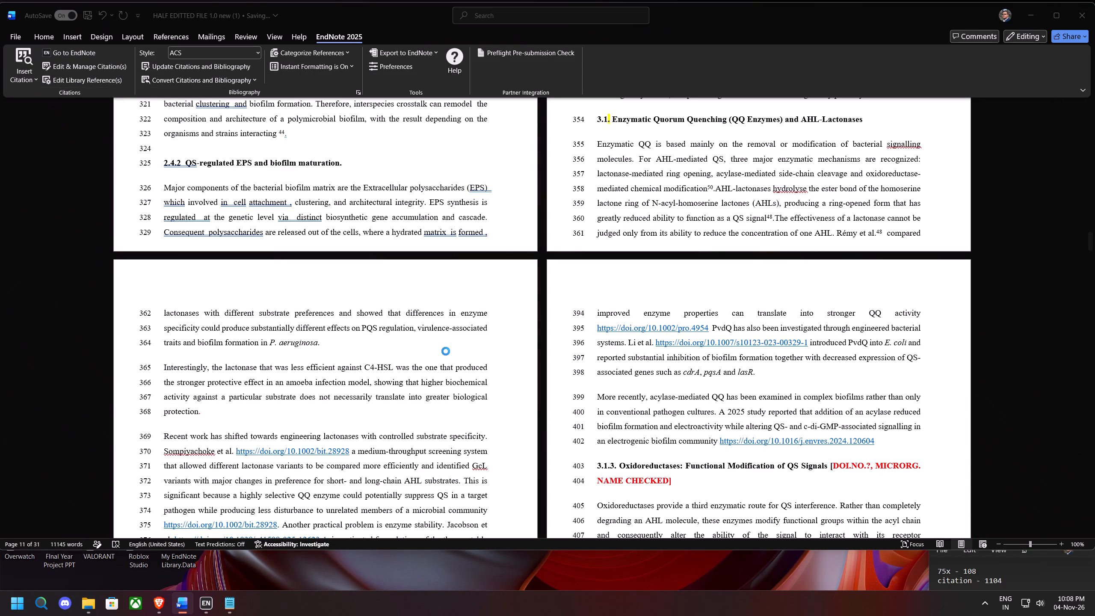
pyautogui.scroll(-4, 450, 350)
pyautogui.click(338, 378)
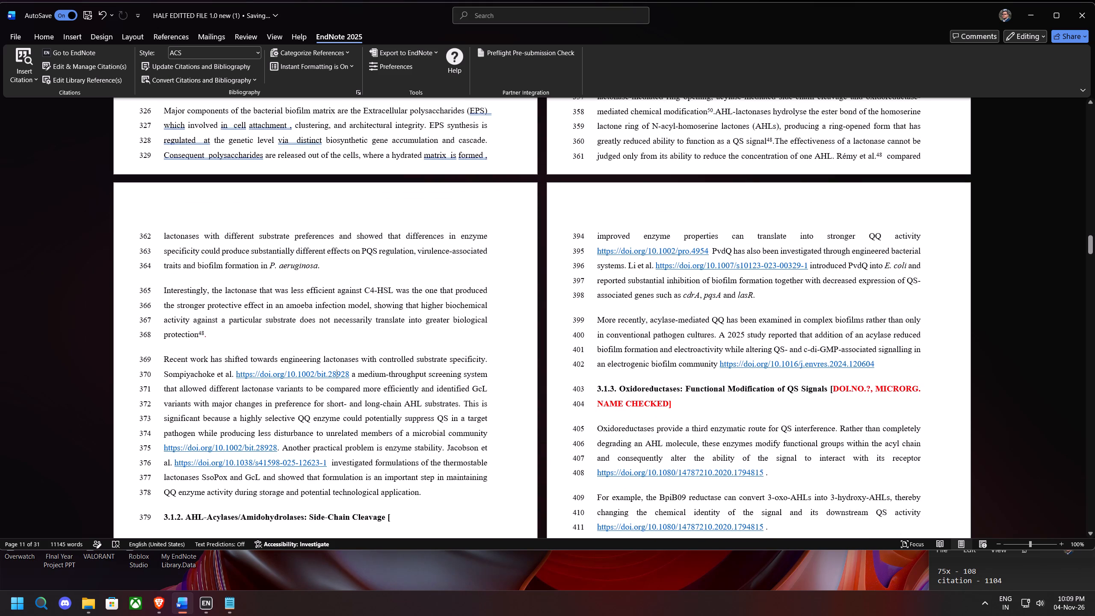
pyautogui.keyDown('ctrl'); pyautogui.click(336, 376); pyautogui.keyUp('ctrl')
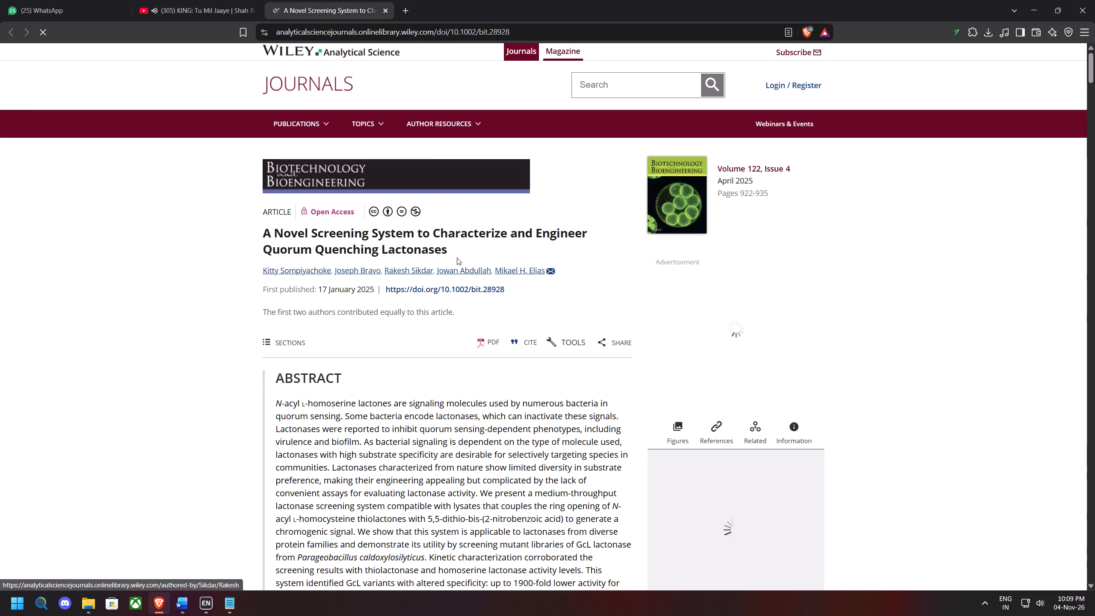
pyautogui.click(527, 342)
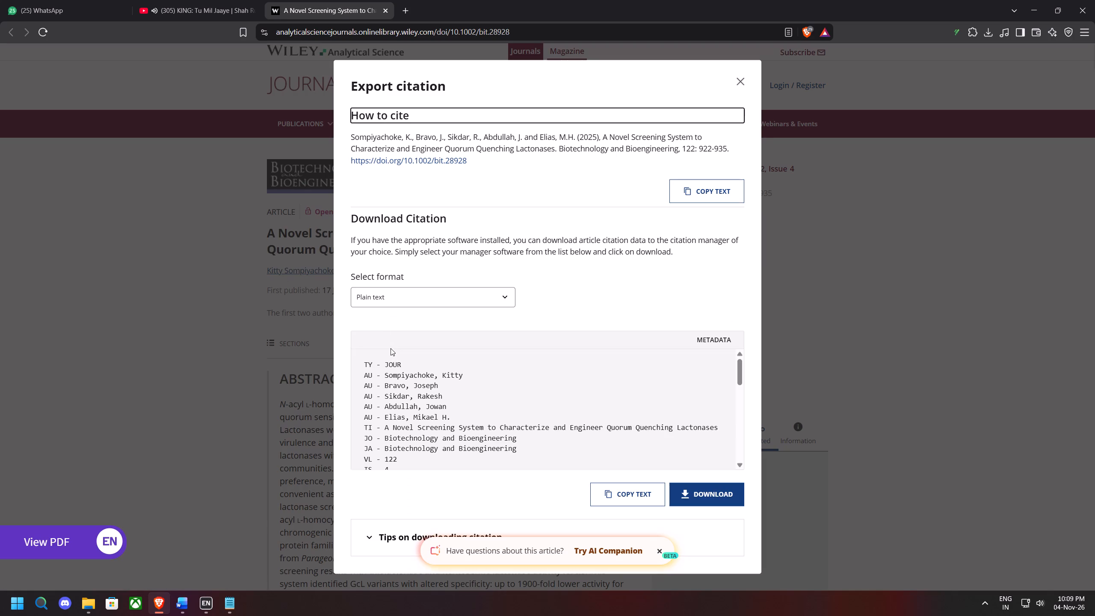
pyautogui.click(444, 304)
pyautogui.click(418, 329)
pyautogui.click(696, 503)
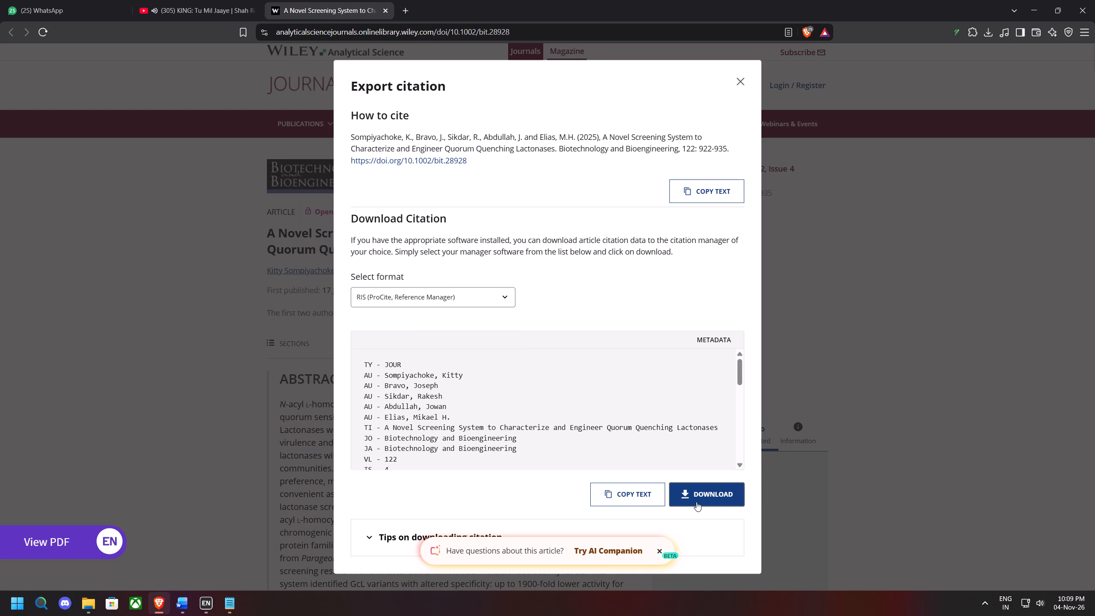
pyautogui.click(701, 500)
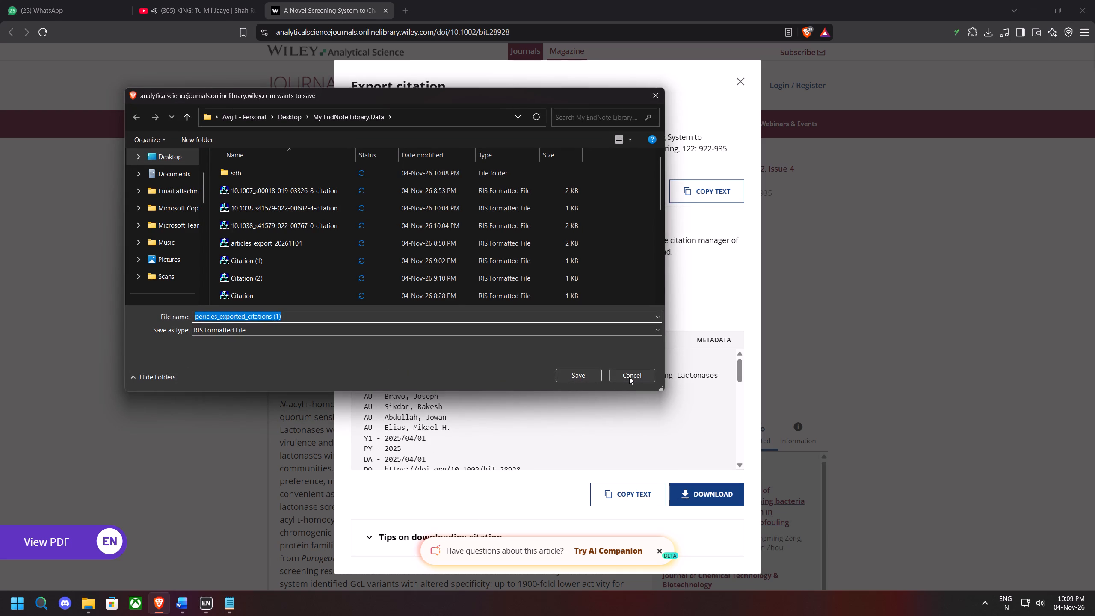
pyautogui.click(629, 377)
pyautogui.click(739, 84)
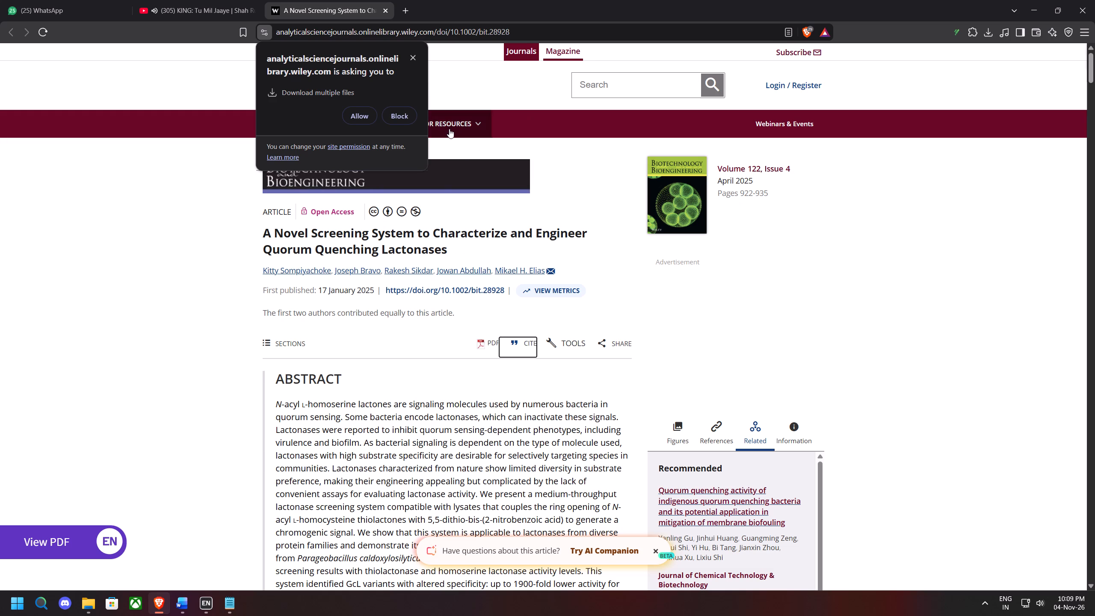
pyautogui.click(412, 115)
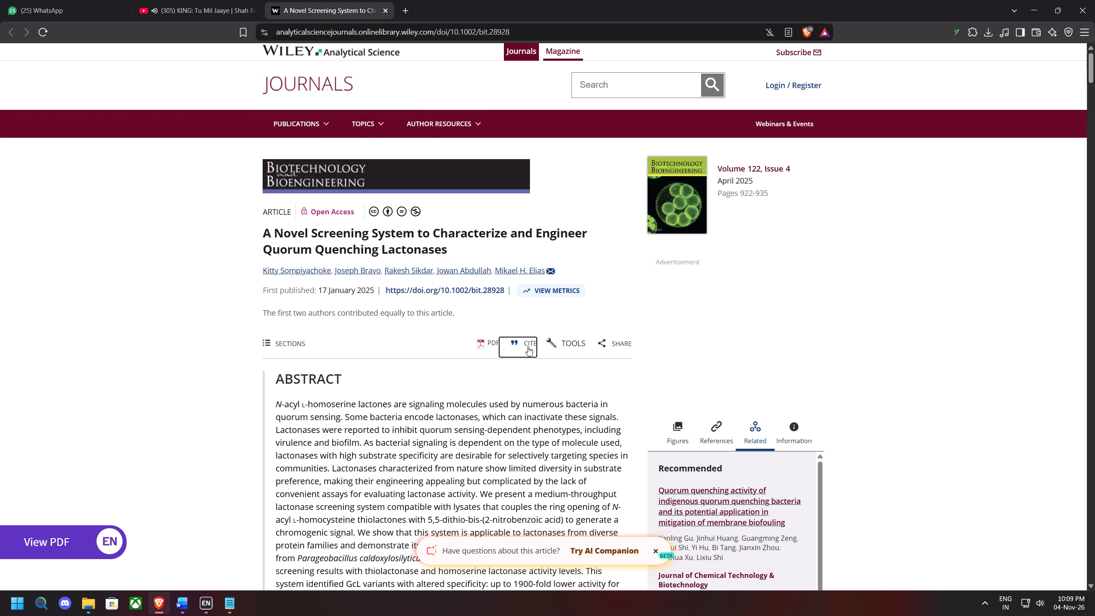
# Open the citation export options for the article on screening and engineering quorum quenching lactonases.
pyautogui.click(530, 344)
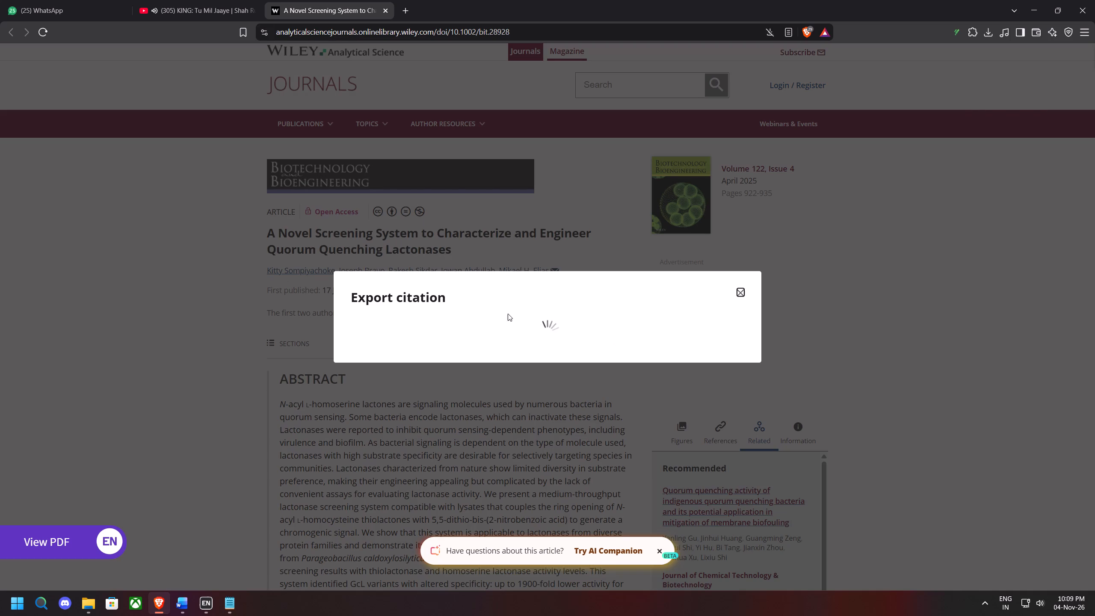
# Switch to YouTube and play the recommended Daddy Yankee and Diljit Dosanjh music video POKITO.
pyautogui.click(198, 0)
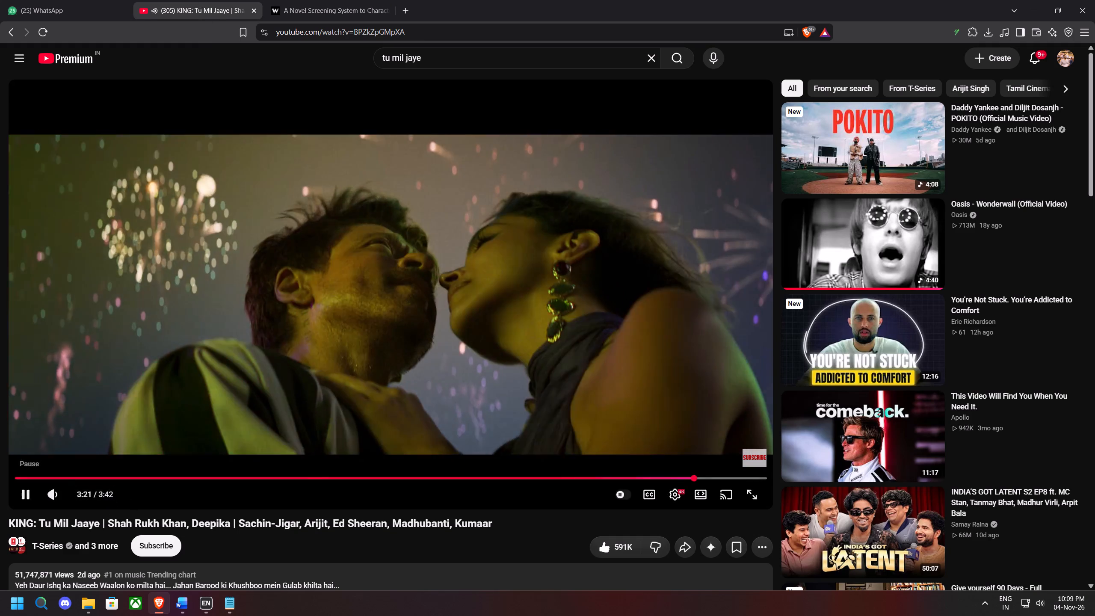
pyautogui.scroll(-6, 114, 524)
pyautogui.scroll(-1, 425, 437)
pyautogui.scroll(7, 447, 437)
pyautogui.scroll(4, 553, 429)
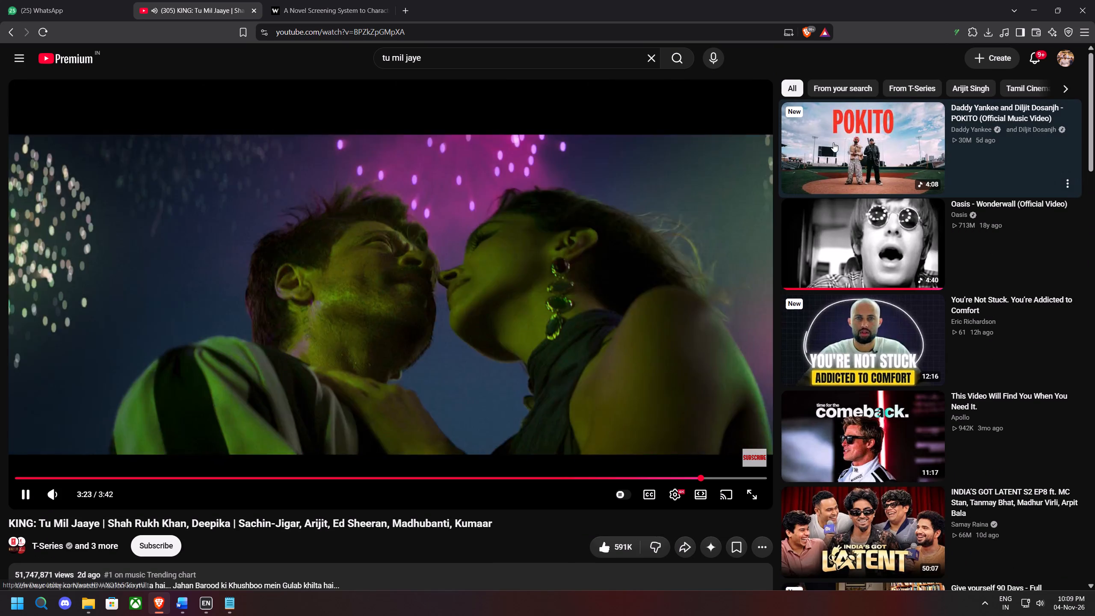
pyautogui.click(833, 142)
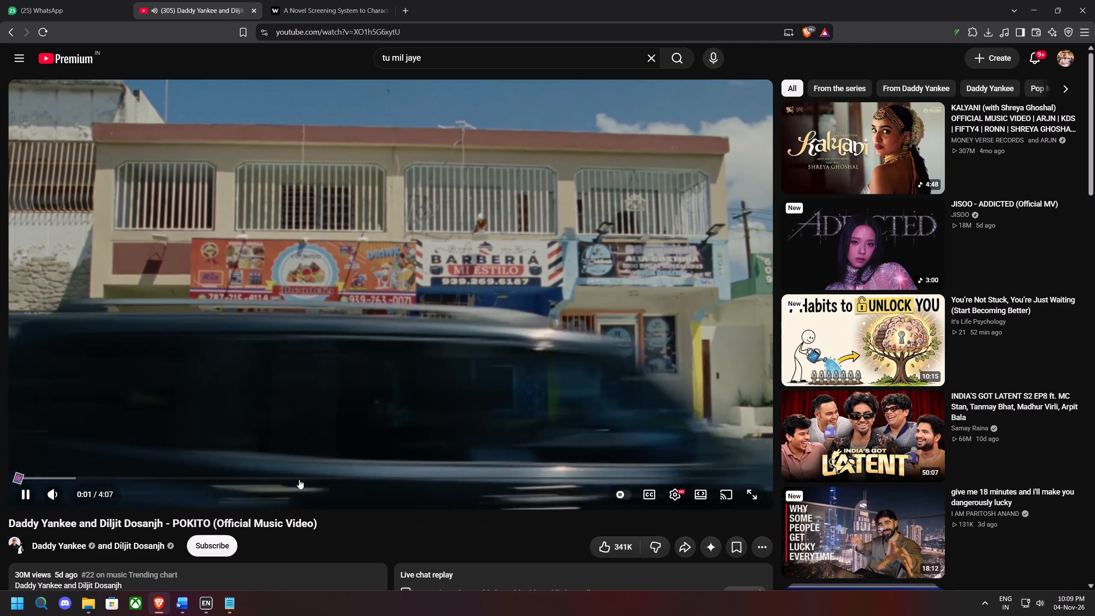
# Like the POKITO music video.
pyautogui.click(621, 501)
pyautogui.click(595, 531)
pyautogui.click(605, 542)
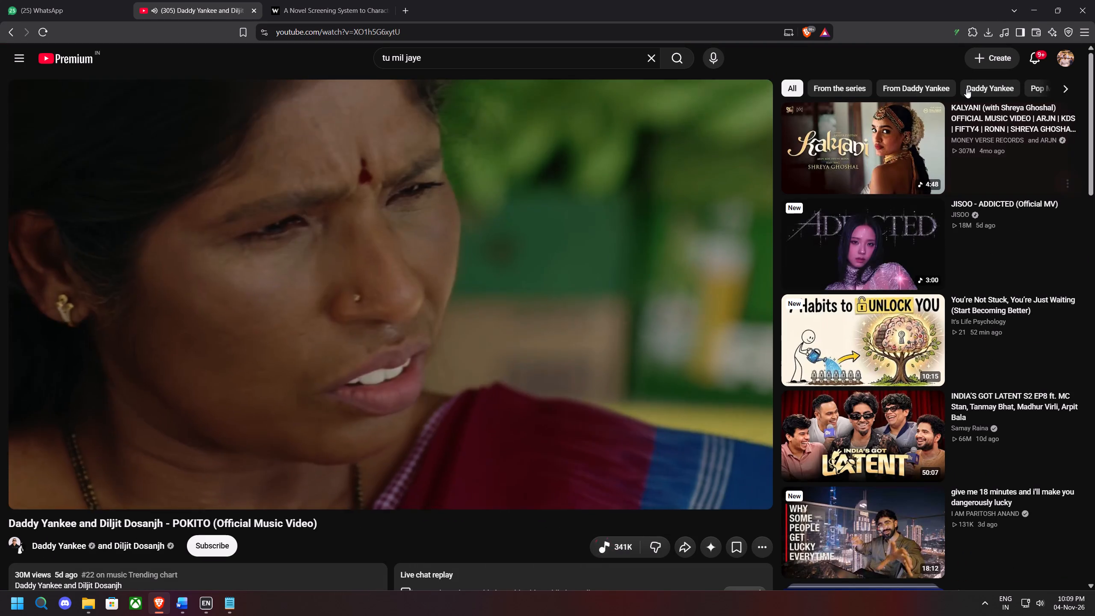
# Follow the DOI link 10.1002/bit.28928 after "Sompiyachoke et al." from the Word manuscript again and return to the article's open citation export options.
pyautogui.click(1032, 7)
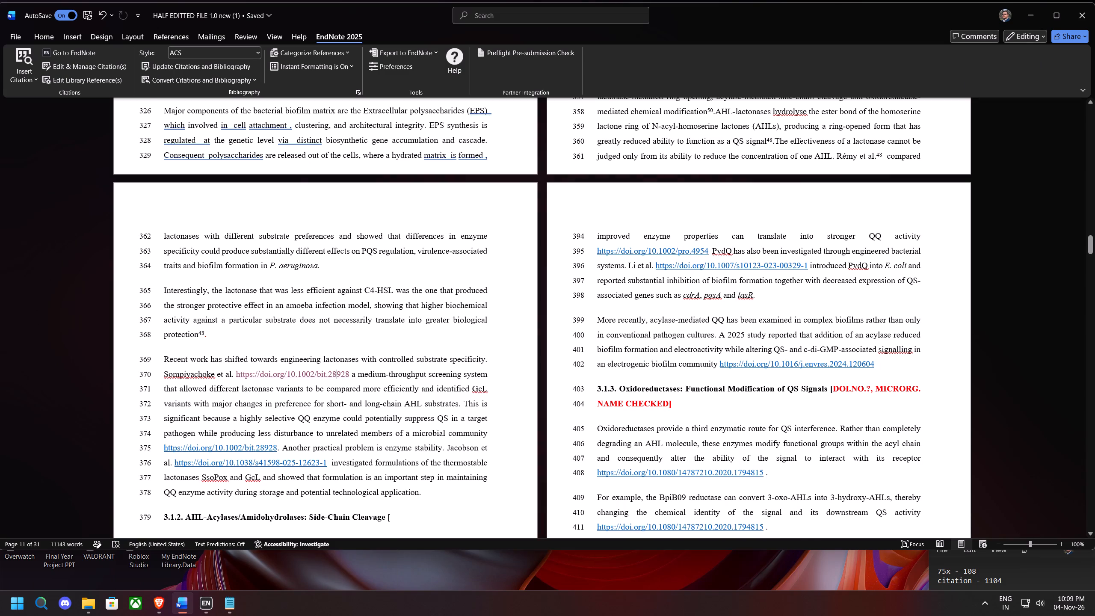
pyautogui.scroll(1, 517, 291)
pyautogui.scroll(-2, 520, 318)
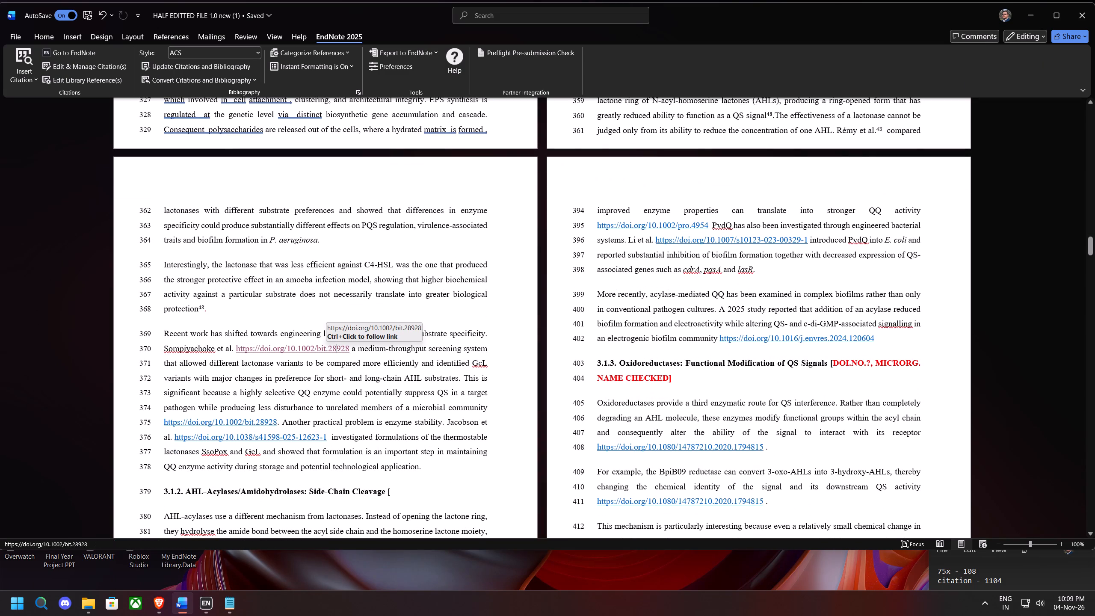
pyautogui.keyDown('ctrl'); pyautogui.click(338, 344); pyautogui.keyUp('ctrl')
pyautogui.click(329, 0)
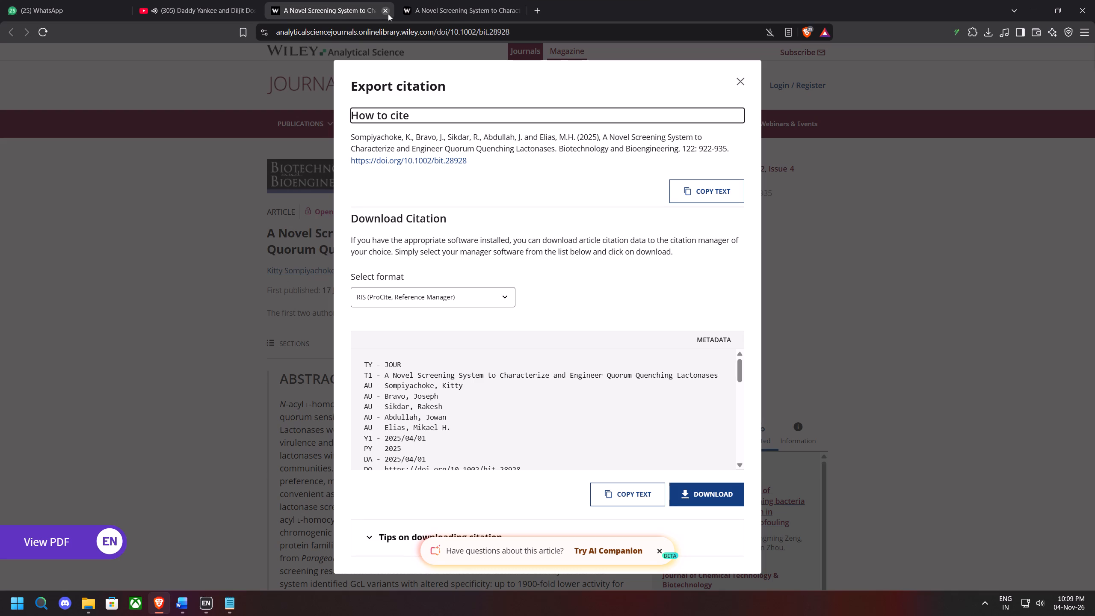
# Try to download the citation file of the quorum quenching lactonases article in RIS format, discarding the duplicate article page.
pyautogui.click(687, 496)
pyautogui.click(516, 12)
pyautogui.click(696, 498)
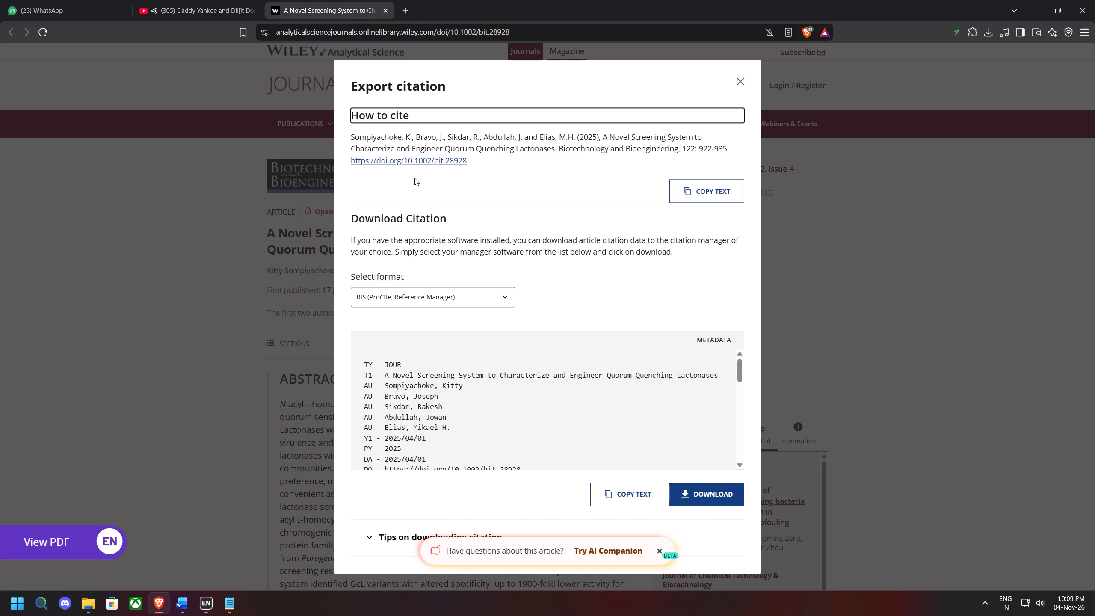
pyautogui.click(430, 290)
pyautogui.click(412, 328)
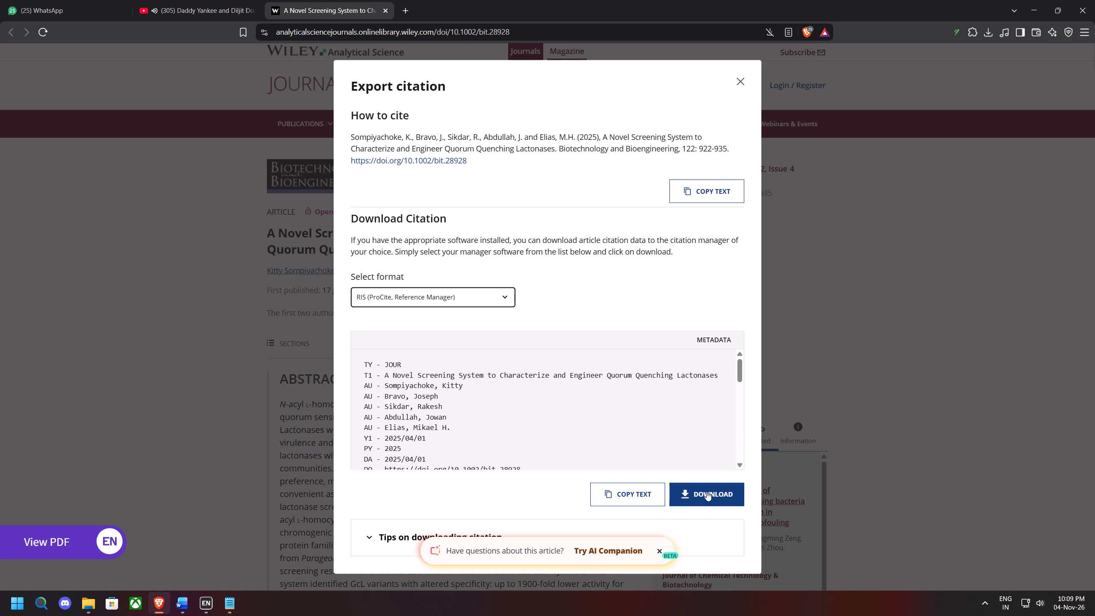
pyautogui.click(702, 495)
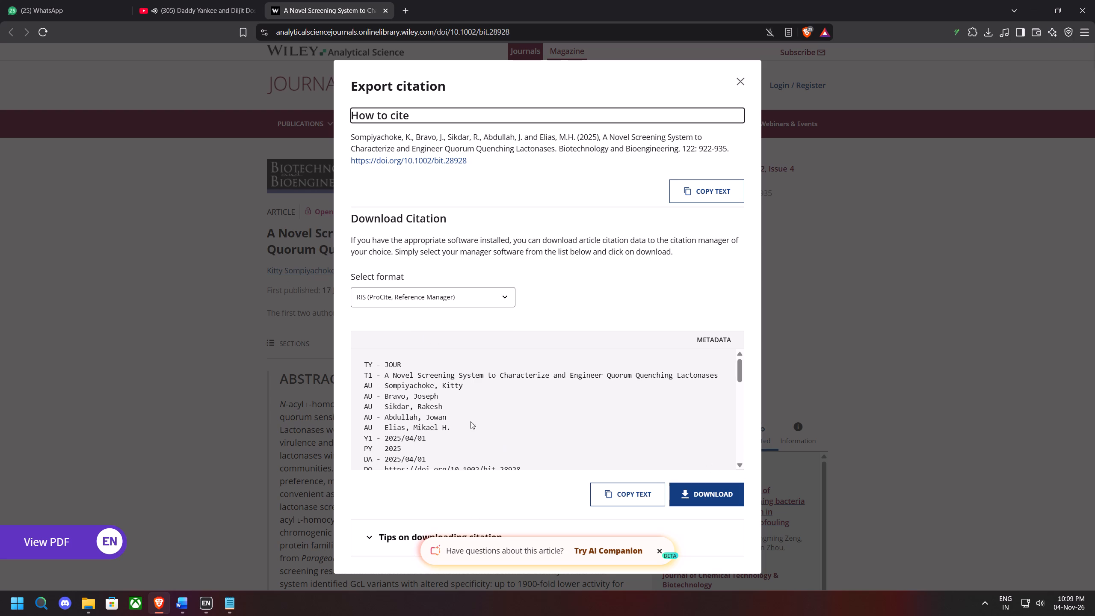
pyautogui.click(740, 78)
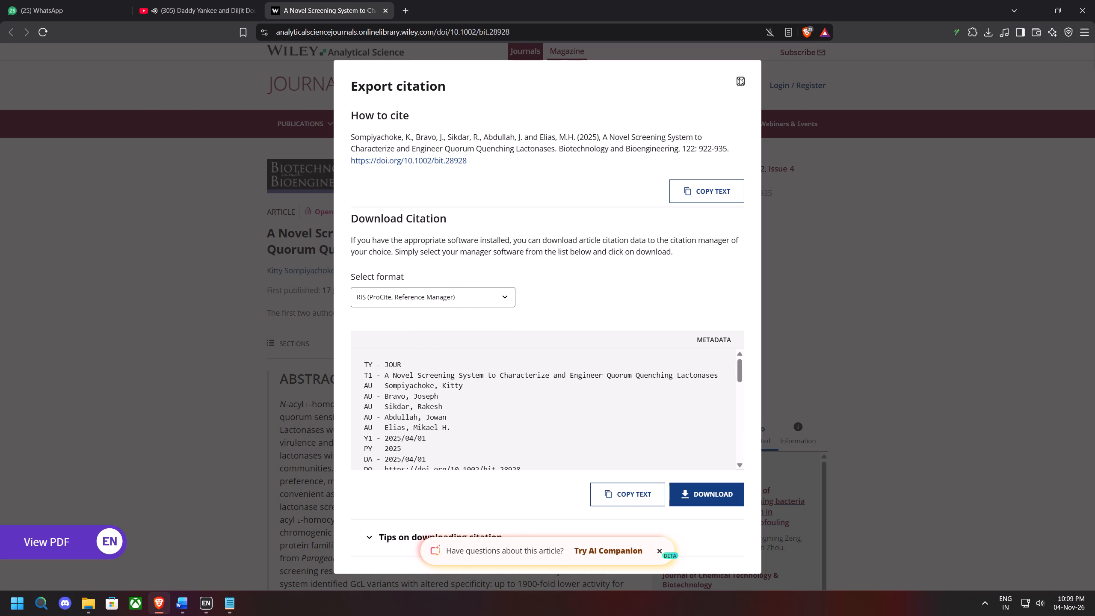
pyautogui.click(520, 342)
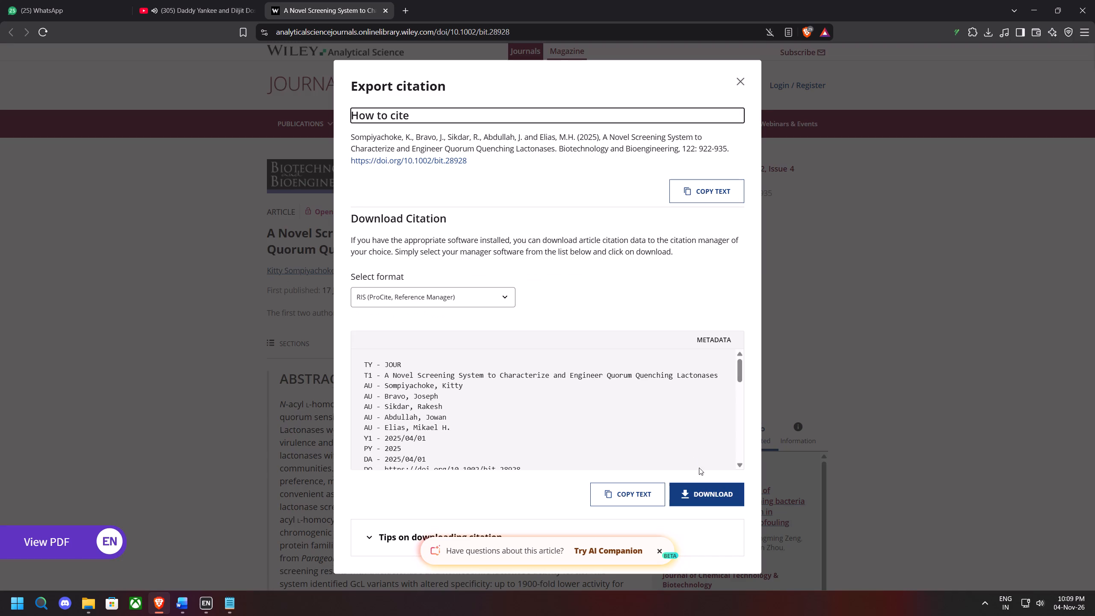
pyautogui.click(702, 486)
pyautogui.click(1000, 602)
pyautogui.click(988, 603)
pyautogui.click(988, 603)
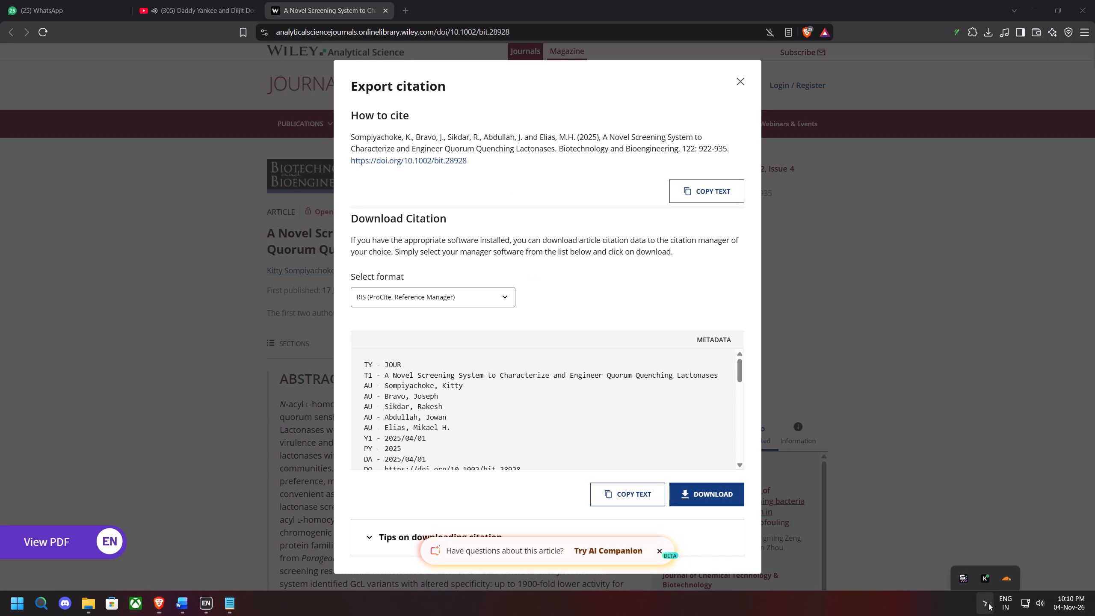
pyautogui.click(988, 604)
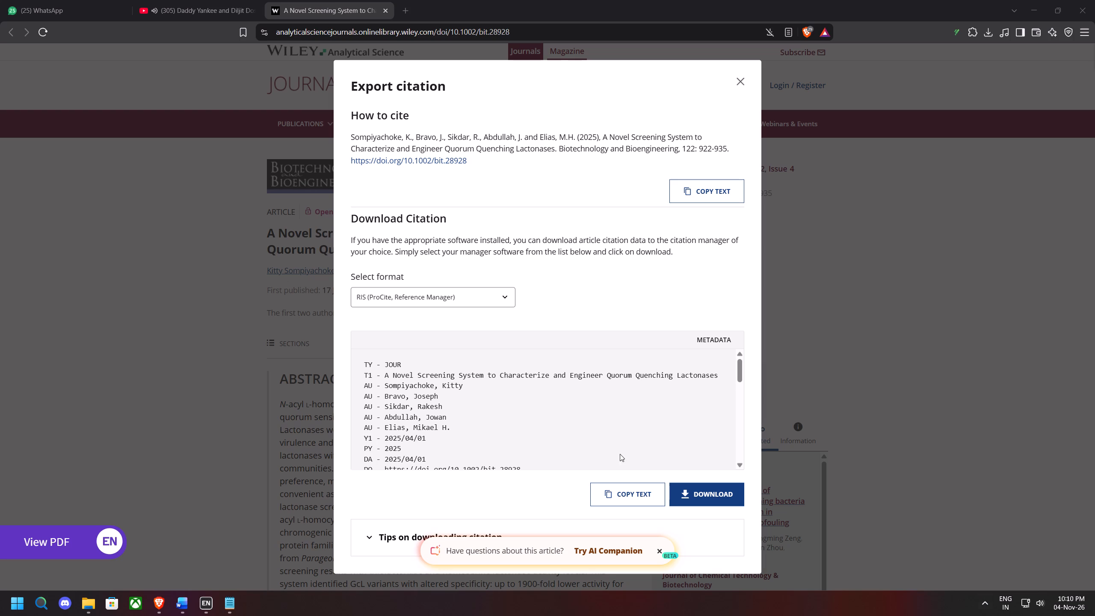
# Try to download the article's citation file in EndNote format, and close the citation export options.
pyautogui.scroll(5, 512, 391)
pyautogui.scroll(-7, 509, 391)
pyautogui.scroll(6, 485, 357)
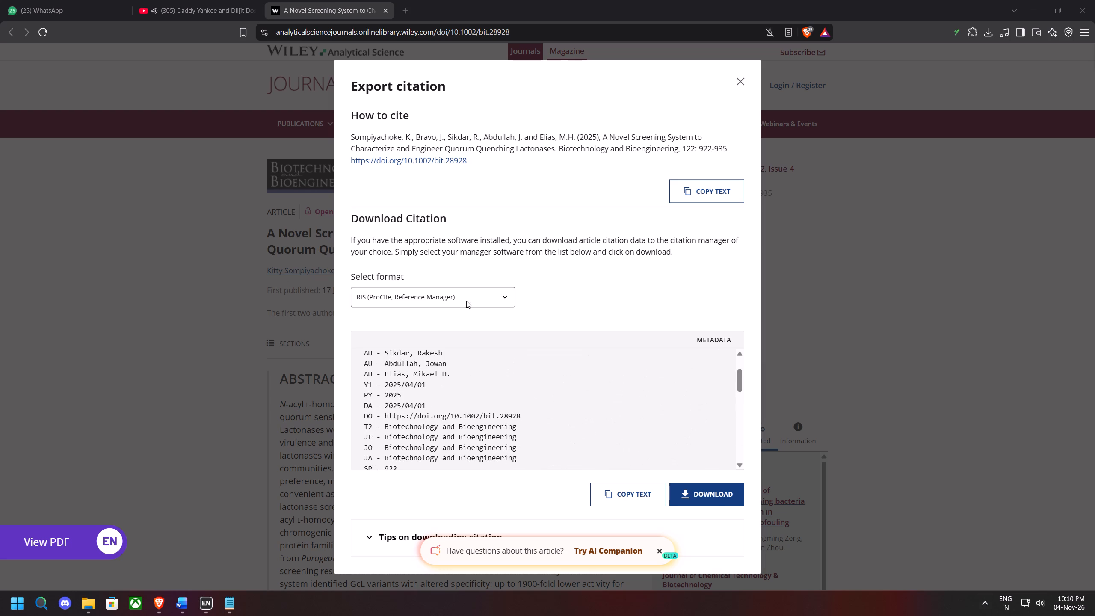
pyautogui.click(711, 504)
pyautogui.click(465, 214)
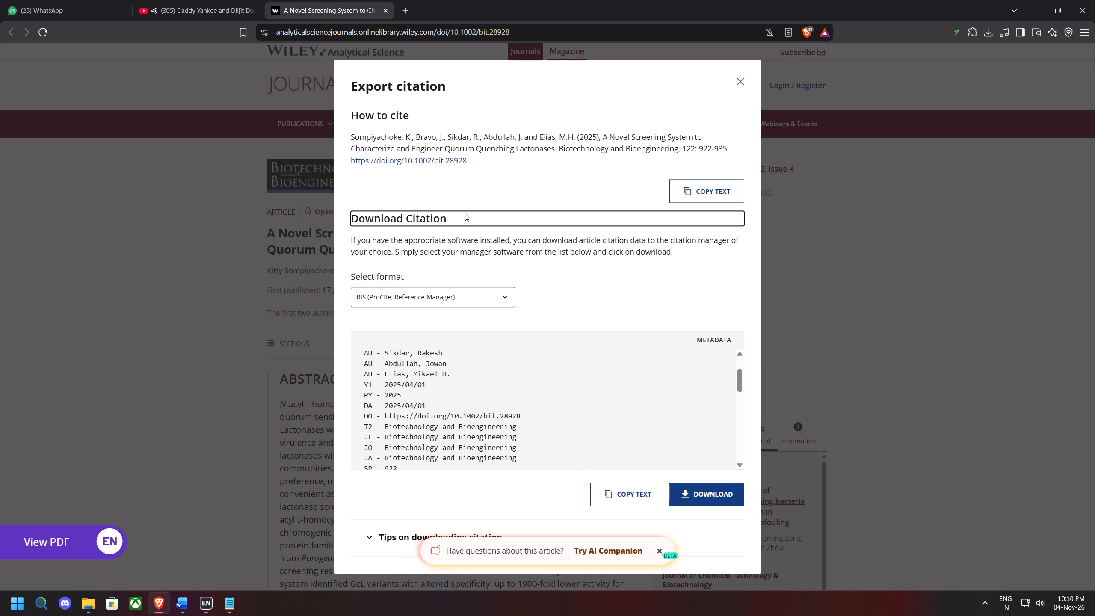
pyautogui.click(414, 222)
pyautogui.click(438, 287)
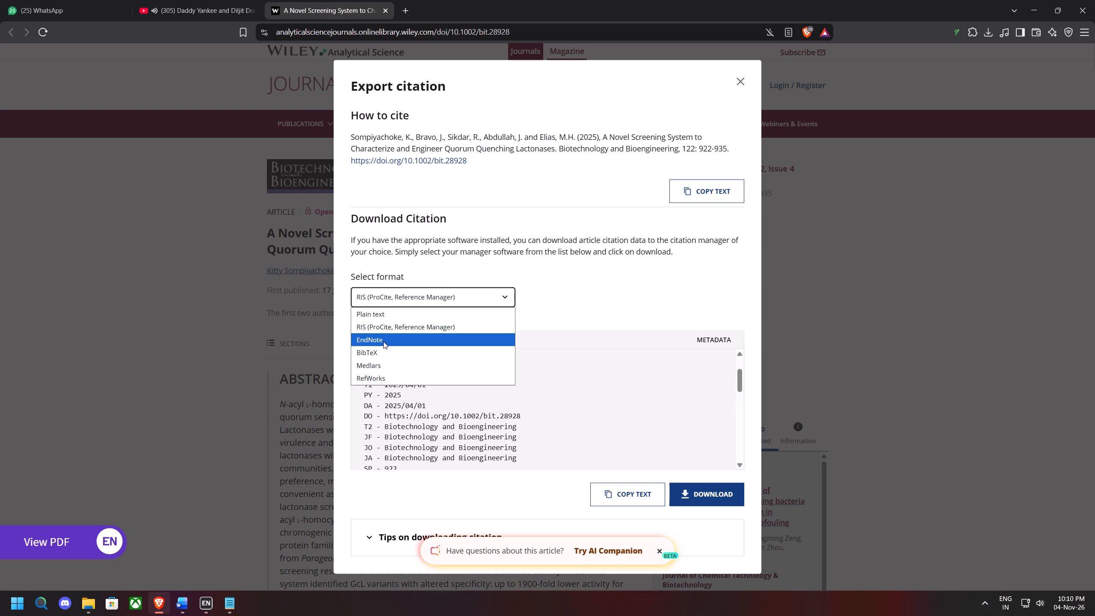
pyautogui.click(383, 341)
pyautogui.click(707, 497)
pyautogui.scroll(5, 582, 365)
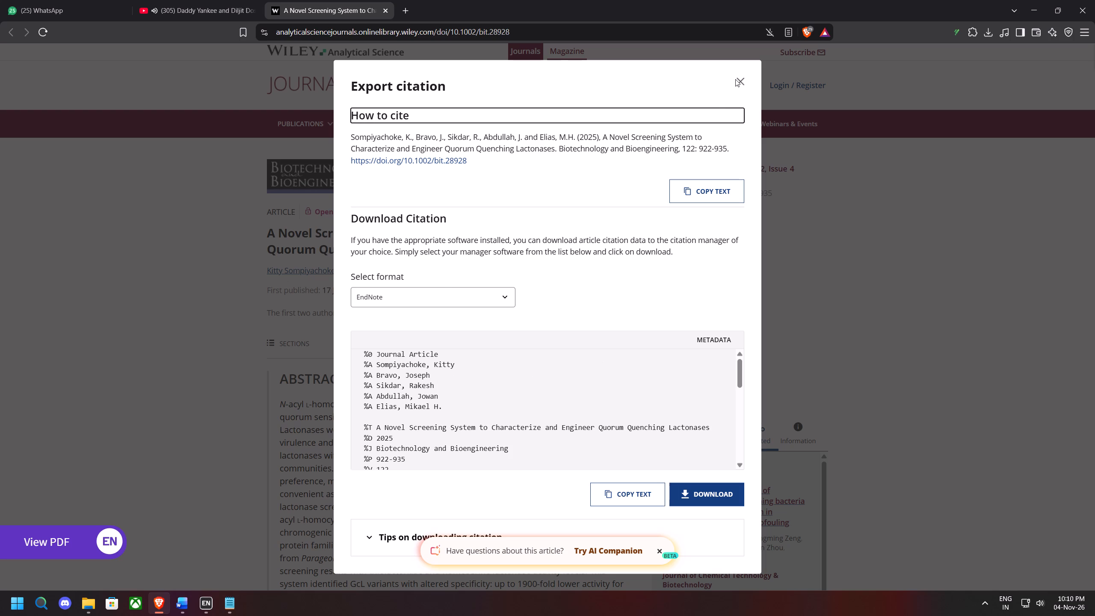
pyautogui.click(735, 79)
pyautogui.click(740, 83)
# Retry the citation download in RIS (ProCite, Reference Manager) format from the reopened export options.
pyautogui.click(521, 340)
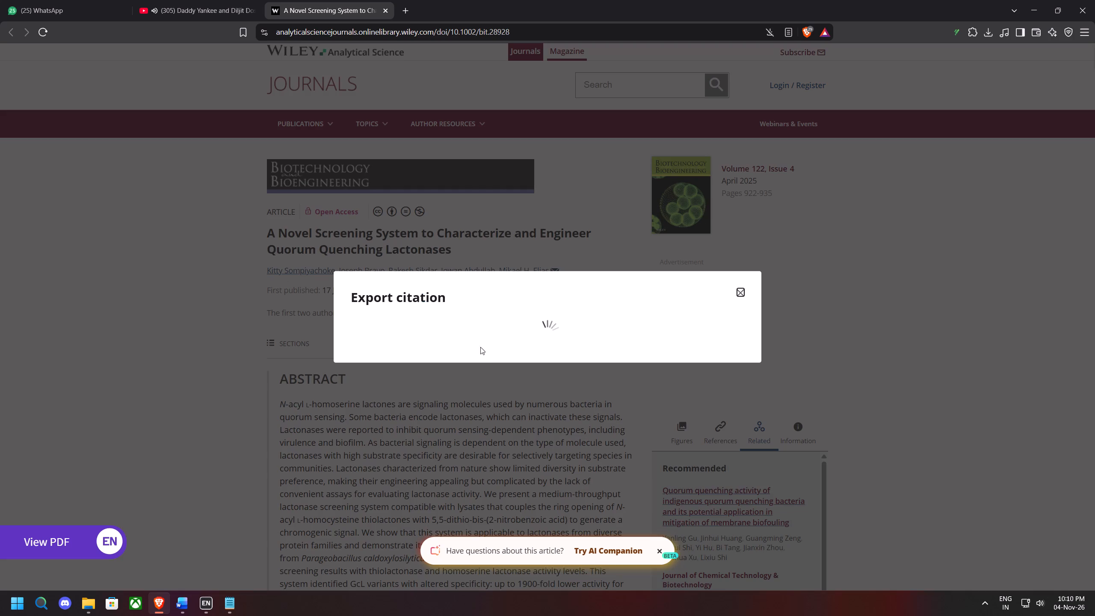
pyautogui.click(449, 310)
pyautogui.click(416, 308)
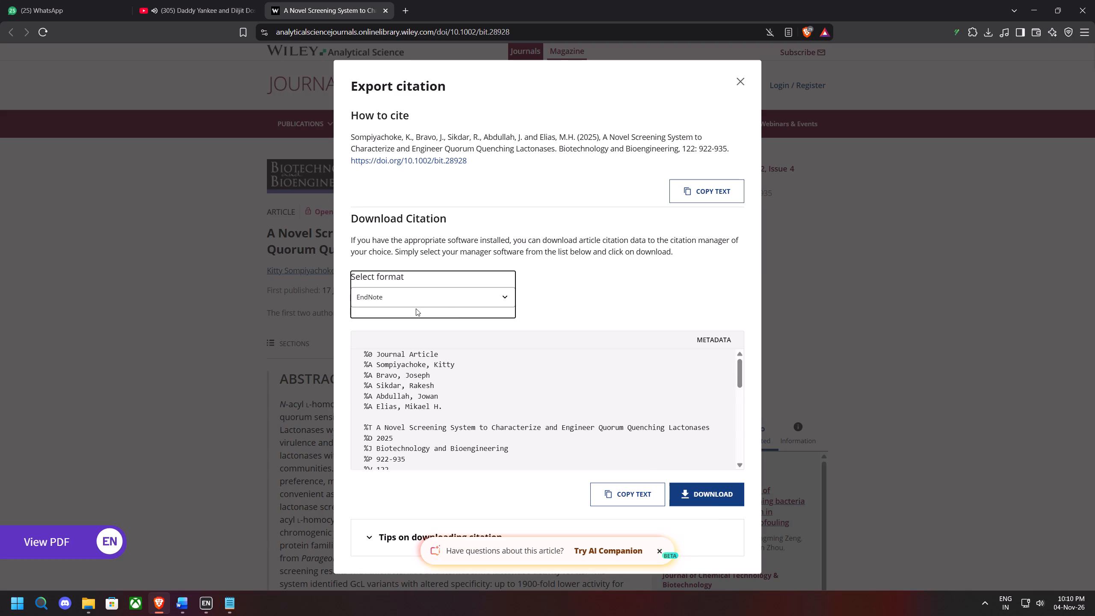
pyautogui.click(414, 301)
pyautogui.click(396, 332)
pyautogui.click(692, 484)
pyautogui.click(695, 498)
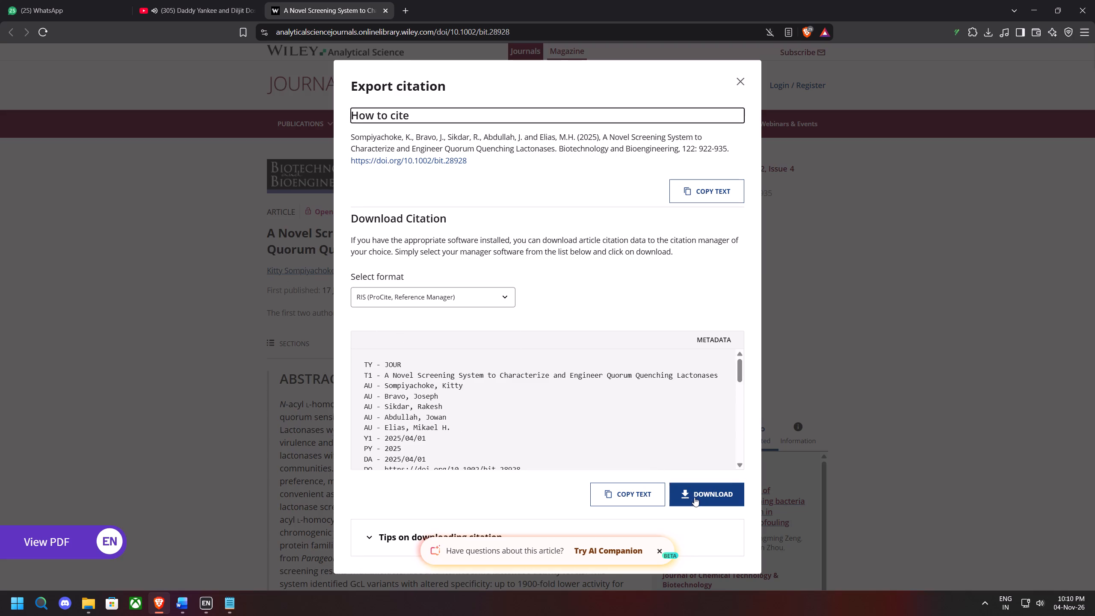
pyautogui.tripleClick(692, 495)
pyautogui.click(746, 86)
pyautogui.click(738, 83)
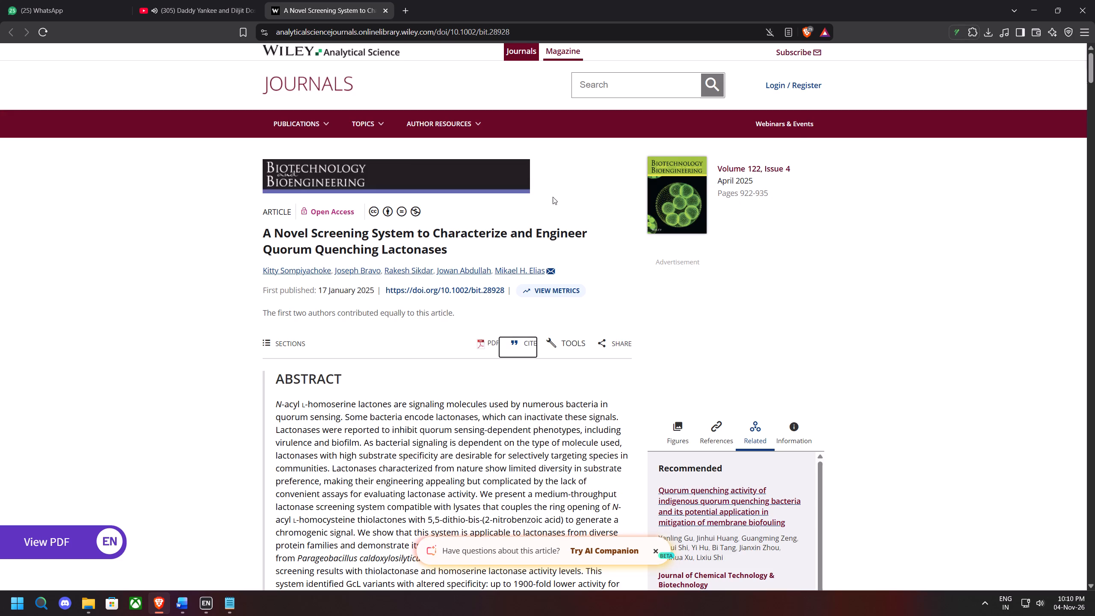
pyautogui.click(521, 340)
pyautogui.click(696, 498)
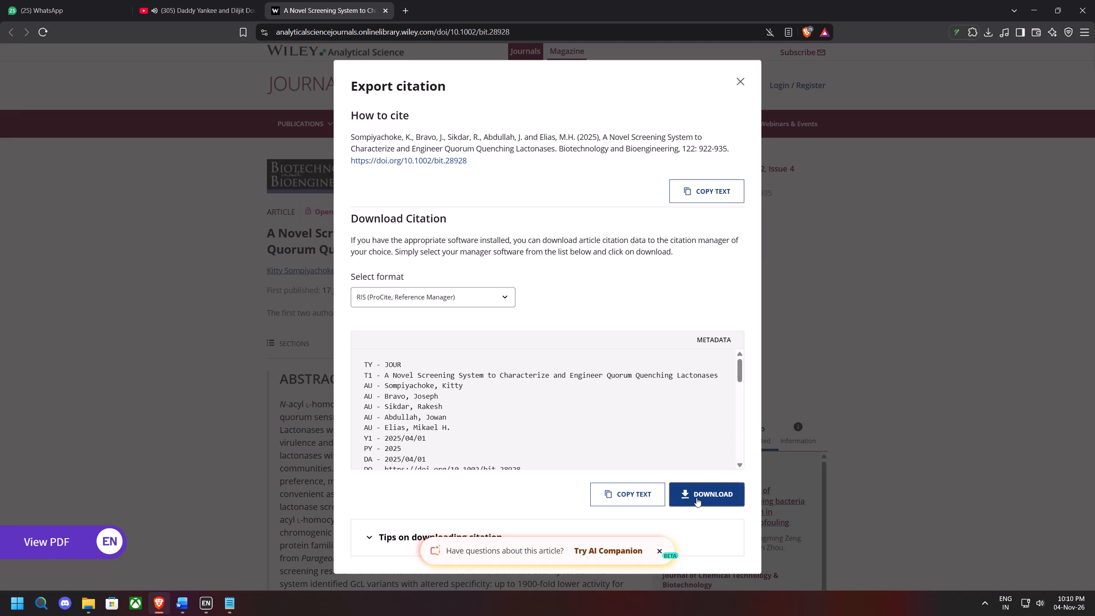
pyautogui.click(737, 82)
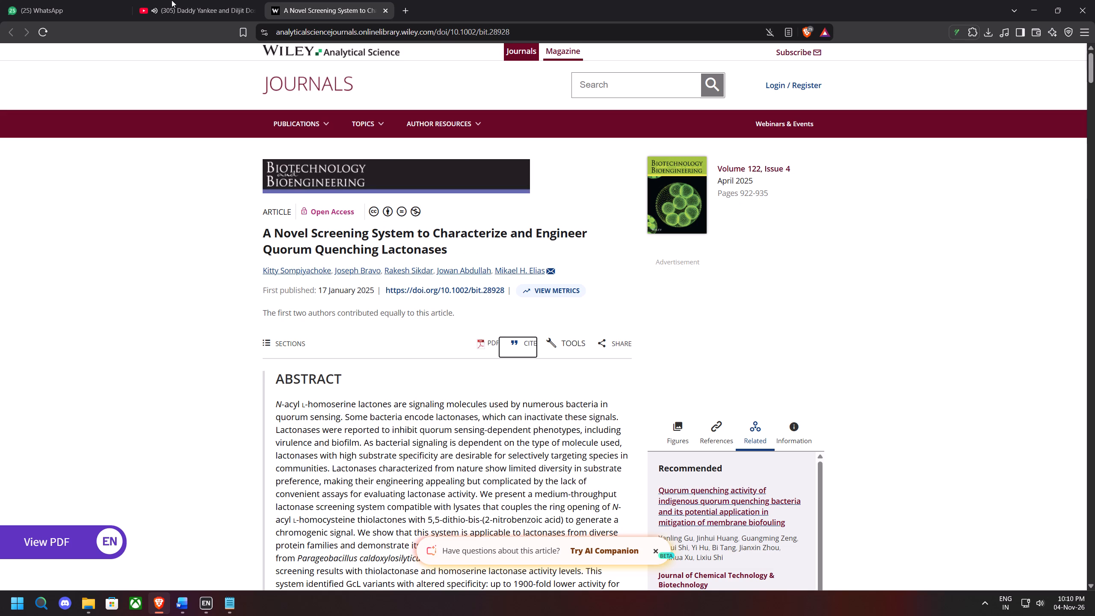
# Close the quorum quenching lactonases article page and restore it from the browser's recently closed tabs.
pyautogui.click(390, 8)
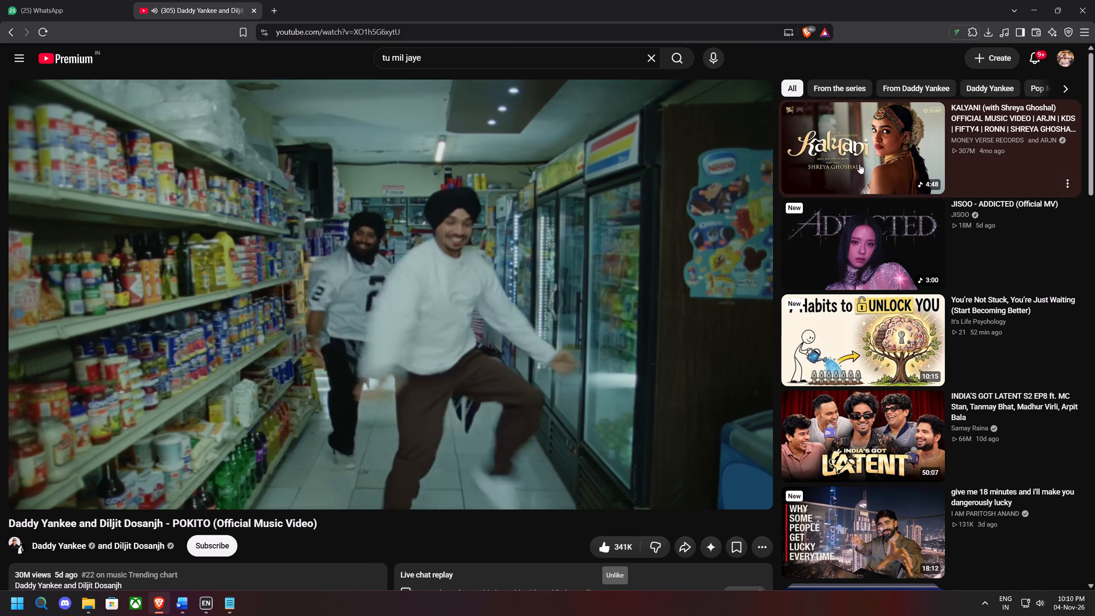
pyautogui.click(275, 13)
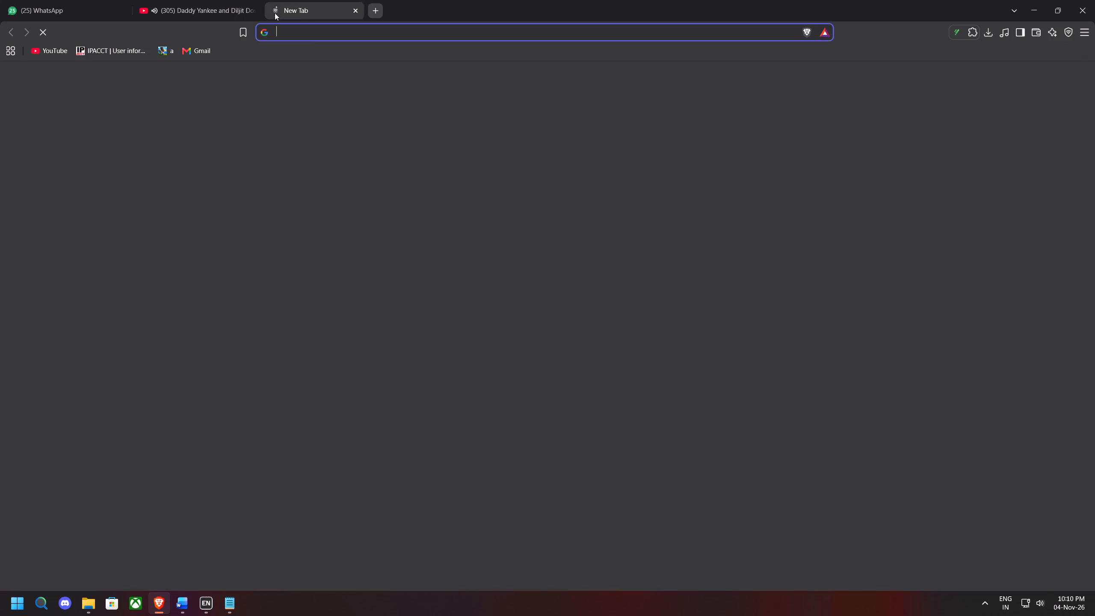
pyautogui.click(984, 34)
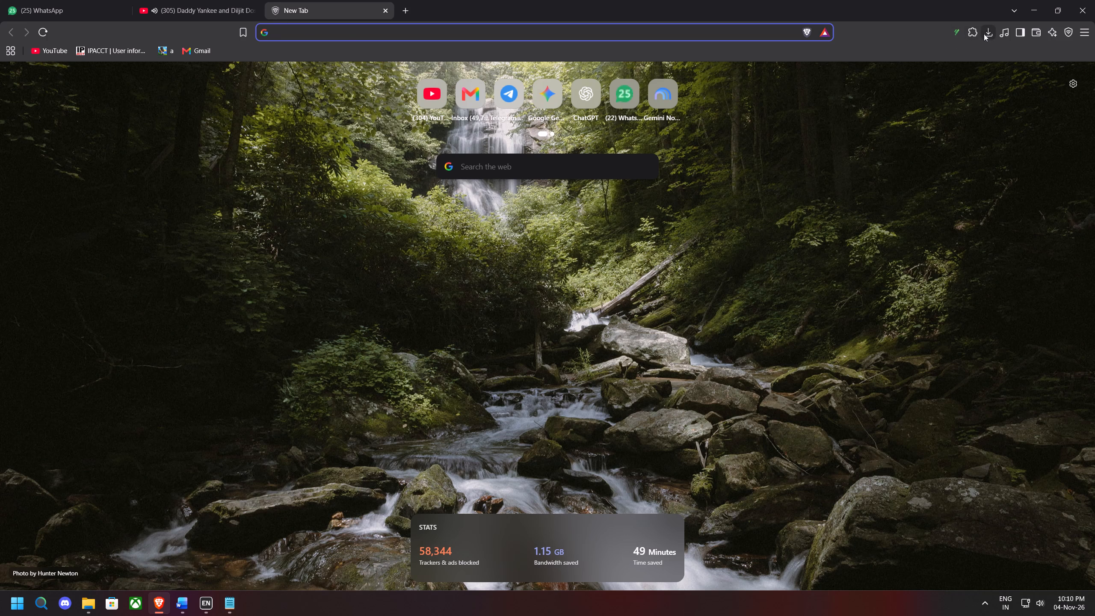
pyautogui.click(573, 31)
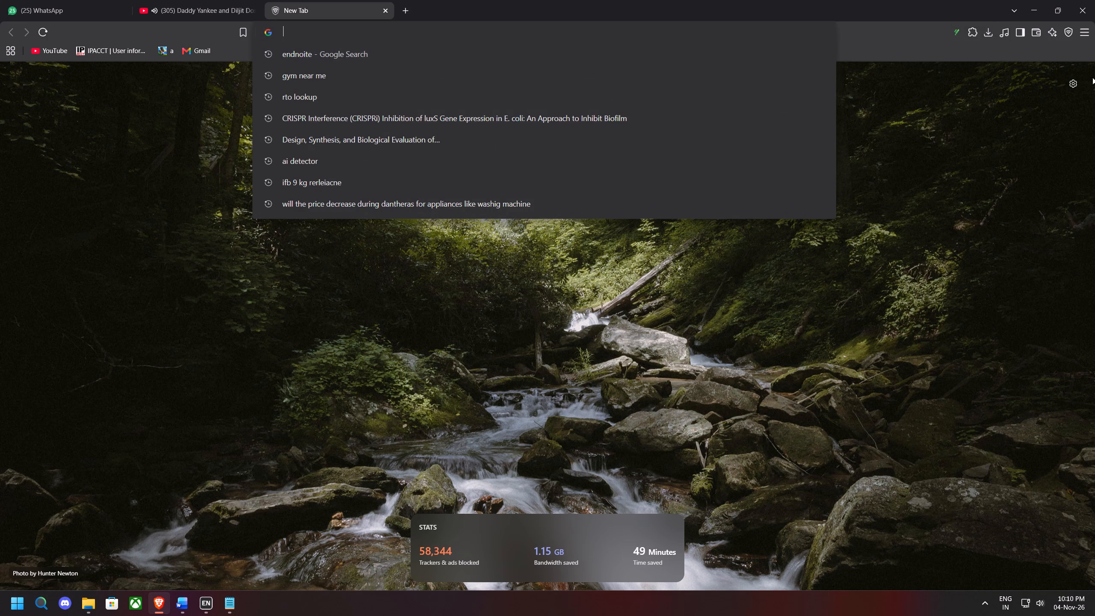
pyautogui.click(1087, 34)
pyautogui.click(969, 205)
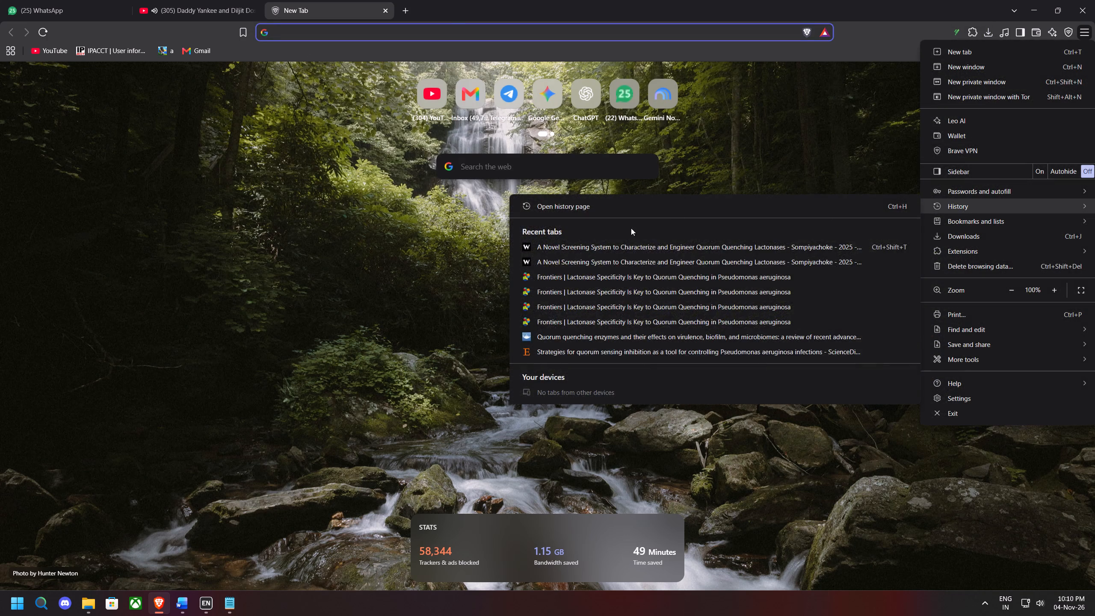
pyautogui.click(613, 245)
pyautogui.click(383, 12)
# Download and save the restored article's citation file in RIS format.
pyautogui.click(526, 343)
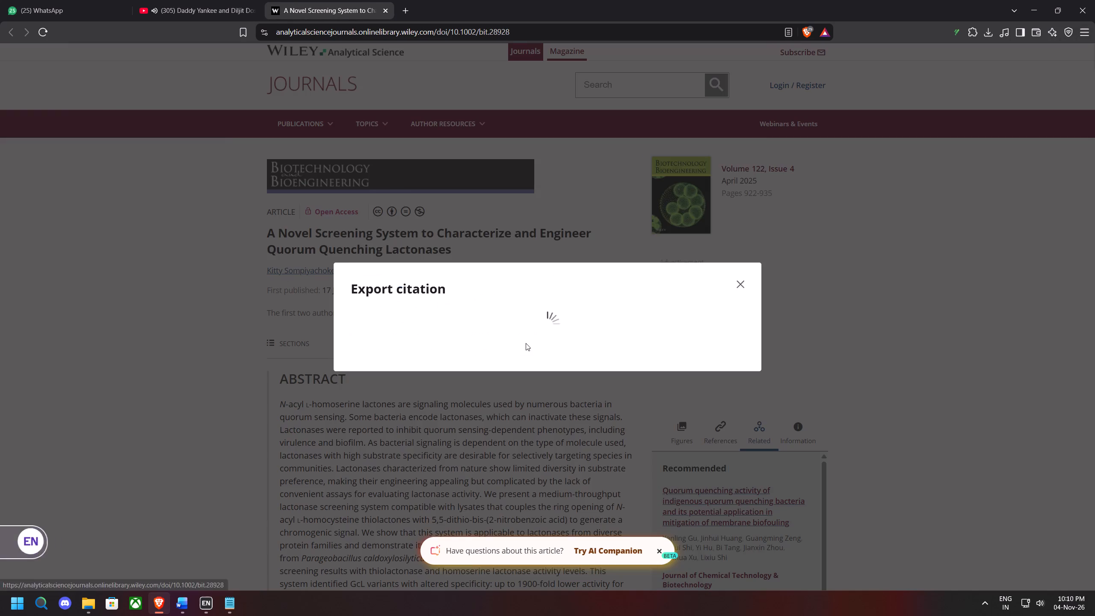
pyautogui.click(682, 505)
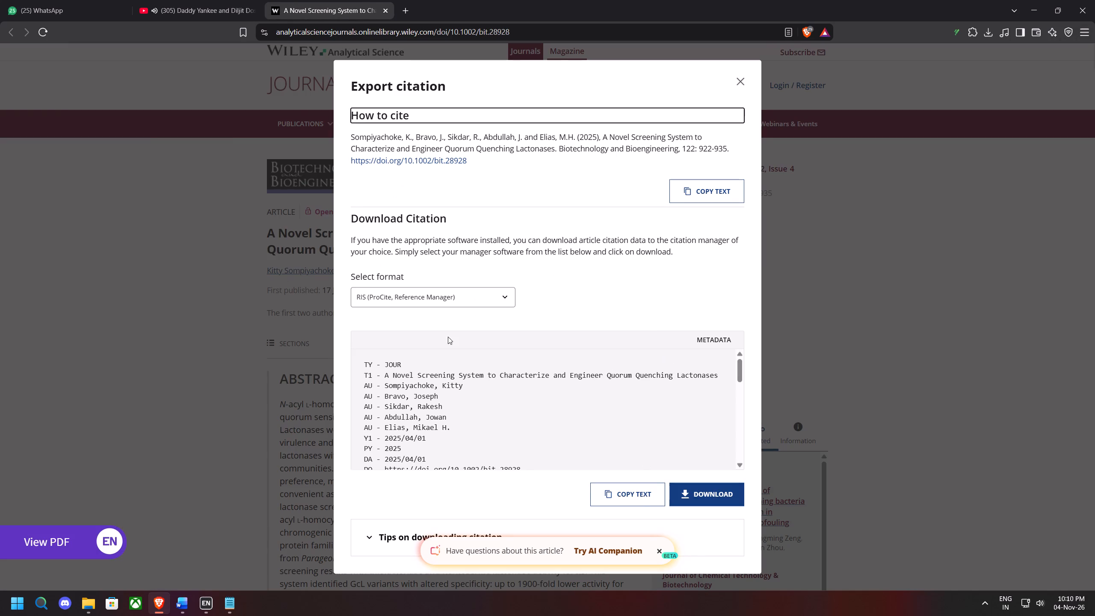
pyautogui.click(569, 374)
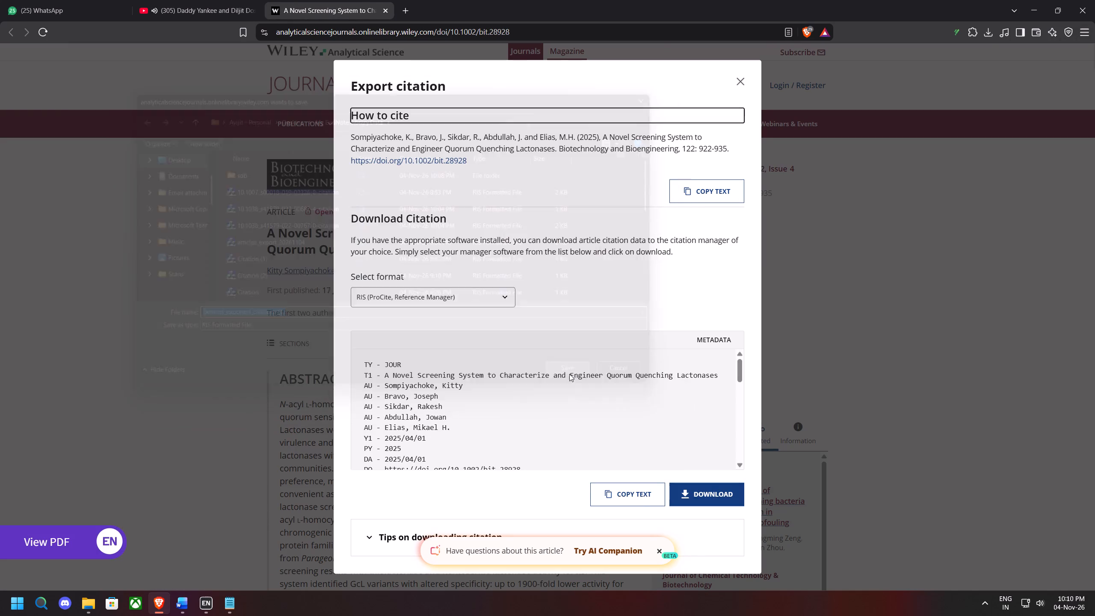
pyautogui.click(740, 77)
# Open the downloaded file pericles_exported_citations (1).ris to import the reference into EndNote.
pyautogui.click(912, 62)
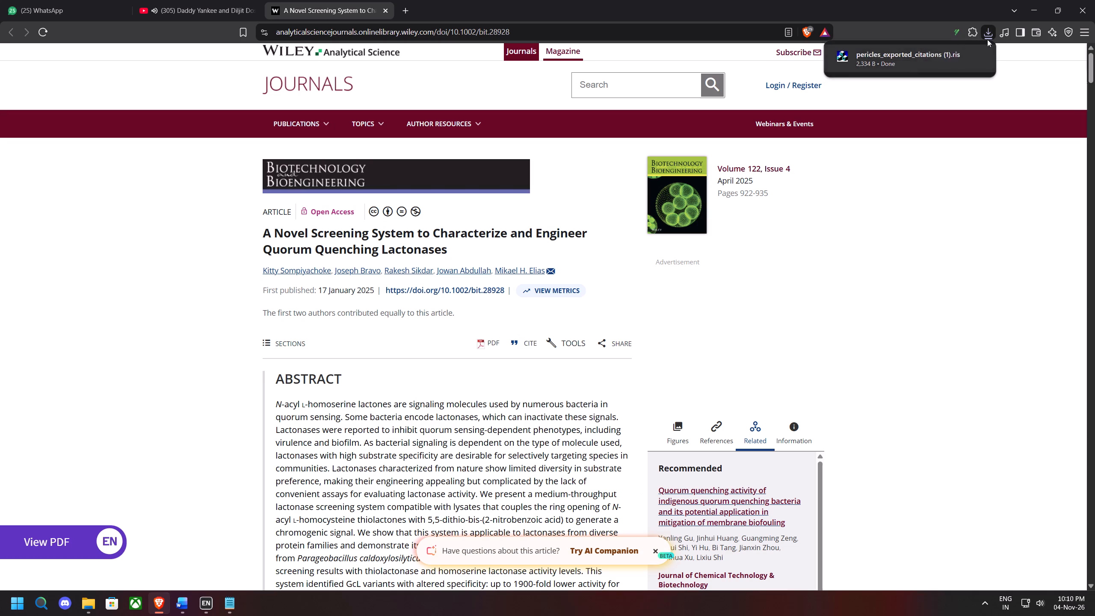
pyautogui.click(882, 60)
# Delete the DOI link 10.1002/bit.28928 after "Sompiyachoke et al." in the Word manuscript.
pyautogui.click(1037, 12)
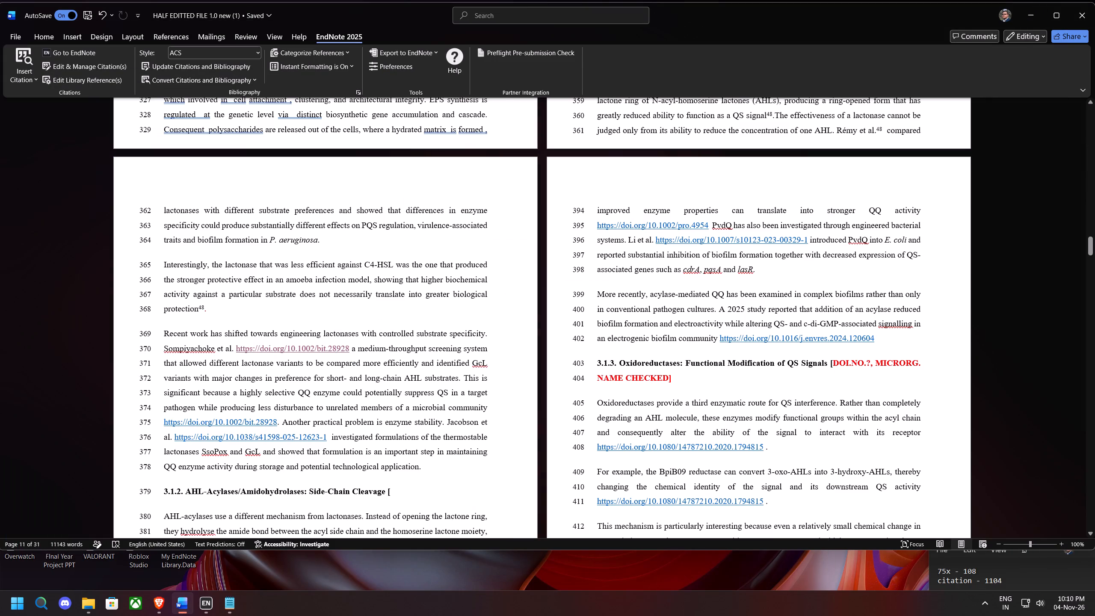
pyautogui.moveTo(347, 348); pyautogui.dragTo(228, 349)
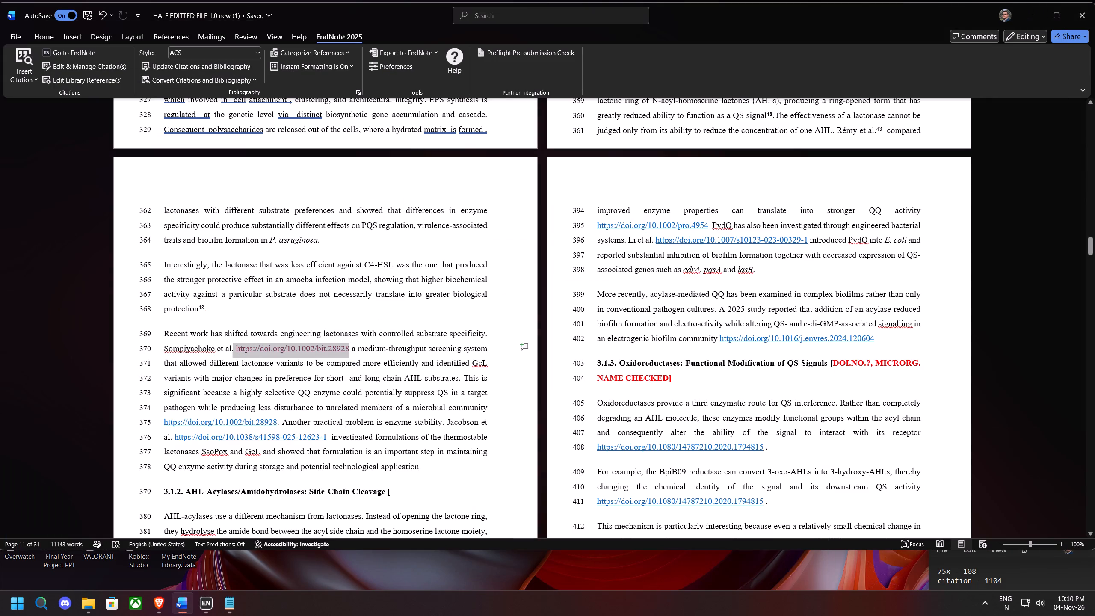
pyautogui.moveTo(228, 349); pyautogui.dragTo(235, 351)
pyautogui.press('BackSpace')
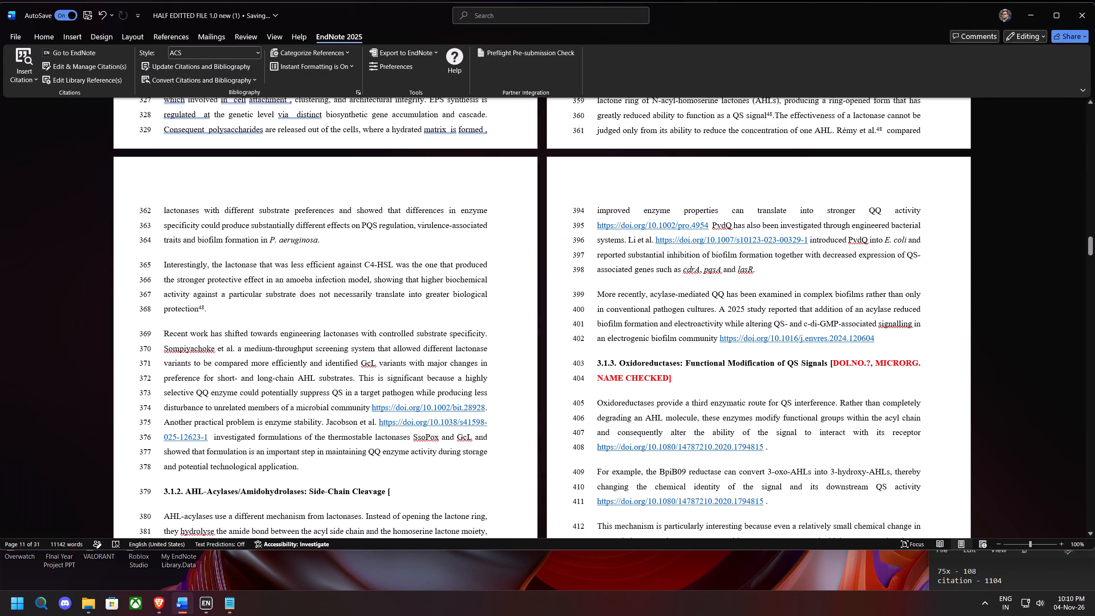
# Insert the selected EndNote citation directly after "Sompiyachoke et al." and add a space behind it.
pyautogui.press('BackSpace')
pyautogui.click(33, 73)
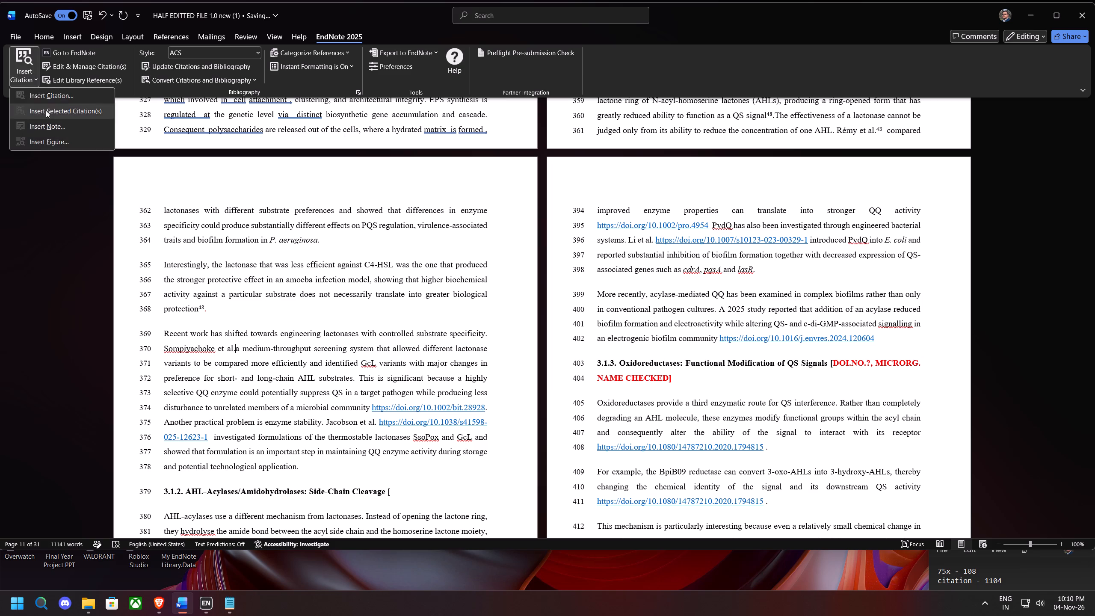
pyautogui.click(46, 110)
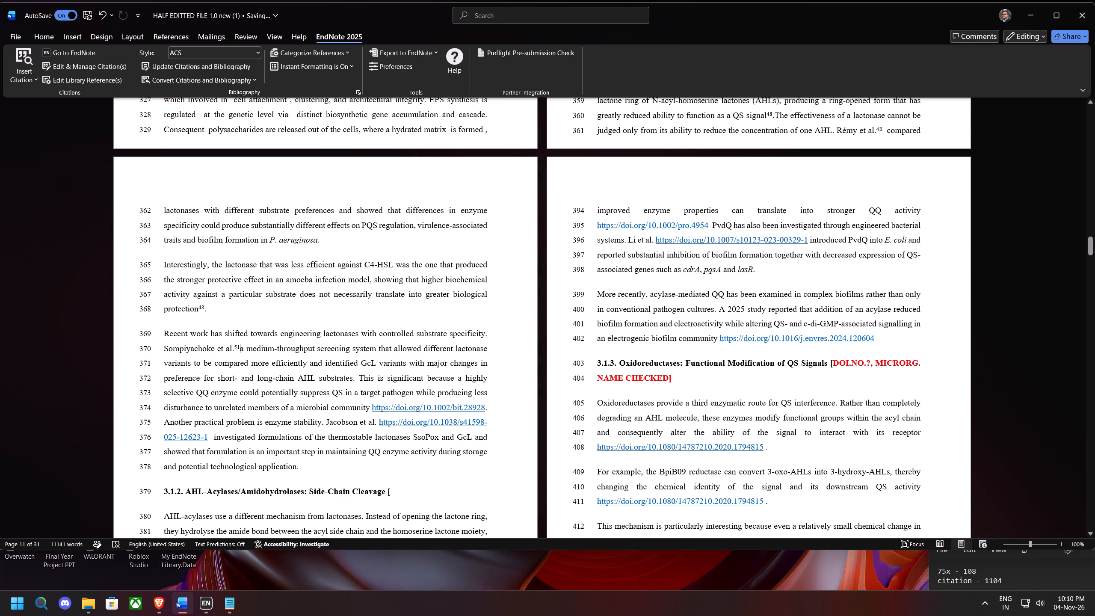
pyautogui.press('space')
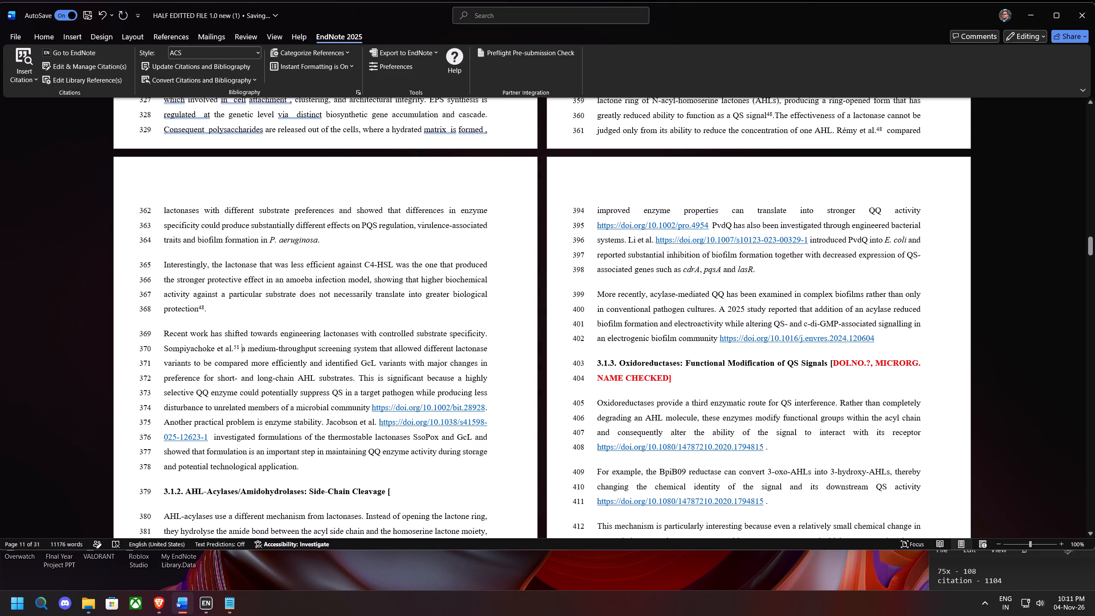
# Open the DOI link 10.1002/bit.28928 after "microbial community", close both article tabs in the browser and return to Word.
pyautogui.keyDown('ctrl'); pyautogui.click(423, 406); pyautogui.keyUp('ctrl')
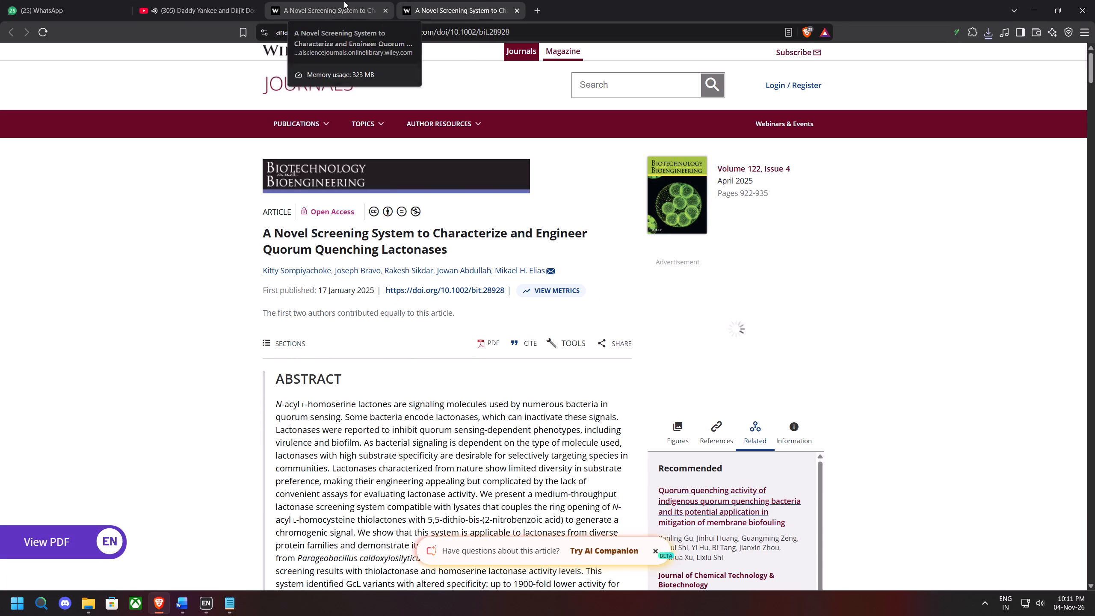
pyautogui.click(344, 1)
pyautogui.click(424, 0)
pyautogui.click(385, 9)
pyautogui.click(385, 8)
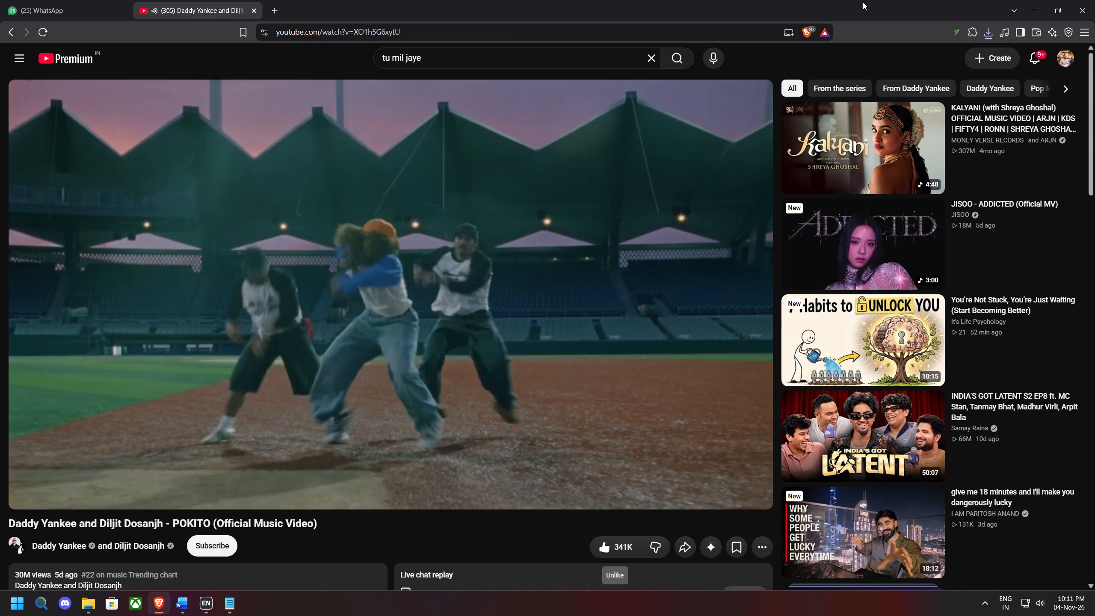
pyautogui.click(1026, 2)
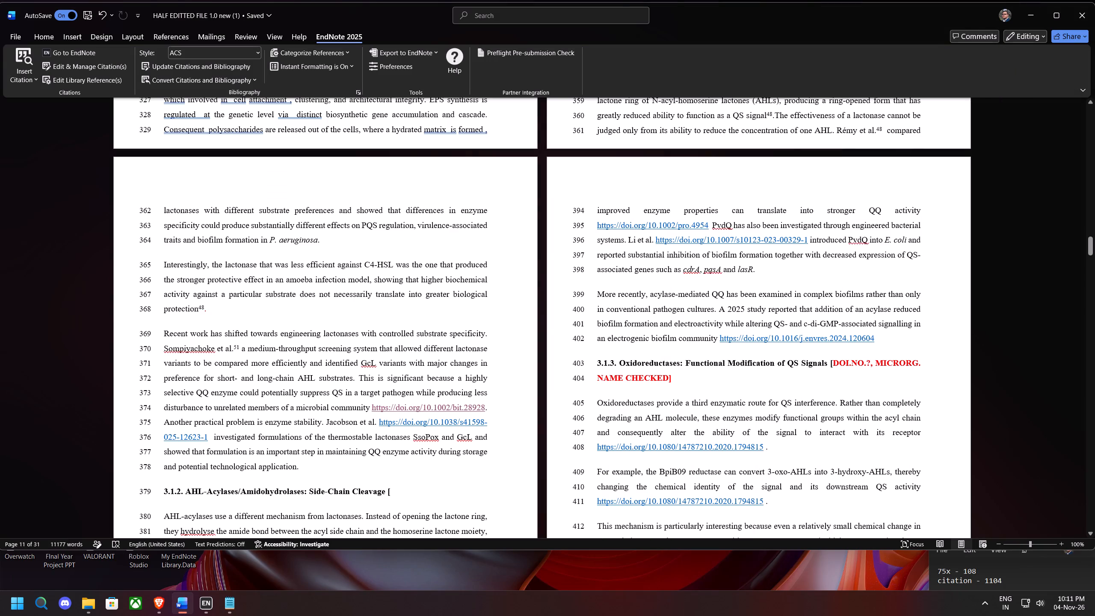
# Replace the DOI link 10.1002/bit.28928 after "microbial community" with the selected EndNote citation followed by a period.
pyautogui.moveTo(485, 408); pyautogui.dragTo(386, 415)
pyautogui.press('BackSpace')
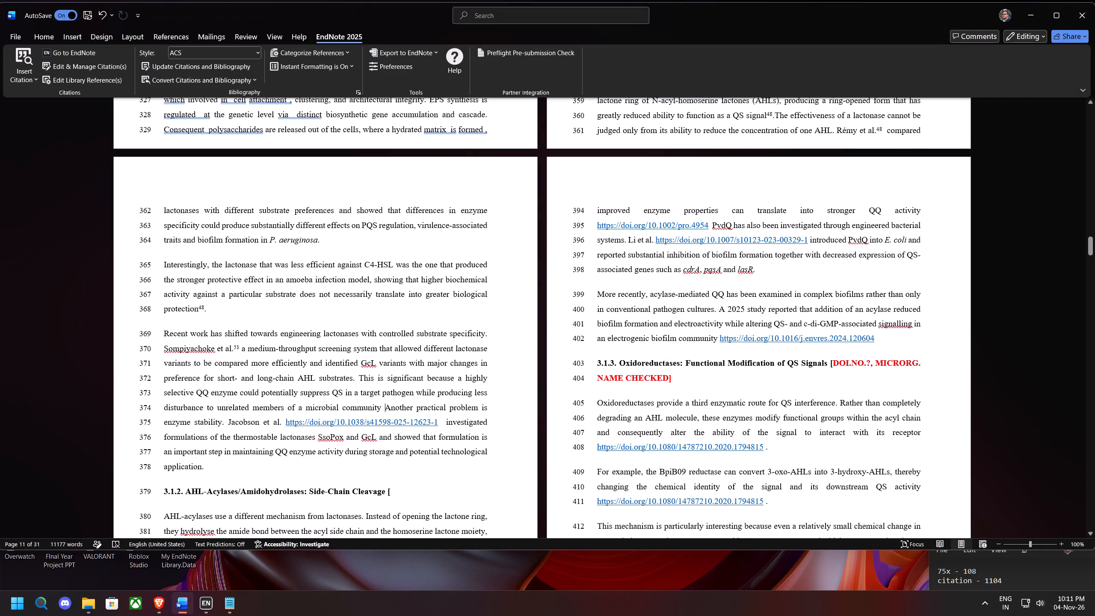
pyautogui.press('.')
pyautogui.press('Left')
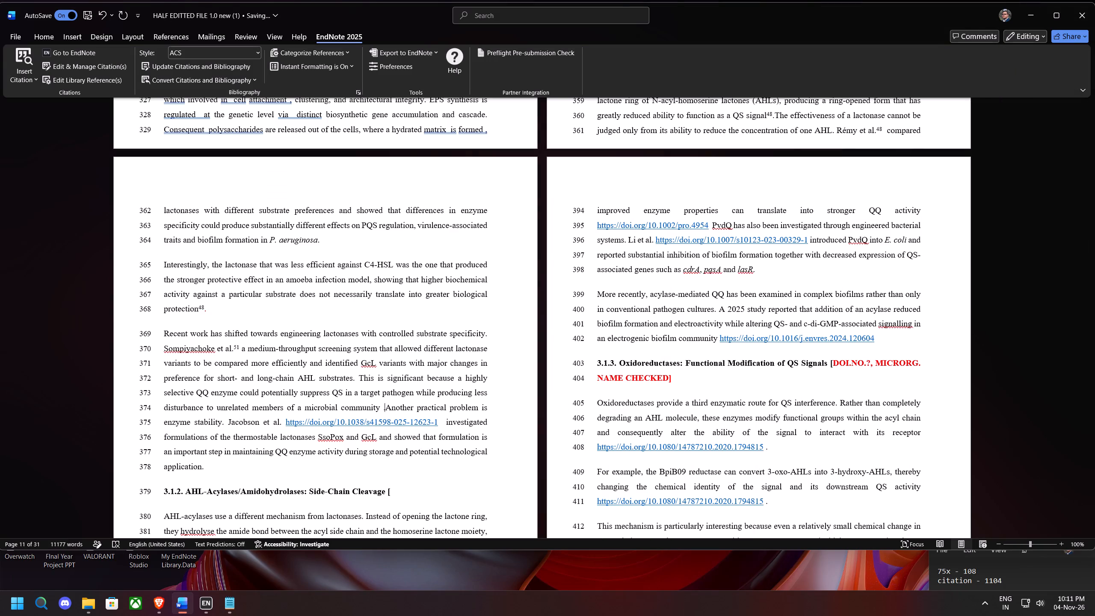
pyautogui.click(28, 89)
pyautogui.click(33, 73)
pyautogui.click(55, 118)
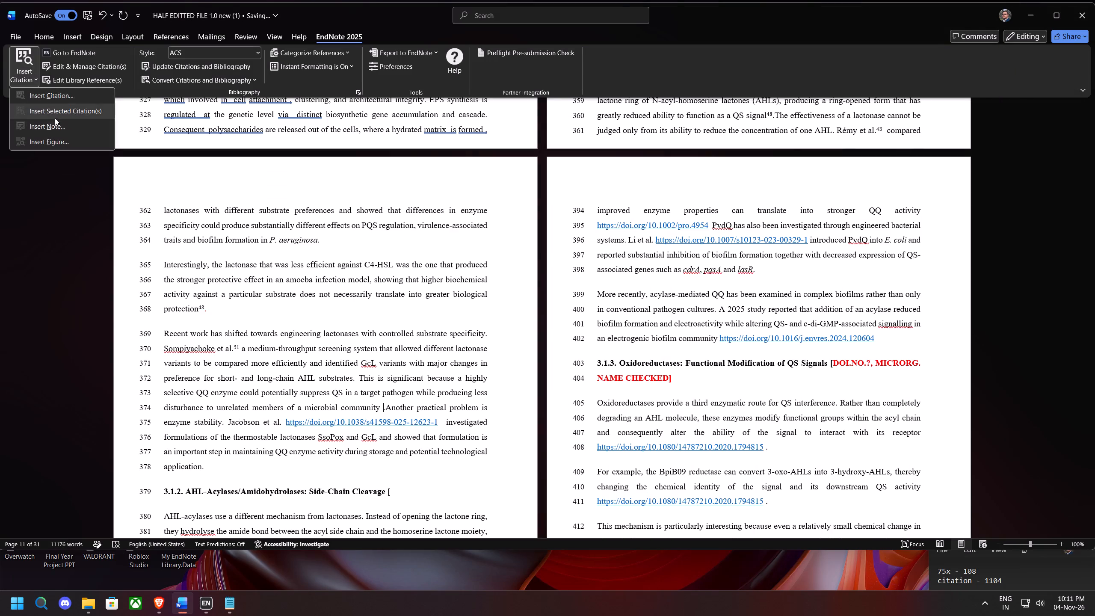
pyautogui.keyDown('ctrl'); pyautogui.click(419, 425); pyautogui.keyUp('ctrl')
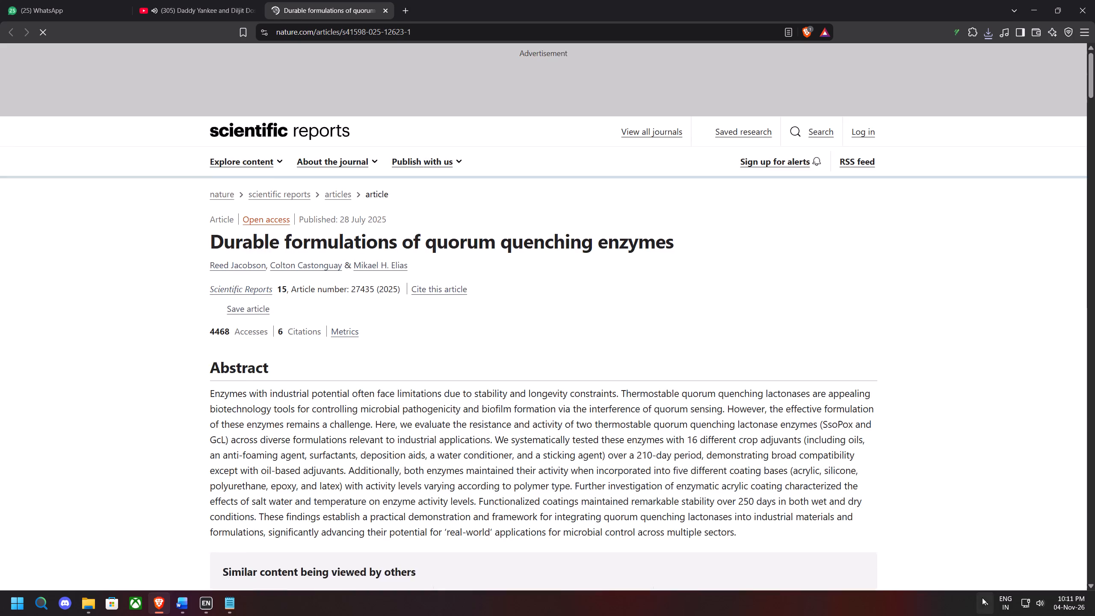
pyautogui.click(983, 602)
pyautogui.click(985, 602)
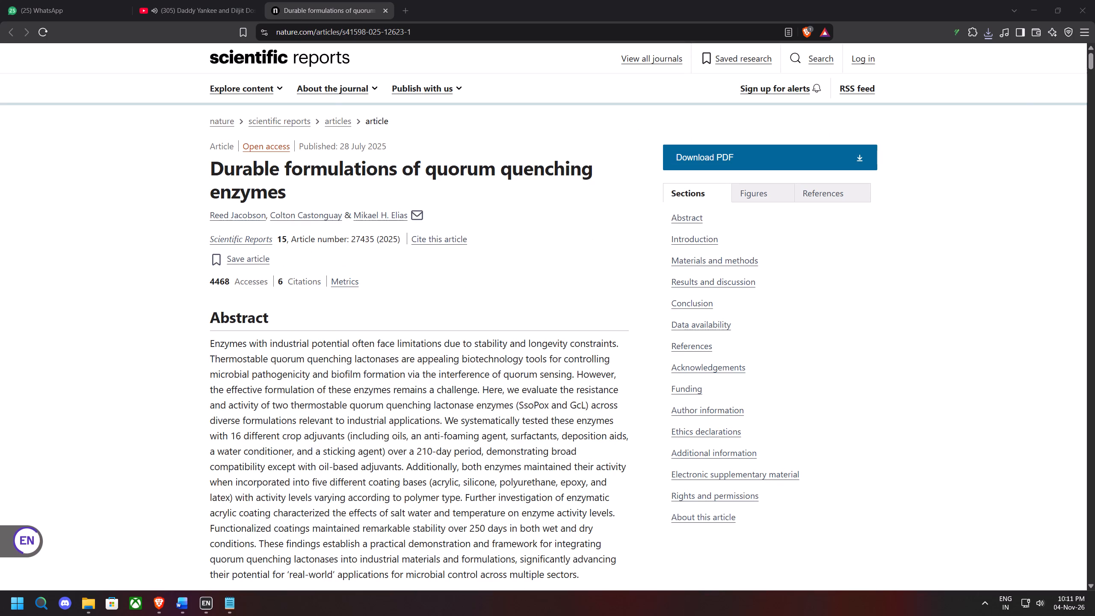
pyautogui.click(425, 241)
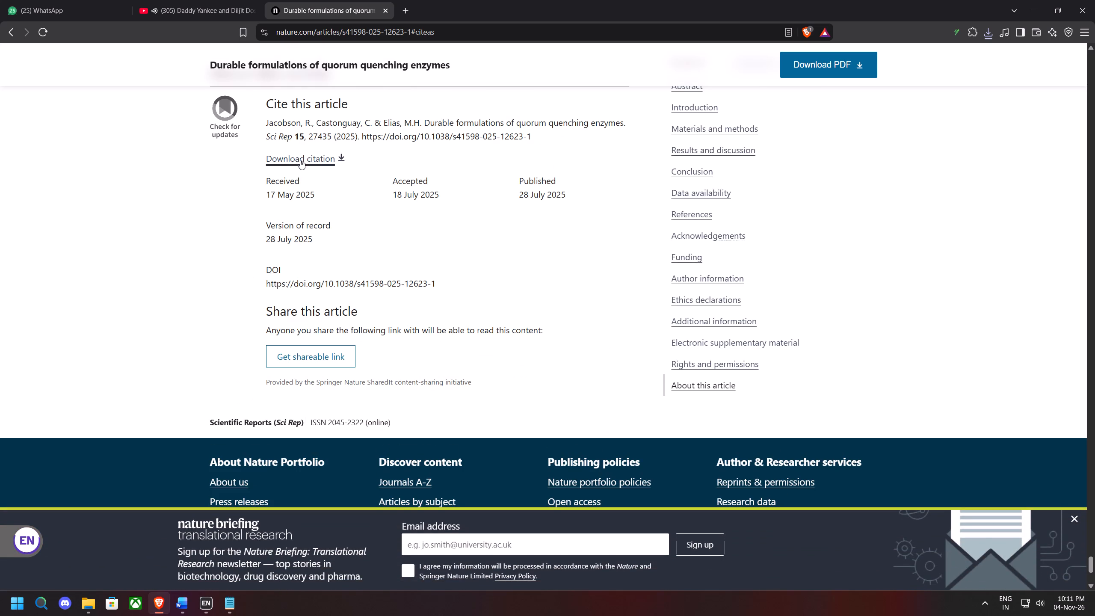
pyautogui.doubleClick(328, 166)
pyautogui.click(316, 159)
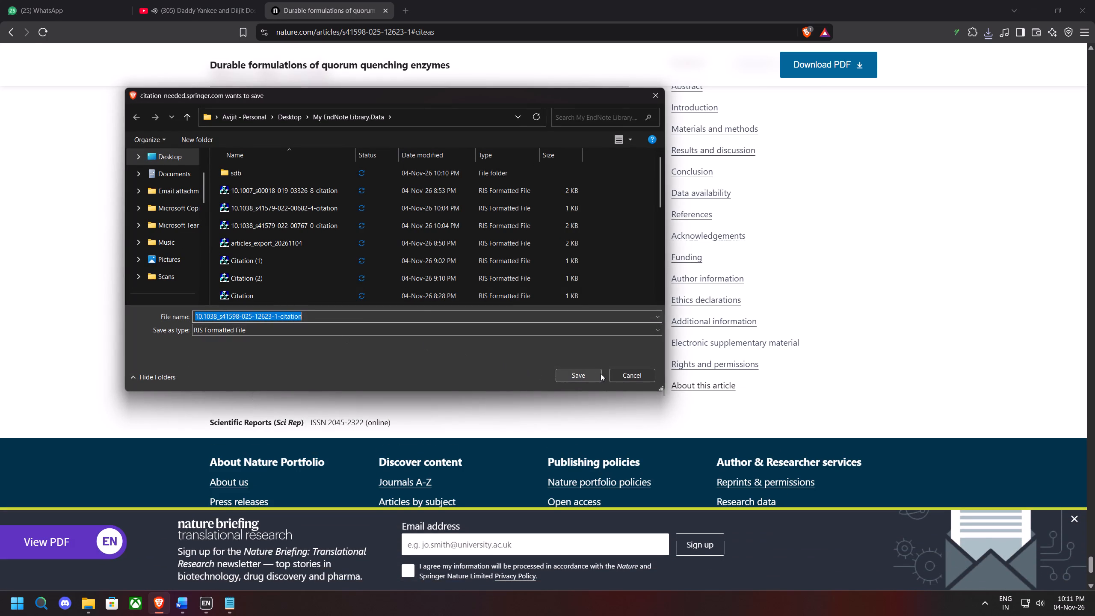
pyautogui.click(601, 373)
pyautogui.click(388, 10)
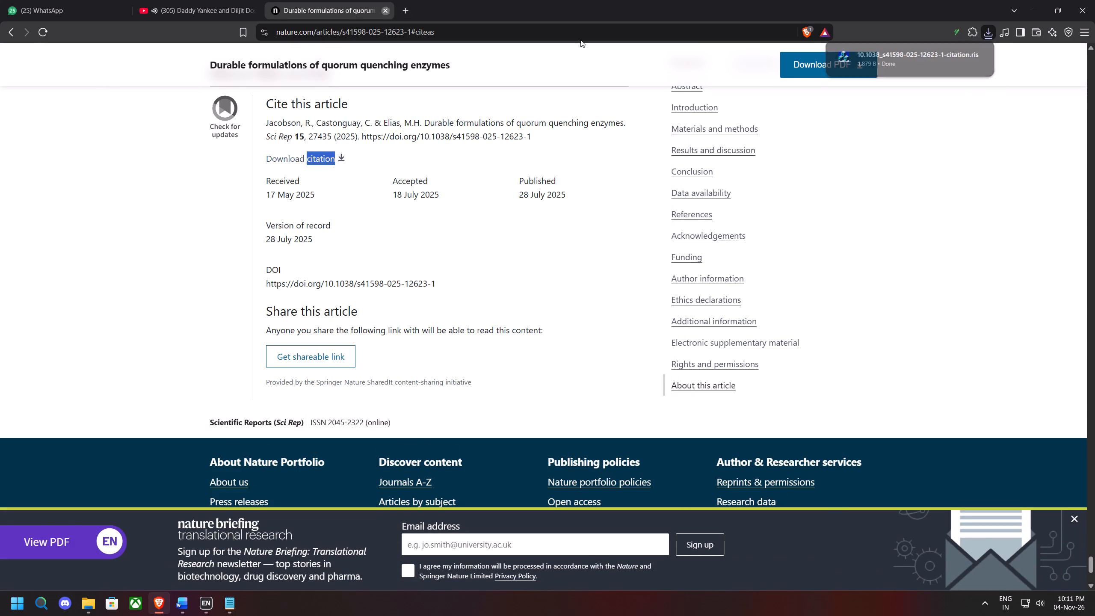
pyautogui.click(987, 36)
pyautogui.click(911, 65)
pyautogui.click(909, 75)
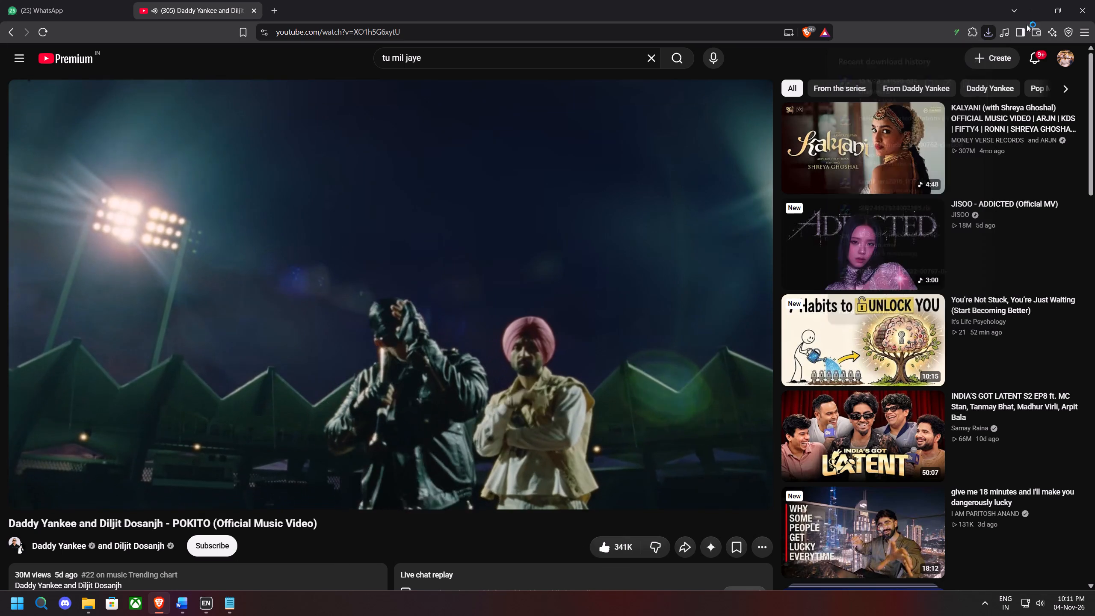
pyautogui.click(1032, 12)
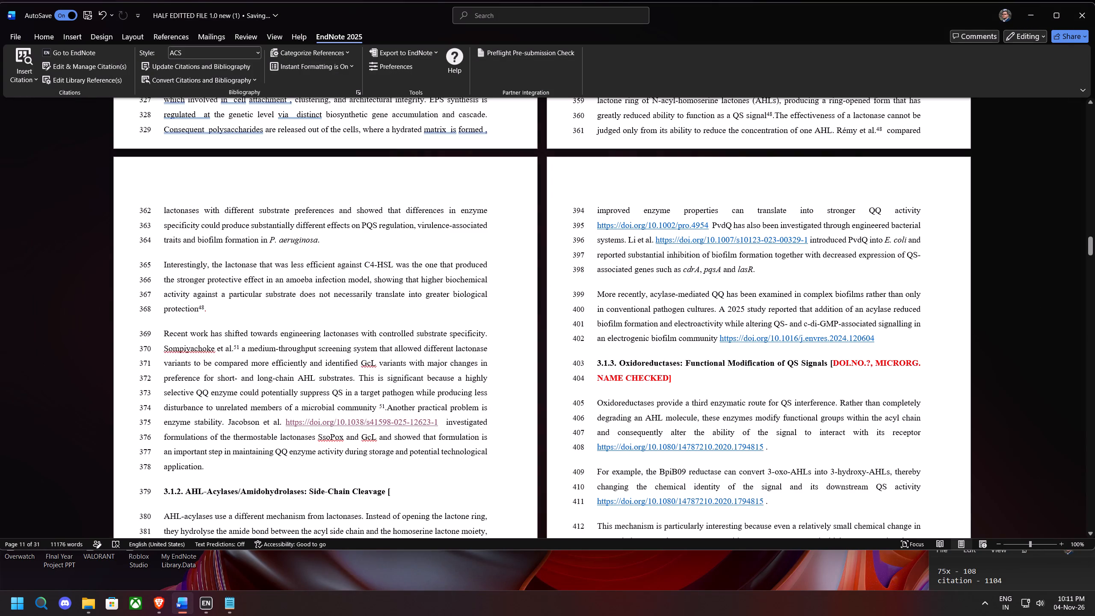
pyautogui.moveTo(439, 424); pyautogui.dragTo(287, 420)
pyautogui.press('BackSpace')
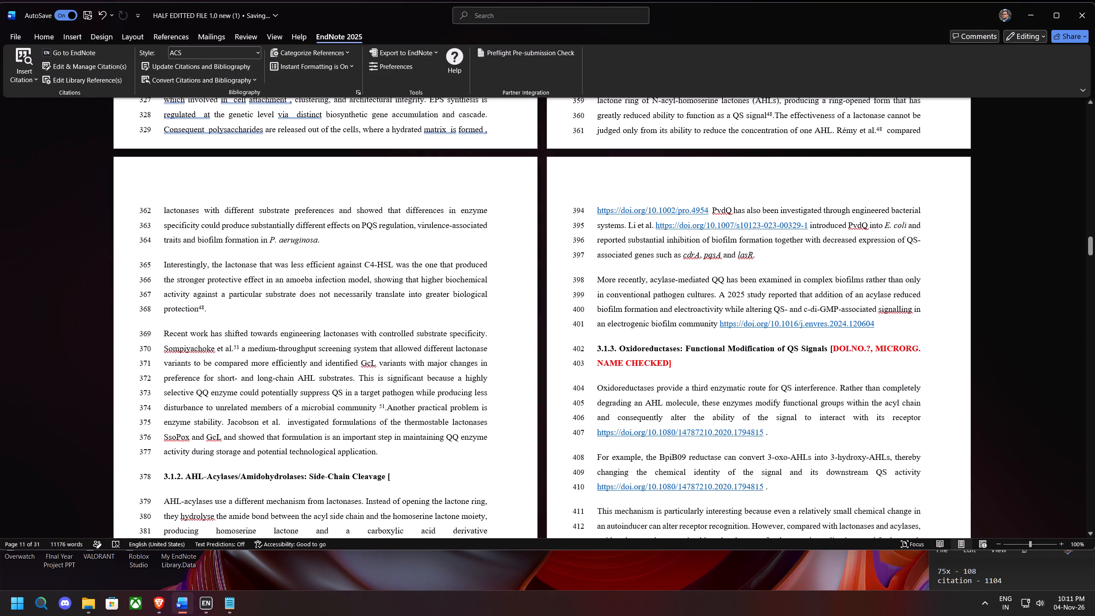
pyautogui.click(24, 74)
pyautogui.click(39, 107)
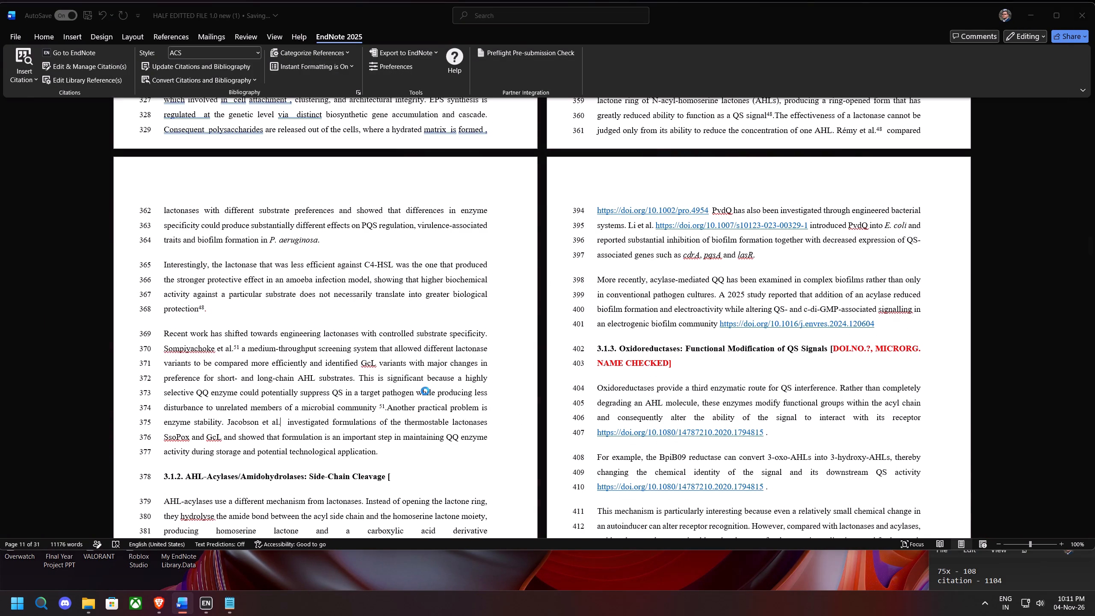
# Open the first DOI link 10.1080/14787210.2020.1794815 in section 3.1.2 and save its RIS citation as tandf_ierz2018_1177 (1).
pyautogui.scroll(-10, 410, 404)
pyautogui.click(309, 442)
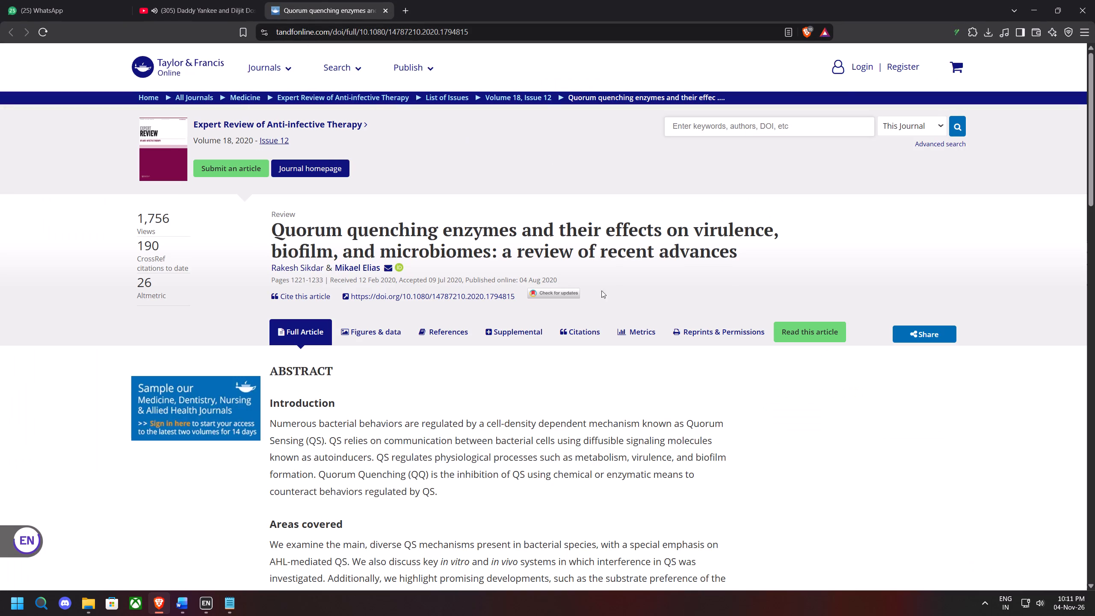
pyautogui.click(309, 299)
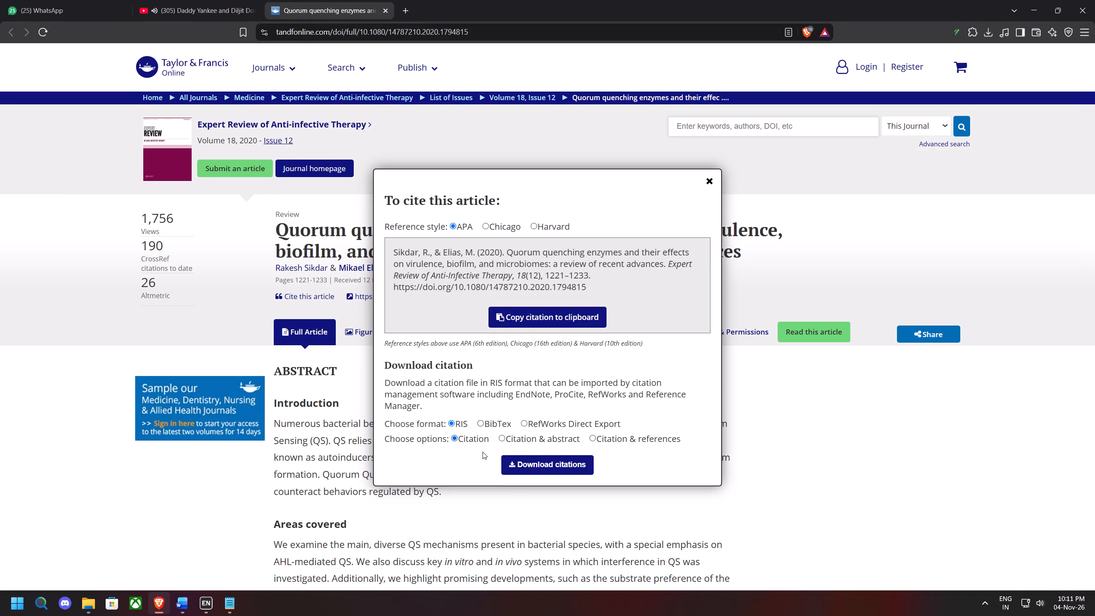
pyautogui.click(534, 458)
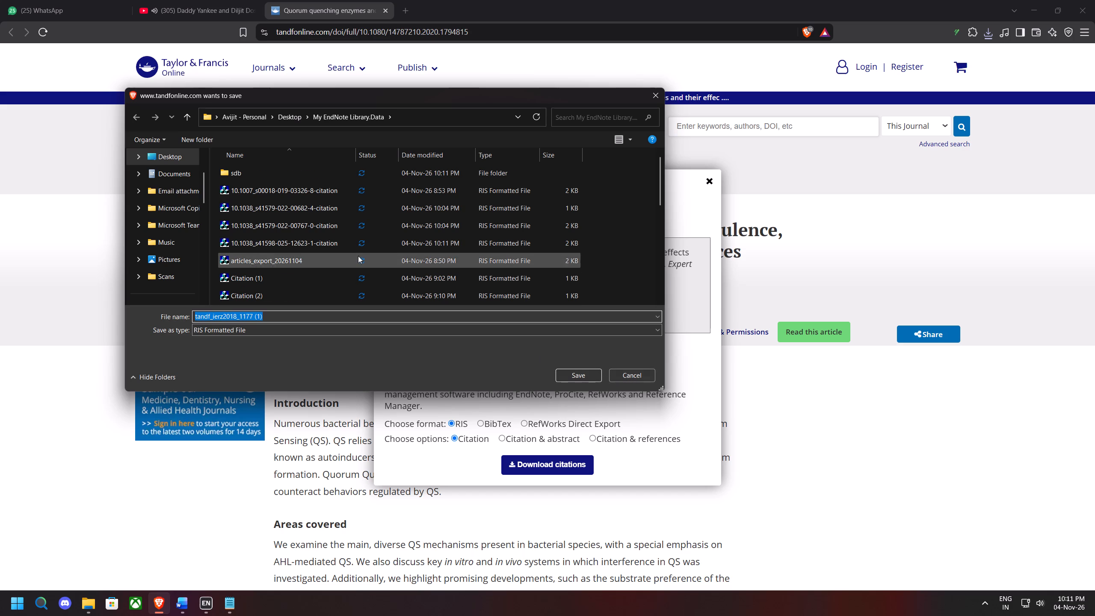
pyautogui.scroll(-5, 357, 258)
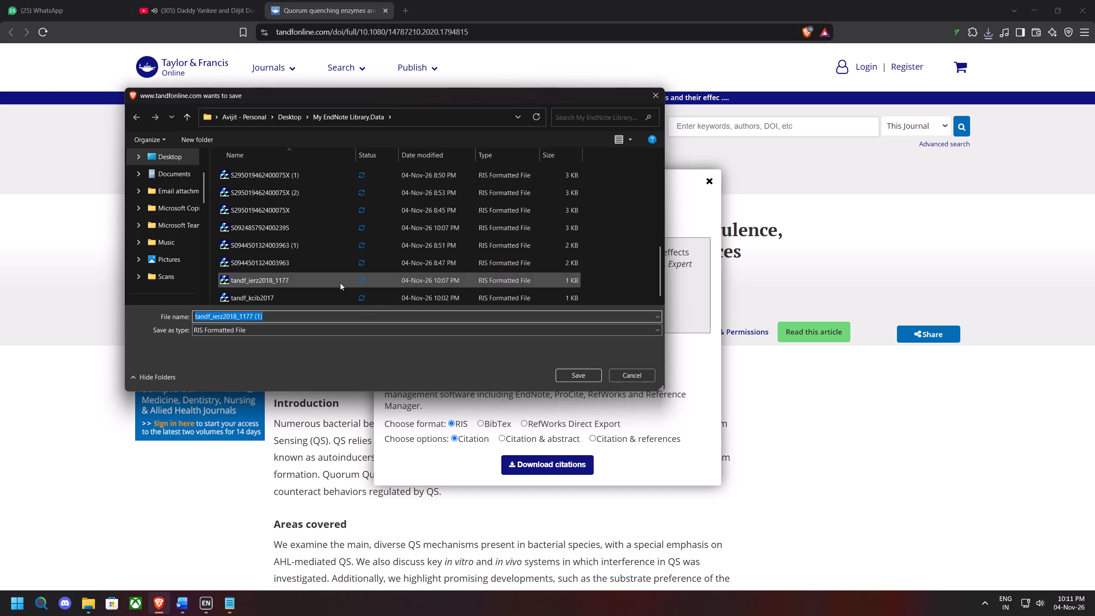
pyautogui.click(582, 372)
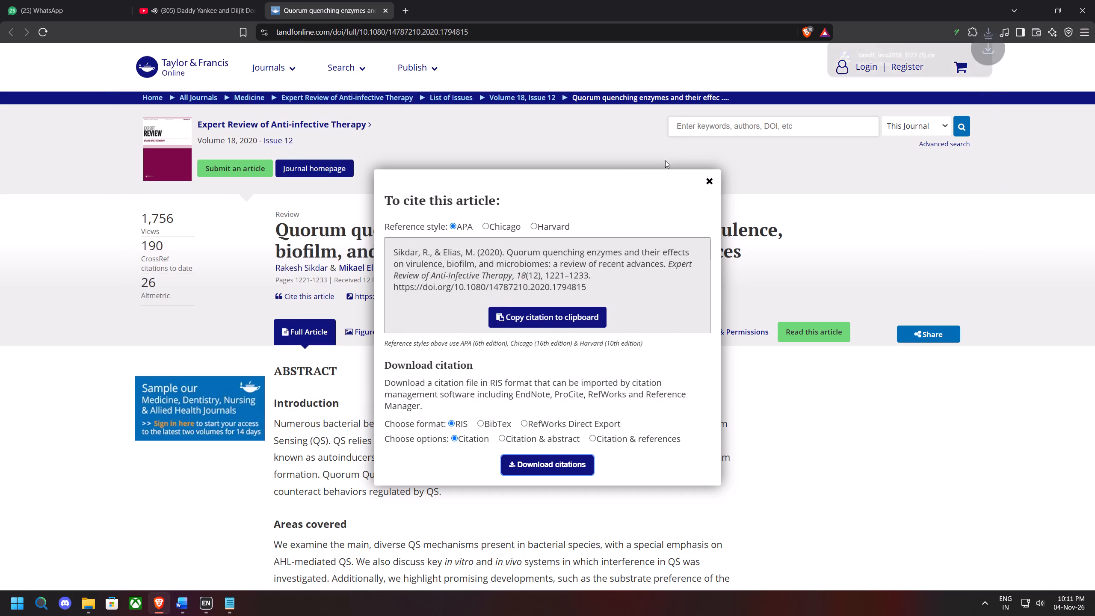
# Open the downloaded tandf_ierz2018_1177 (1).ris to import it into EndNote, close the article page and return to Word.
pyautogui.click(859, 56)
pyautogui.click(386, 13)
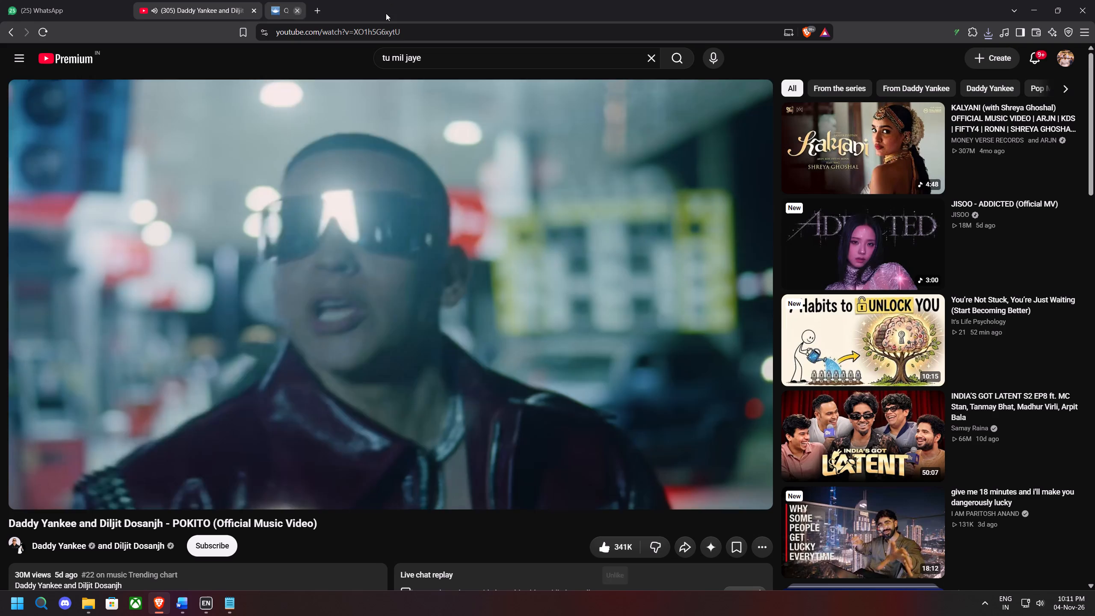
pyautogui.click(1035, 4)
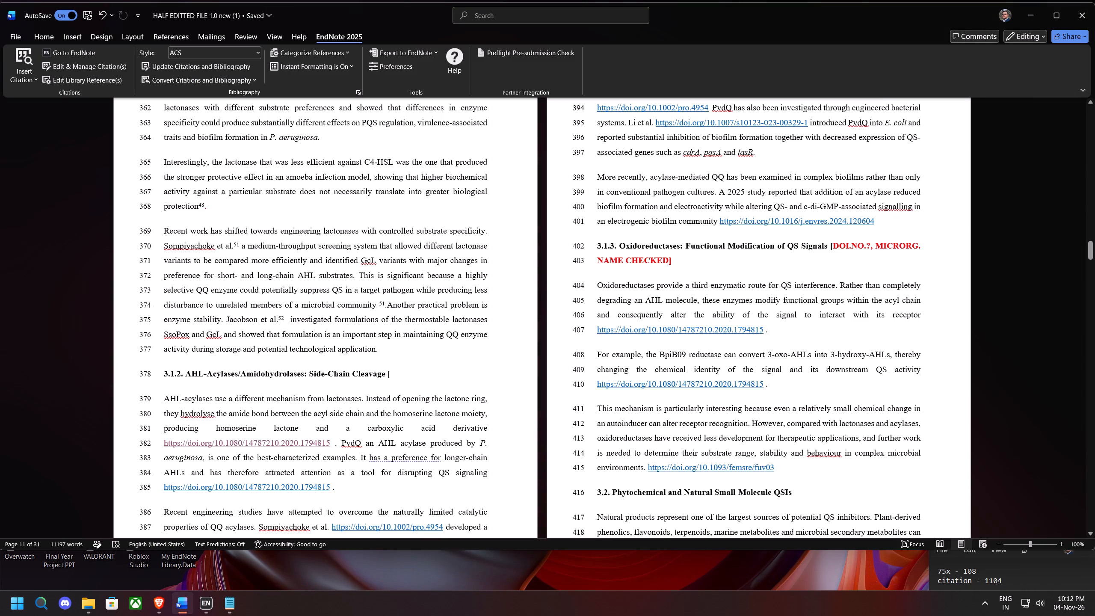
# Delete the DOI link 10.1080/14787210.2020.1794815 after "carboxylic acid derivative" in section 3.1.2.
pyautogui.moveTo(329, 444); pyautogui.dragTo(164, 446)
pyautogui.press('BackSpace')
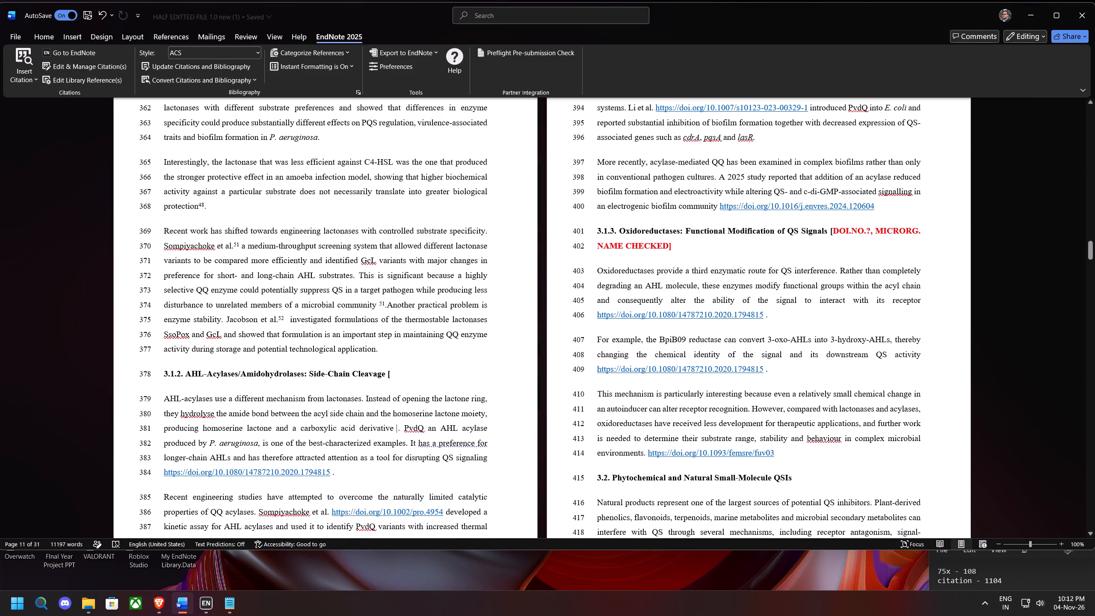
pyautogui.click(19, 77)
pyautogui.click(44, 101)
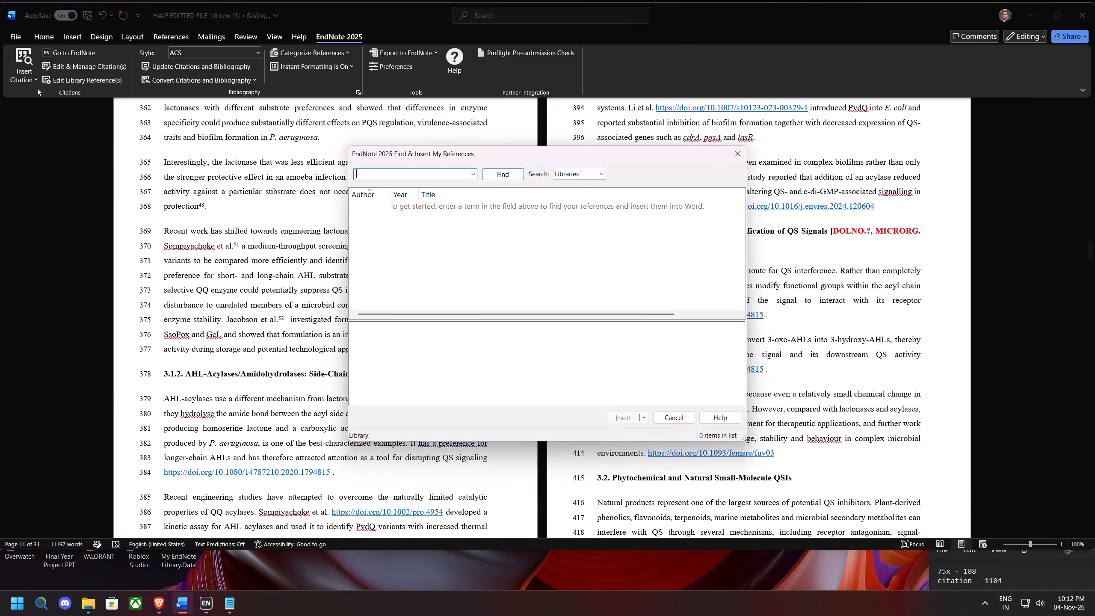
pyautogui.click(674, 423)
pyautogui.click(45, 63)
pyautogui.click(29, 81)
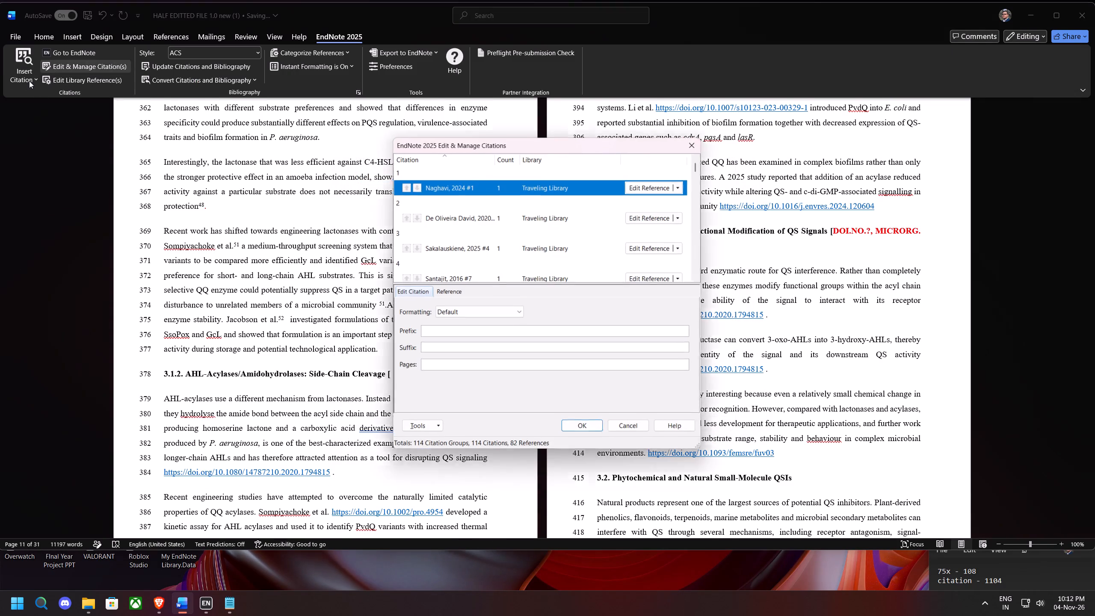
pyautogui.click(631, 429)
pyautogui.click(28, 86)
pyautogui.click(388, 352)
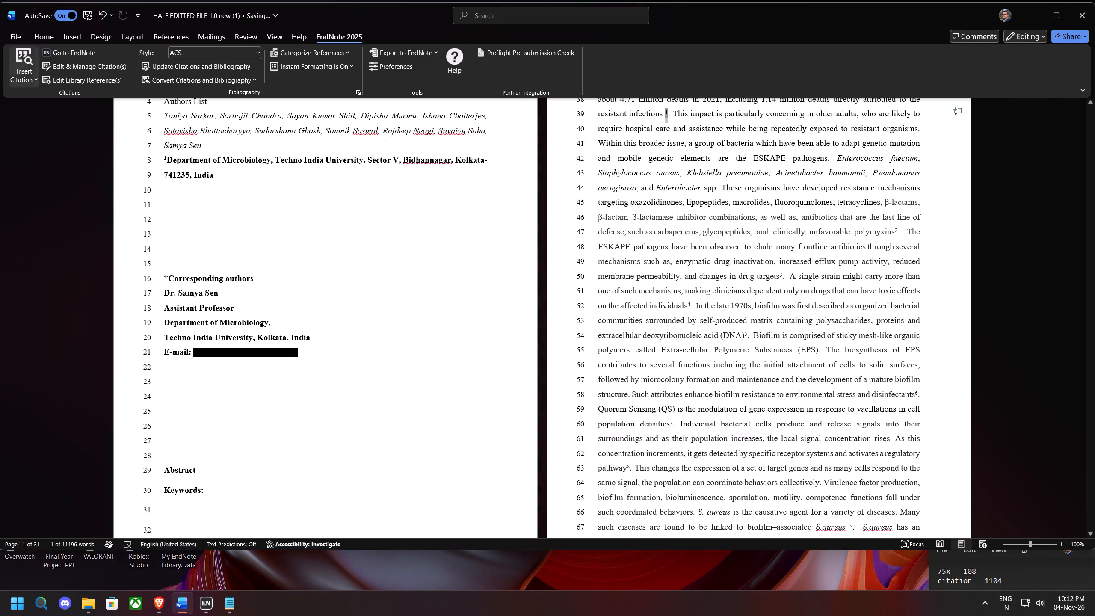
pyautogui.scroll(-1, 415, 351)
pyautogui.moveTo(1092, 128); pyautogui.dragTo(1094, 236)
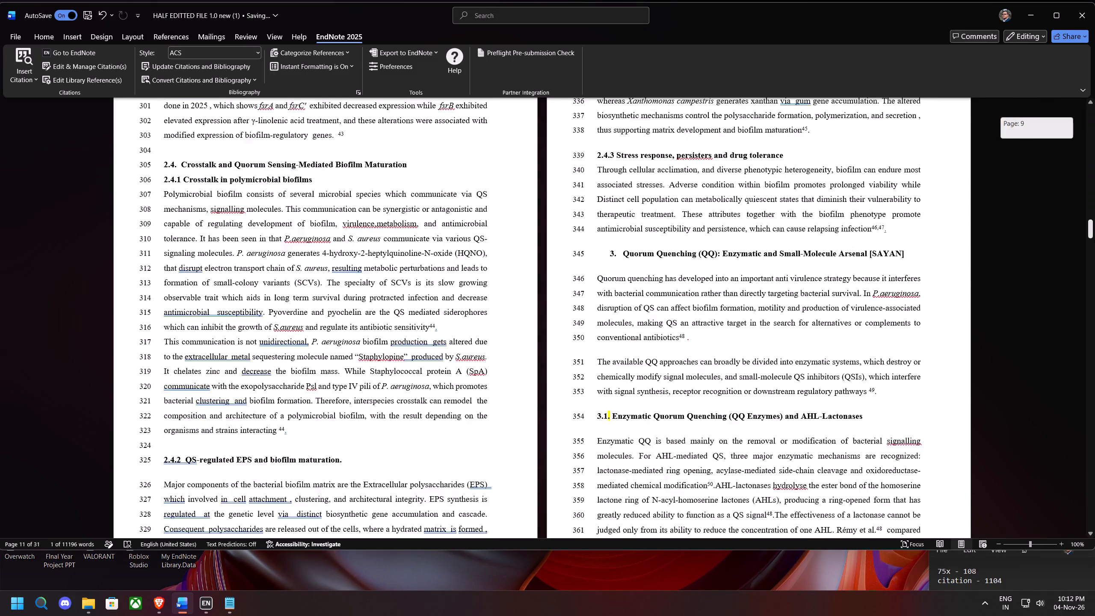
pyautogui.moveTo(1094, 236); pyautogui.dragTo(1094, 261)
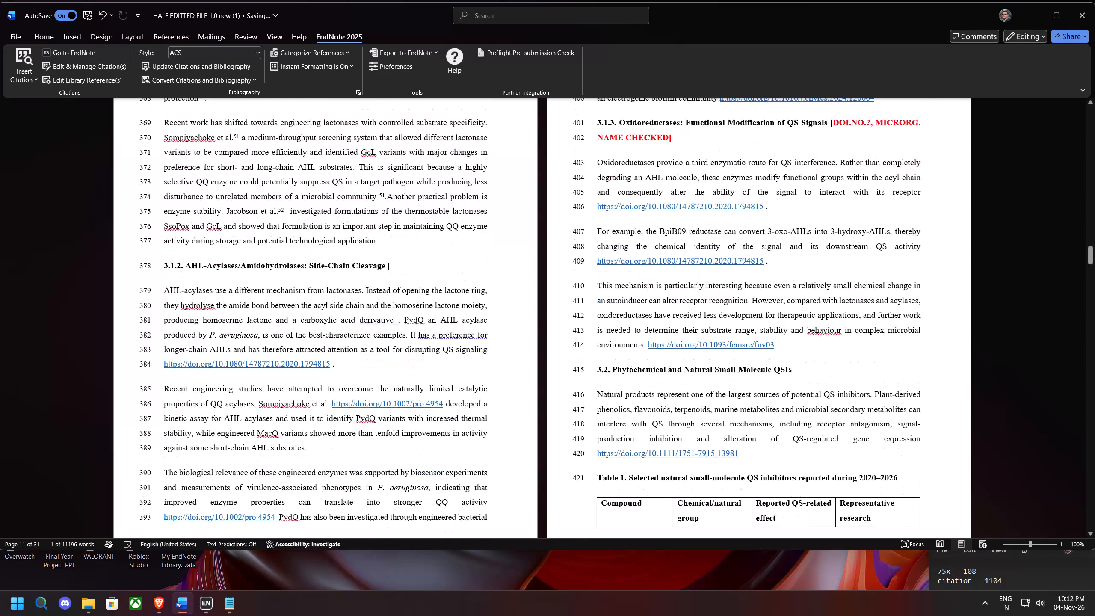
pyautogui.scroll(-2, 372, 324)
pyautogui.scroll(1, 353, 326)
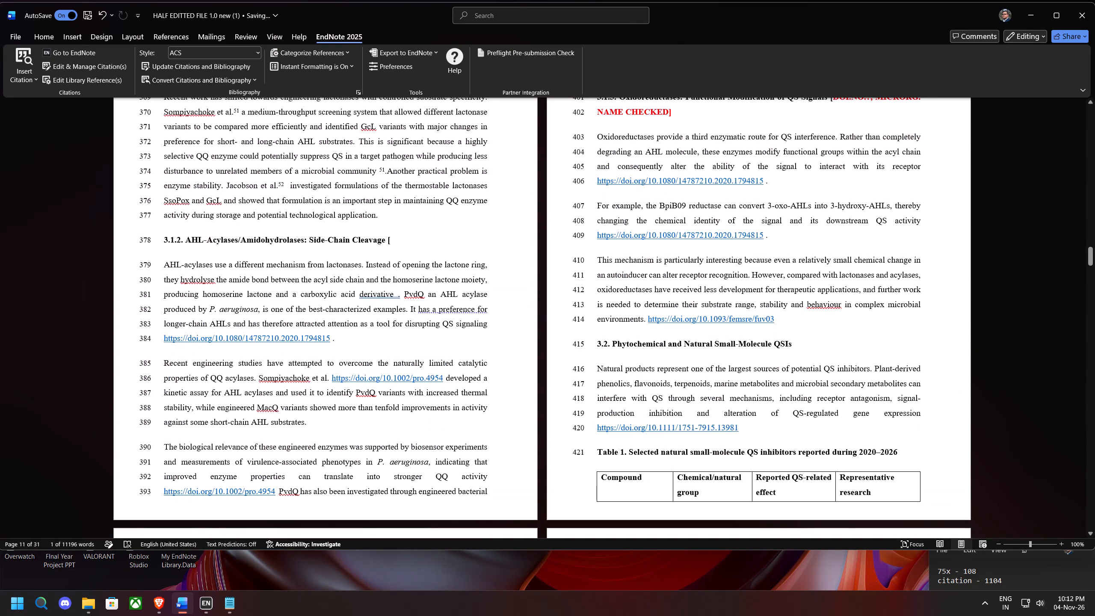
# Undo and redo the link deletion to restore the cursor, and insert the selected EndNote citation after "carboxylic acid derivative".
pyautogui.click(100, 18)
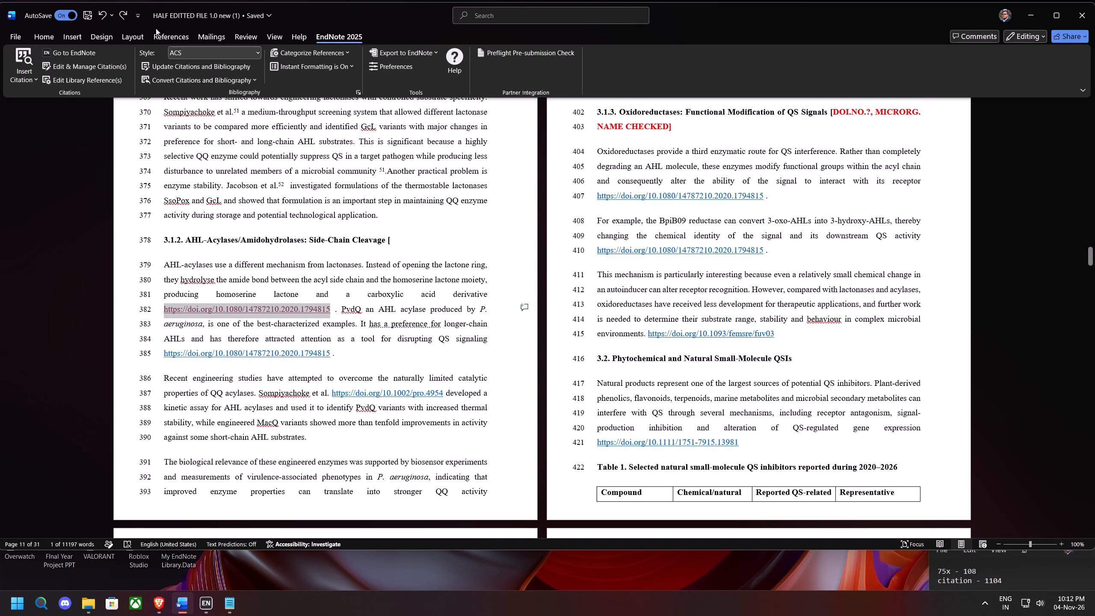
pyautogui.click(122, 15)
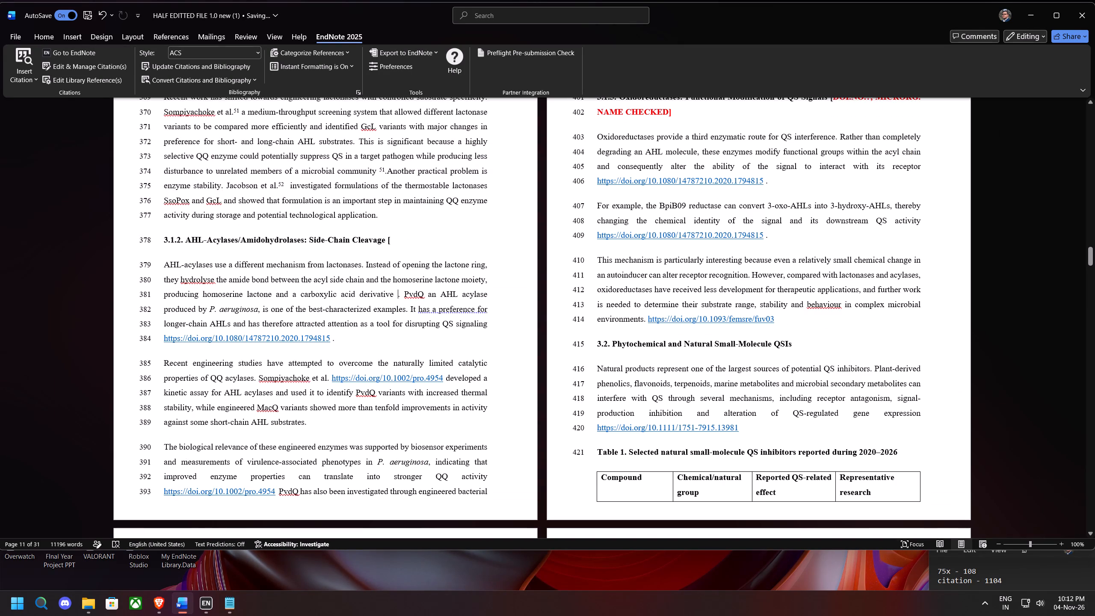
pyautogui.click(23, 83)
pyautogui.click(38, 114)
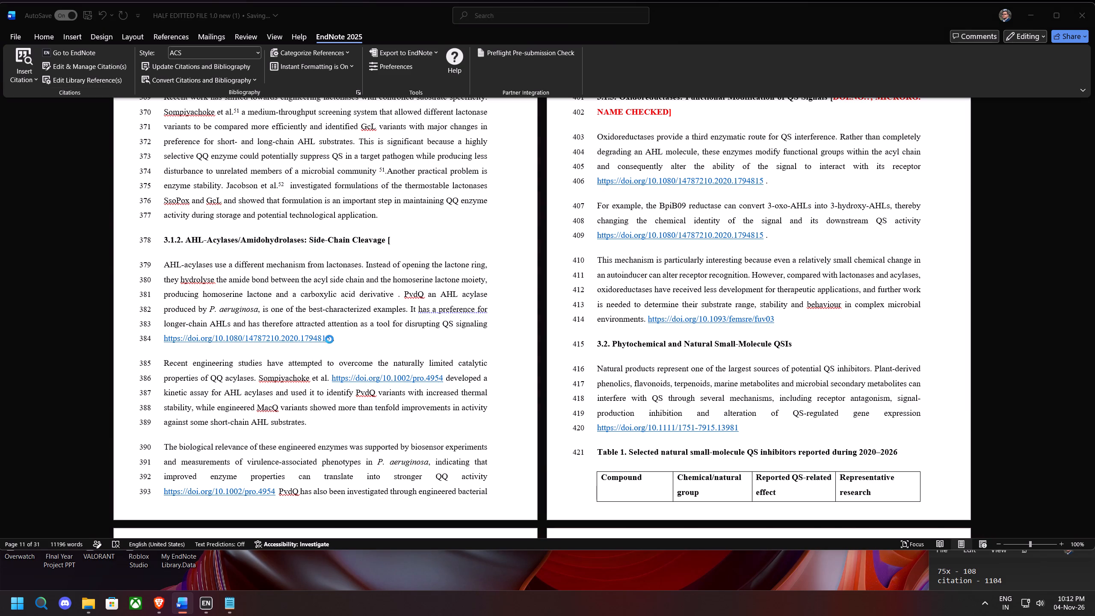
# Replace the DOI link 10.1080/14787210.2020.1794815 after "disrupting QS signaling" in section 3.1.2 with the selected EndNote citation.
pyautogui.moveTo(329, 339); pyautogui.dragTo(163, 345)
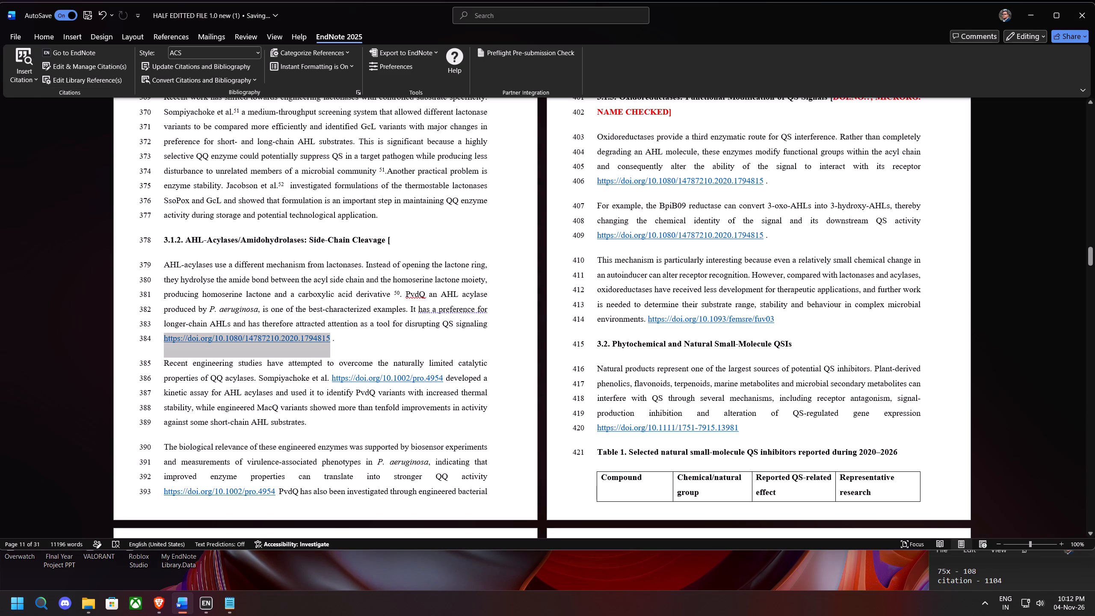
pyautogui.press('BackSpace')
pyautogui.click(25, 77)
pyautogui.click(45, 114)
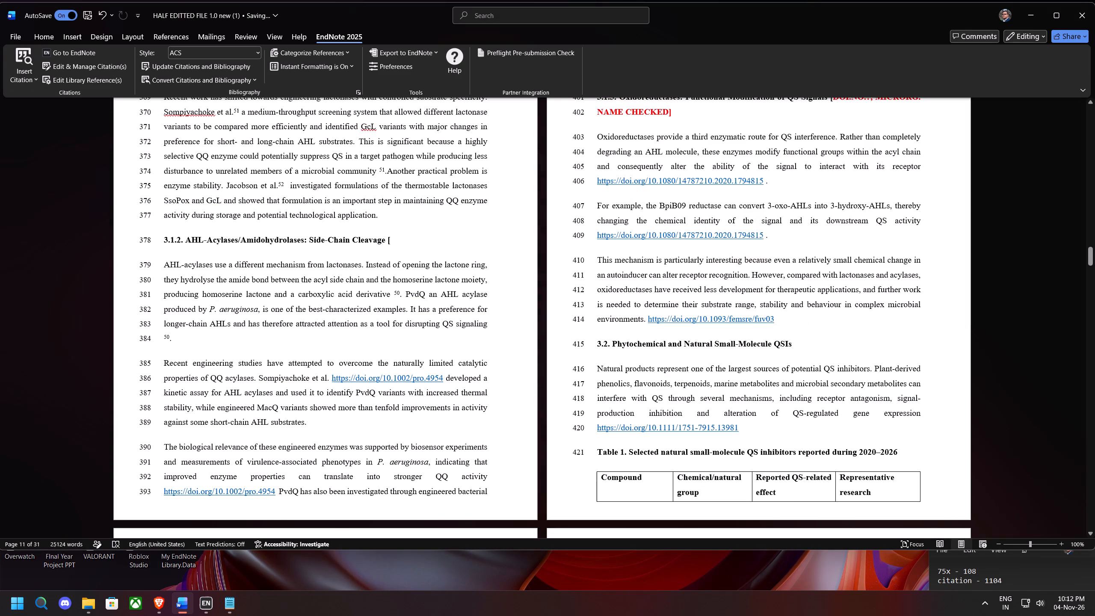
# Open the DOI link 10.1002/pro.4954 after "Sompiyachoke et al." in section 3.1.2 and save its RIS citation as pericles_exported_citations (2).
pyautogui.click(394, 382)
pyautogui.keyDown('ctrl'); pyautogui.click(394, 382); pyautogui.keyUp('ctrl')
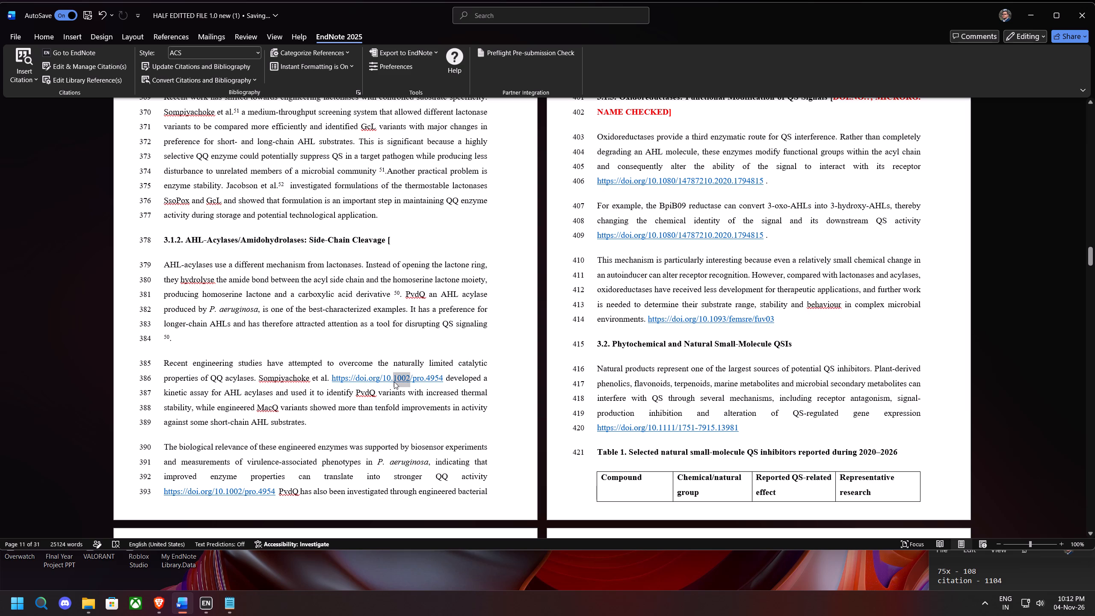
pyautogui.click(402, 381)
pyautogui.click(391, 376)
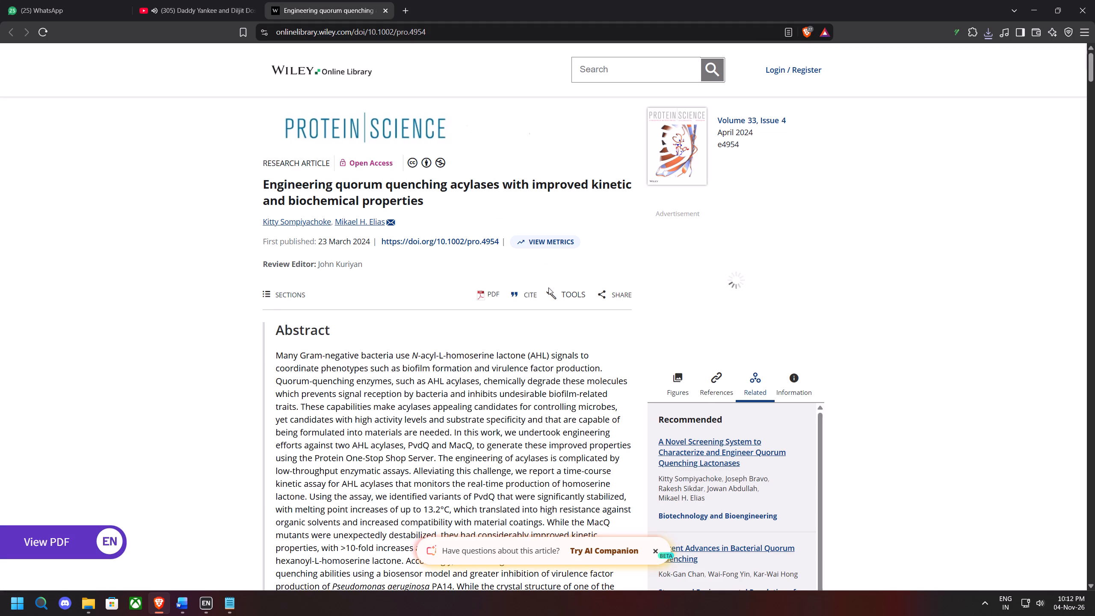
pyautogui.click(525, 292)
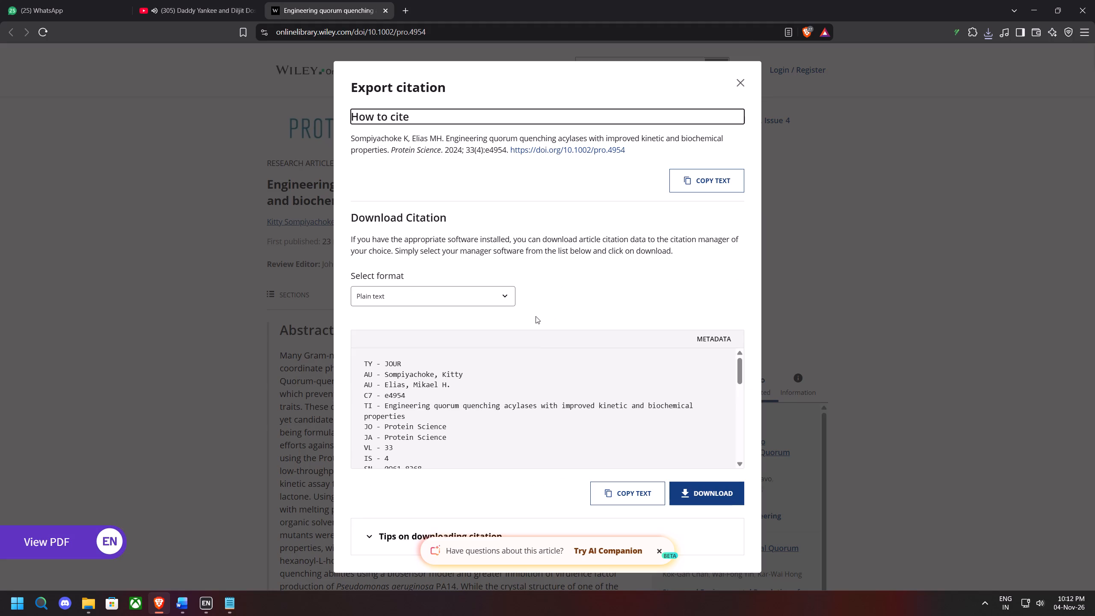
pyautogui.click(451, 295)
pyautogui.click(404, 323)
pyautogui.click(719, 490)
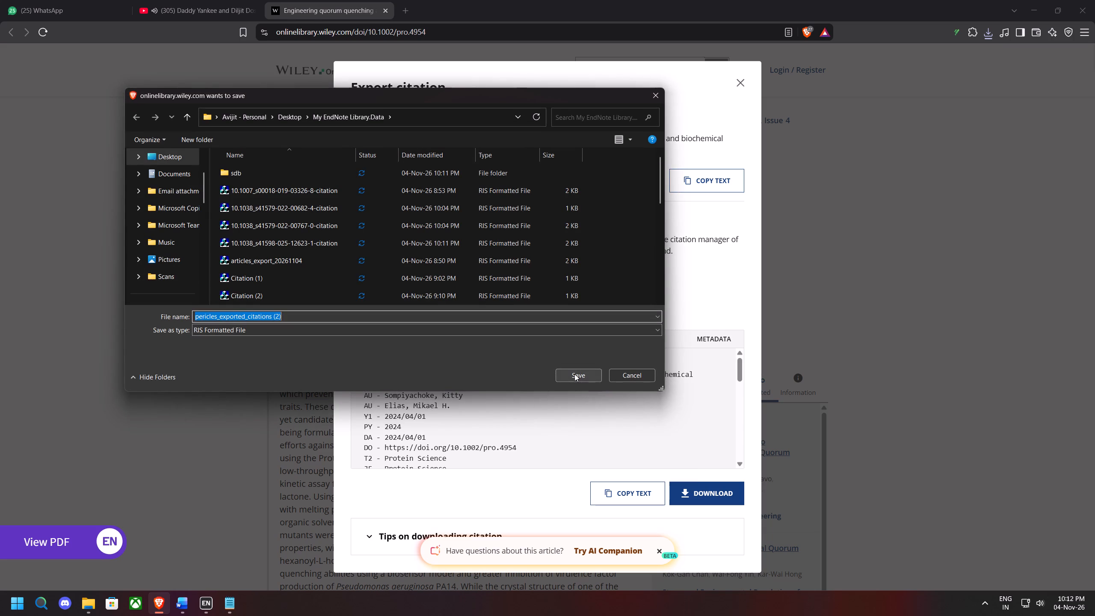
pyautogui.click(576, 377)
pyautogui.click(738, 81)
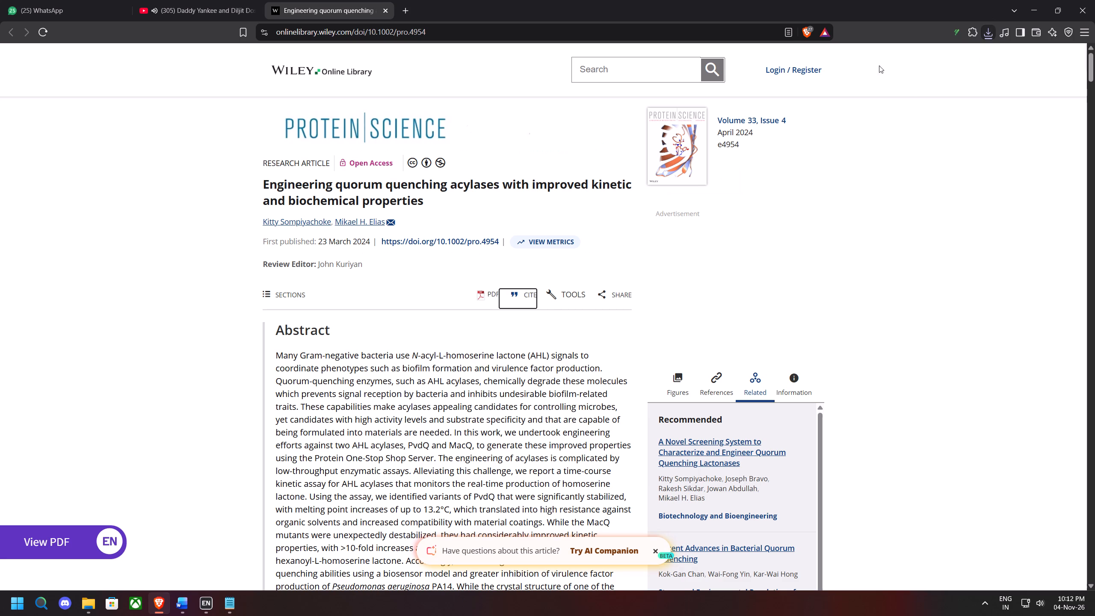
# Open the downloaded pericles_exported_citations (2) file to import it into EndNote, close the article page and return to Word.
pyautogui.click(992, 36)
pyautogui.click(884, 73)
pyautogui.click(386, 8)
pyautogui.click(1030, 6)
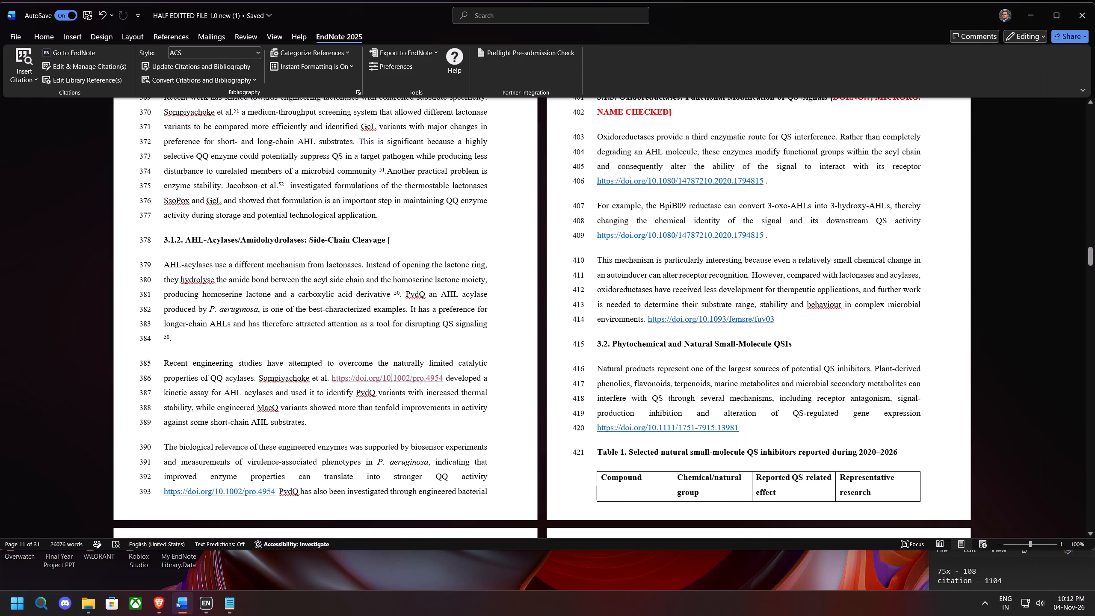
# Replace the DOI link 10.1002/pro.4954 after "Sompiyachoke et al." in section 3.1.2 with the selected EndNote citation.
pyautogui.moveTo(442, 378); pyautogui.dragTo(331, 379)
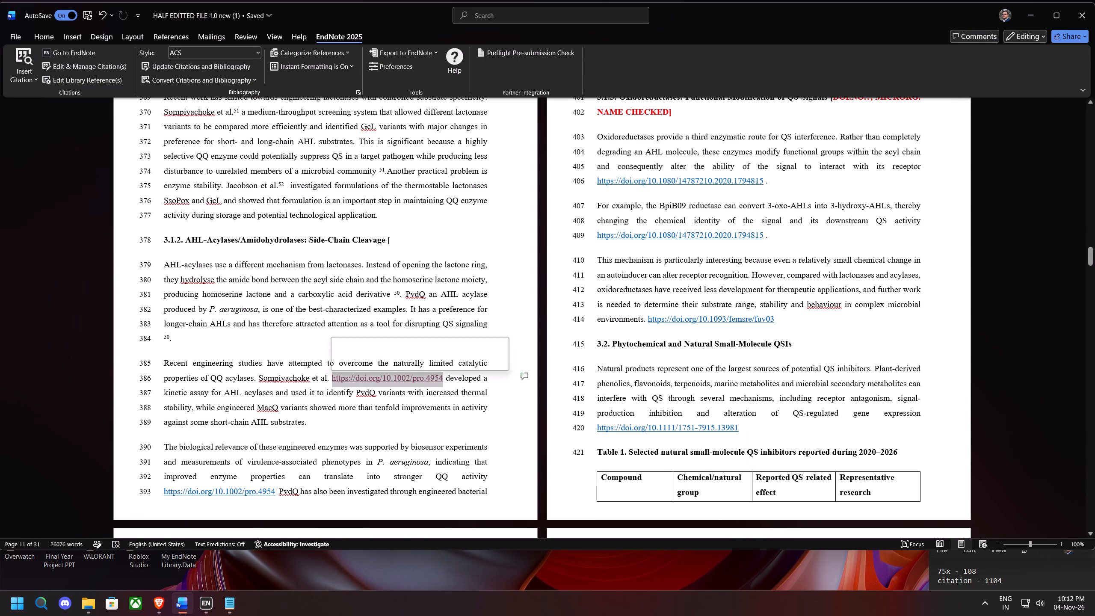
pyautogui.press('BackSpace')
pyautogui.click(22, 79)
pyautogui.click(47, 108)
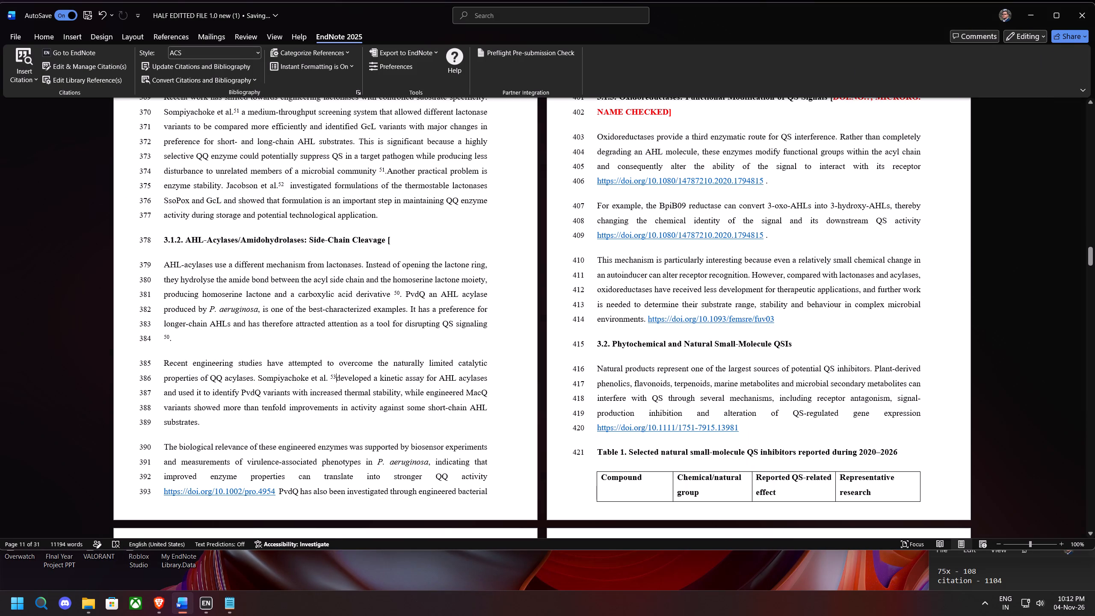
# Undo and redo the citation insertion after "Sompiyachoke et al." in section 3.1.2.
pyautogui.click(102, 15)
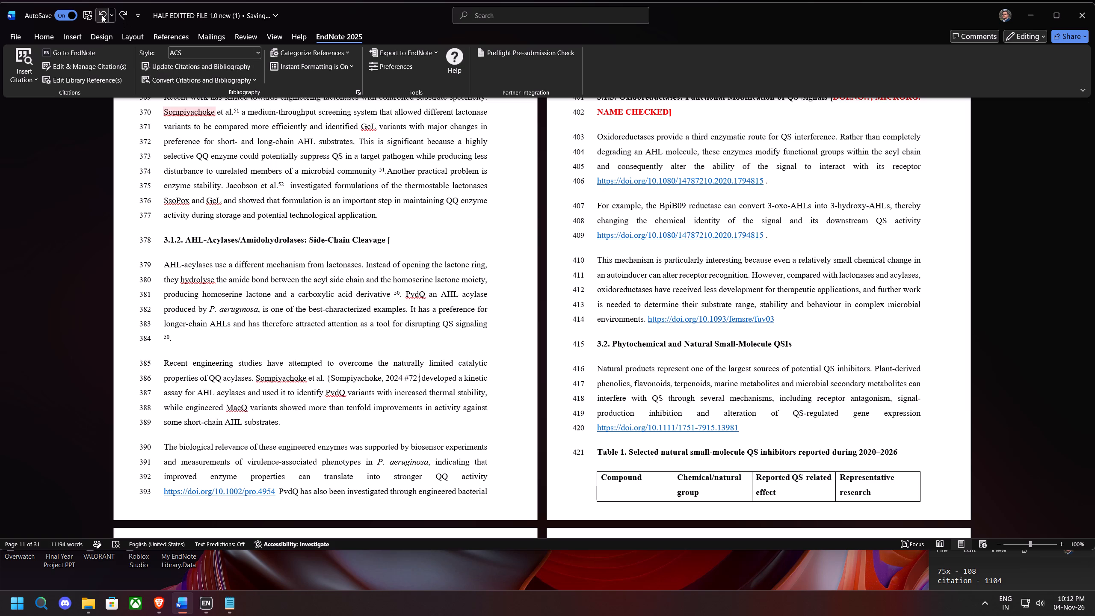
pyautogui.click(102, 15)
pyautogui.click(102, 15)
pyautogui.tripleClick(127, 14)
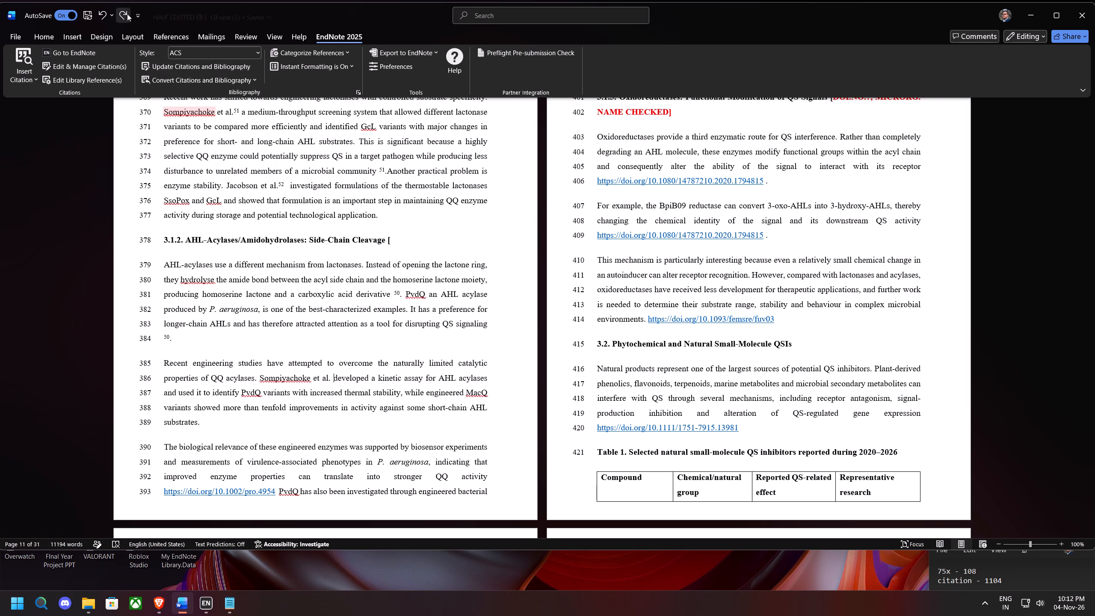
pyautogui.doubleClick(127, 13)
# Replace the DOI link 10.1002/pro.4954 after "stronger QQ activity" with the selected EndNote citation.
pyautogui.moveTo(272, 492); pyautogui.dragTo(222, 488)
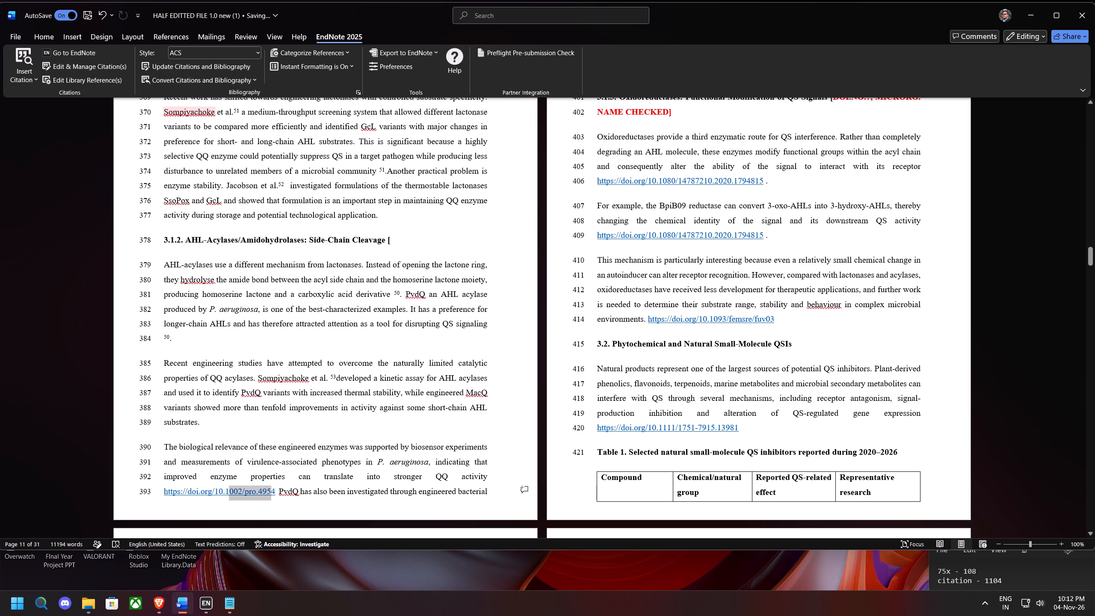
pyautogui.moveTo(222, 488); pyautogui.dragTo(163, 495)
pyautogui.click(247, 490)
pyautogui.moveTo(273, 493); pyautogui.dragTo(159, 495)
pyautogui.press('BackSpace')
pyautogui.click(12, 79)
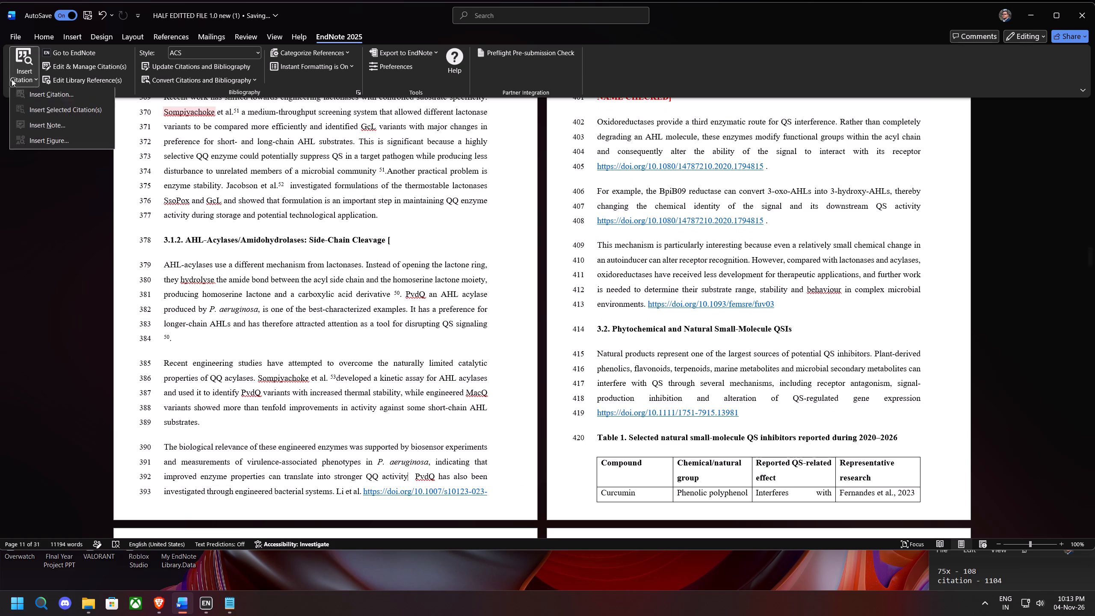
pyautogui.click(39, 105)
pyautogui.scroll(3, 422, 436)
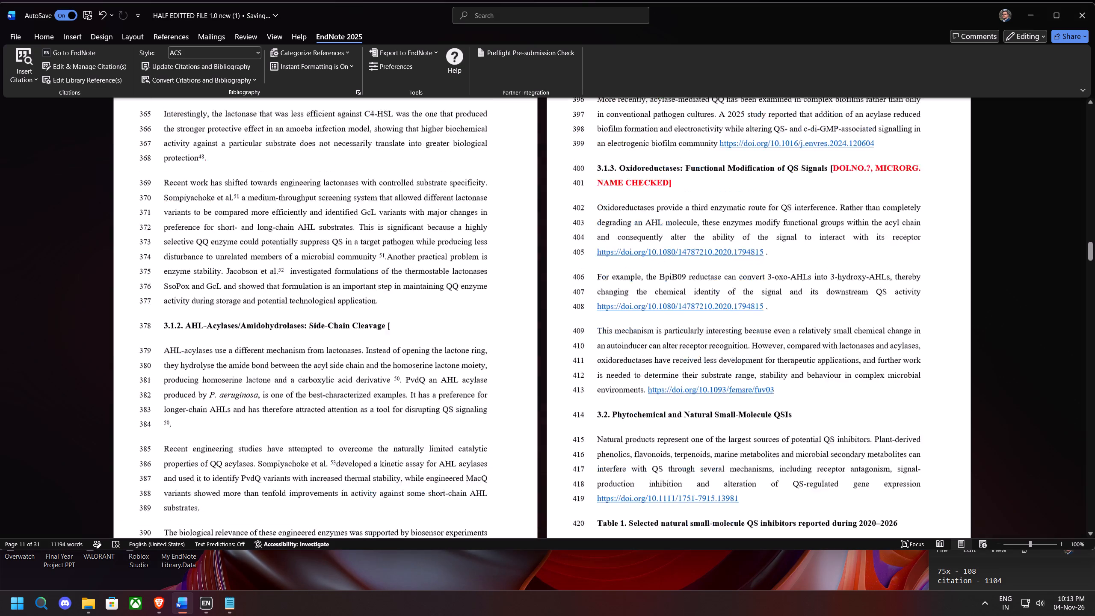
pyautogui.scroll(7, 422, 434)
pyautogui.scroll(-1, 640, 273)
pyautogui.scroll(1, 621, 260)
pyautogui.scroll(-2, 621, 257)
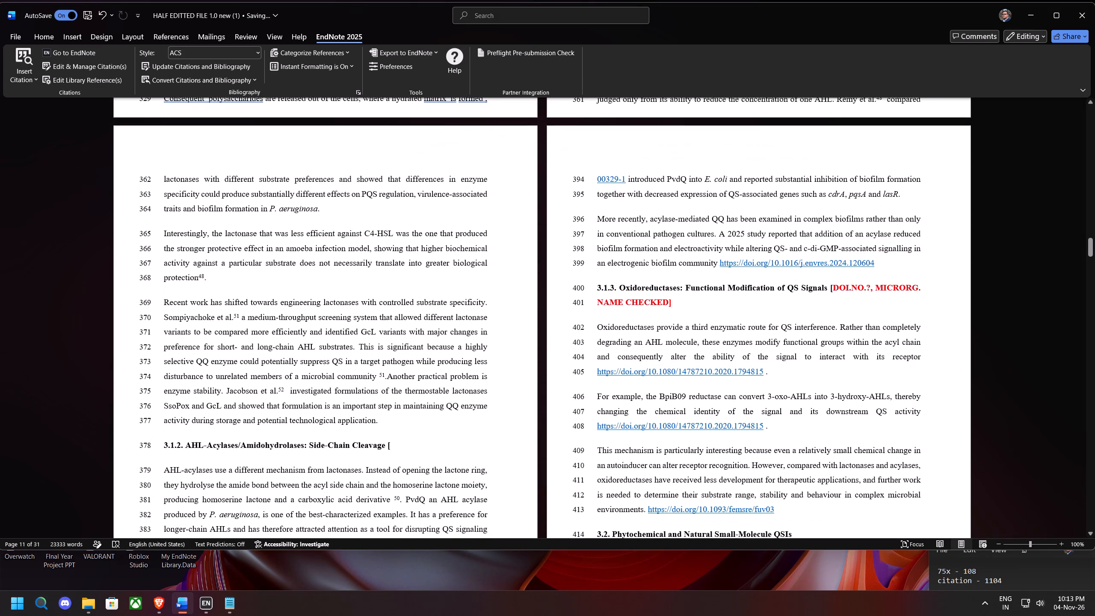
pyautogui.moveTo(624, 175); pyautogui.dragTo(425, 561)
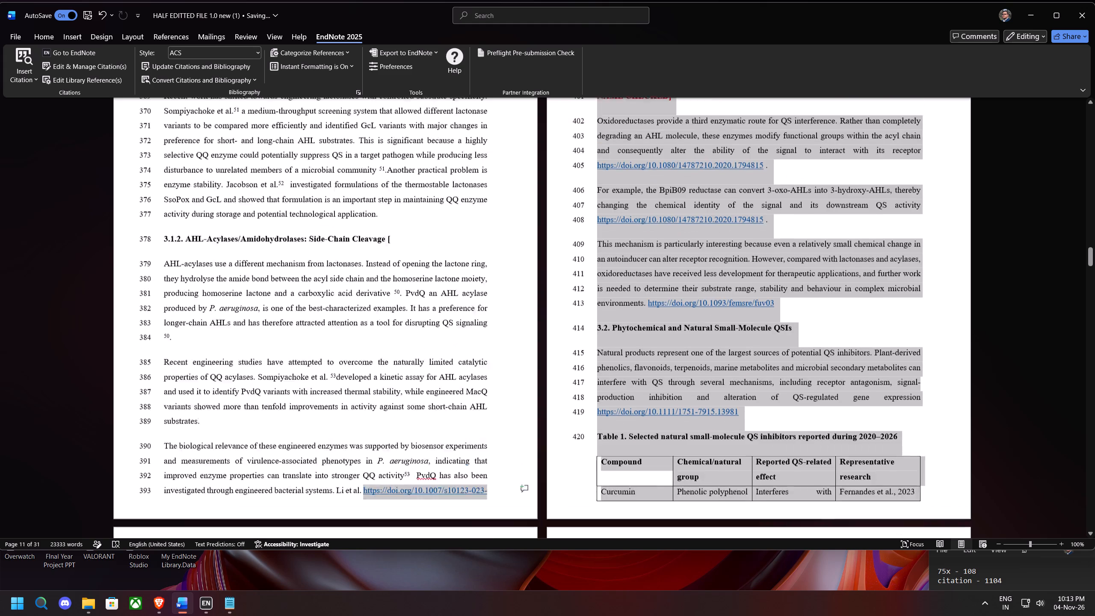
pyautogui.moveTo(425, 561); pyautogui.dragTo(493, 425)
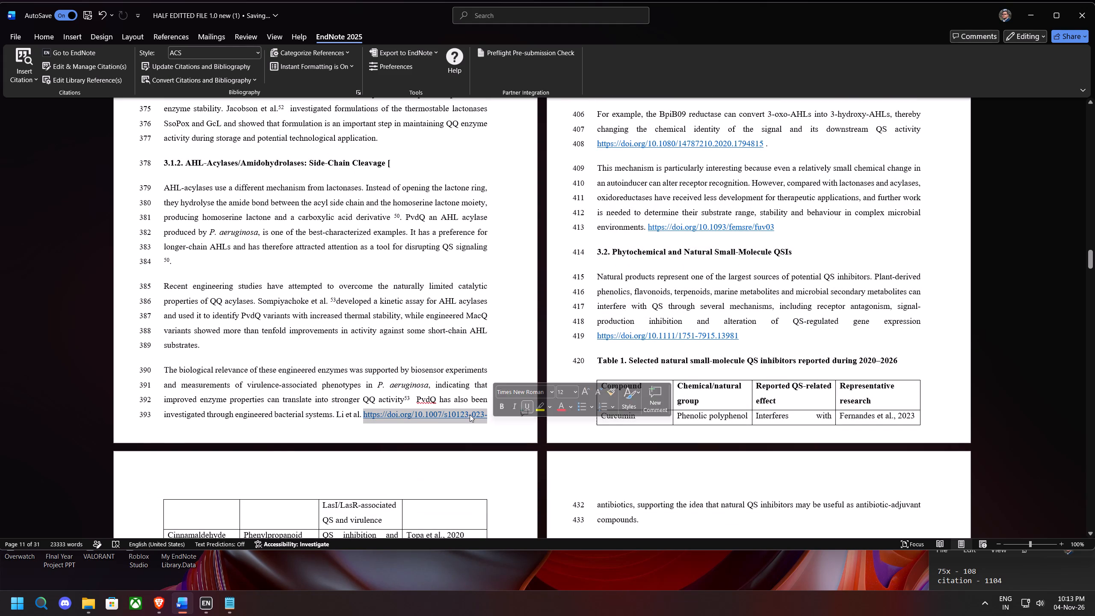
pyautogui.rightClick(468, 414)
pyautogui.click(444, 422)
pyautogui.click(451, 422)
pyautogui.click(428, 415)
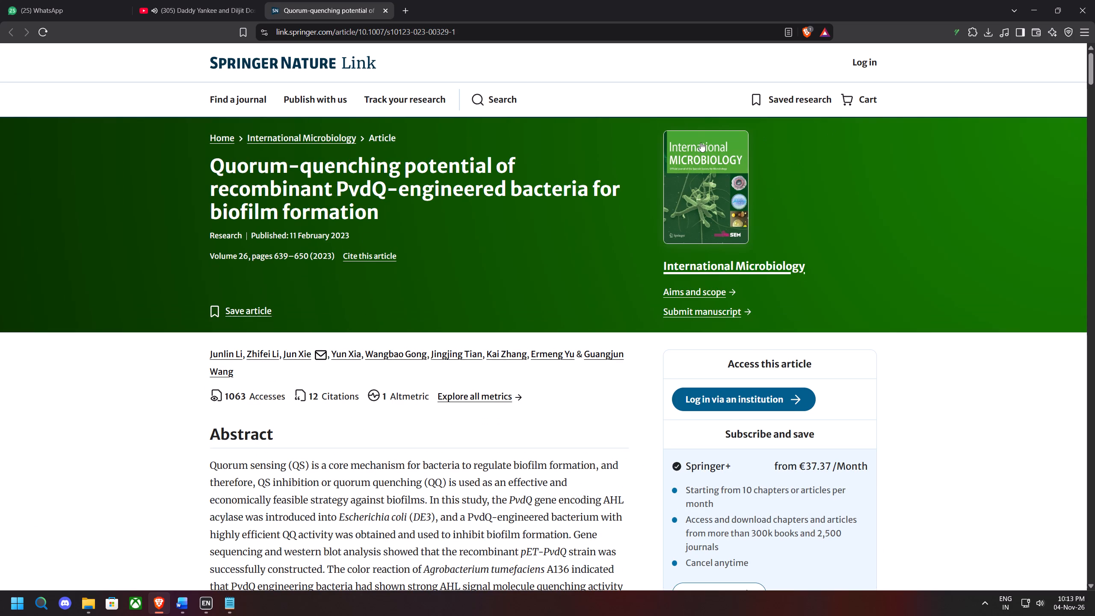
pyautogui.click(360, 257)
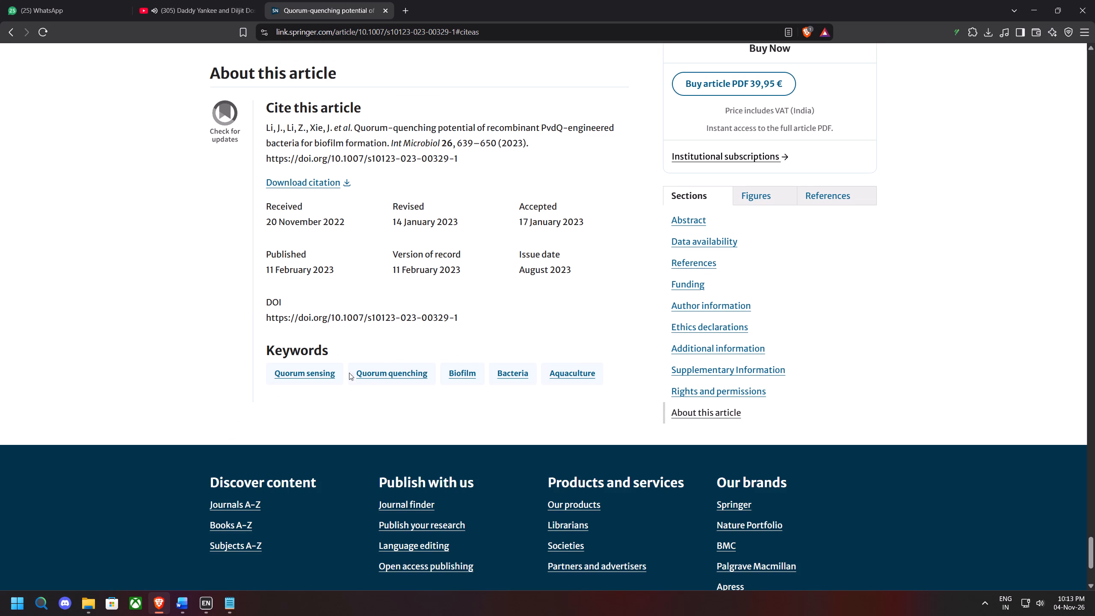
pyautogui.click(315, 187)
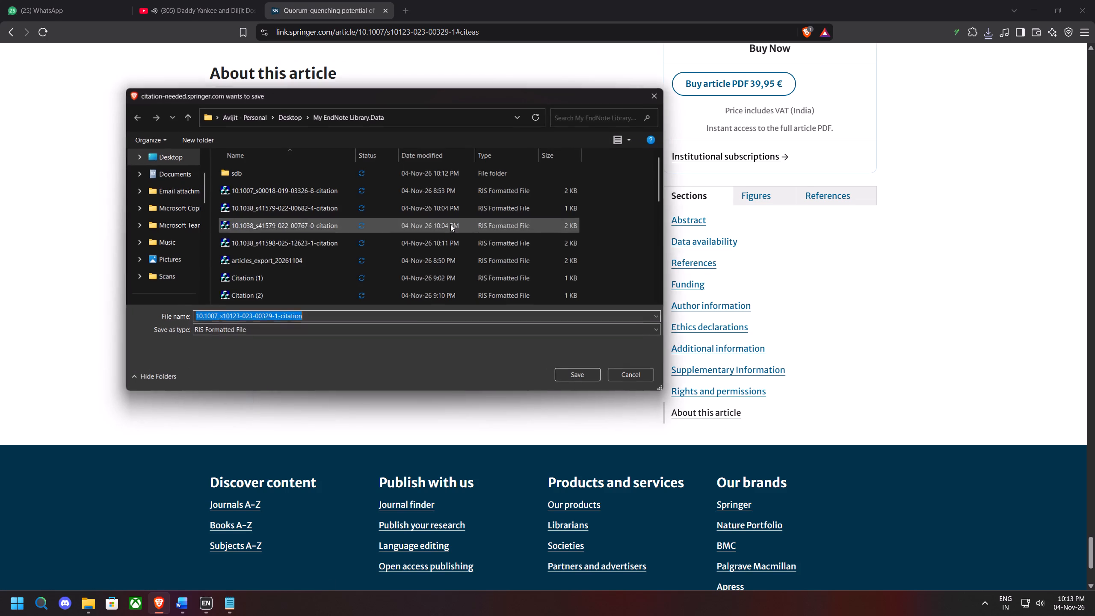
pyautogui.click(589, 378)
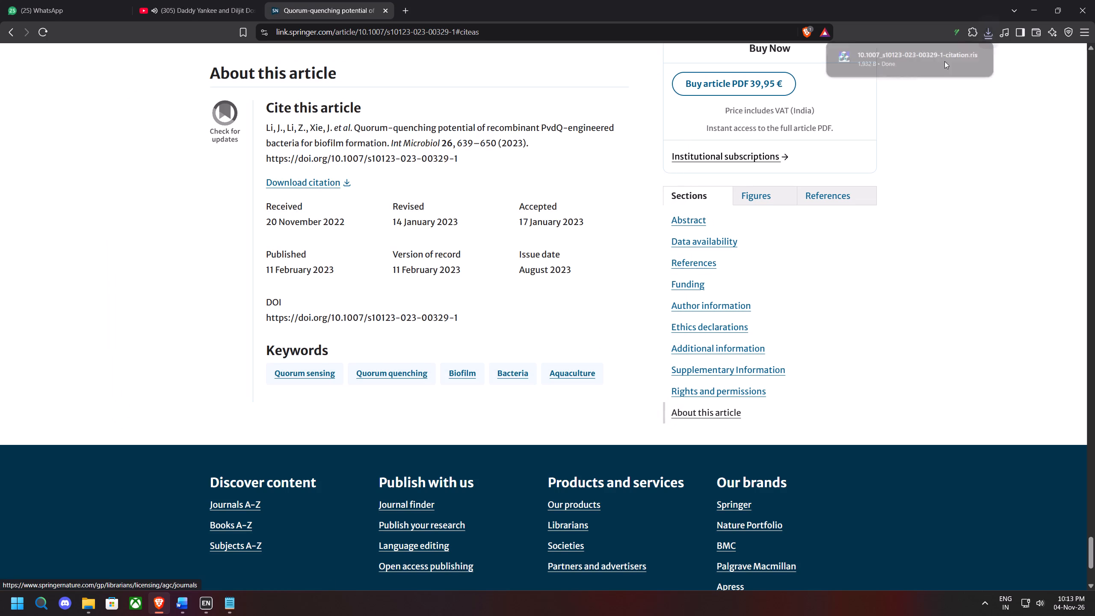
pyautogui.click(884, 72)
pyautogui.click(886, 66)
pyautogui.click(888, 51)
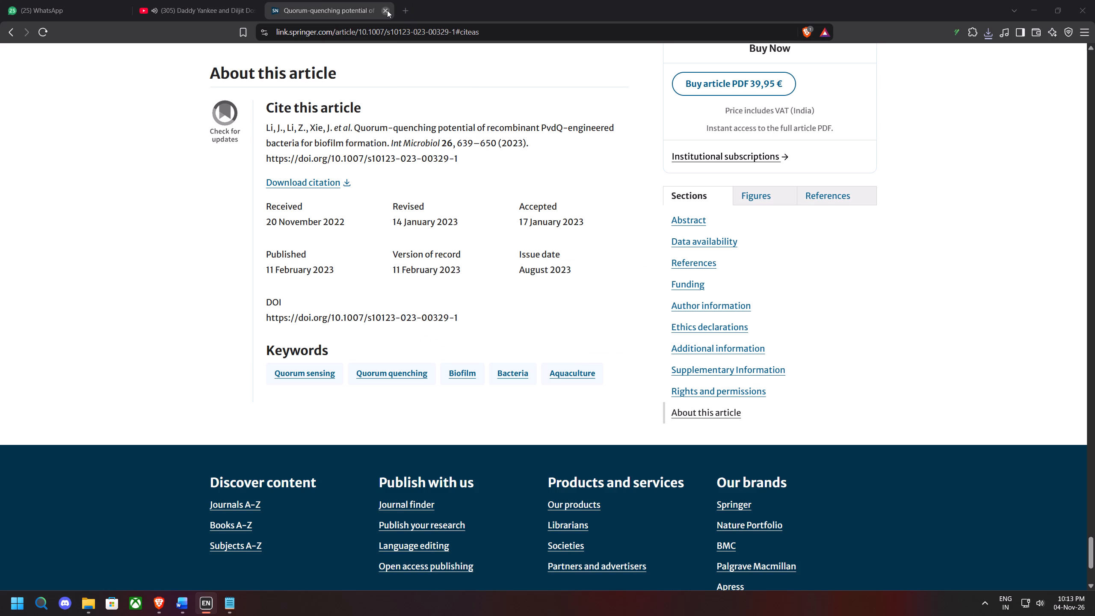
pyautogui.click(1022, 11)
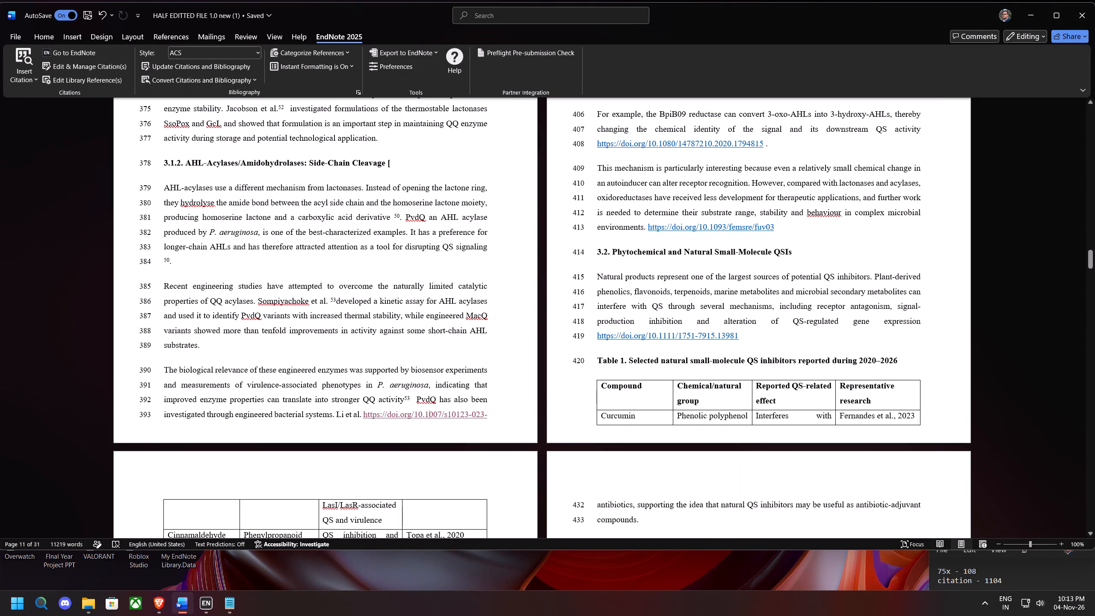
pyautogui.scroll(12, 492, 400)
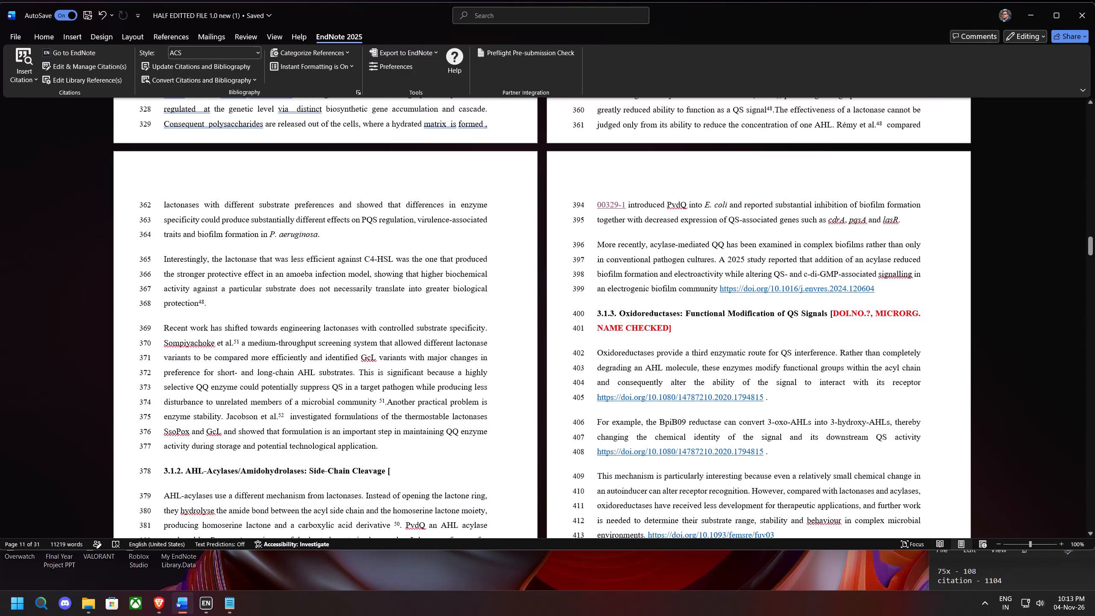
pyautogui.moveTo(624, 206); pyautogui.dragTo(418, 508)
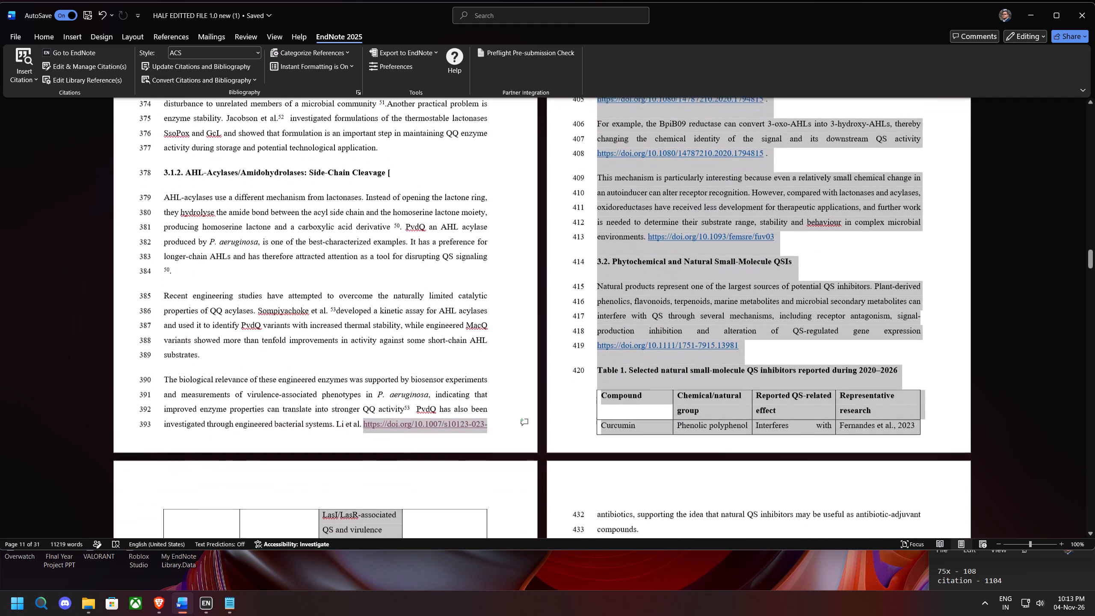
pyautogui.moveTo(418, 508); pyautogui.dragTo(488, 435)
pyautogui.press('BackSpace')
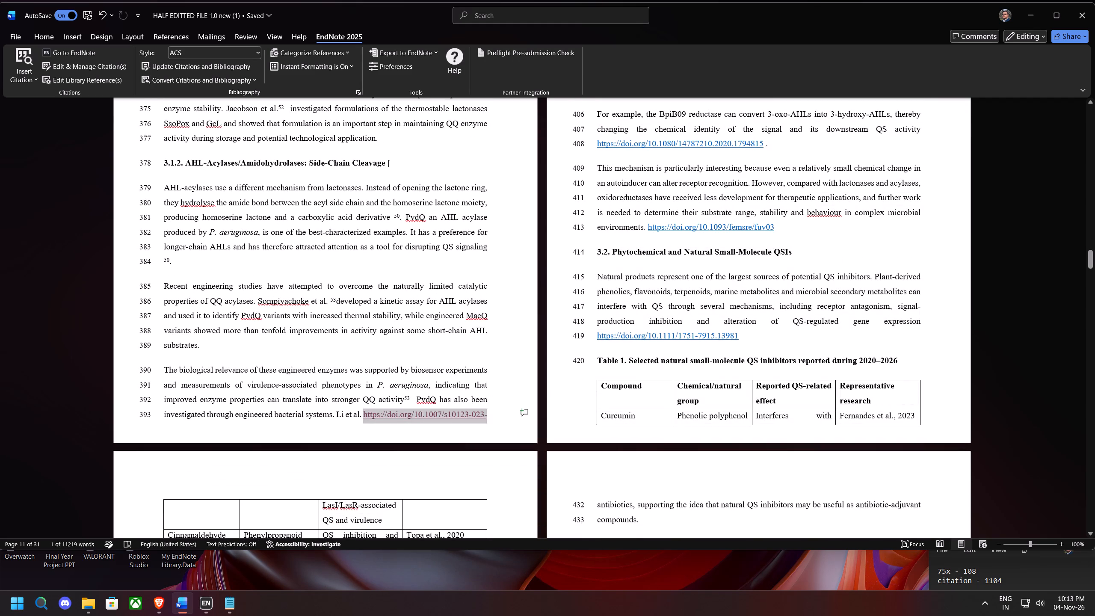
pyautogui.click(397, 416)
pyautogui.moveTo(398, 416); pyautogui.dragTo(386, 415)
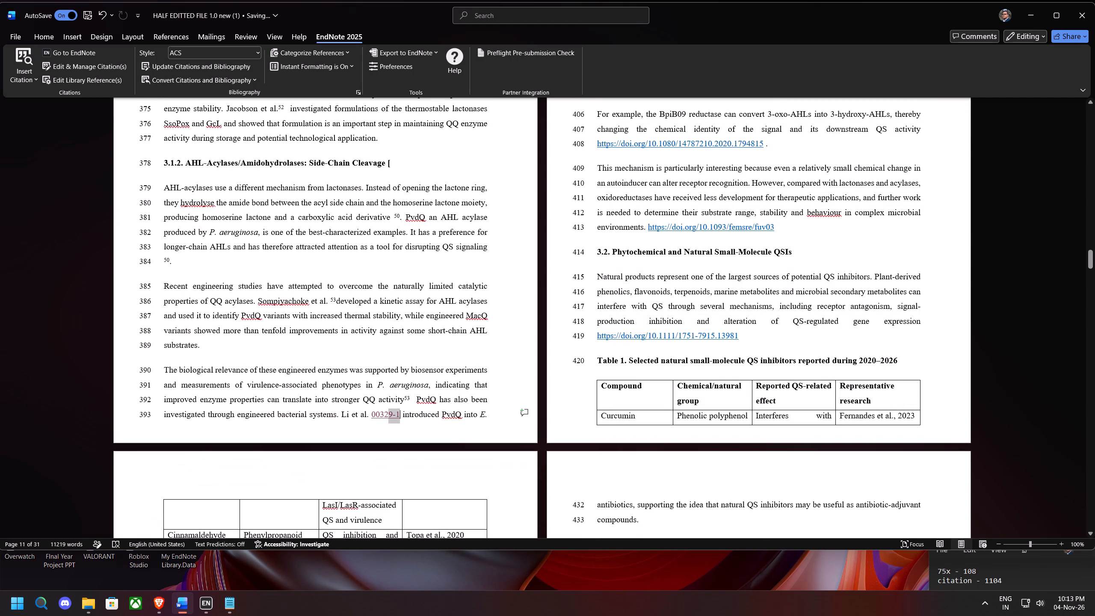
pyautogui.moveTo(386, 415); pyautogui.dragTo(371, 414)
pyautogui.press('BackSpace')
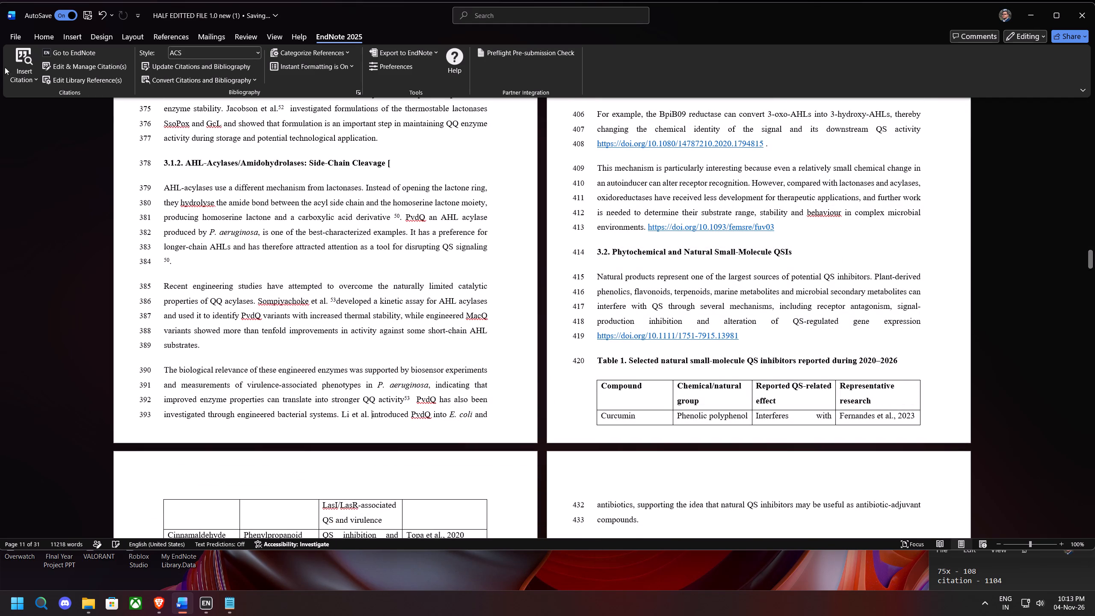
pyautogui.click(21, 81)
pyautogui.click(46, 114)
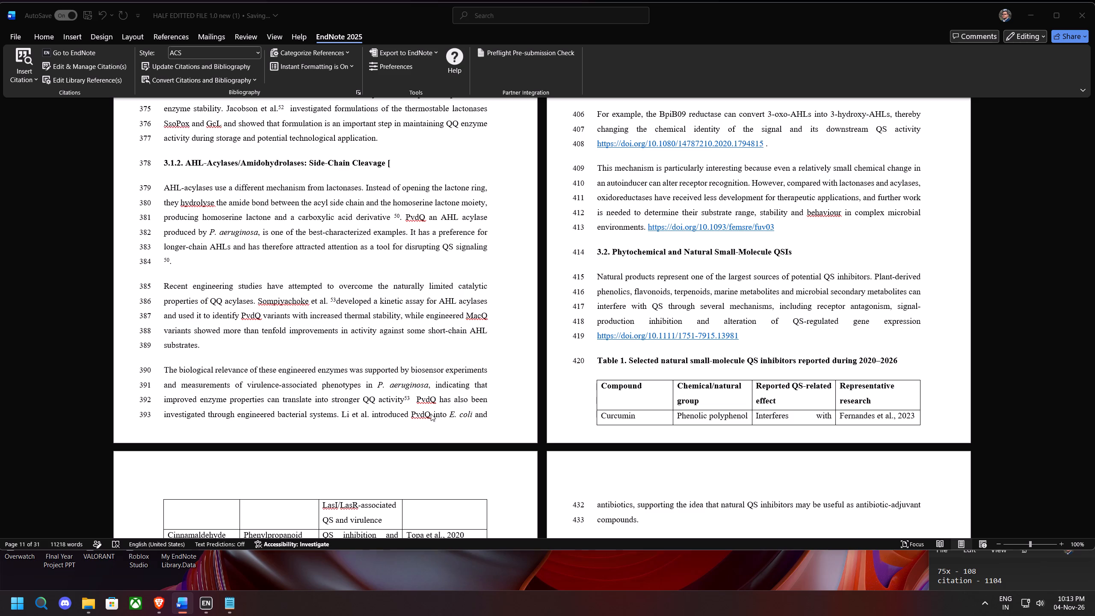
pyautogui.press('space')
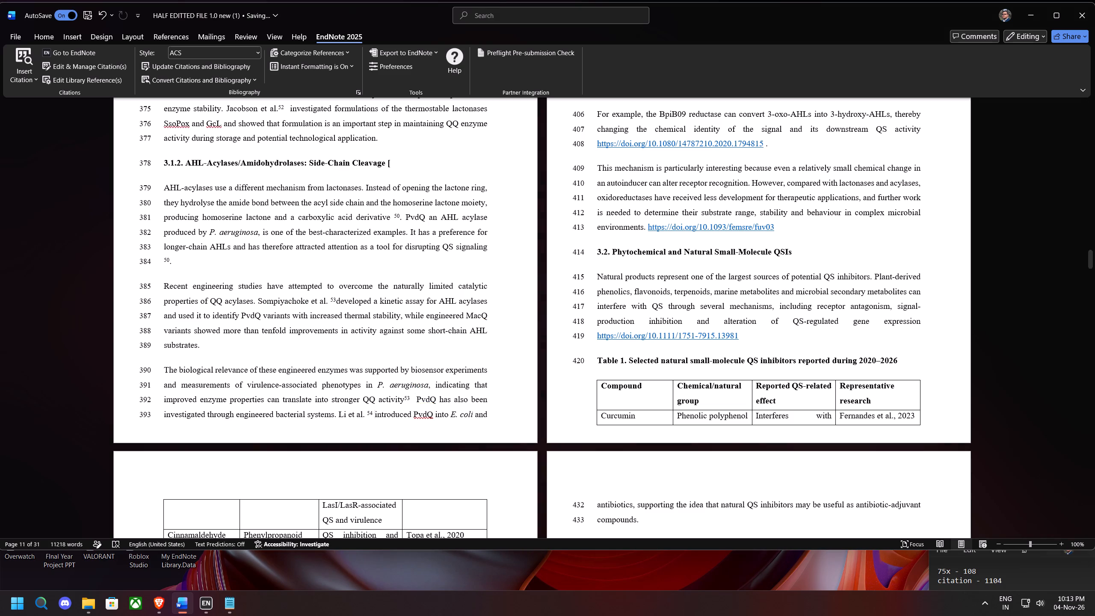
# Open the DOI link 10.1016/j.envres.2024.120604 after "electrogenic biofilm community" and save the article's citation in RIS format.
pyautogui.scroll(11, 458, 397)
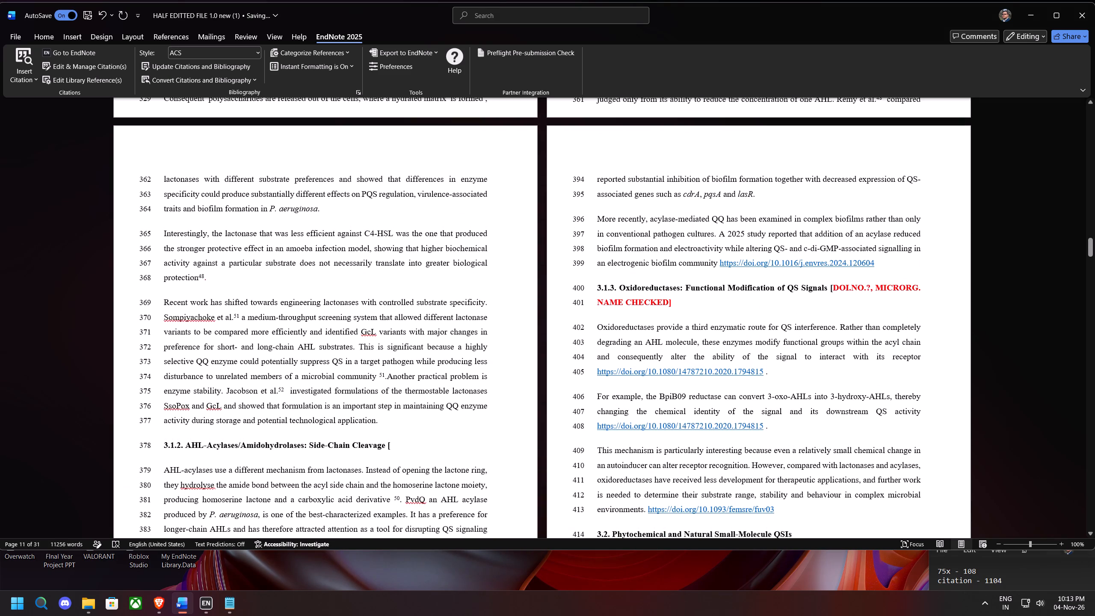
pyautogui.moveTo(874, 261); pyautogui.dragTo(736, 260)
pyautogui.click(739, 261)
pyautogui.click(733, 267)
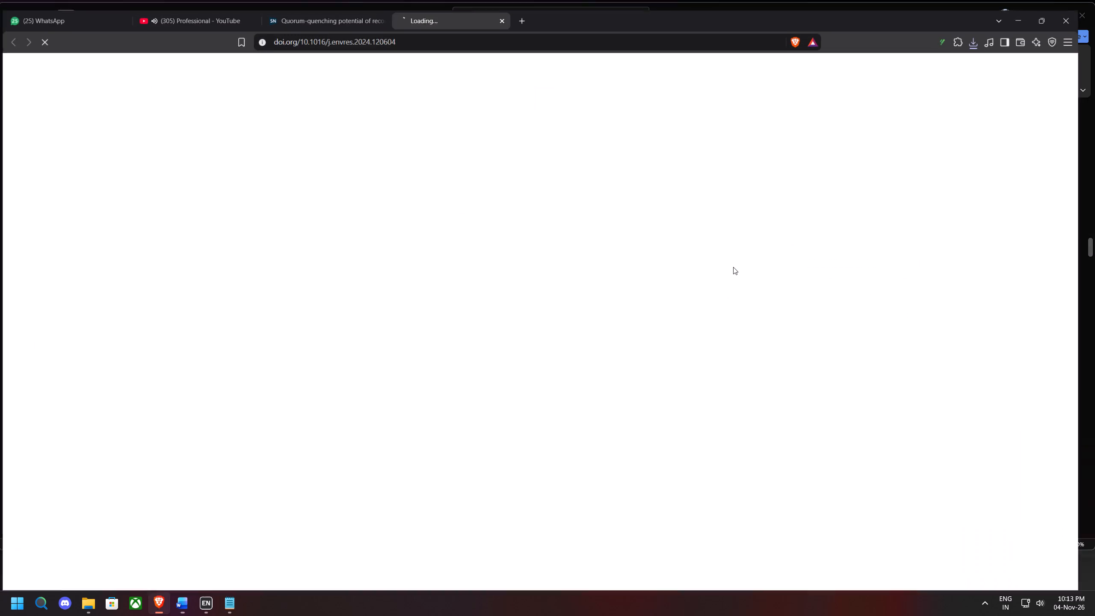
pyautogui.click(386, 13)
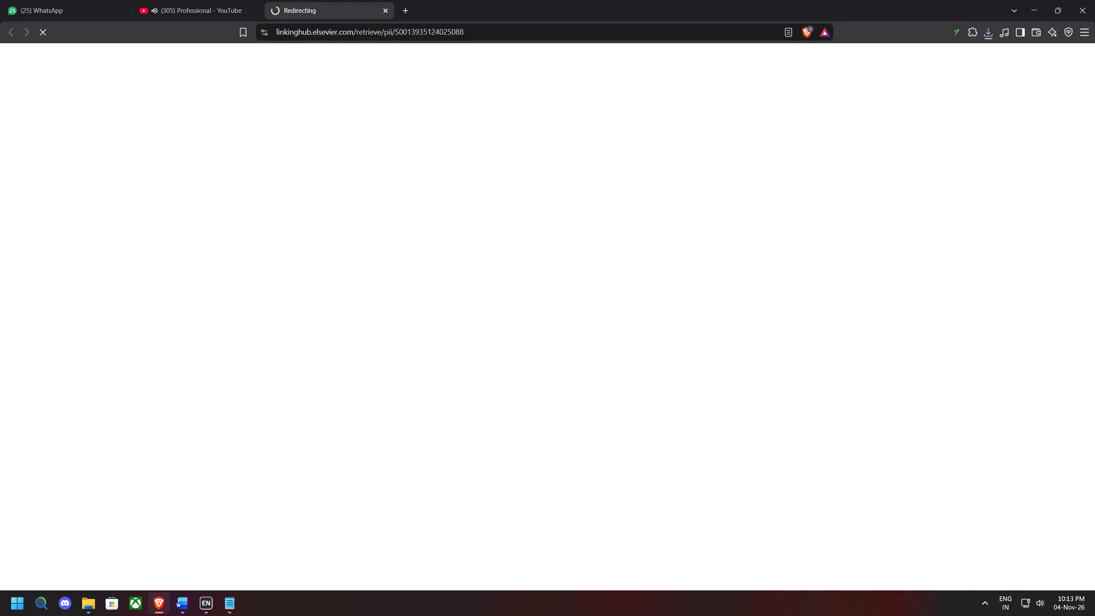
pyautogui.click(223, 0)
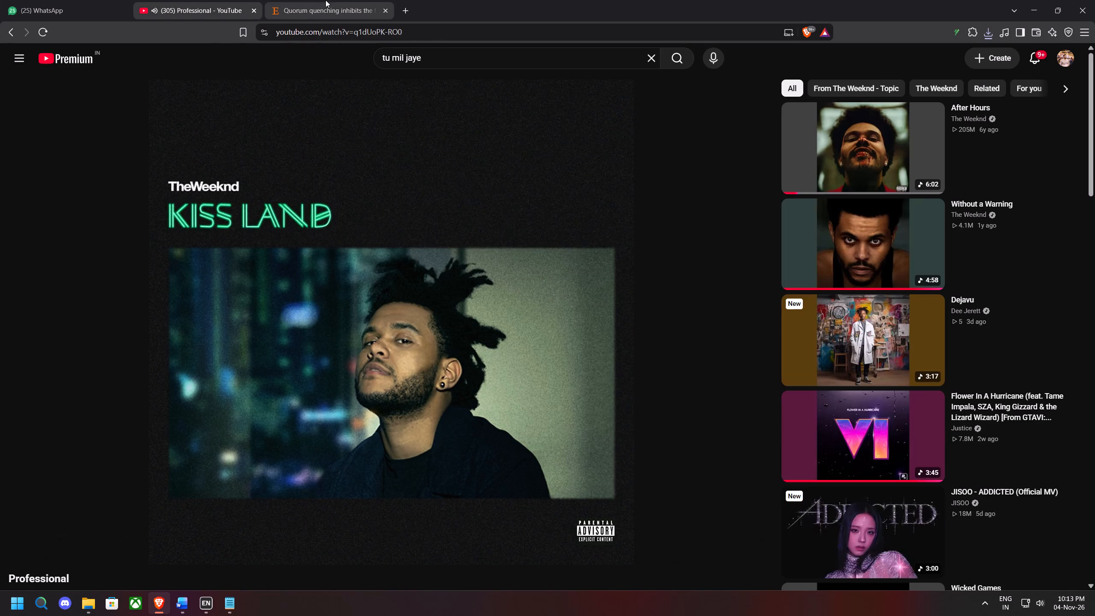
pyautogui.click(326, 0)
pyautogui.click(369, 177)
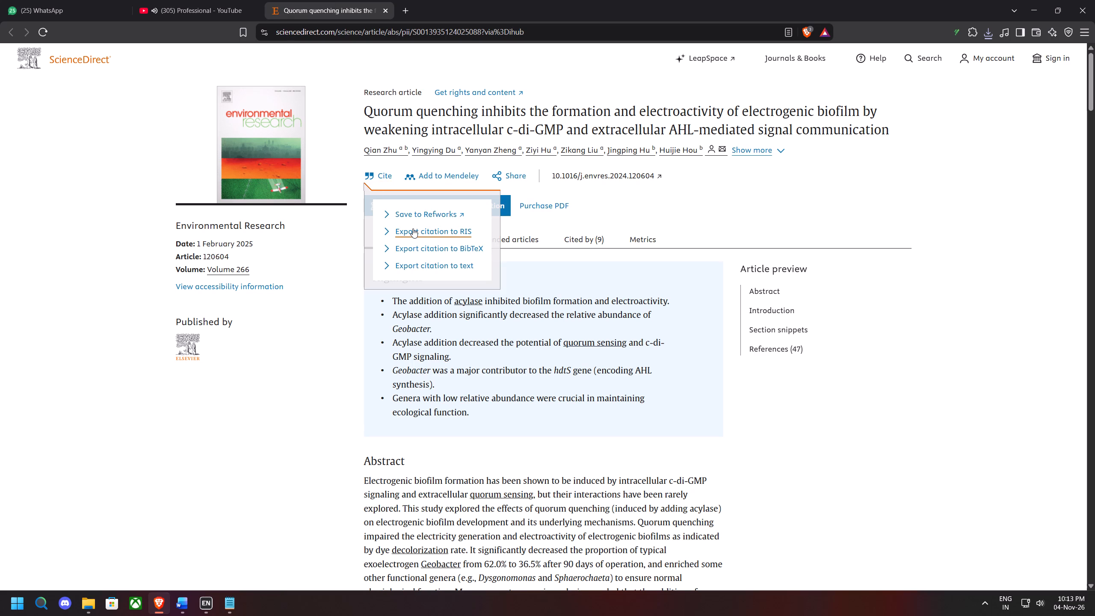
pyautogui.click(413, 228)
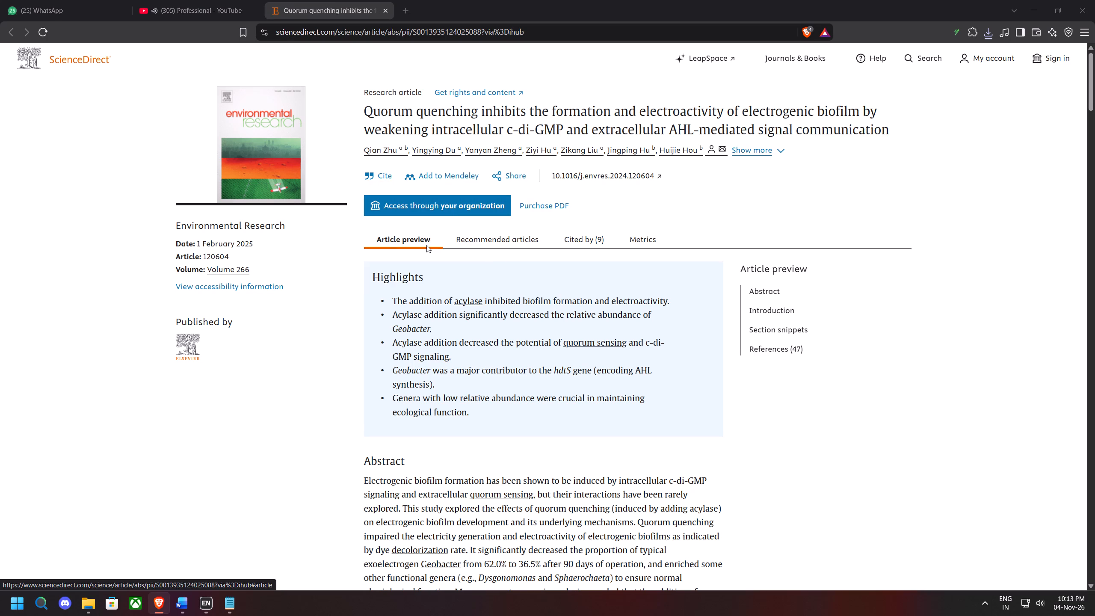
pyautogui.click(562, 378)
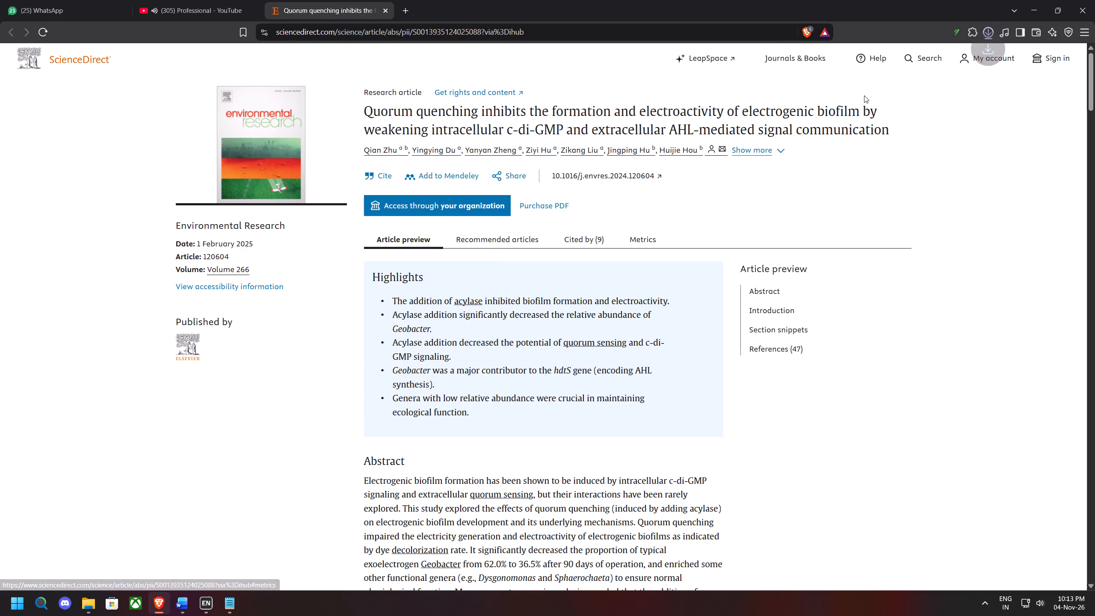
# Open the downloaded S0013935124025088.ris to import it into EndNote and return to Word.
pyautogui.click(871, 61)
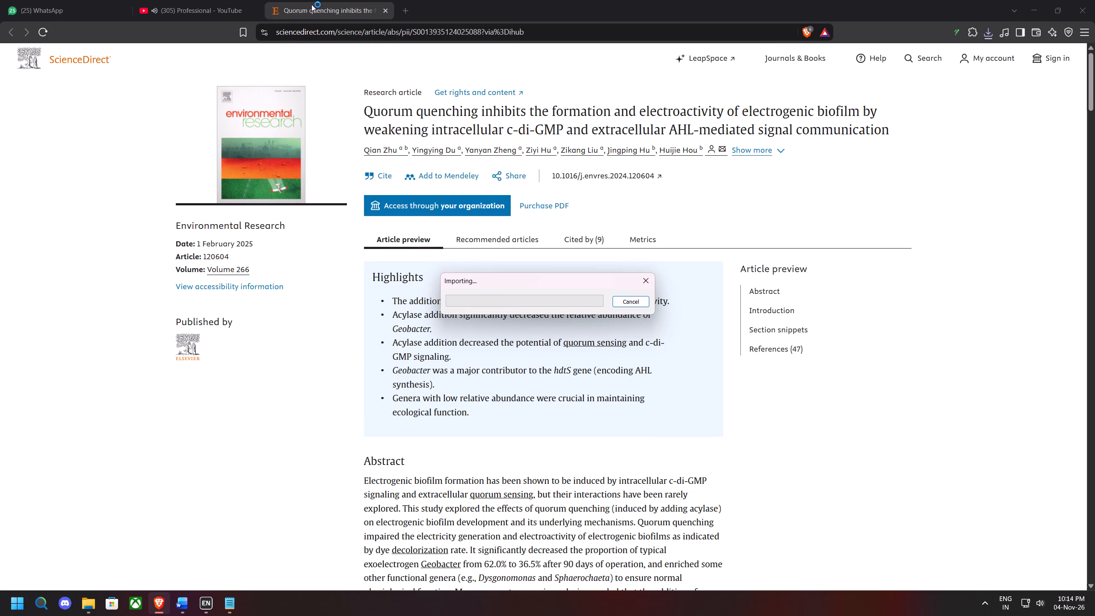
pyautogui.click(1033, 9)
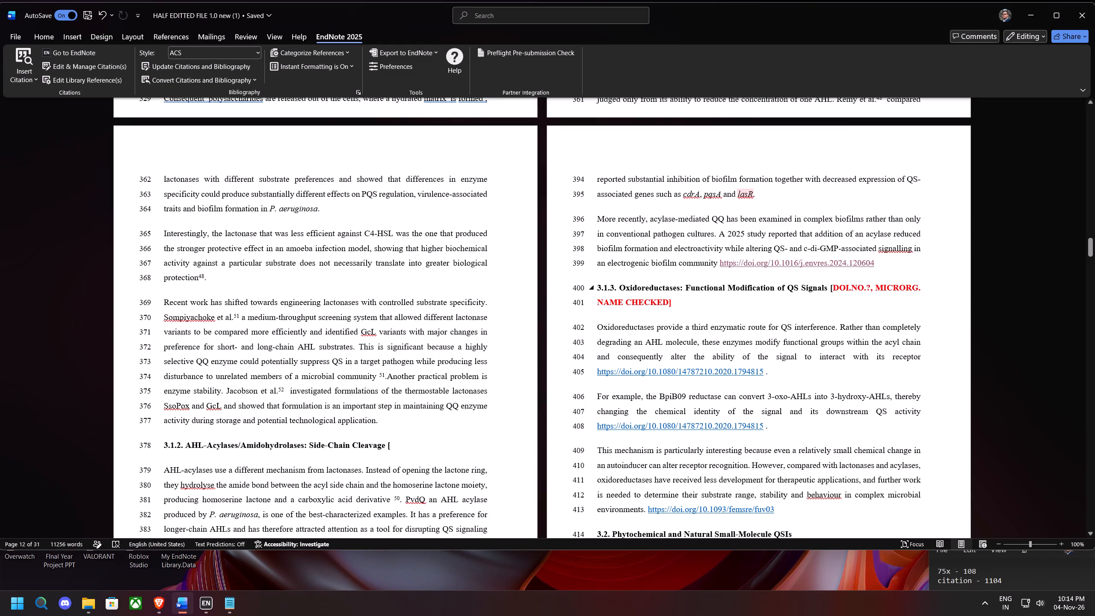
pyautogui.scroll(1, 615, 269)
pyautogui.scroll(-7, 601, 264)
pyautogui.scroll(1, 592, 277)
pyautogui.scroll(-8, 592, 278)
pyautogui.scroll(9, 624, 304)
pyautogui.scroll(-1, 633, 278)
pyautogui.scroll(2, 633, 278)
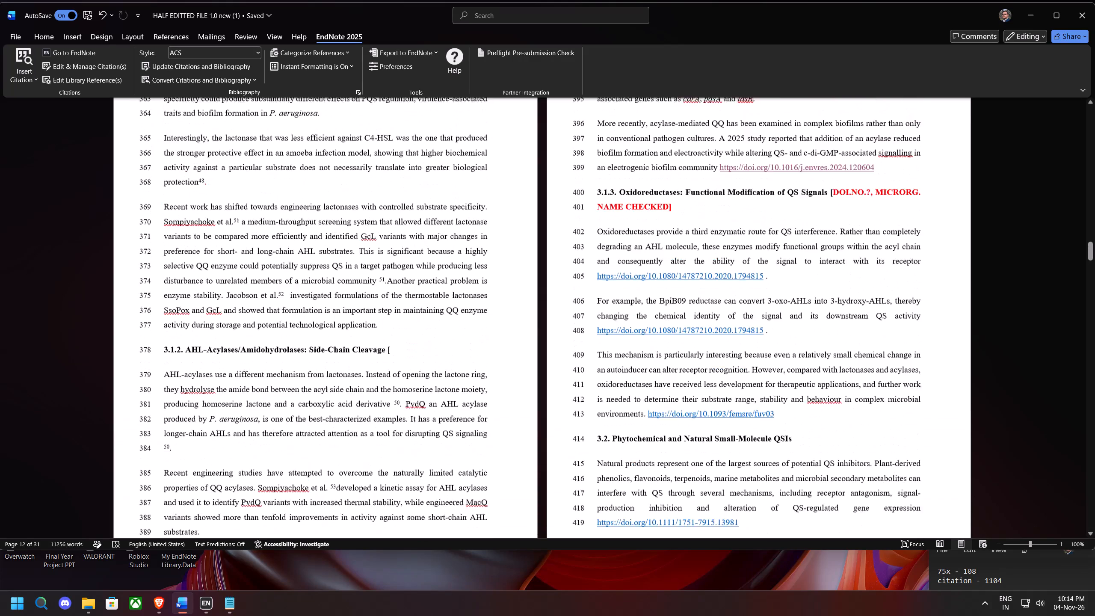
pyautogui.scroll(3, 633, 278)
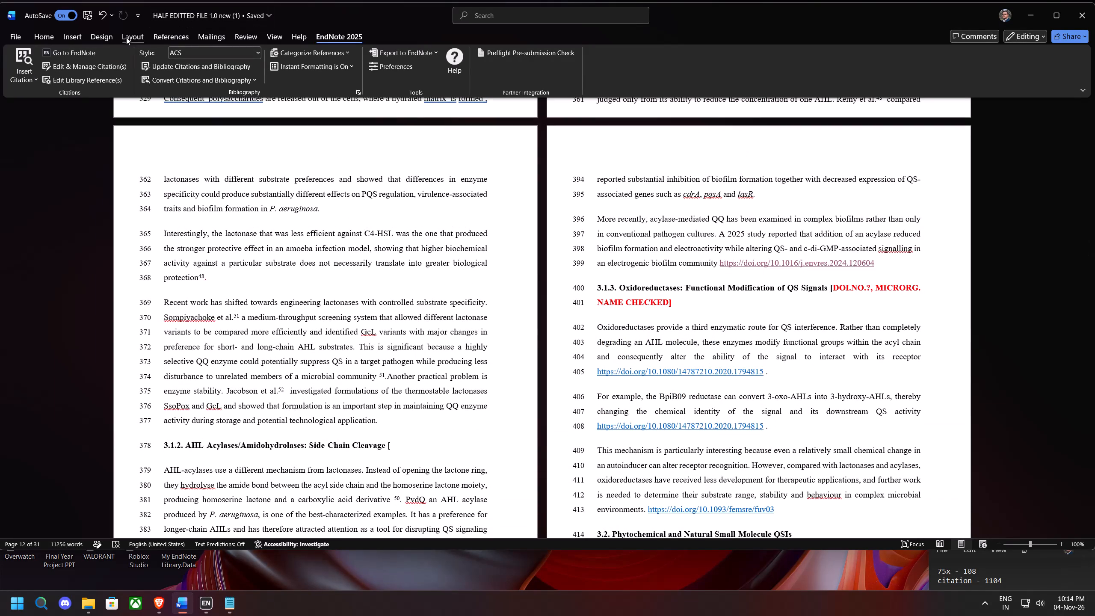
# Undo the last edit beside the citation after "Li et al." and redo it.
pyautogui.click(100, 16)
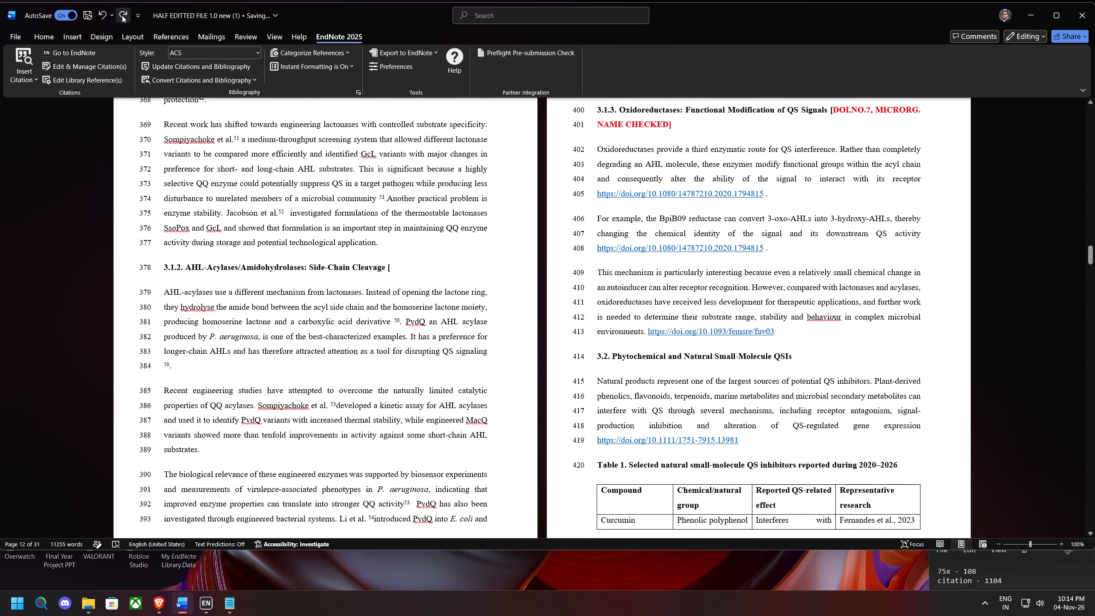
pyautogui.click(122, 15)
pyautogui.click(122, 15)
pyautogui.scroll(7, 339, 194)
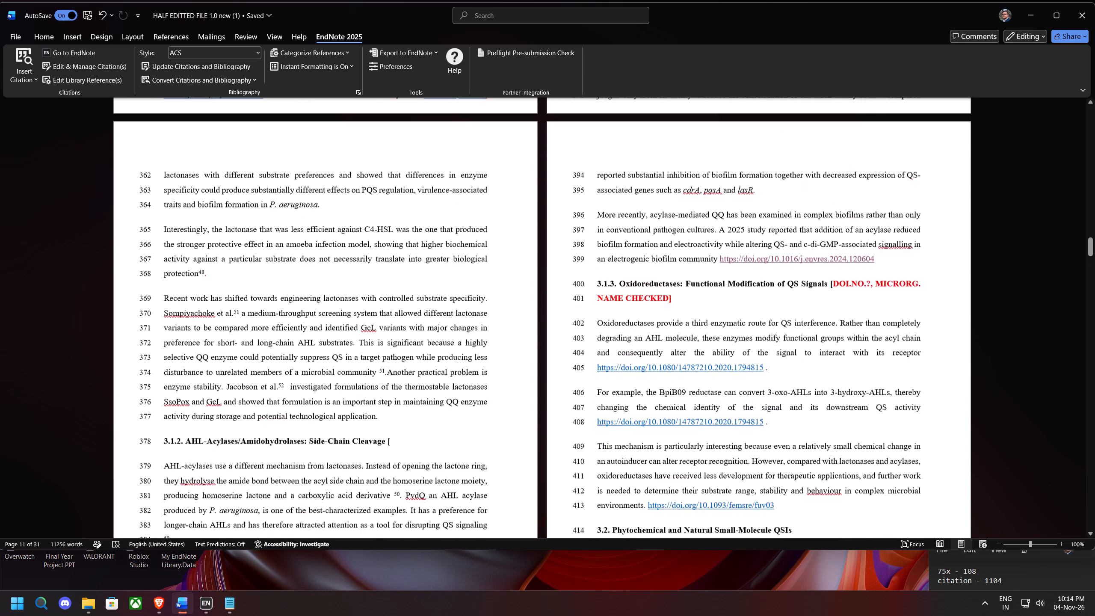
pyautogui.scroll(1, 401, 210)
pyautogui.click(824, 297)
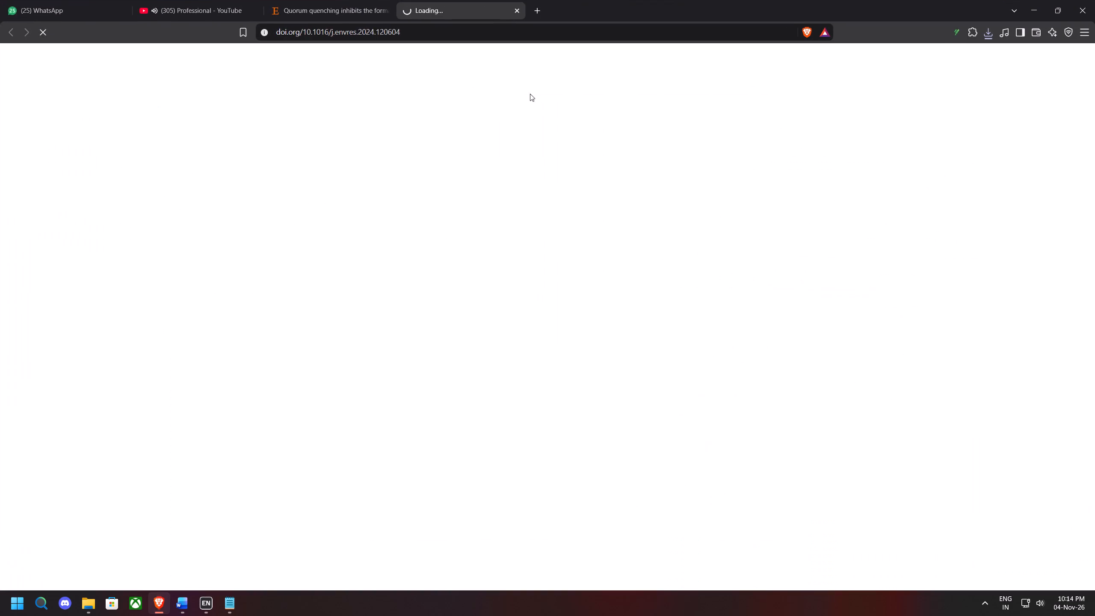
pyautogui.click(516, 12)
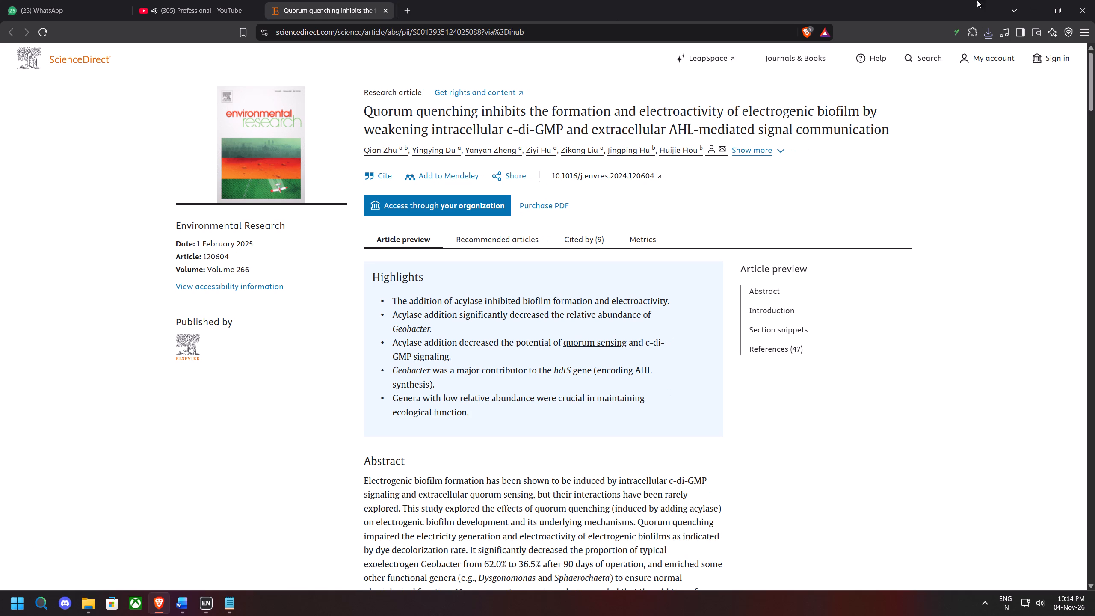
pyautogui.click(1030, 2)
# Replace the DOI link 10.1016/j.envres.2024.120604 with the selected EndNote citation, closed up to "community" and followed by a full stop.
pyautogui.moveTo(876, 294); pyautogui.dragTo(726, 296)
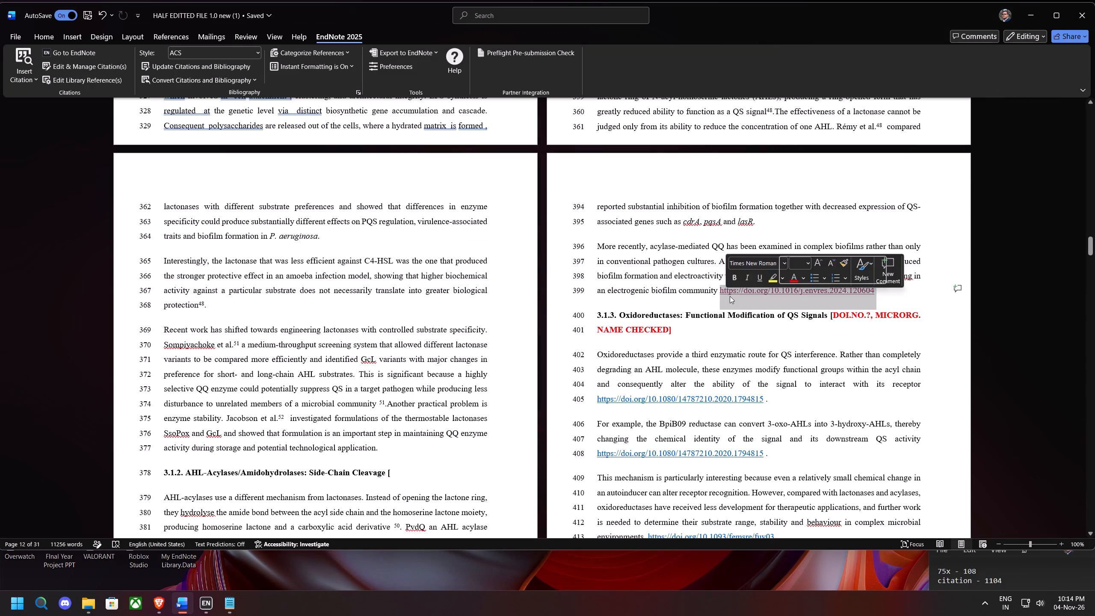
pyautogui.press('BackSpace')
pyautogui.click(19, 81)
pyautogui.click(36, 106)
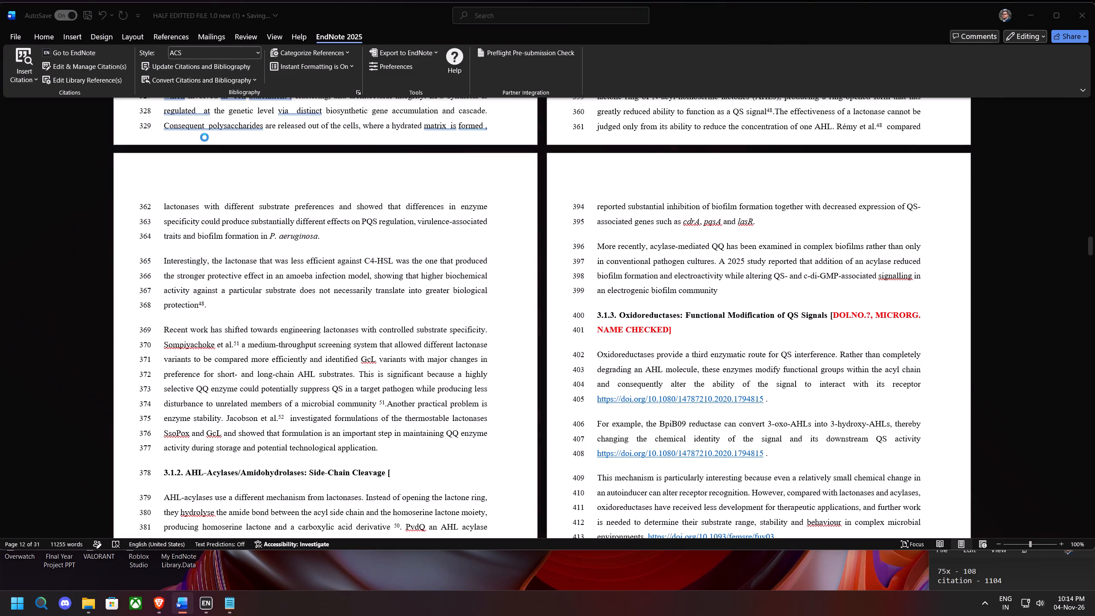
pyautogui.scroll(1, 743, 330)
pyautogui.scroll(-2, 742, 331)
pyautogui.click(719, 269)
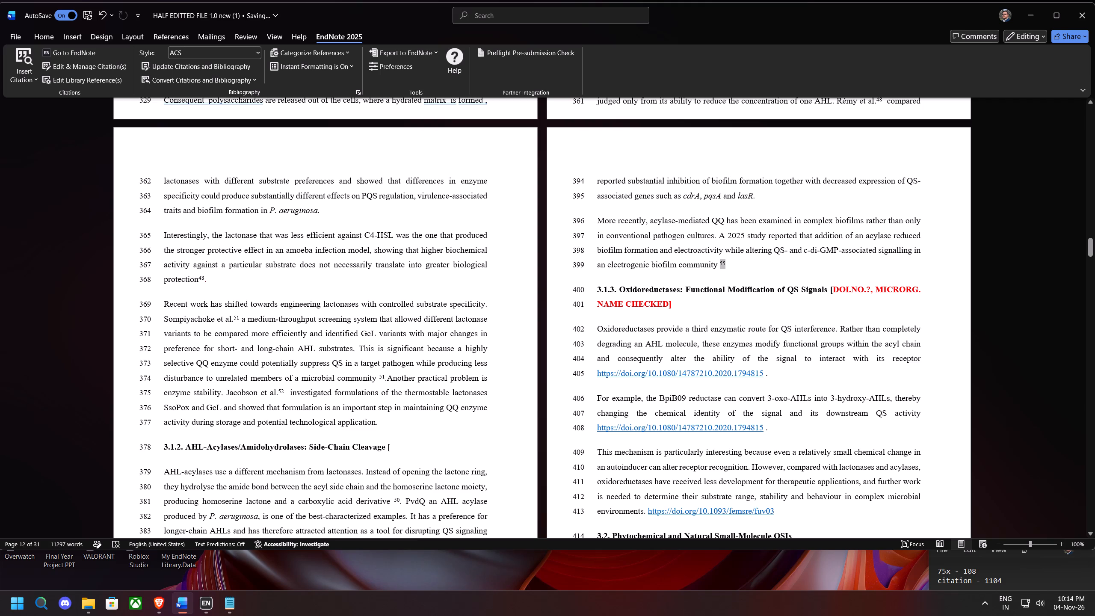
pyautogui.press('BackSpace')
pyautogui.click(732, 264)
pyautogui.press('.')
# Open the DOI link 10.1080/14787210.2020.1794815 after "interact with its receptor" and request the article's citation in RIS format.
pyautogui.scroll(-4, 747, 273)
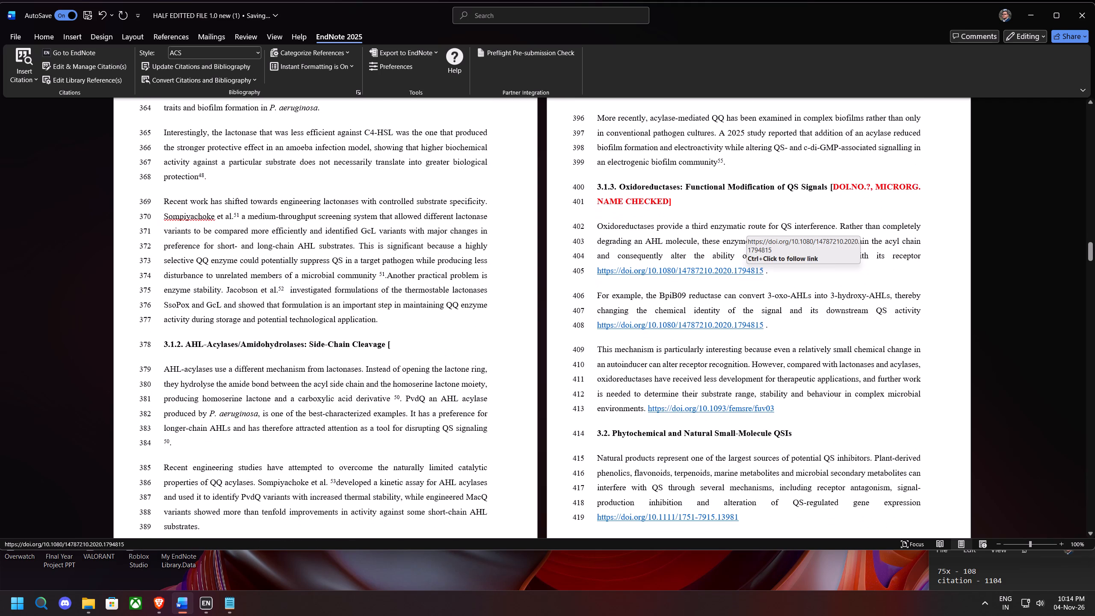
pyautogui.keyDown('ctrl'); pyautogui.click(744, 272); pyautogui.keyUp('ctrl')
pyautogui.click(384, 12)
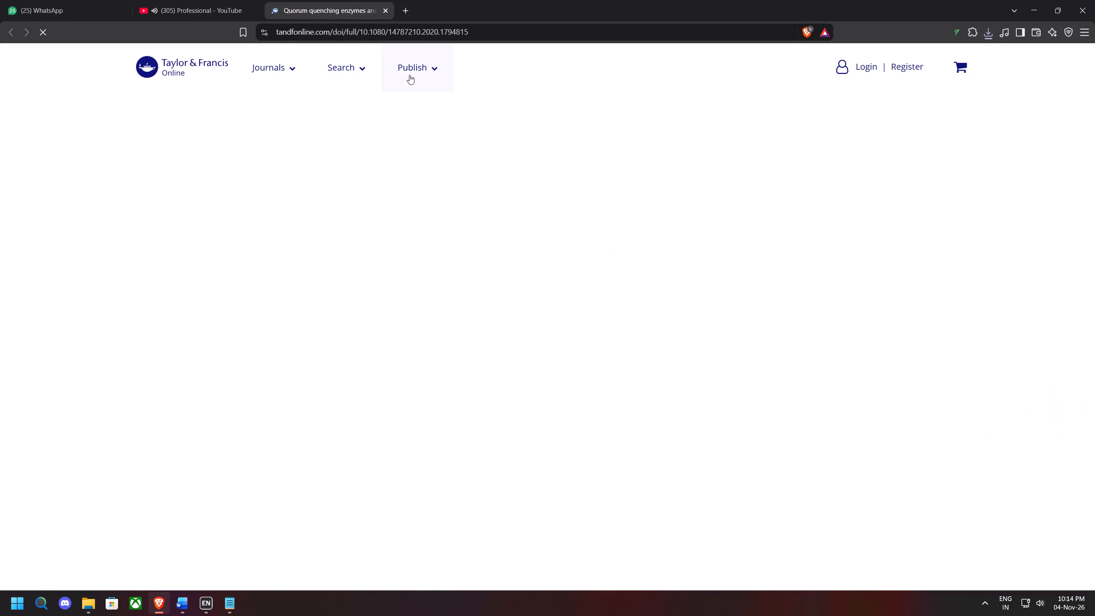
pyautogui.click(310, 297)
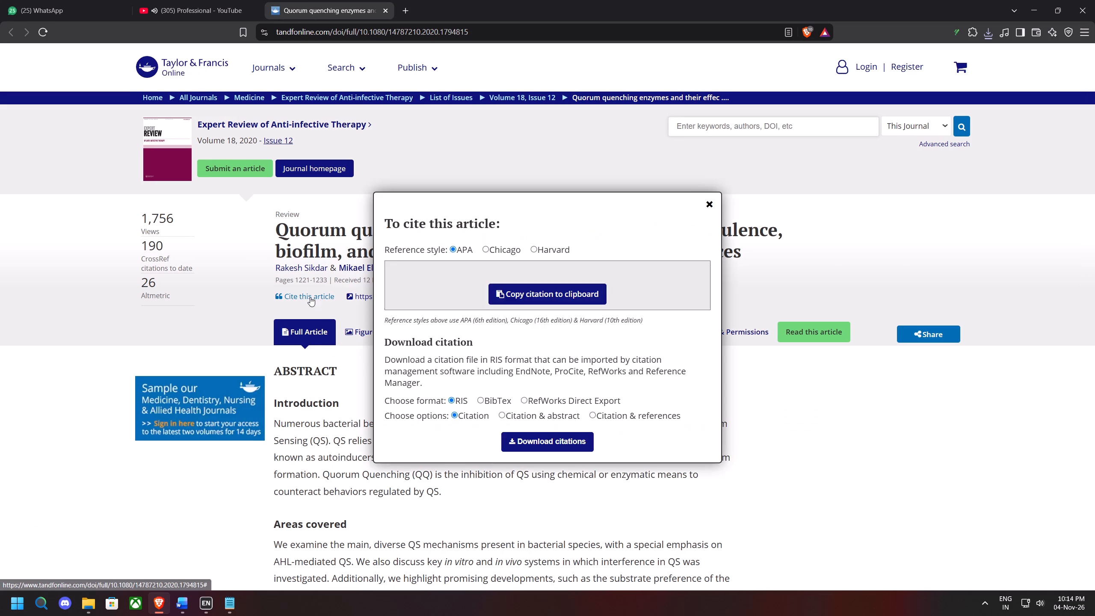
pyautogui.click(553, 465)
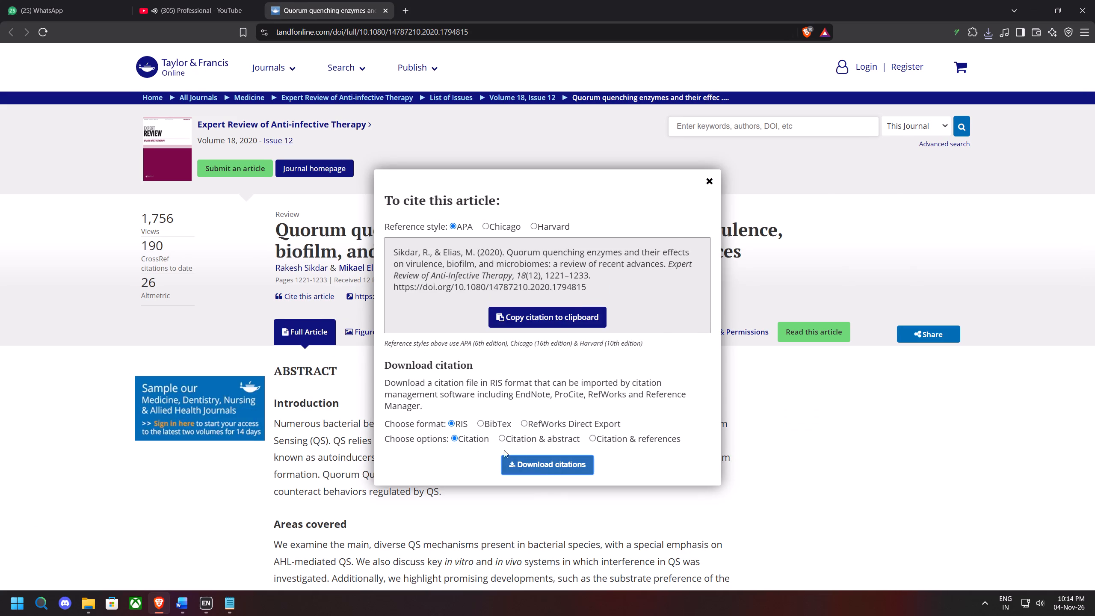
pyautogui.click(639, 380)
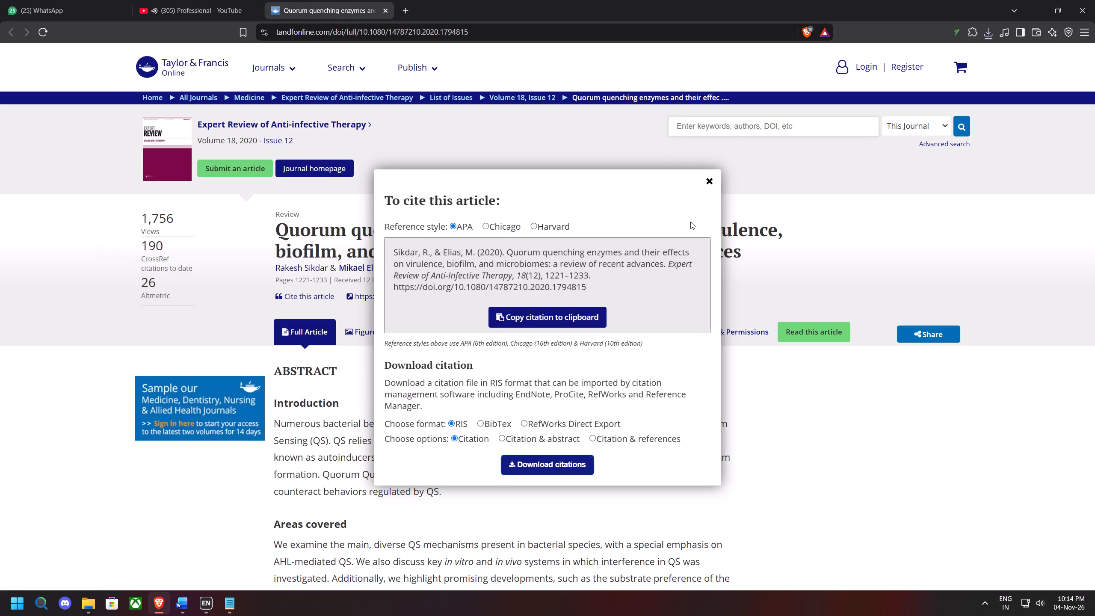
# Import the previously downloaded tandf_ierz2018_1177 (1).ris into EndNote and return to Word.
pyautogui.click(707, 187)
pyautogui.click(990, 37)
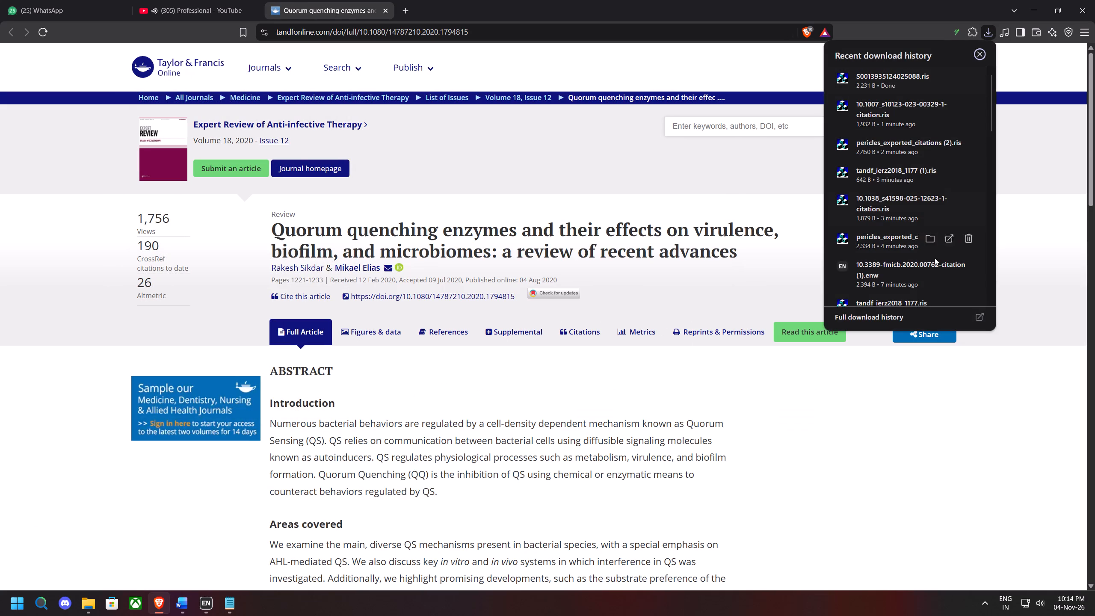
pyautogui.click(886, 188)
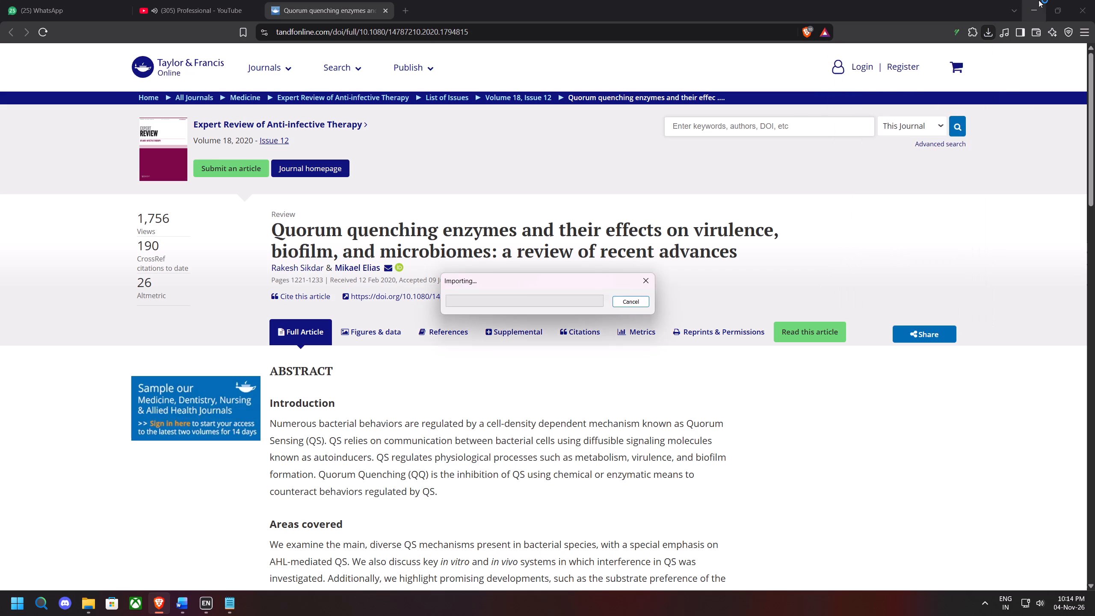
pyautogui.click(1036, 2)
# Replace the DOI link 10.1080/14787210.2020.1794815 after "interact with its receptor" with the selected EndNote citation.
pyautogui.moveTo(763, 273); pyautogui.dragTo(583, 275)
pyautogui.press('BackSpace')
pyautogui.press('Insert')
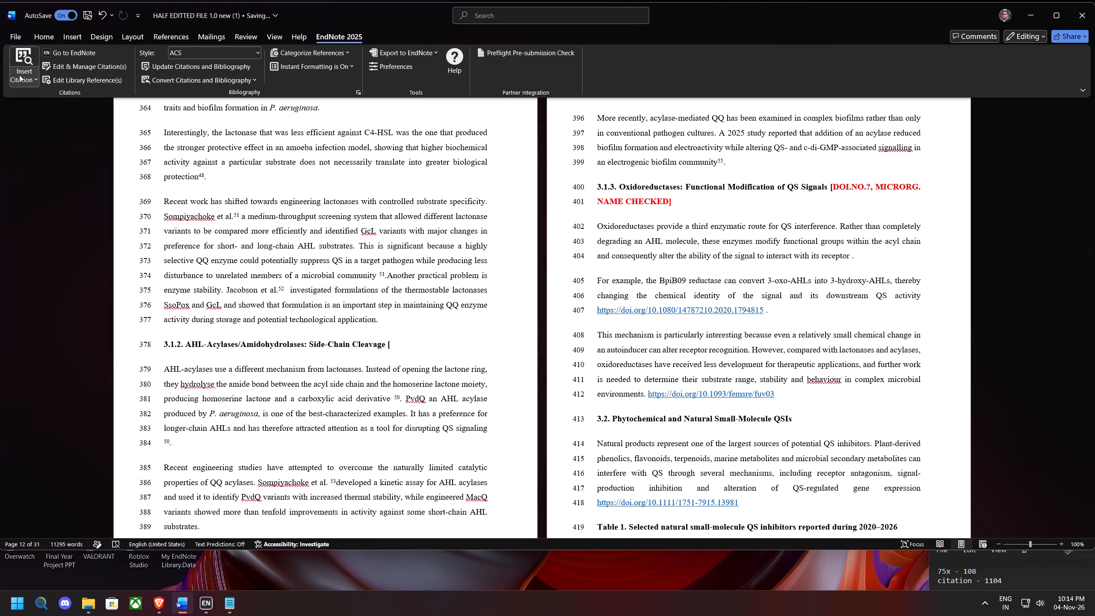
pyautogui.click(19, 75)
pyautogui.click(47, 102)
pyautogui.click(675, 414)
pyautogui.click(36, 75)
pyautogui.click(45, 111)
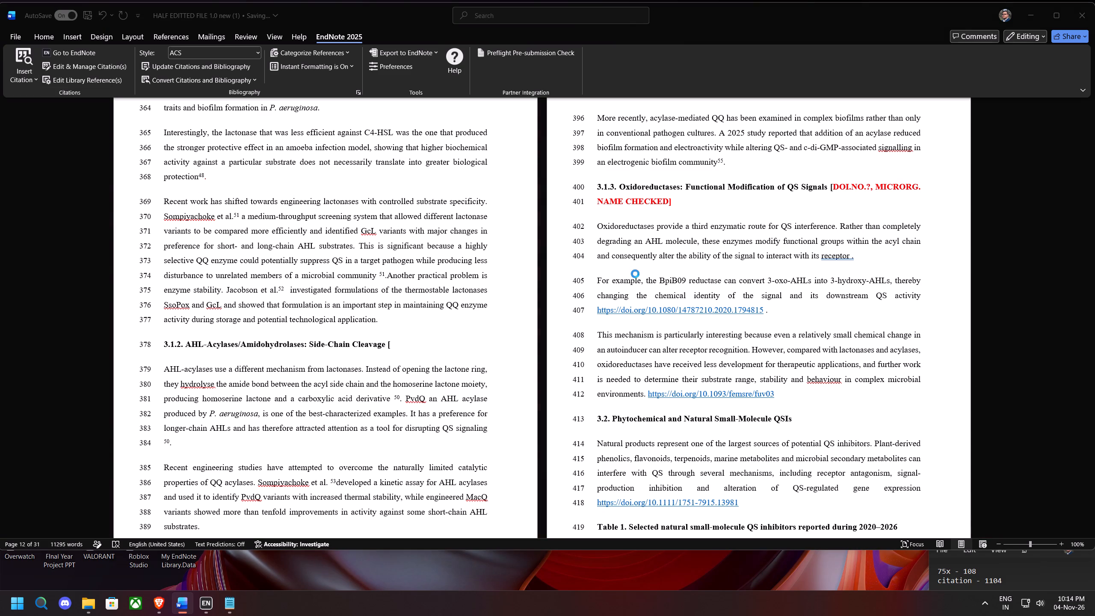
# Check the article behind the DOI link in the BpiB09 paragraph against the one already open, close both pages and return to Word.
pyautogui.click(760, 312)
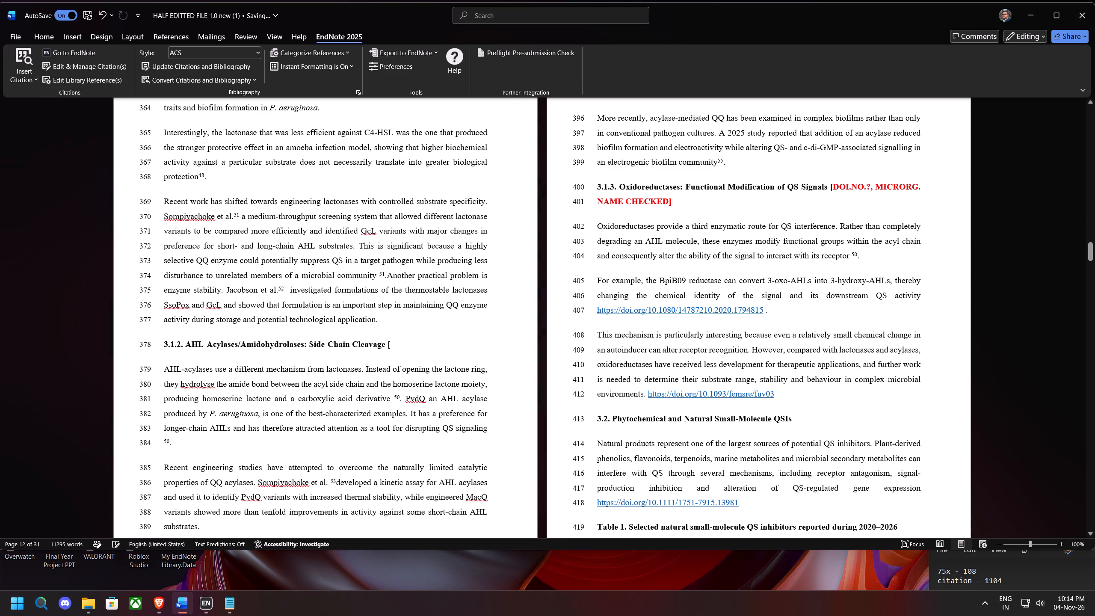
pyautogui.click(757, 312)
pyautogui.click(331, 1)
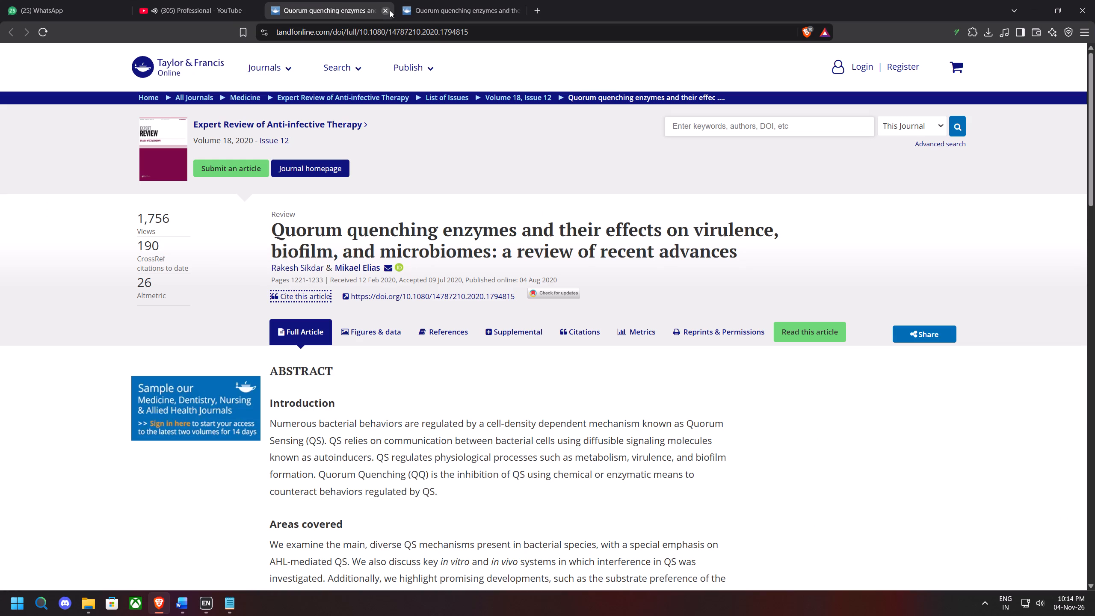
pyautogui.click(390, 10)
pyautogui.click(386, 9)
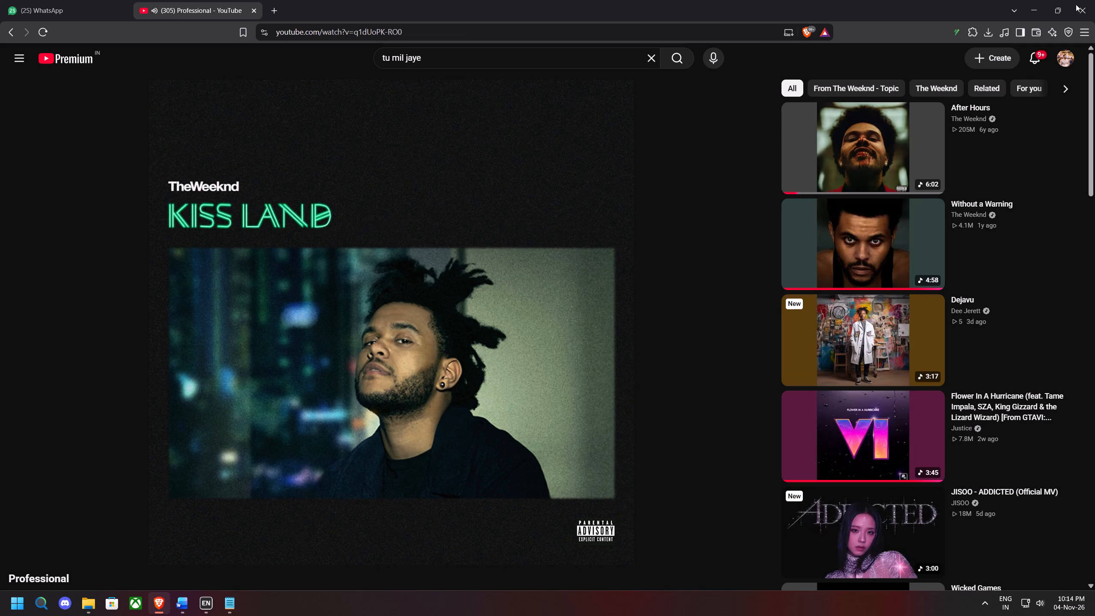
pyautogui.click(1042, 6)
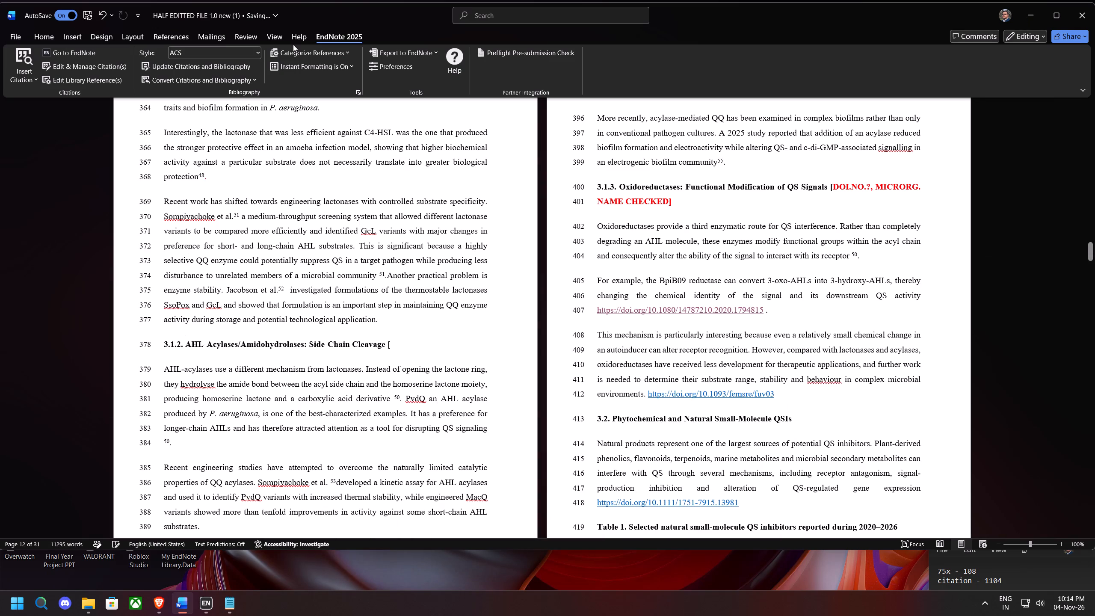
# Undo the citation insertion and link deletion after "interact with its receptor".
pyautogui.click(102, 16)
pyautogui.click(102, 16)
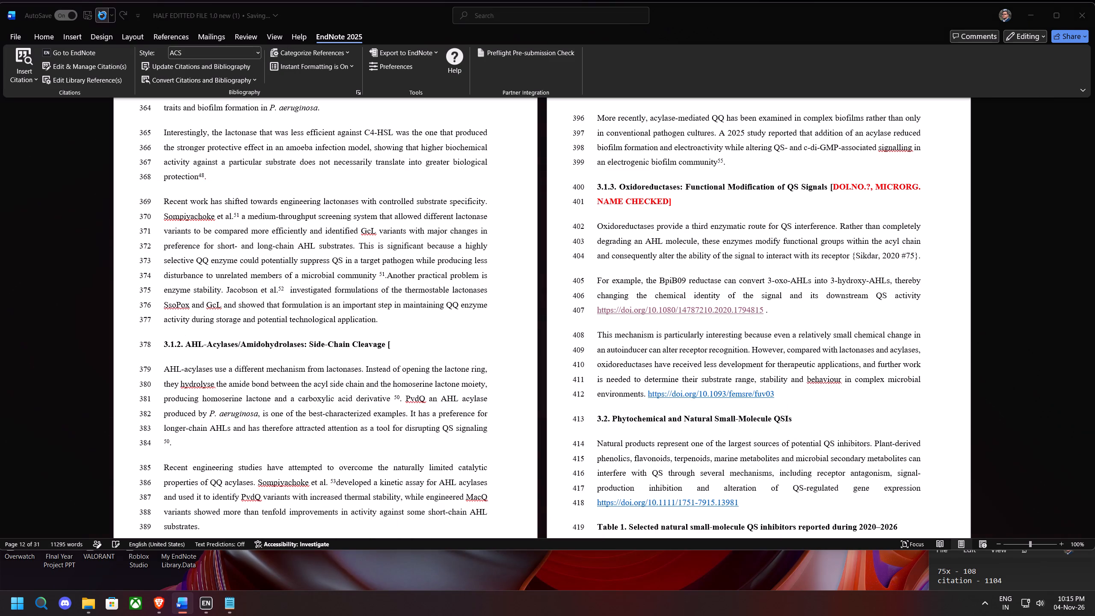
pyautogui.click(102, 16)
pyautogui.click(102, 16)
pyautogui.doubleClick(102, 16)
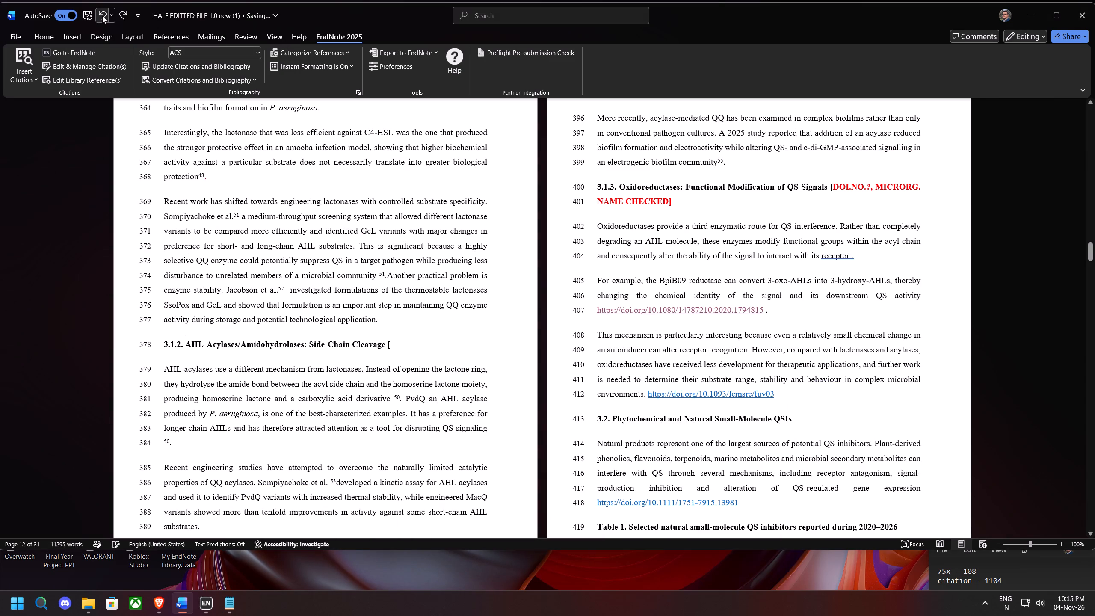
# Replace the DOI link 10.1080/14787210.2020.1794815 after "interact with its receptor" with the selected EndNote citation.
pyautogui.doubleClick(124, 18)
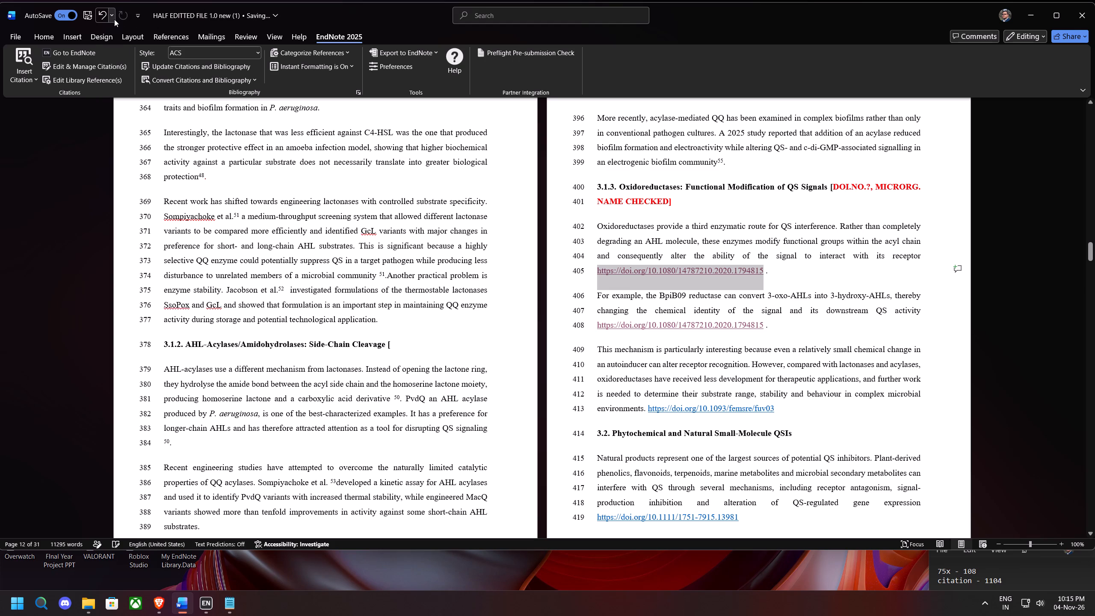
pyautogui.click(114, 19)
pyautogui.tripleClick(125, 15)
pyautogui.click(136, 15)
pyautogui.click(136, 15)
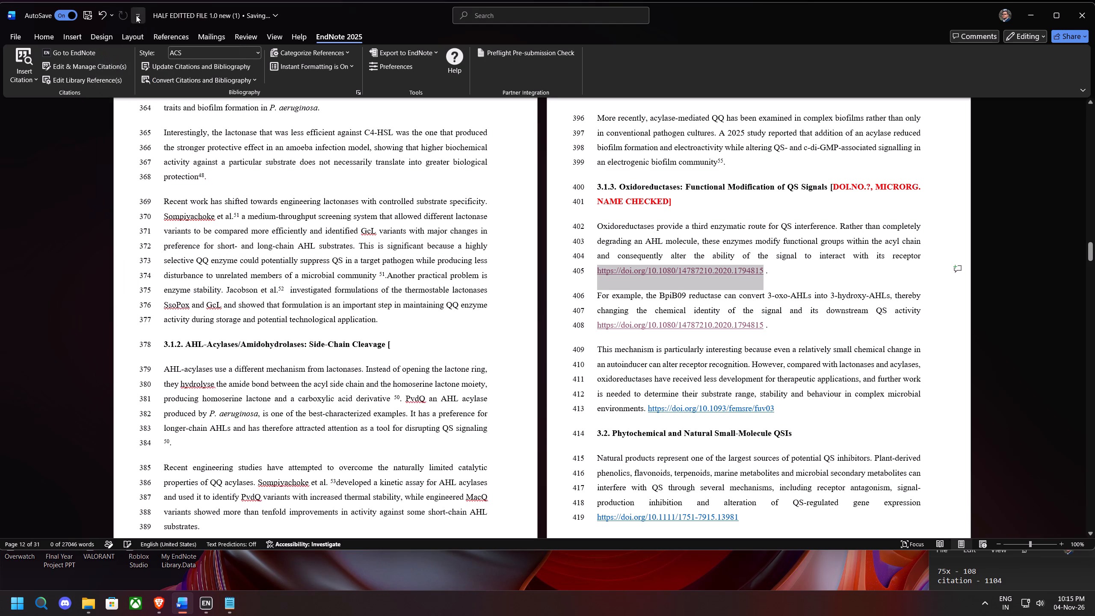
pyautogui.press('BackSpace')
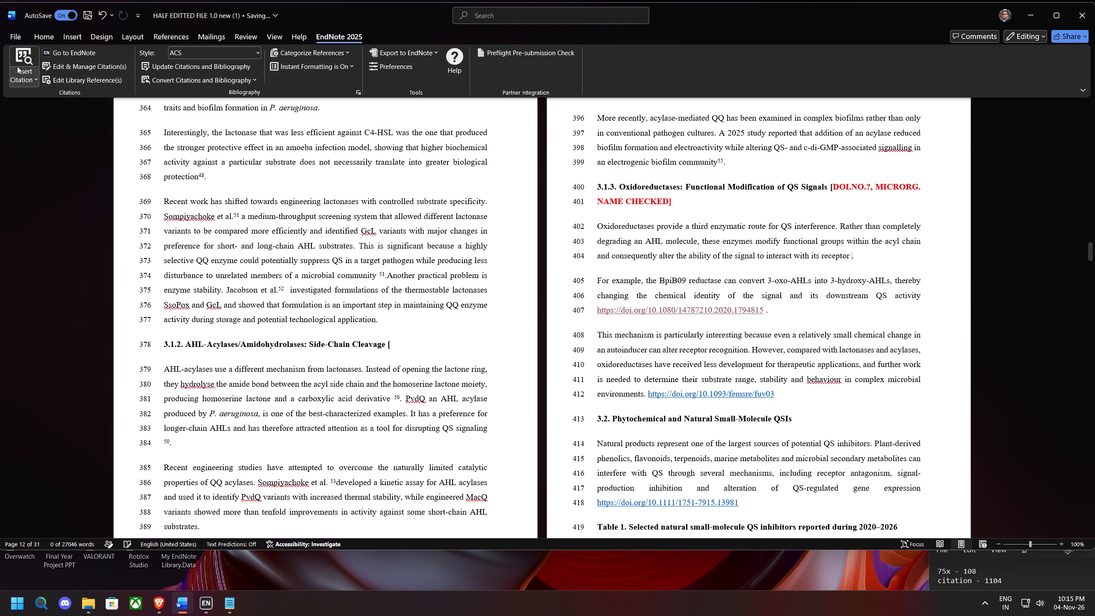
pyautogui.click(21, 71)
pyautogui.click(46, 113)
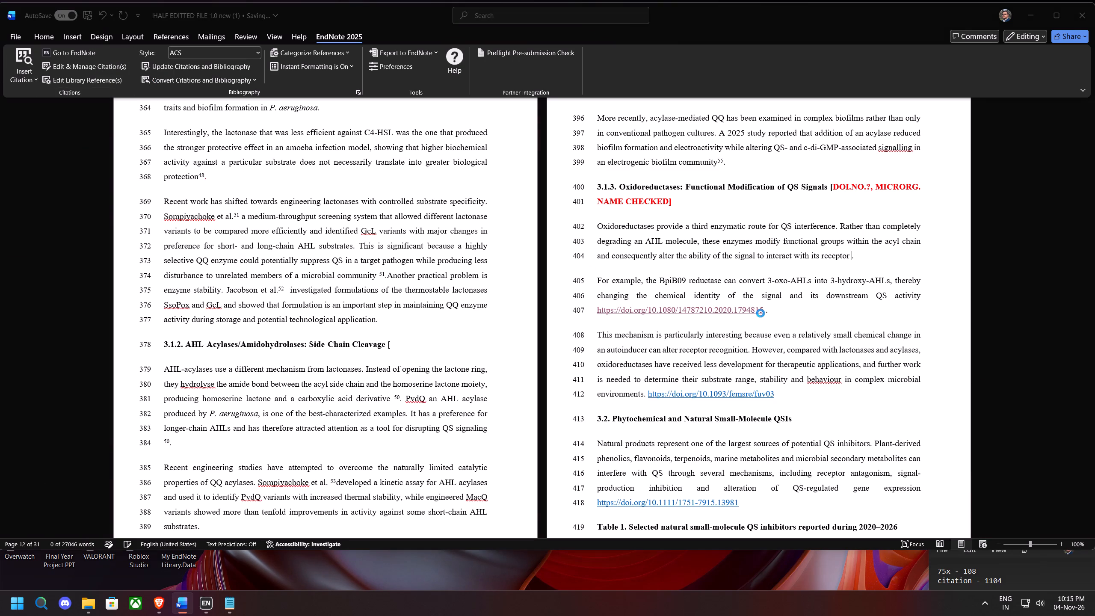
# Replace the DOI link ending the BpiB09 paragraph with the selected EndNote citation.
pyautogui.moveTo(761, 311); pyautogui.dragTo(592, 307)
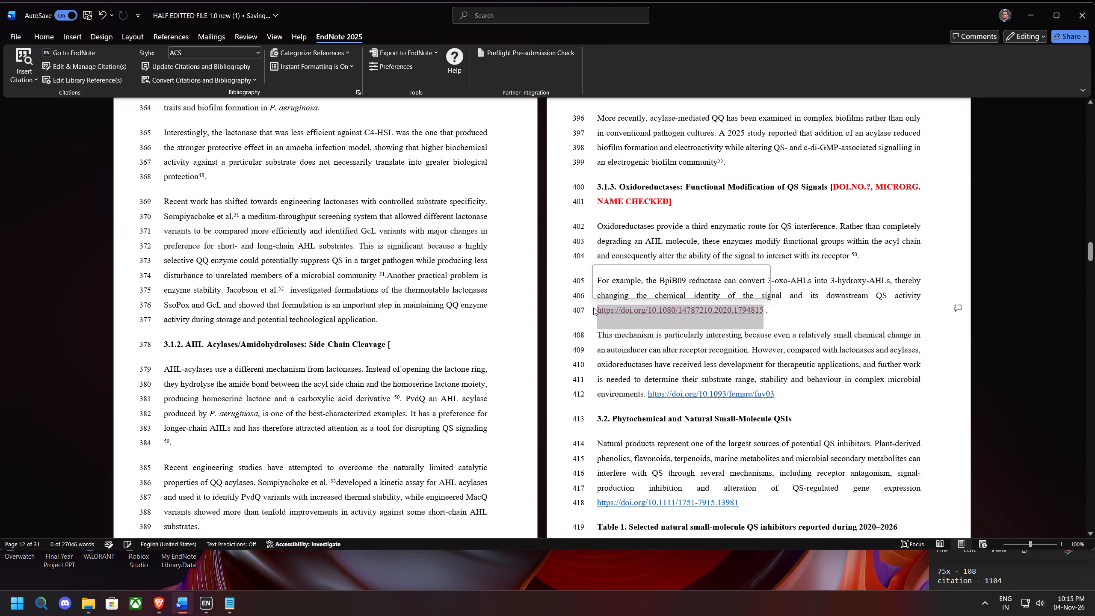
pyautogui.press('BackSpace')
pyautogui.click(8, 79)
pyautogui.click(13, 80)
pyautogui.click(38, 113)
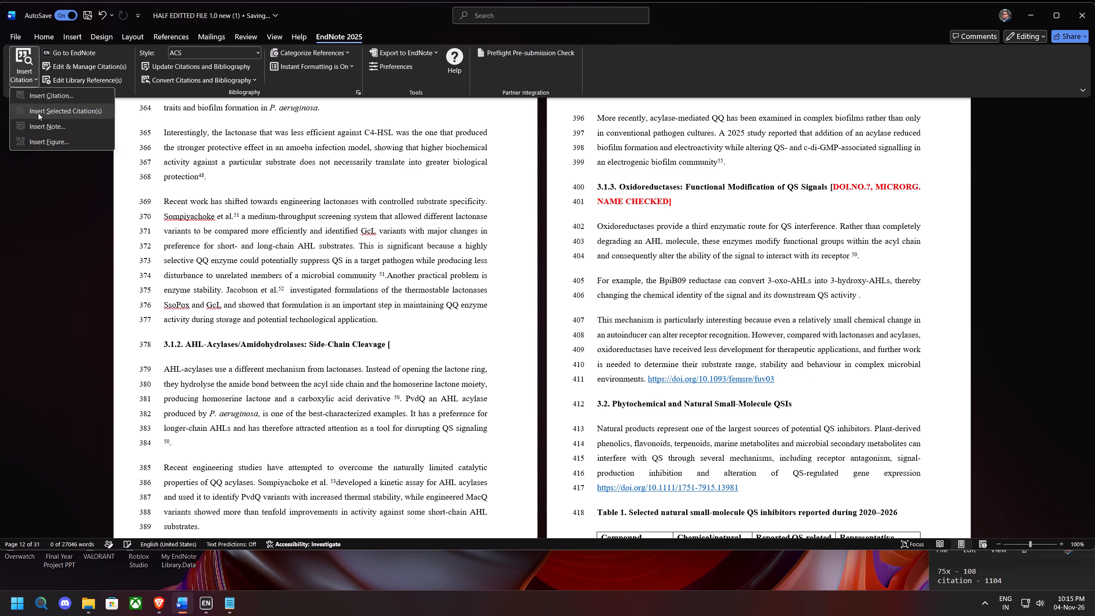
# Check the page behind the DOI link 10.1093/femsre/fuv03, close it and return to Word.
pyautogui.scroll(-4, 858, 362)
pyautogui.keyDown('ctrl'); pyautogui.click(737, 381); pyautogui.keyUp('ctrl')
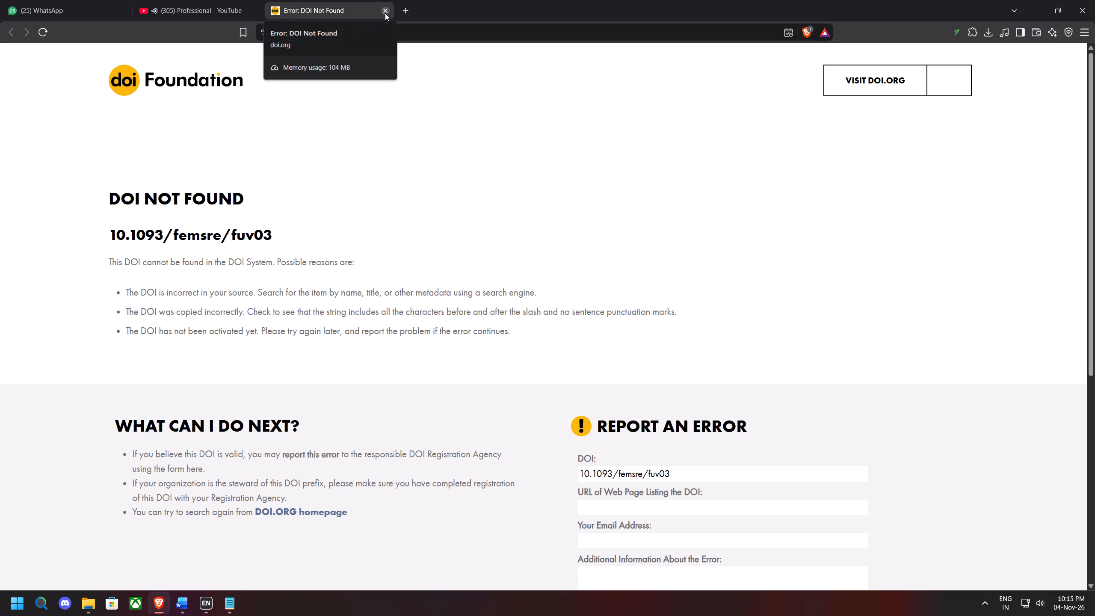
pyautogui.click(1035, 11)
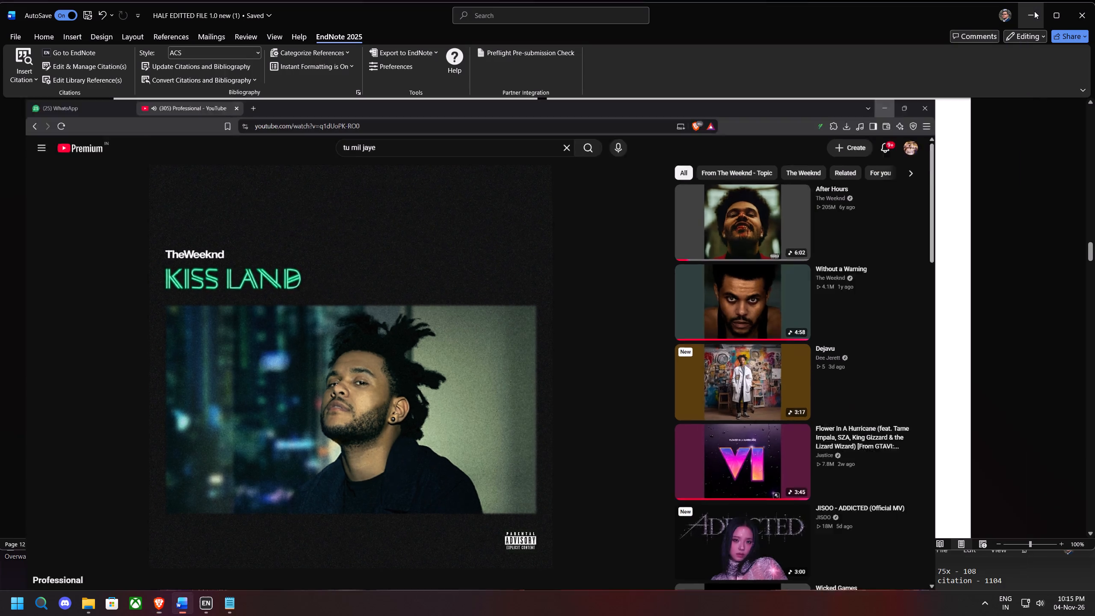
# Open the DOI link 10.1111/1751-7915.13981 in section 3.2 and save the article's citation in RIS format as pericles_exported_citations (3).
pyautogui.scroll(-1, 734, 384)
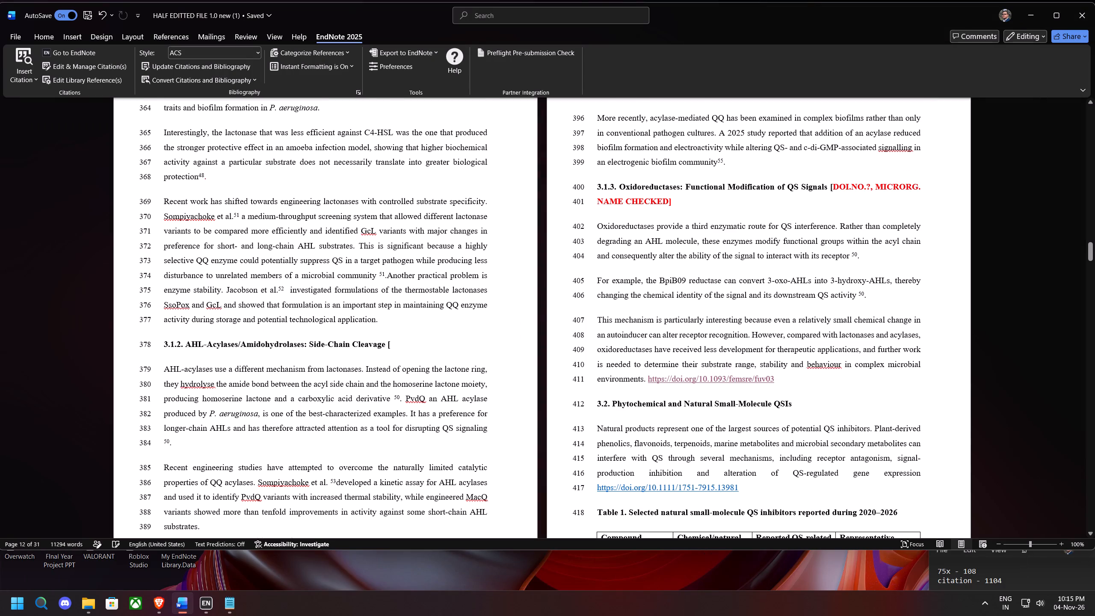
pyautogui.scroll(-1, 734, 384)
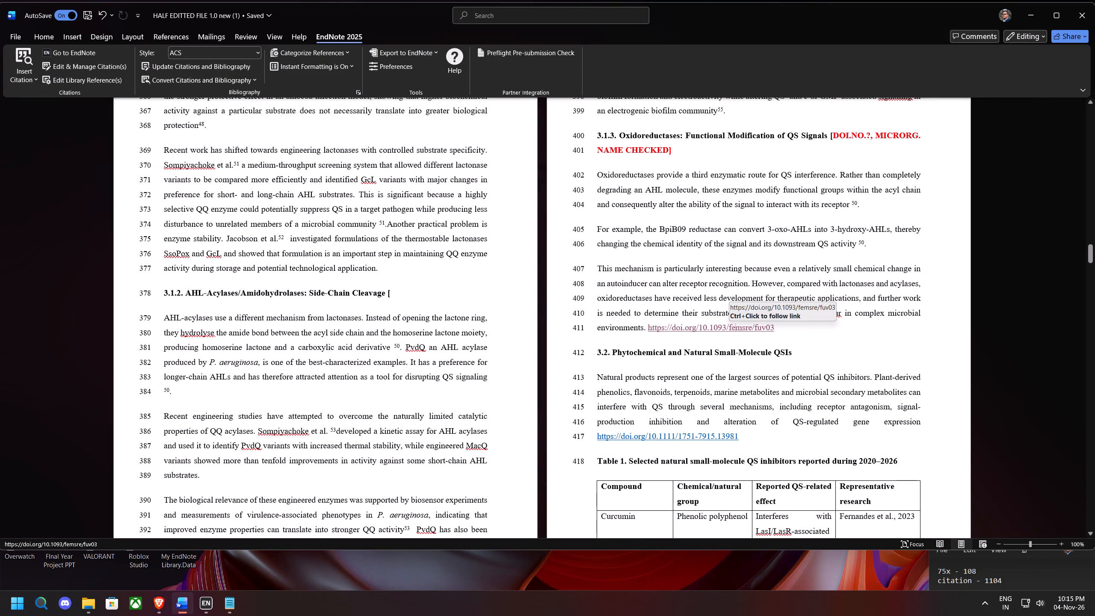
pyautogui.scroll(-5, 789, 346)
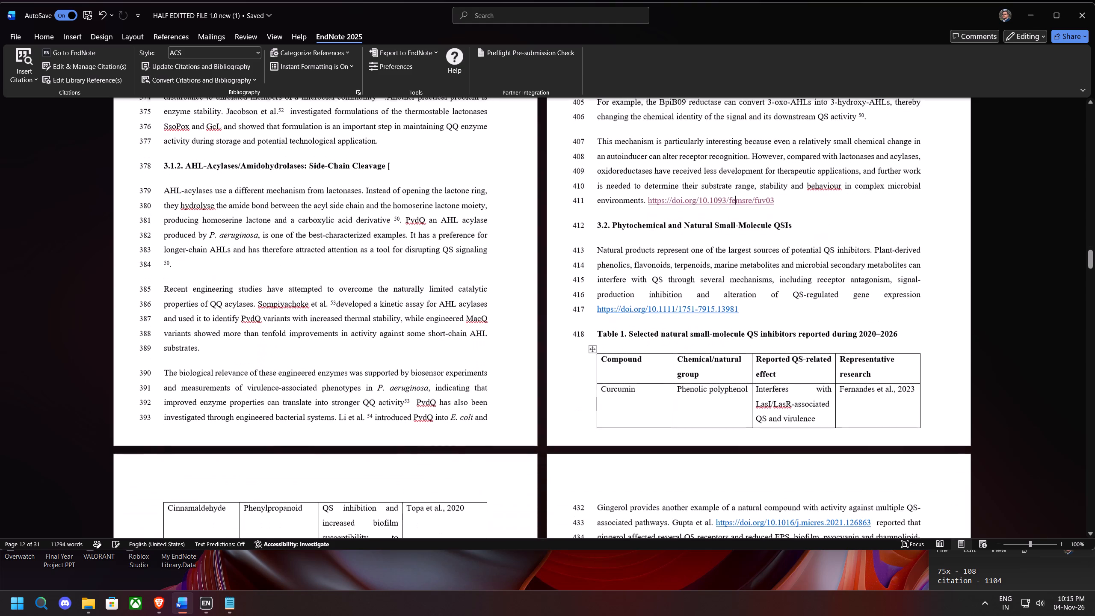
pyautogui.keyDown('ctrl'); pyautogui.click(701, 306); pyautogui.keyUp('ctrl')
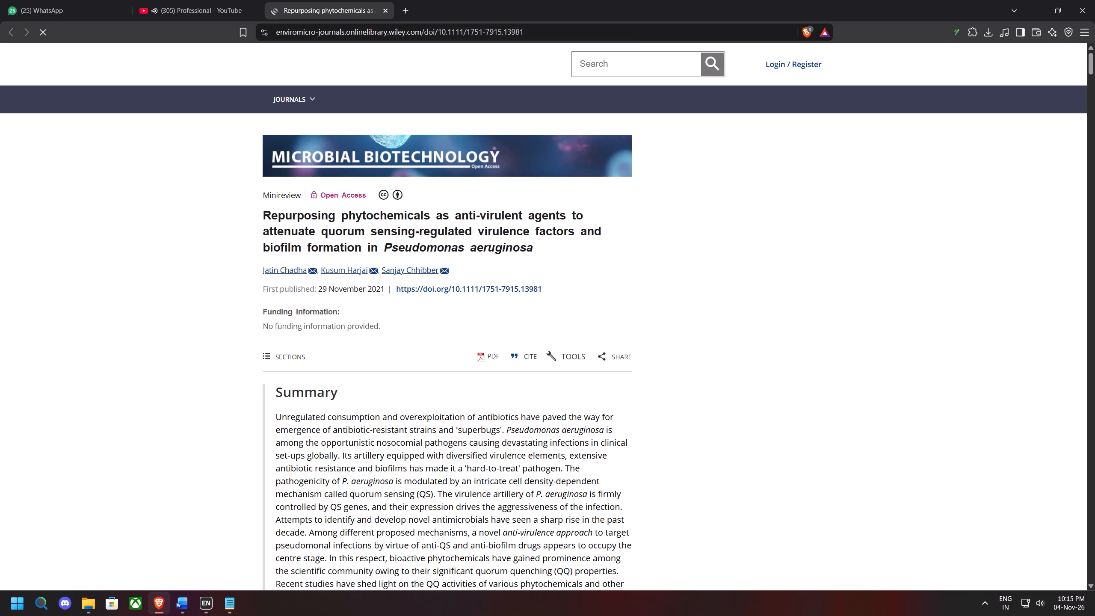
pyautogui.click(524, 356)
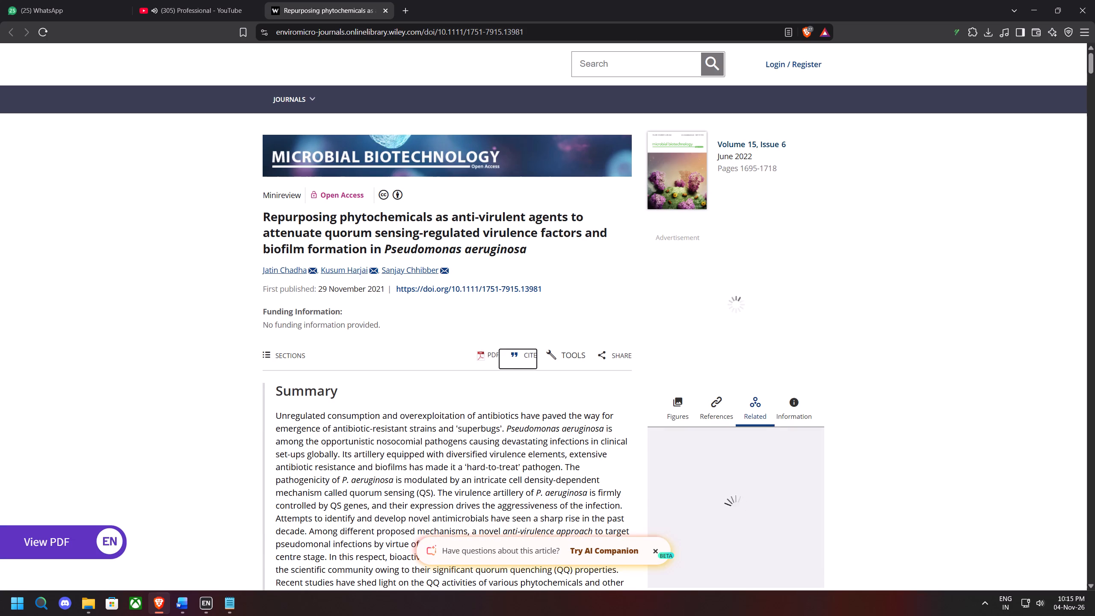
pyautogui.click(520, 355)
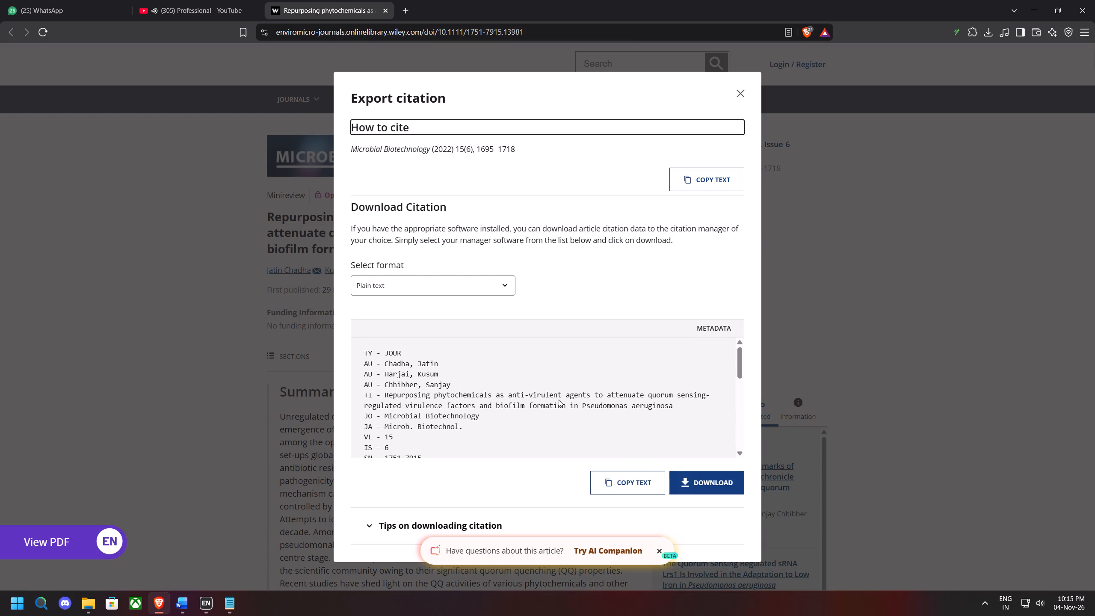
pyautogui.click(402, 283)
pyautogui.click(399, 318)
pyautogui.click(686, 480)
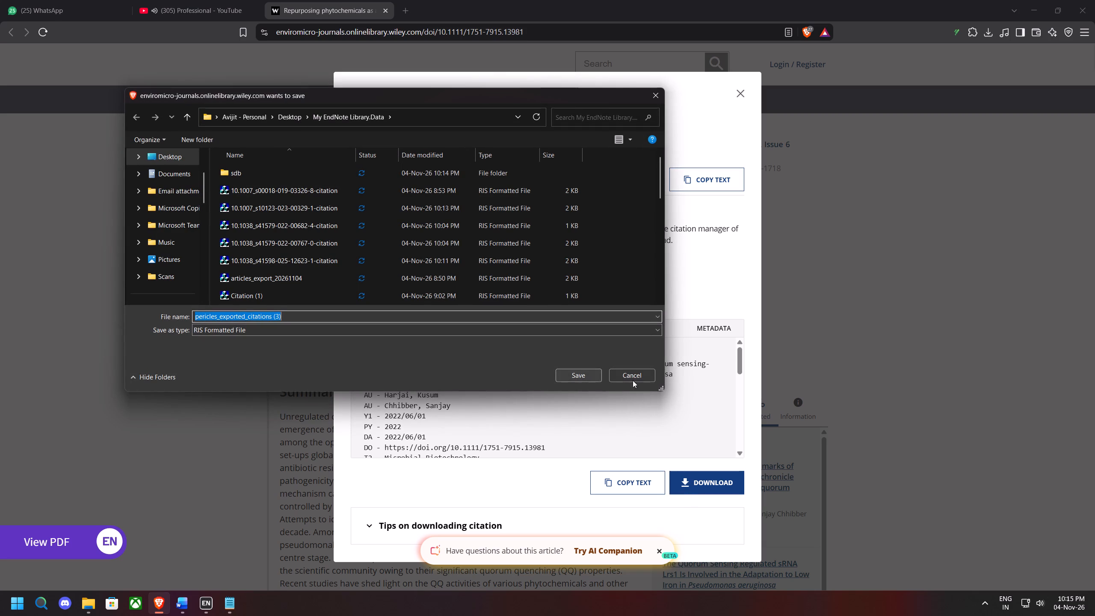
pyautogui.click(584, 376)
pyautogui.click(739, 91)
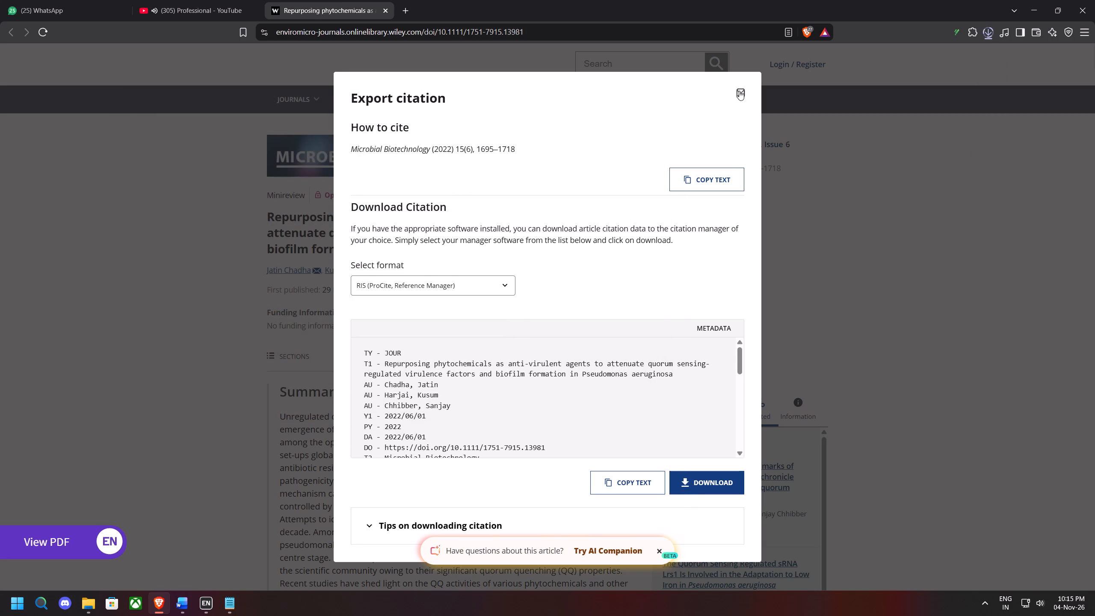
# Import the downloaded citation file into EndNote, close the article page and return to Word.
pyautogui.click(904, 58)
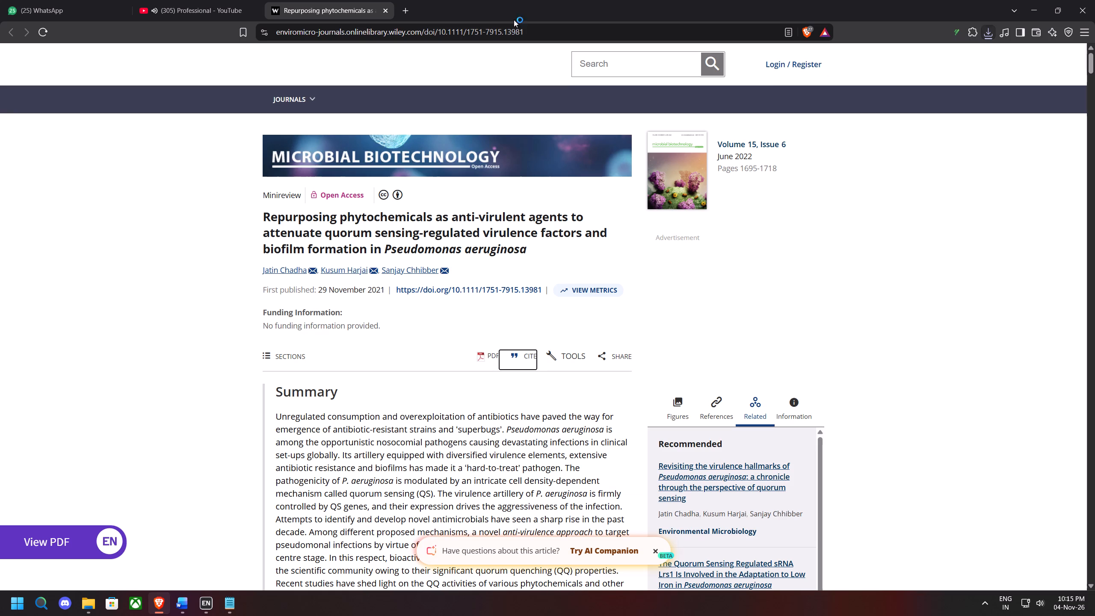
pyautogui.click(385, 14)
pyautogui.click(1030, 5)
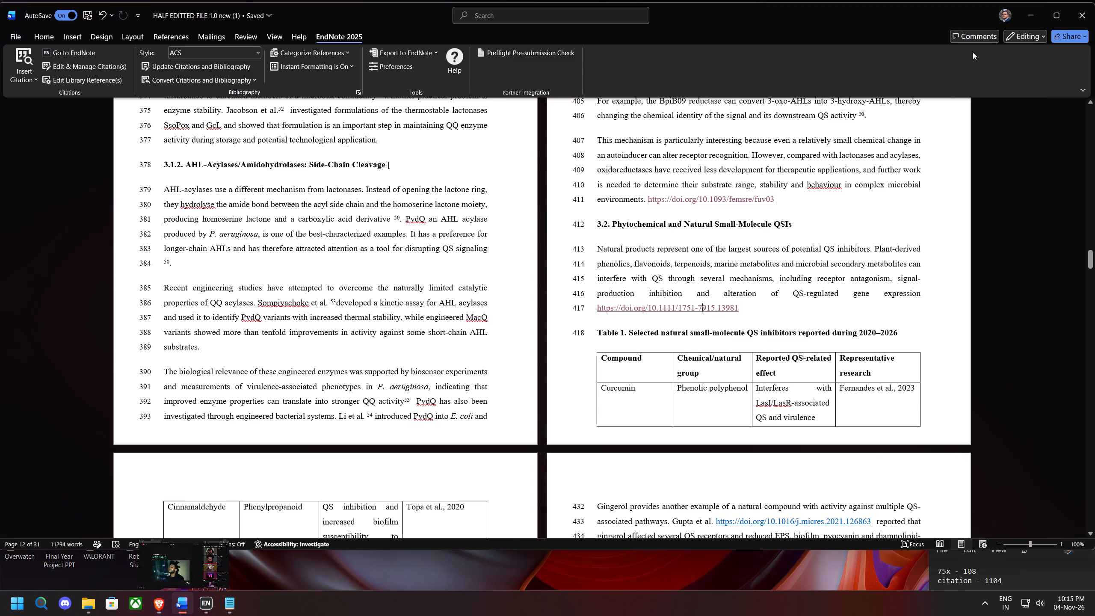
# Replace the DOI link 10.1111/1751-7915.13981 after "QS-regulated gene expression" with the selected EndNote citation.
pyautogui.scroll(1, 768, 200)
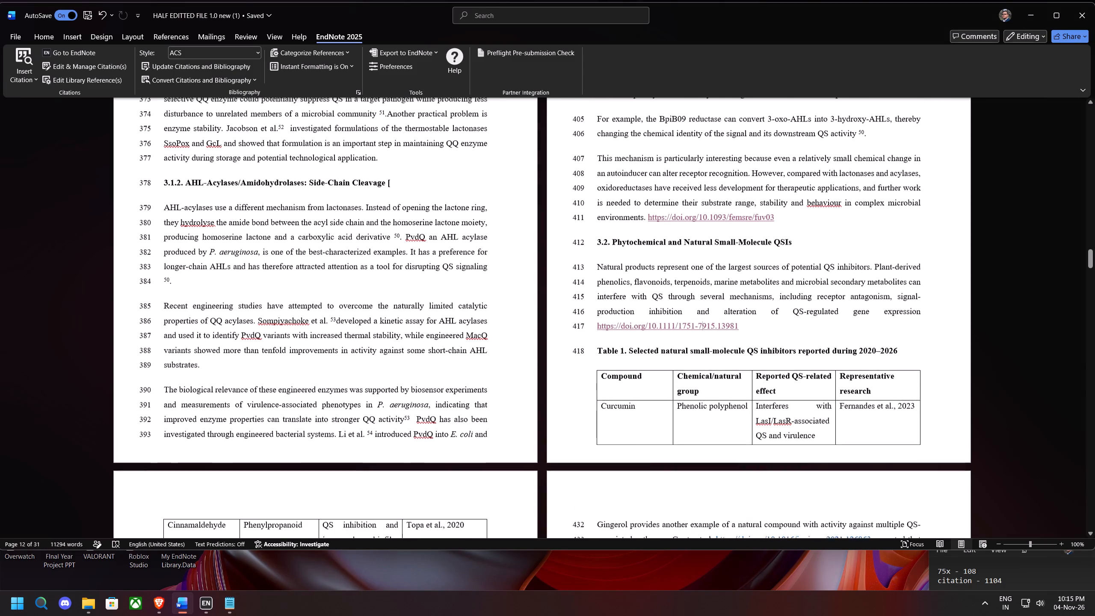
pyautogui.moveTo(743, 335); pyautogui.dragTo(599, 343)
pyautogui.press('BackSpace')
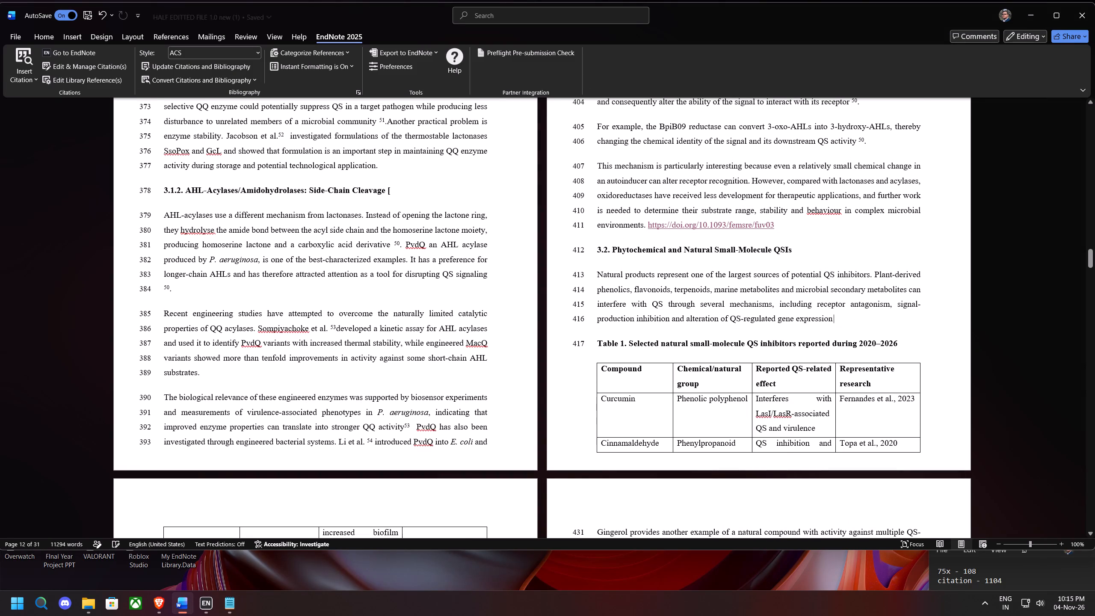
pyautogui.click(20, 83)
pyautogui.click(33, 105)
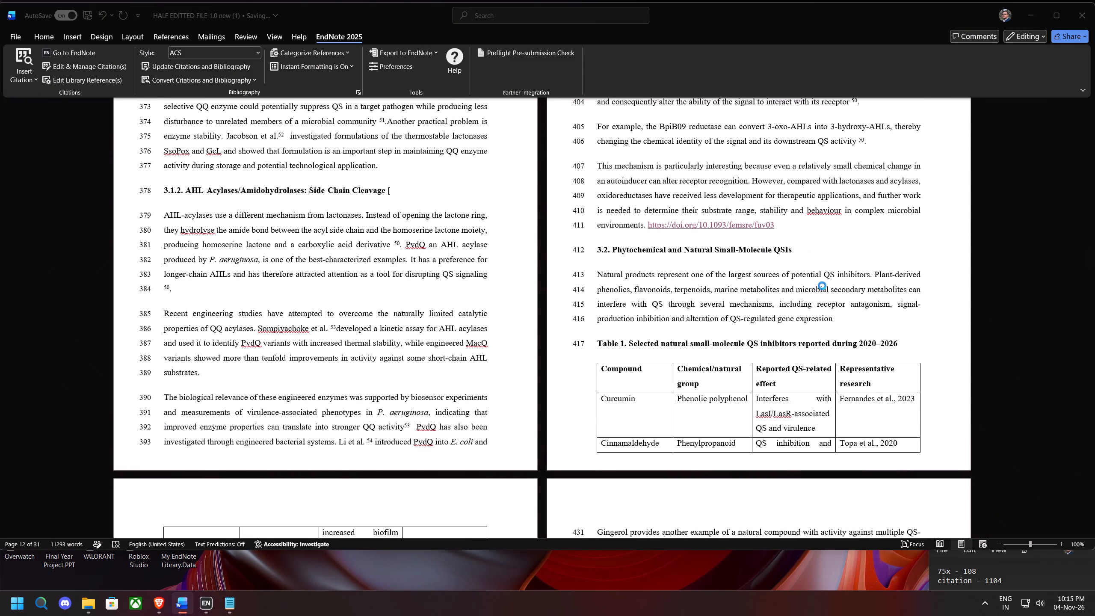
# Remove the space before the citation after "QS-regulated gene expression" and add a period after the citation.
pyautogui.scroll(-5, 813, 337)
pyautogui.click(835, 193)
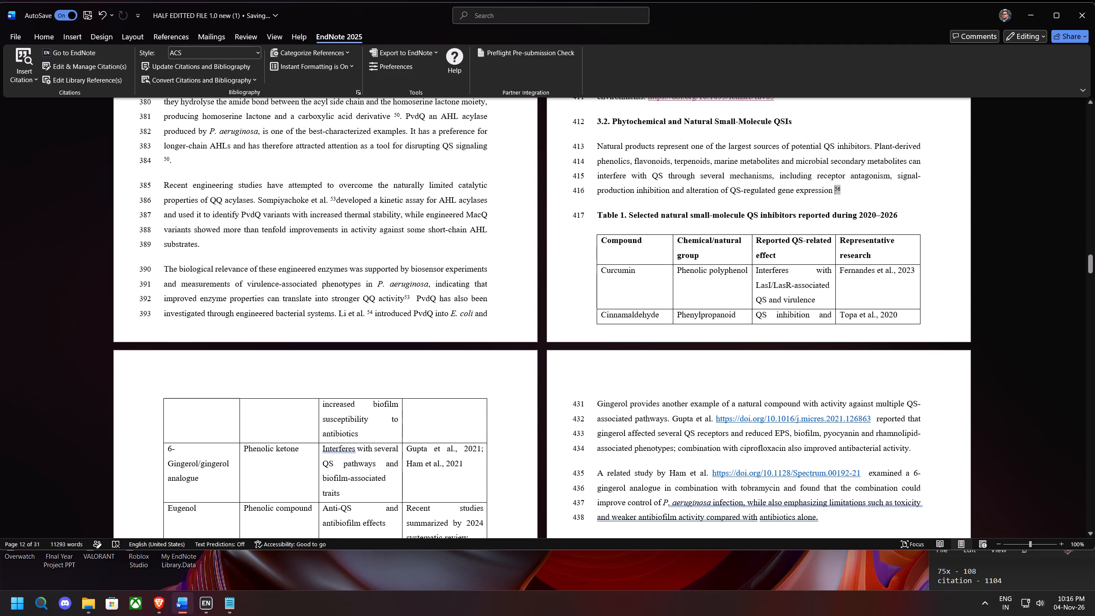
pyautogui.click(834, 193)
pyautogui.click(834, 193)
pyautogui.press('BackSpace')
pyautogui.press('.')
pyautogui.press('BackSpace')
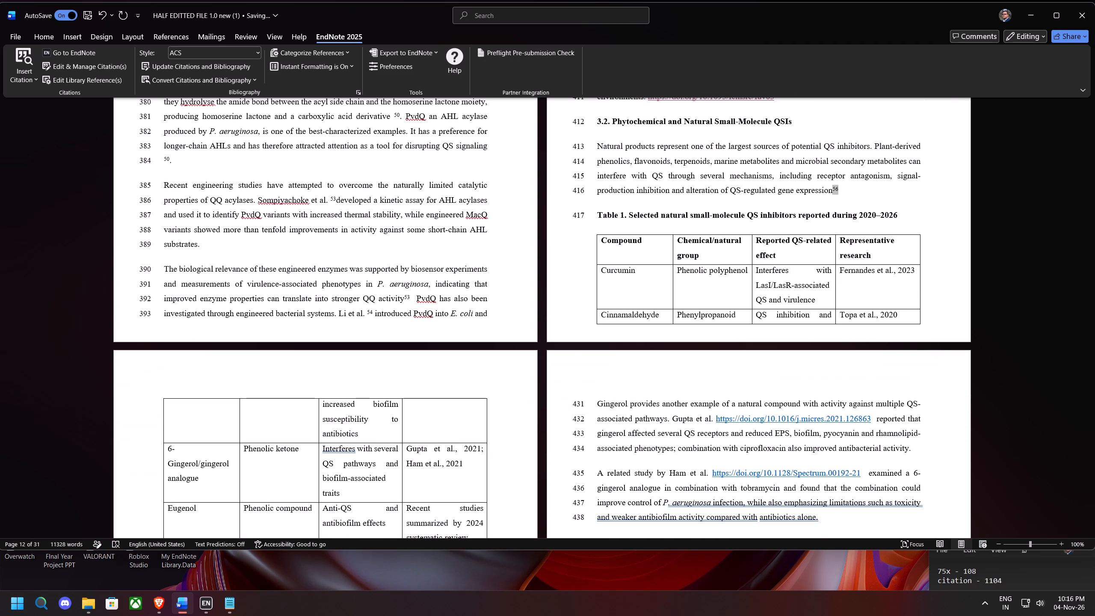
pyautogui.press('Right')
pyautogui.press('Right')
pyautogui.press('Right')
pyautogui.press('.')
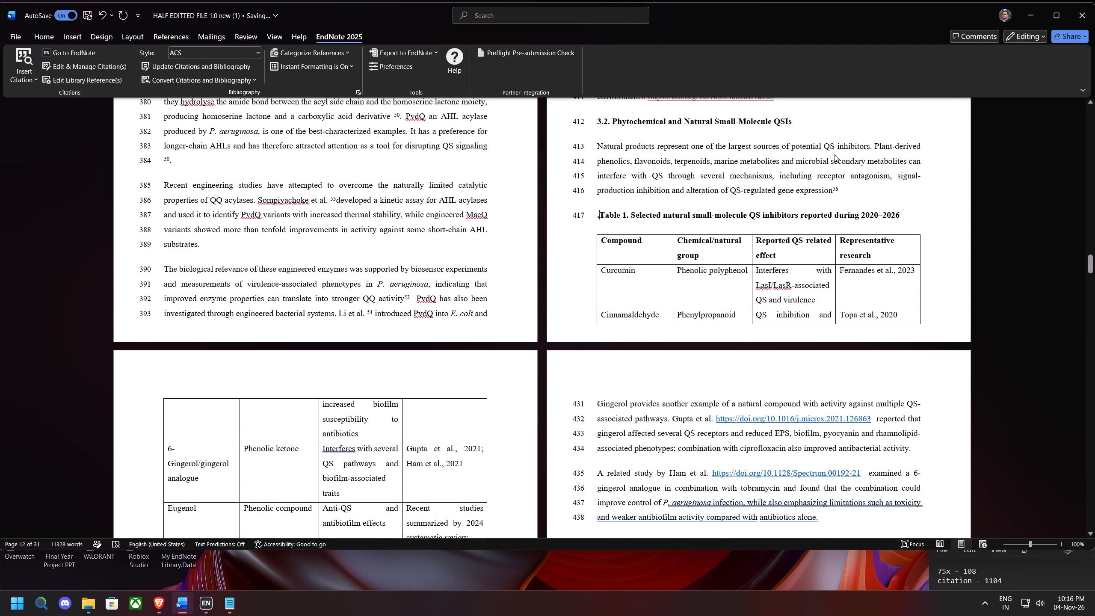
pyautogui.click(844, 193)
pyautogui.press('.')
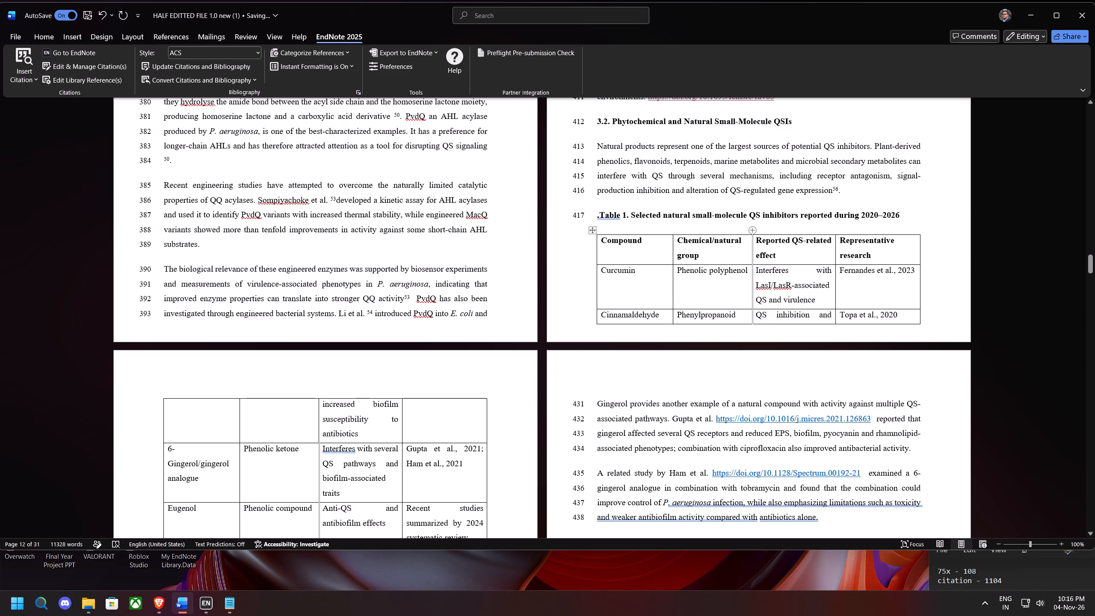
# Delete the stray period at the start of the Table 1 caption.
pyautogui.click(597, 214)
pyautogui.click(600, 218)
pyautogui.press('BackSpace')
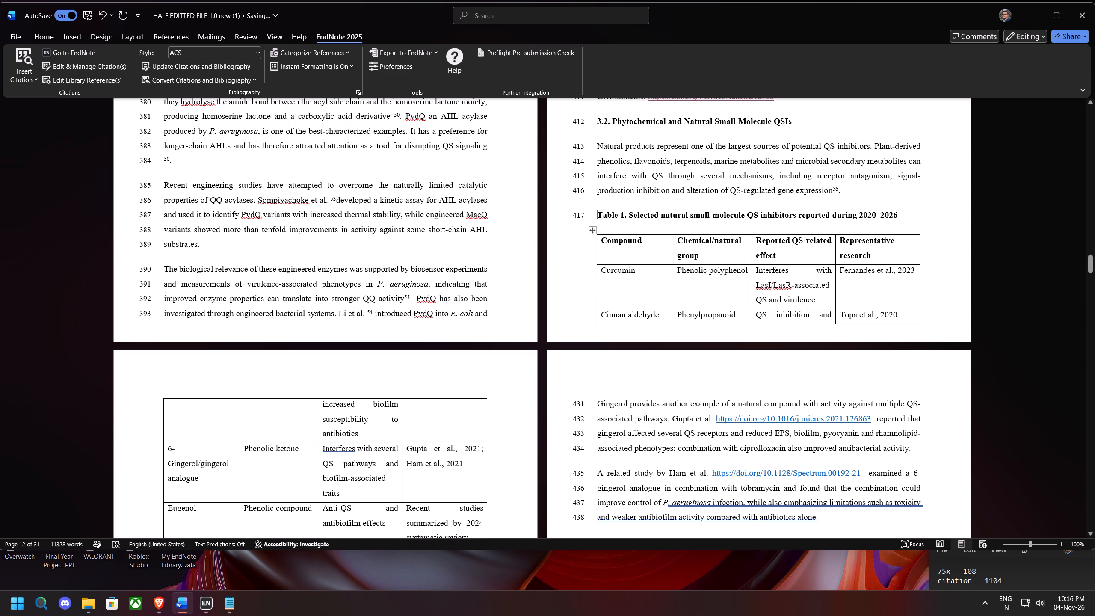
# Check the article behind the Chadha et al. DOI link in section 3.2.1, close the page and return to Word.
pyautogui.scroll(-15, 699, 275)
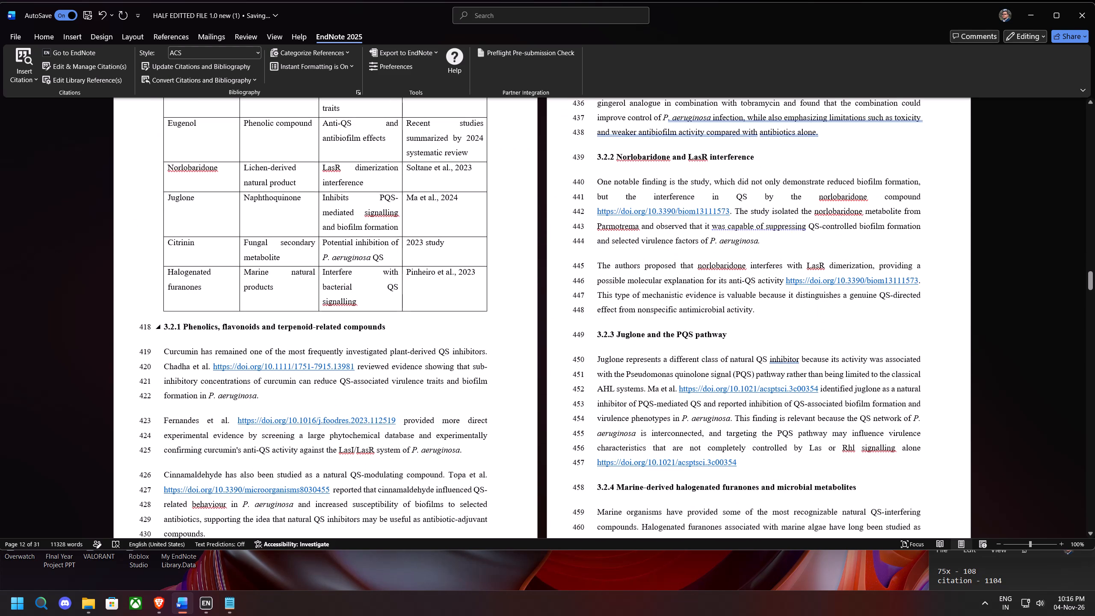
pyautogui.keyDown('ctrl'); pyautogui.click(334, 364); pyautogui.keyUp('ctrl')
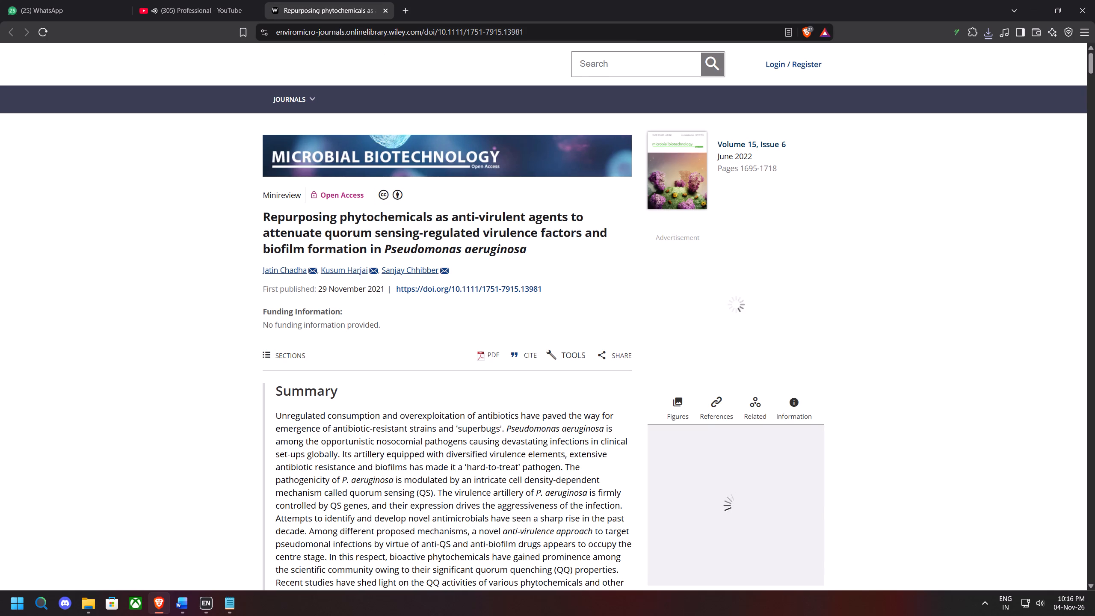
pyautogui.click(387, 11)
pyautogui.click(1031, 9)
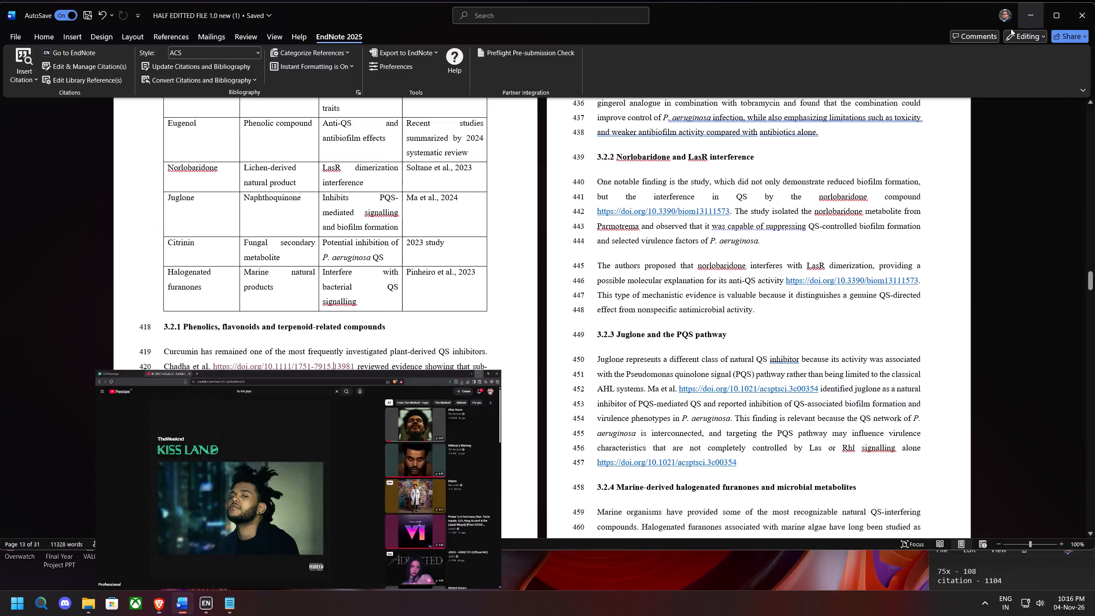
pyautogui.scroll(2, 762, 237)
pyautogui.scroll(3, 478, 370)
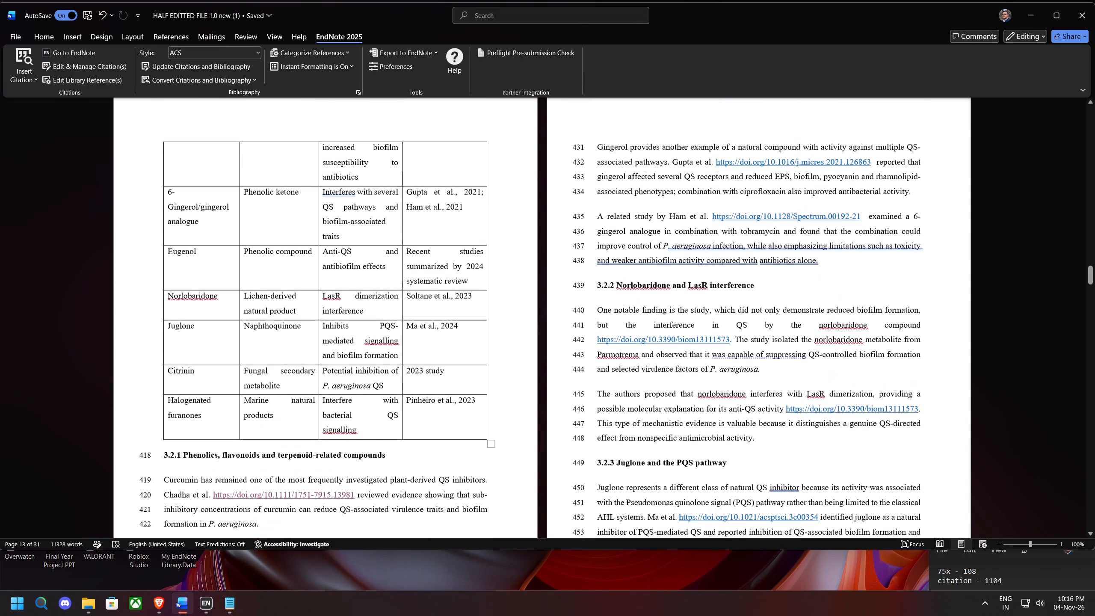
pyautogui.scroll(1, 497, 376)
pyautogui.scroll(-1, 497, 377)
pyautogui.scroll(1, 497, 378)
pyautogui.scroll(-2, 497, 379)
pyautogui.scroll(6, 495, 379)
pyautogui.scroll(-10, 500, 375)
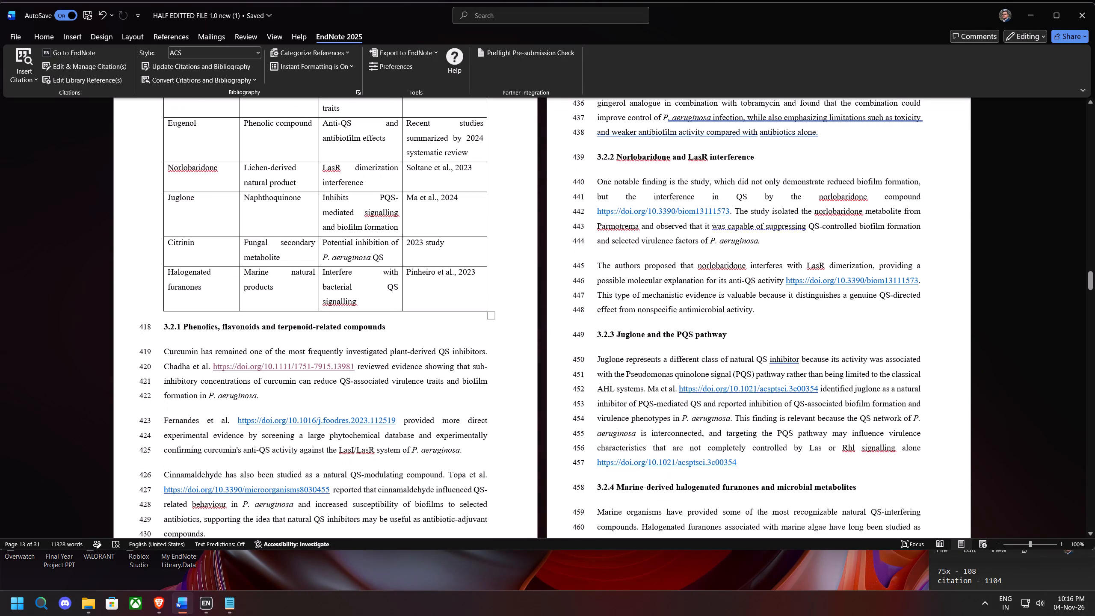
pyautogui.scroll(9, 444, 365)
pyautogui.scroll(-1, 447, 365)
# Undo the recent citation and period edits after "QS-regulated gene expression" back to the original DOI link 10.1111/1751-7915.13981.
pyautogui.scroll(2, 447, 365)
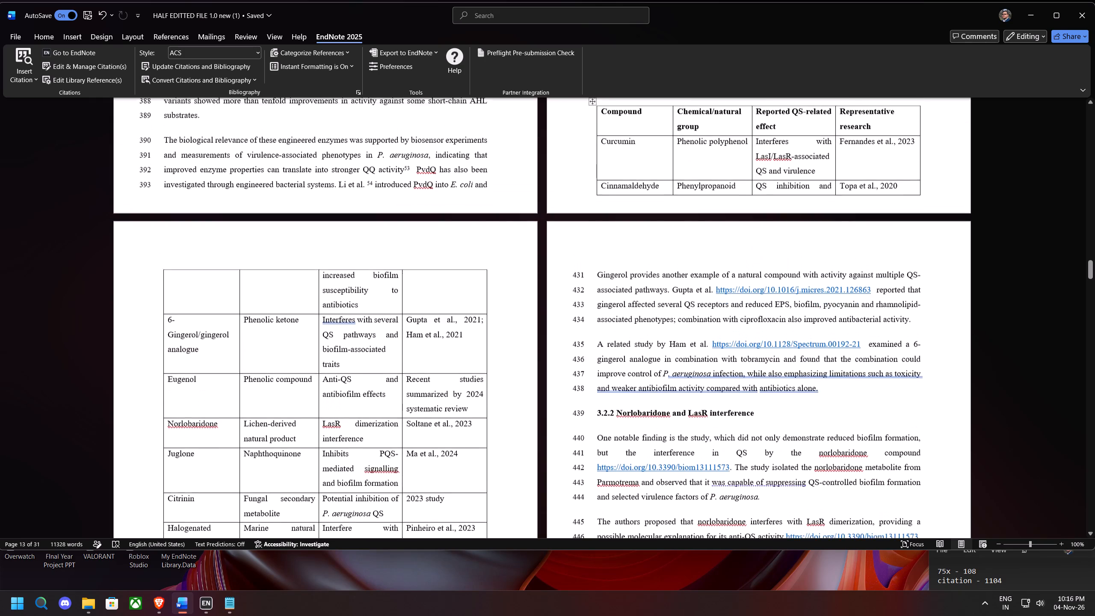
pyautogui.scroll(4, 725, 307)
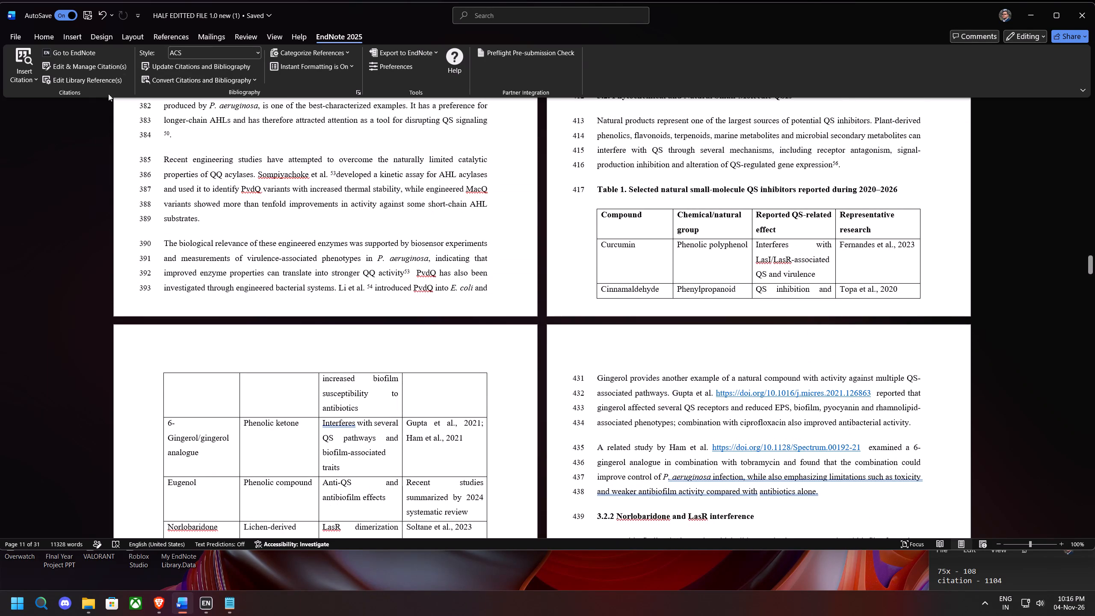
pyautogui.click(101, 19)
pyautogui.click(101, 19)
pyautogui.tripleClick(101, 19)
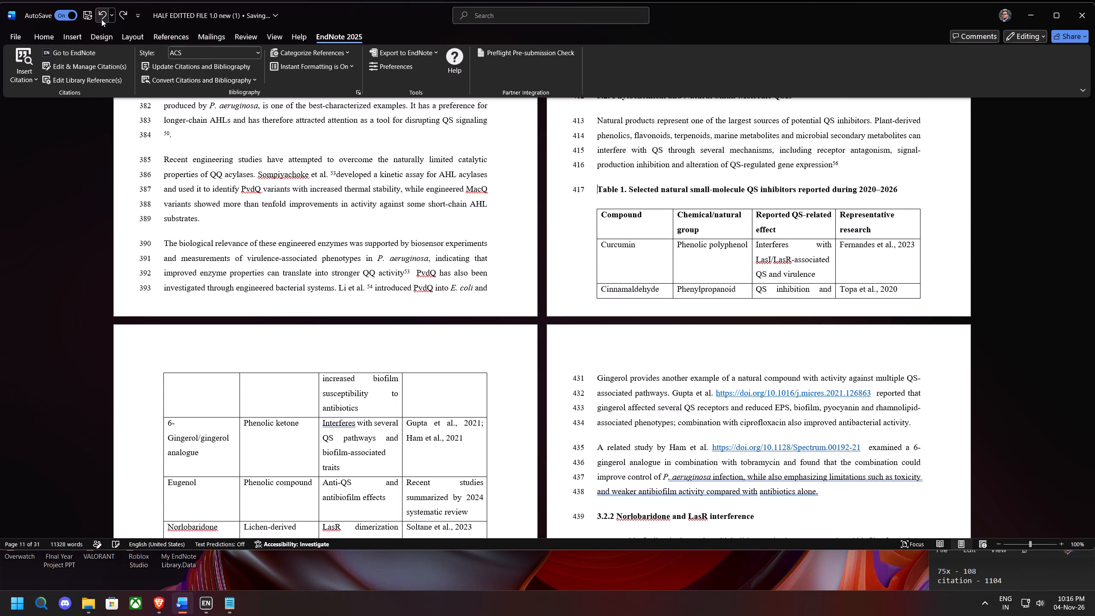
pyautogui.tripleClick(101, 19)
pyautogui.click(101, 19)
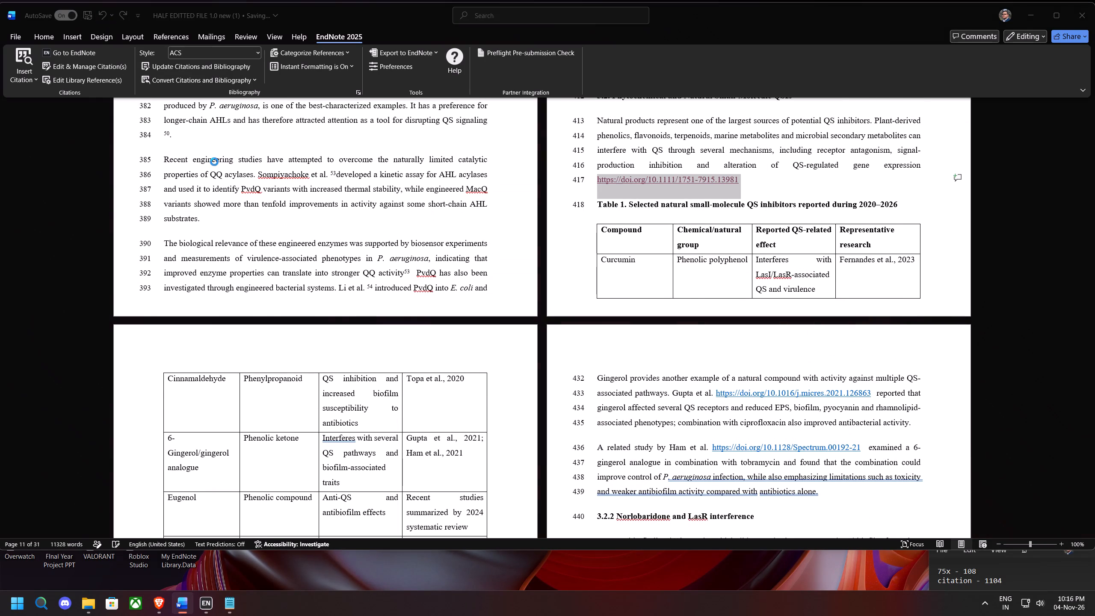
# Replace the DOI link 10.1111/1751-7915.13981 after "QS-regulated gene expression" with the selected EndNote citation.
pyautogui.scroll(-15, 254, 192)
pyautogui.scroll(1, 488, 405)
pyautogui.scroll(-9, 488, 405)
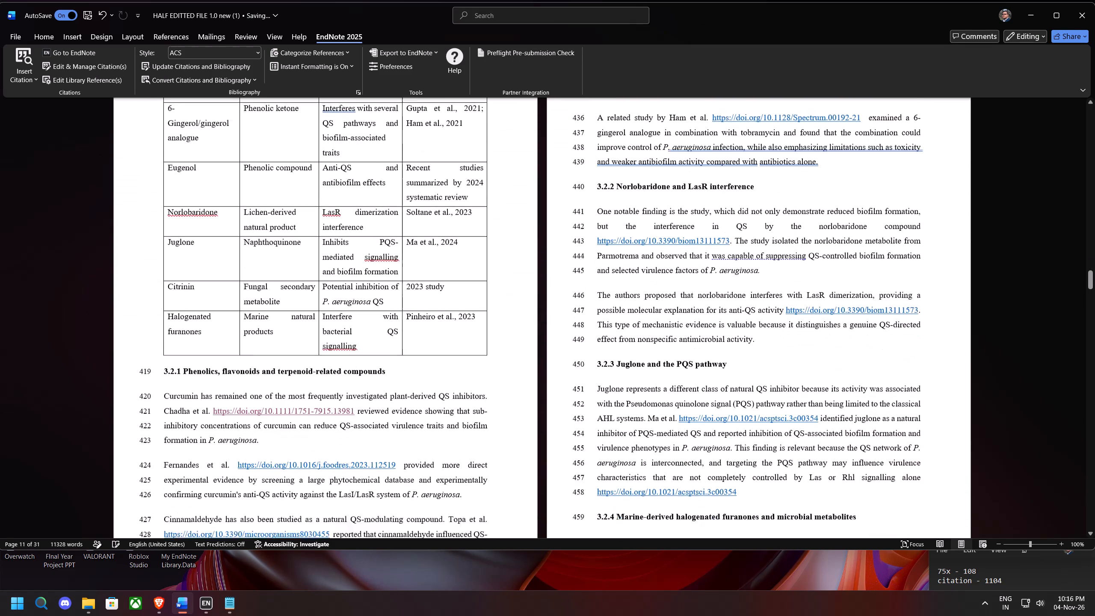
pyautogui.scroll(-1, 476, 421)
pyautogui.scroll(-1, 447, 388)
pyautogui.scroll(12, 441, 380)
pyautogui.scroll(2, 186, 62)
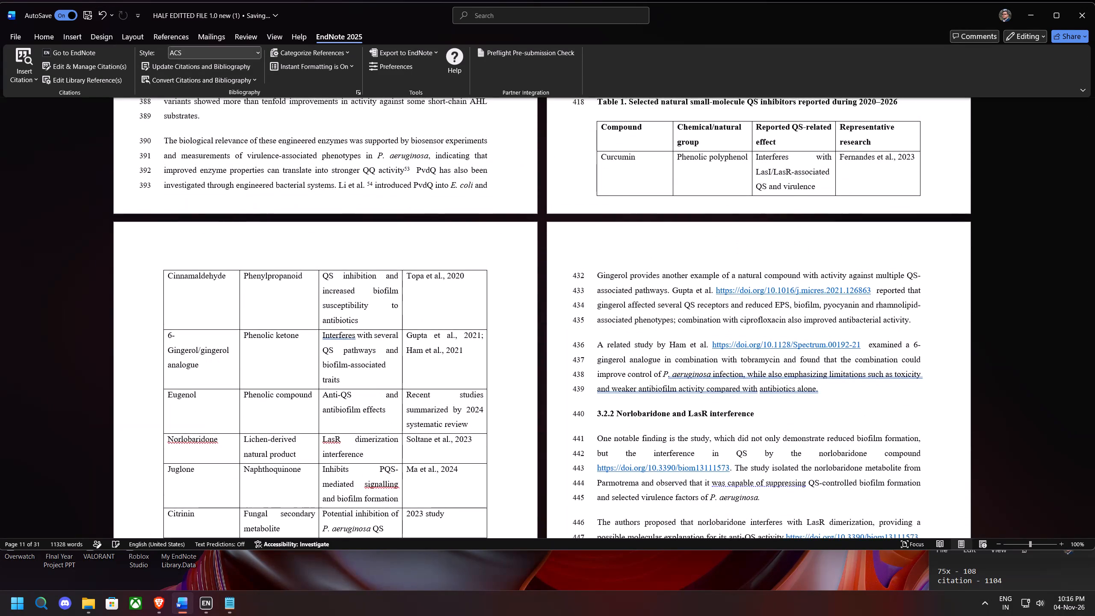
pyautogui.scroll(3, 204, 83)
pyautogui.press('BackSpace')
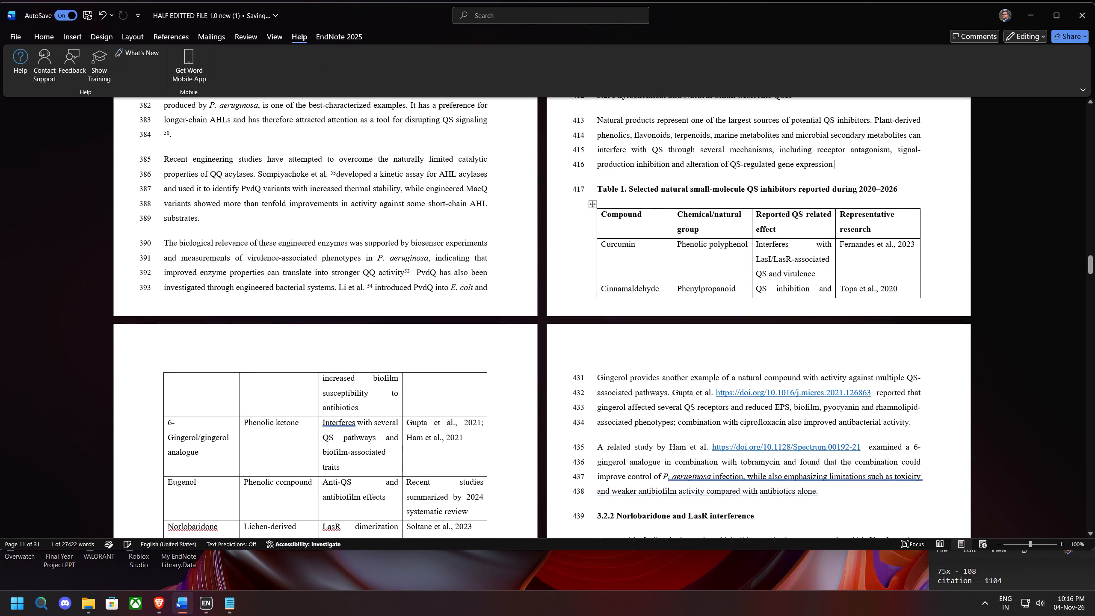
pyautogui.click(348, 36)
pyautogui.click(28, 79)
pyautogui.click(40, 110)
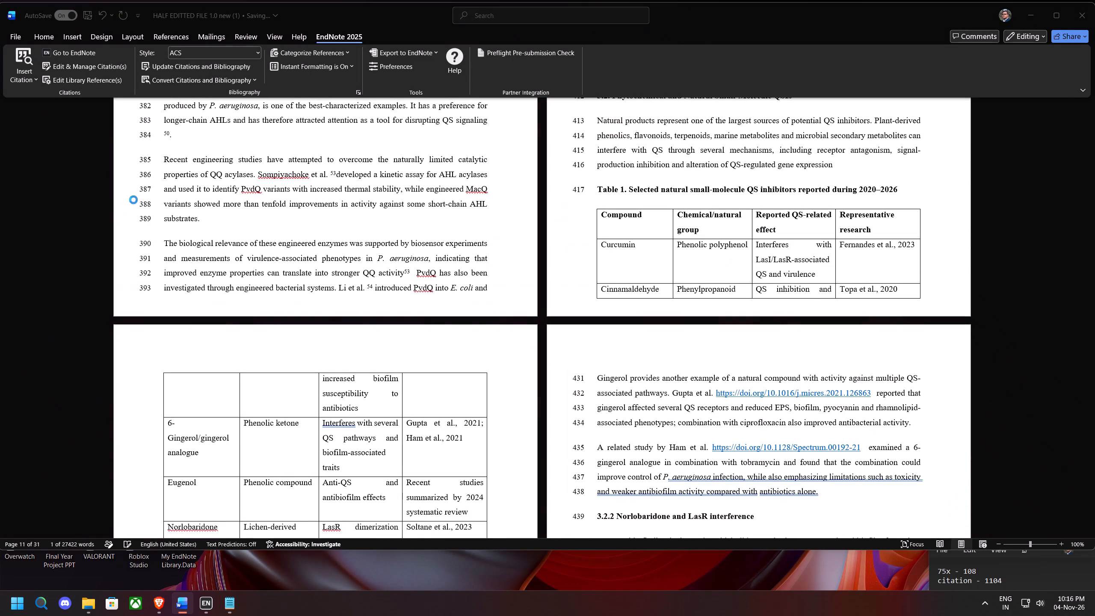
# Remove the space before the citation after "QS-regulated gene expression" and add a period after the citation.
pyautogui.click(834, 169)
pyautogui.press('BackSpace')
pyautogui.press('Right')
pyautogui.press('Right')
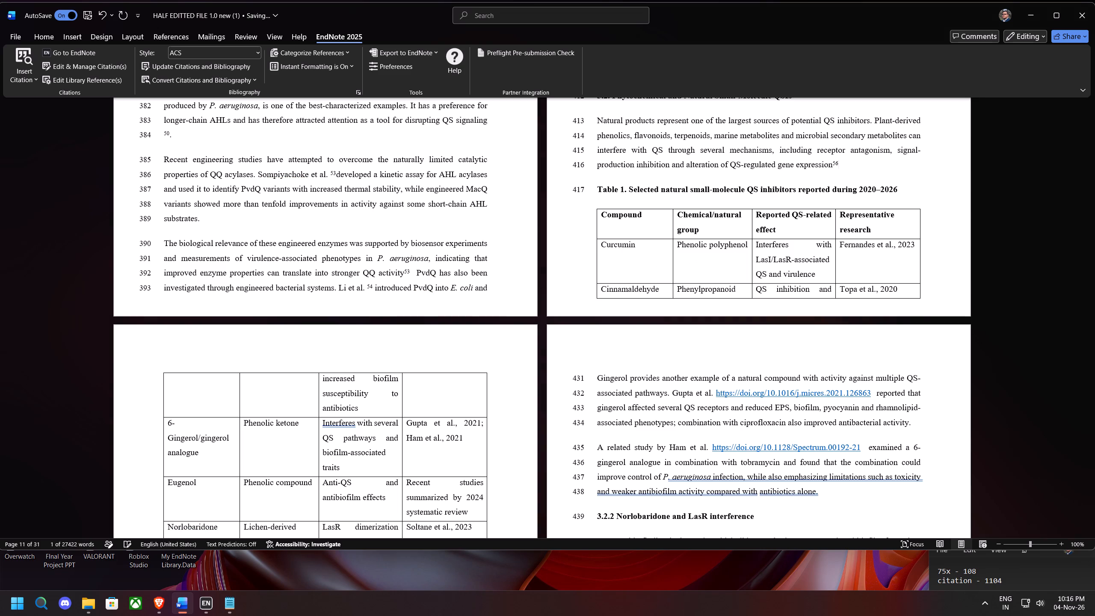
pyautogui.press('.')
# Replace the DOI link after "Chadha et al." in section 3.2.1 with the selected EndNote citation, followed by a space.
pyautogui.scroll(-5, 561, 301)
pyautogui.scroll(-9, 201, 376)
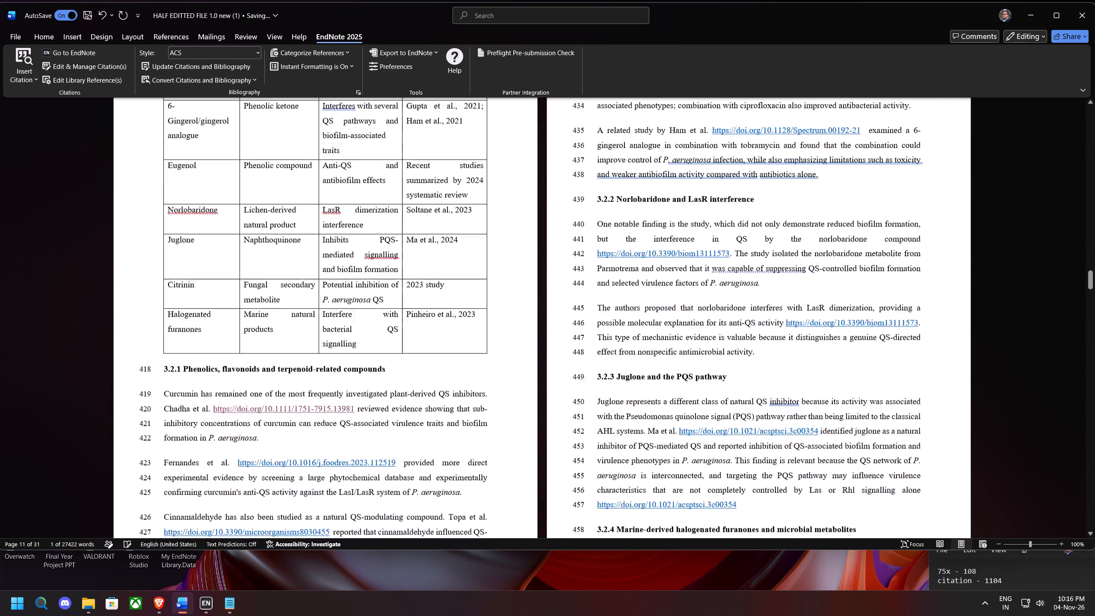
pyautogui.scroll(-1, 253, 386)
pyautogui.moveTo(355, 340); pyautogui.dragTo(213, 342)
pyautogui.press('BackSpace')
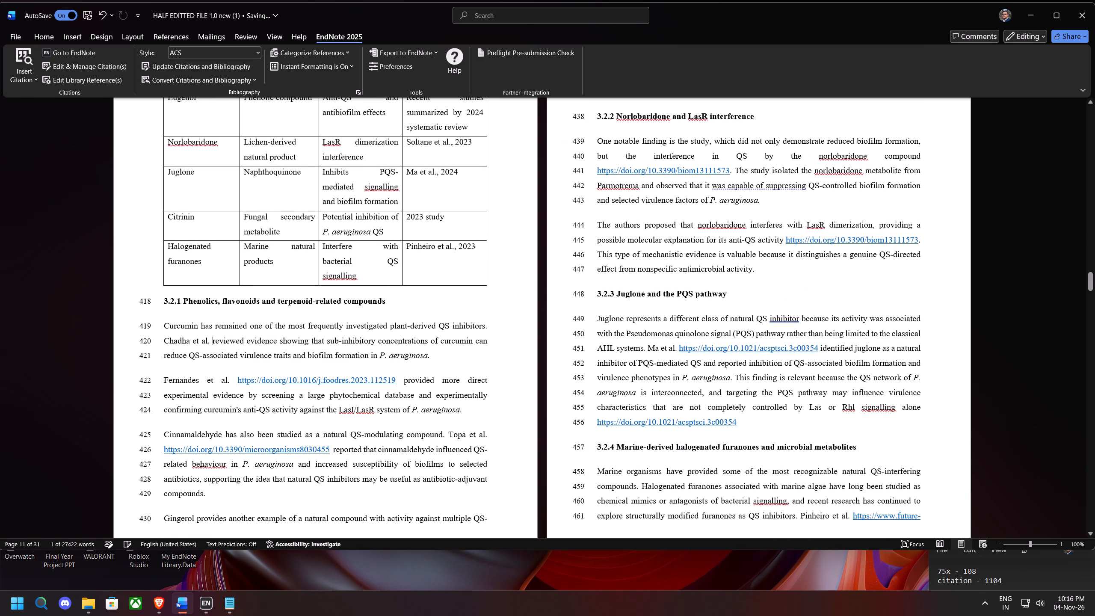
pyautogui.click(24, 86)
pyautogui.click(37, 121)
pyautogui.click(638, 283)
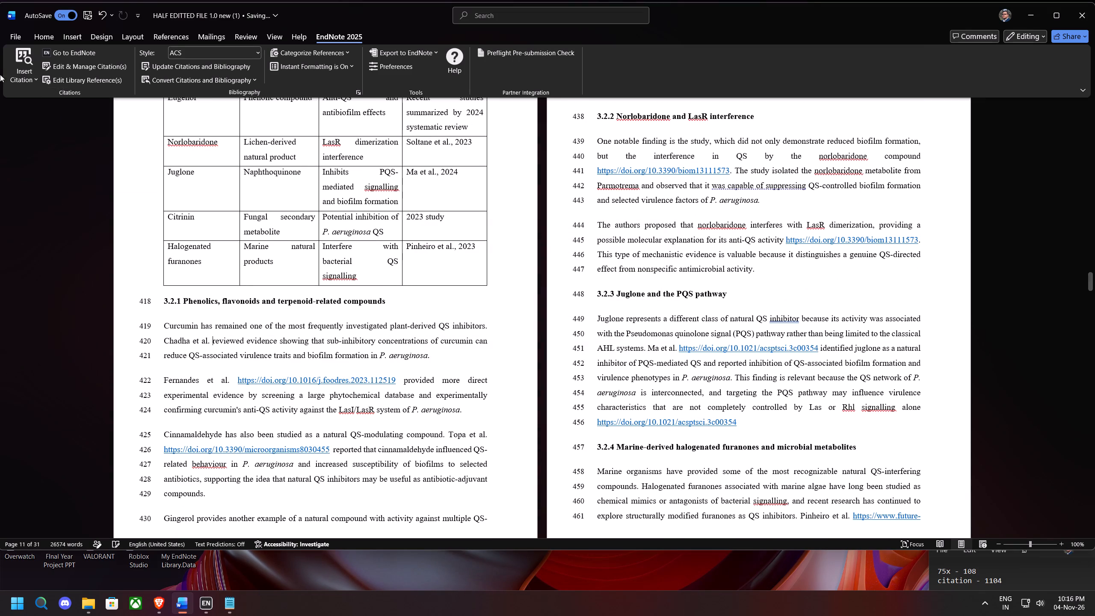
pyautogui.click(8, 73)
pyautogui.click(23, 86)
pyautogui.click(41, 113)
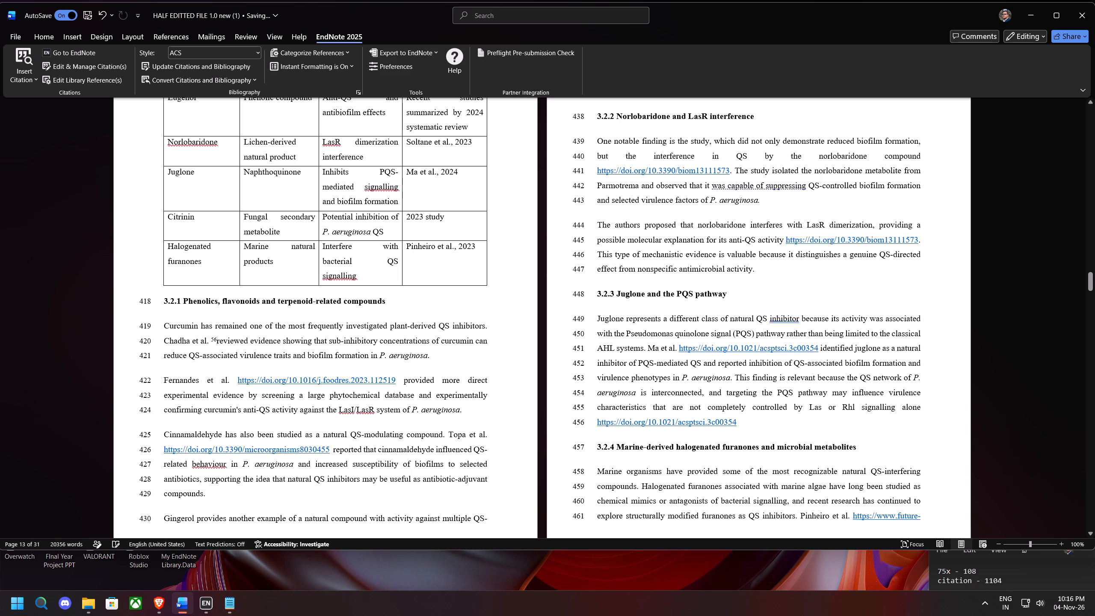
pyautogui.press('space')
# Export the RIS citation of the Fernandes et al. article 10.1016/j.foodres.2023.112519, import it into EndNote, close the page and return to Word.
pyautogui.keyDown('ctrl'); pyautogui.click(371, 378); pyautogui.keyUp('ctrl')
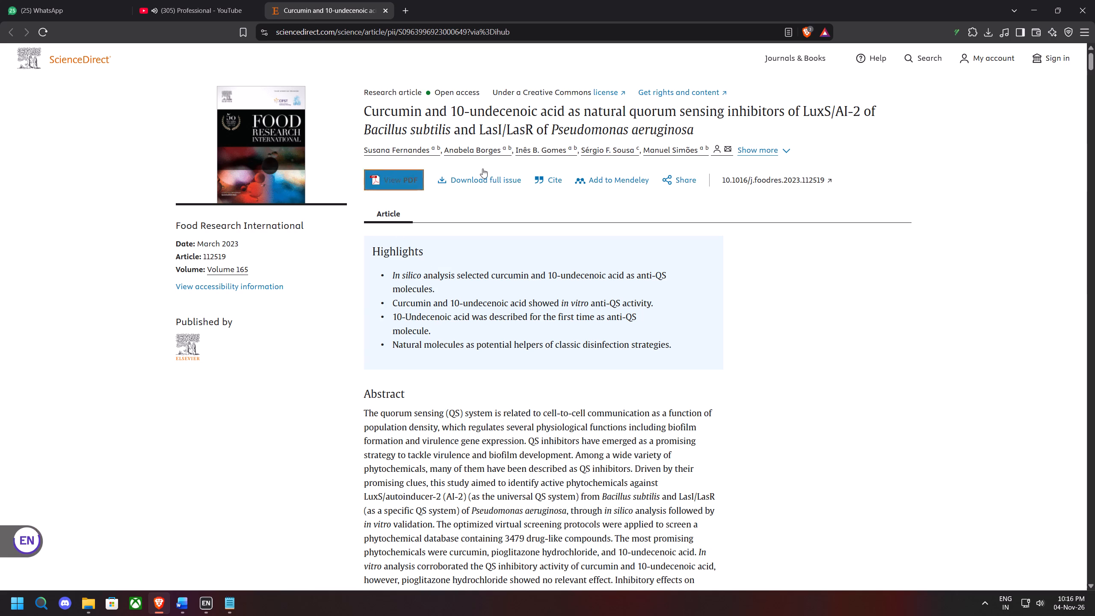
pyautogui.click(651, 235)
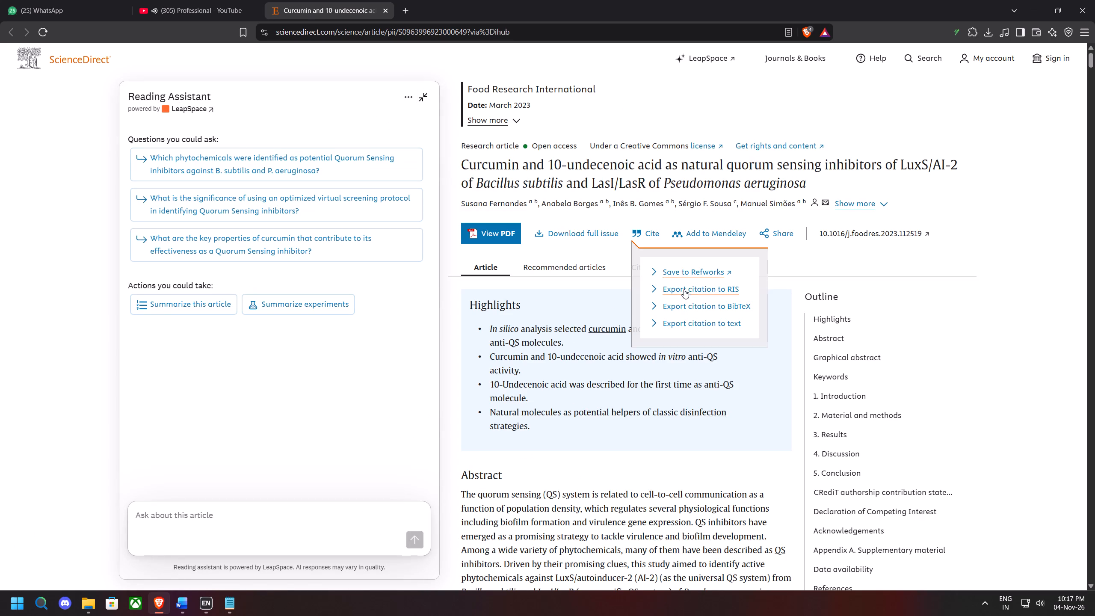
pyautogui.click(684, 290)
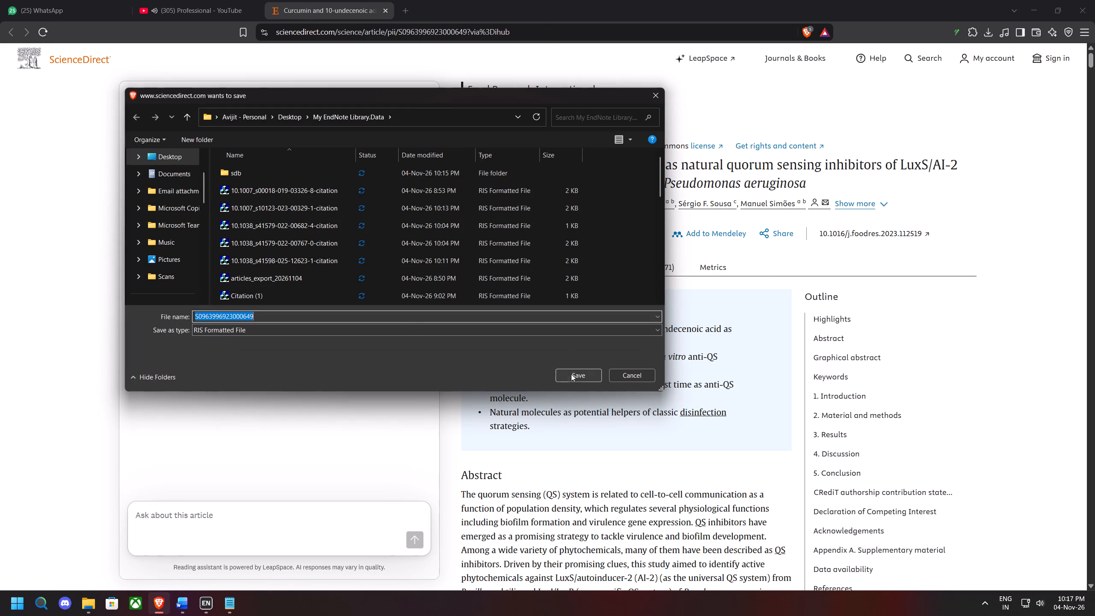
pyautogui.click(572, 374)
pyautogui.click(914, 59)
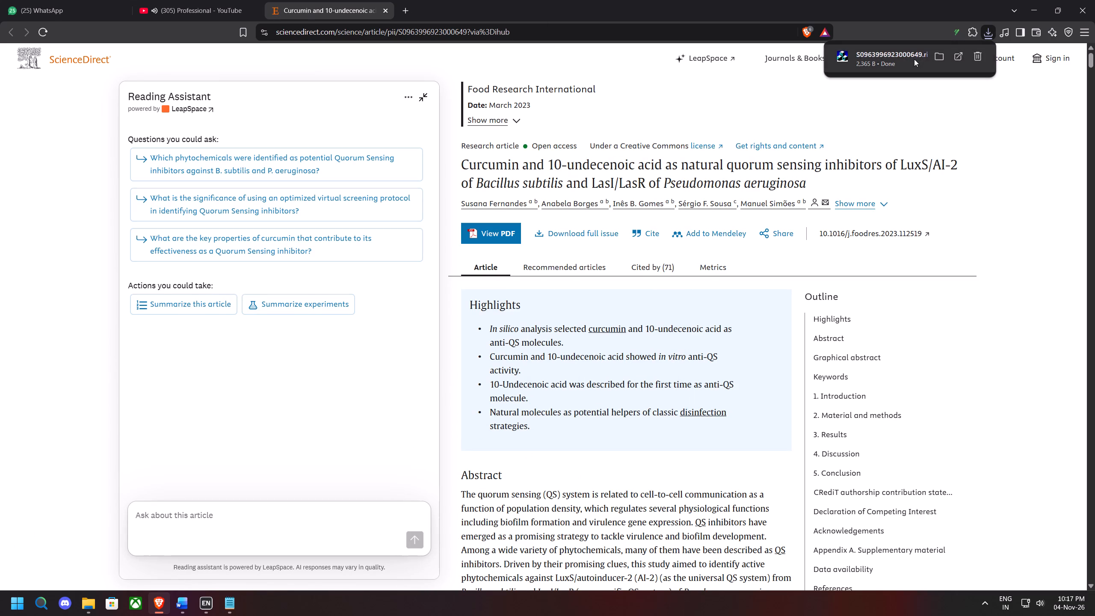
pyautogui.click(907, 60)
pyautogui.click(385, 12)
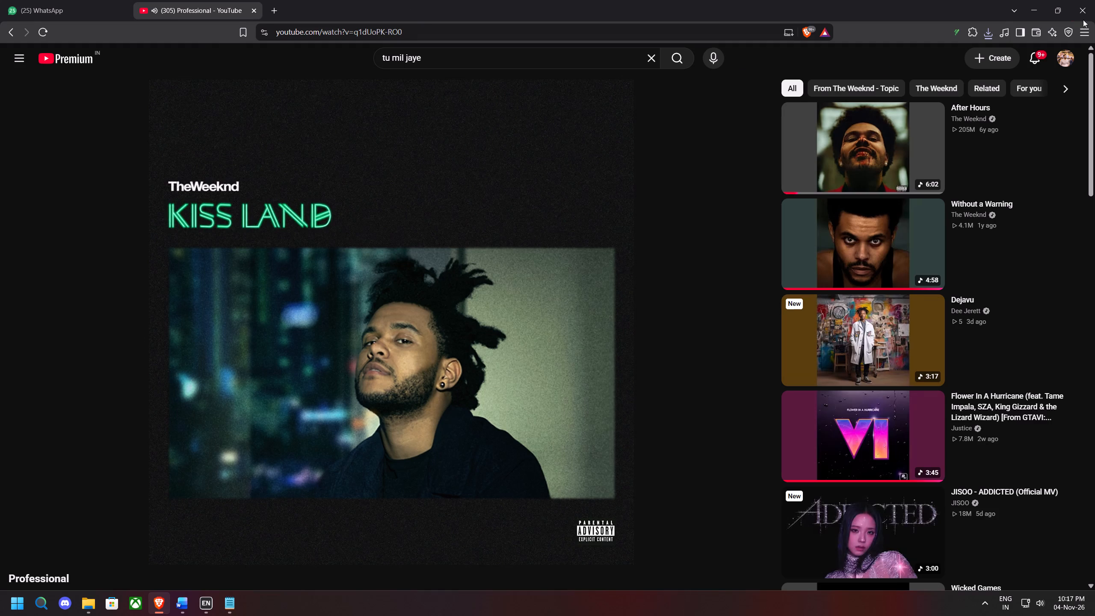
pyautogui.click(1036, 9)
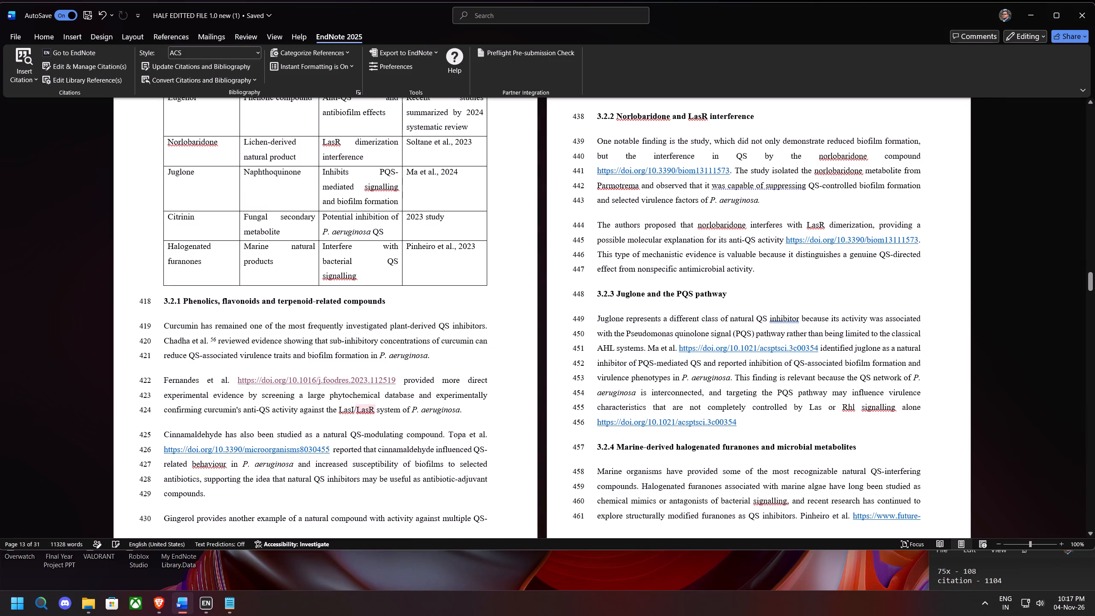
# Replace the DOI link after "Fernandes et al." in section 3.2.1 with the selected EndNote citation, with a space on each side.
pyautogui.scroll(-1, 355, 416)
pyautogui.moveTo(395, 356); pyautogui.dragTo(237, 355)
pyautogui.press('BackSpace')
pyautogui.press('BackSpace')
pyautogui.press('space')
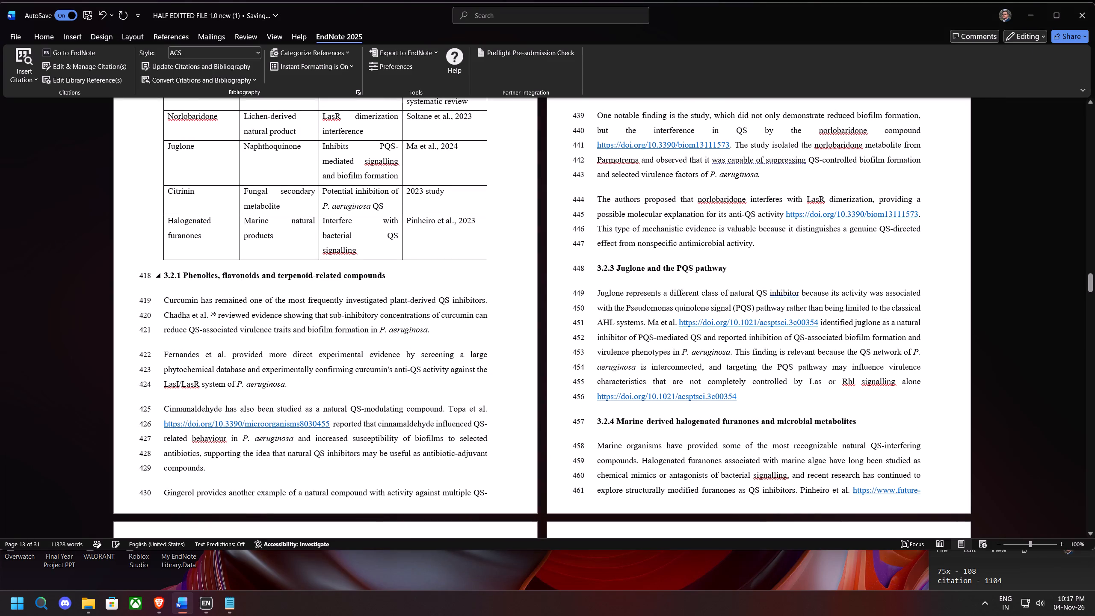
pyautogui.click(29, 82)
pyautogui.click(44, 105)
pyautogui.press('space')
# Open the article behind the Topa et al. DOI link 10.3390/microorganisms8030455 in section 3.2.1.
pyautogui.scroll(-1, 255, 416)
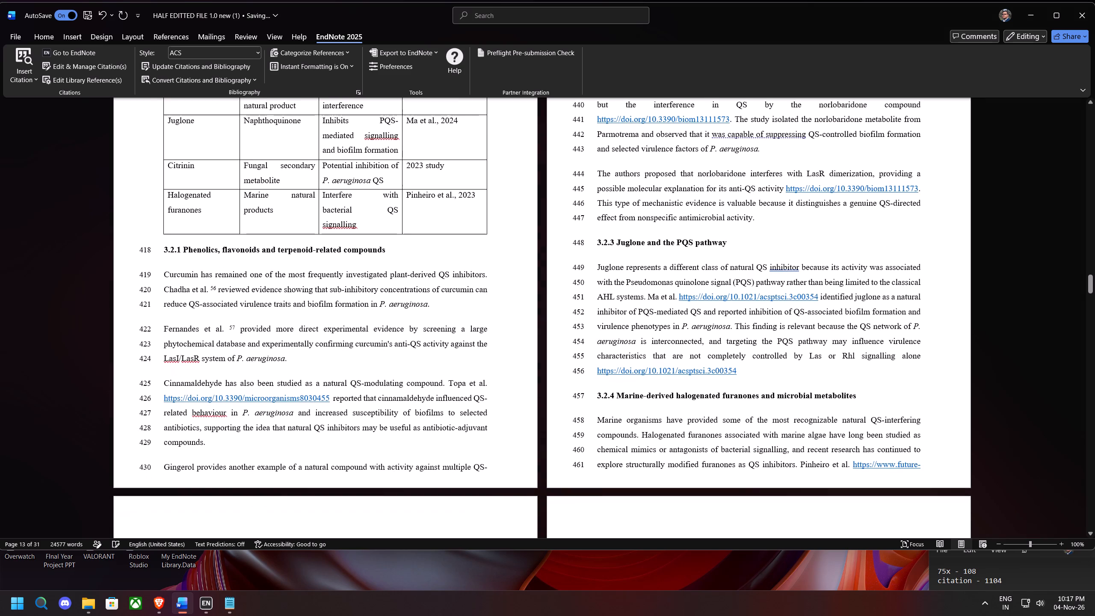
pyautogui.keyDown('ctrl'); pyautogui.click(277, 400); pyautogui.keyUp('ctrl')
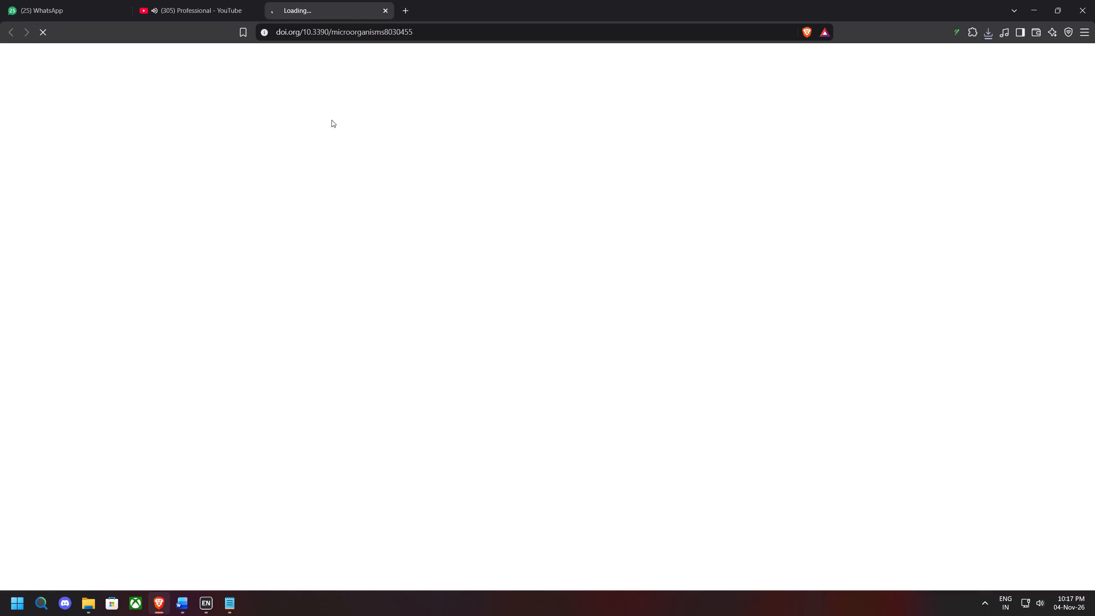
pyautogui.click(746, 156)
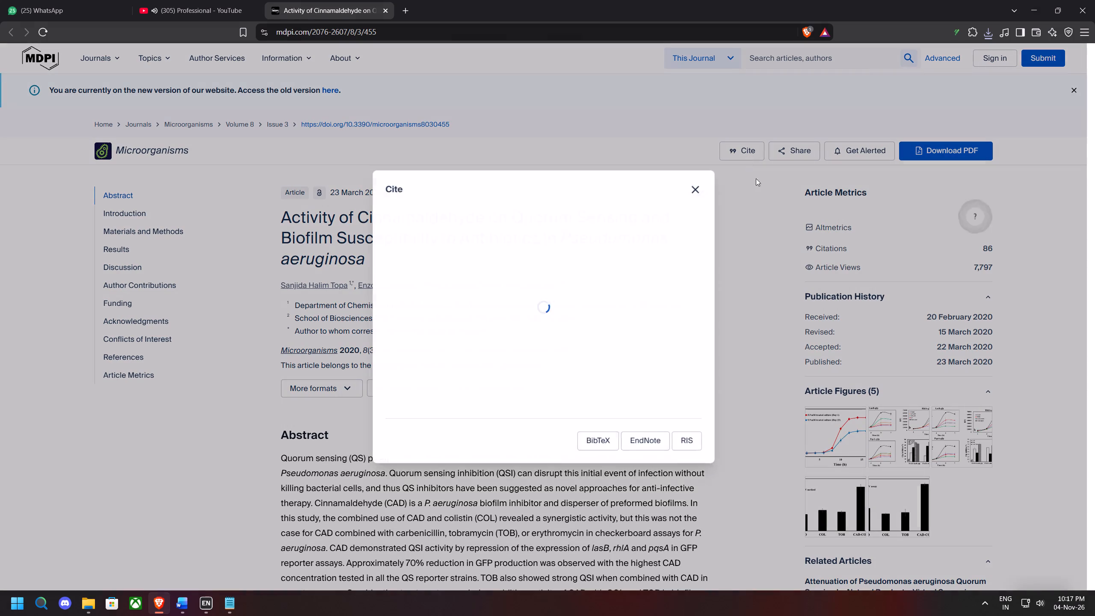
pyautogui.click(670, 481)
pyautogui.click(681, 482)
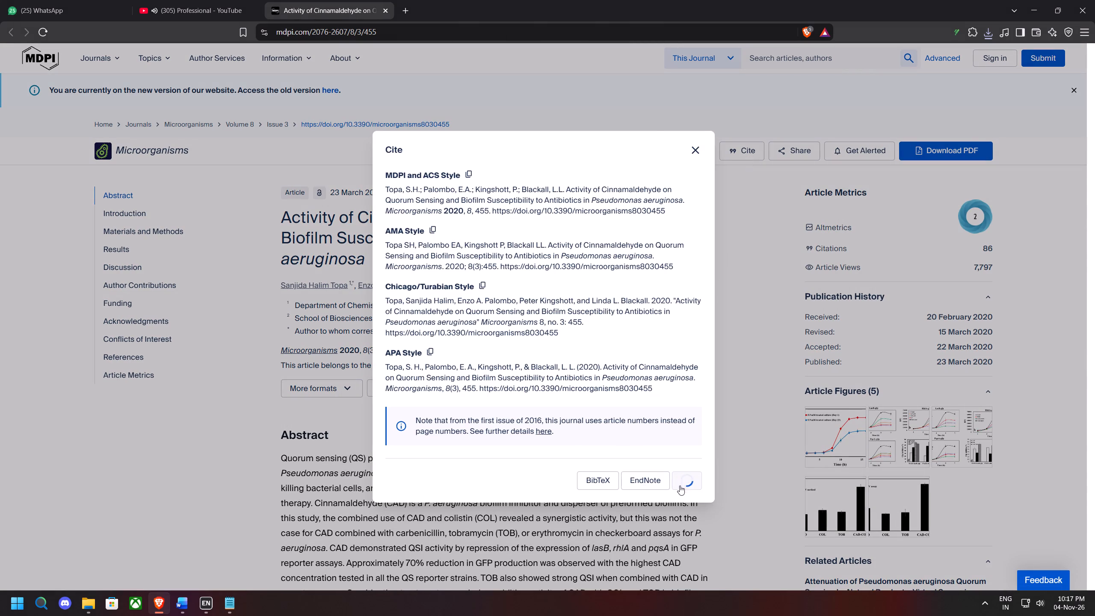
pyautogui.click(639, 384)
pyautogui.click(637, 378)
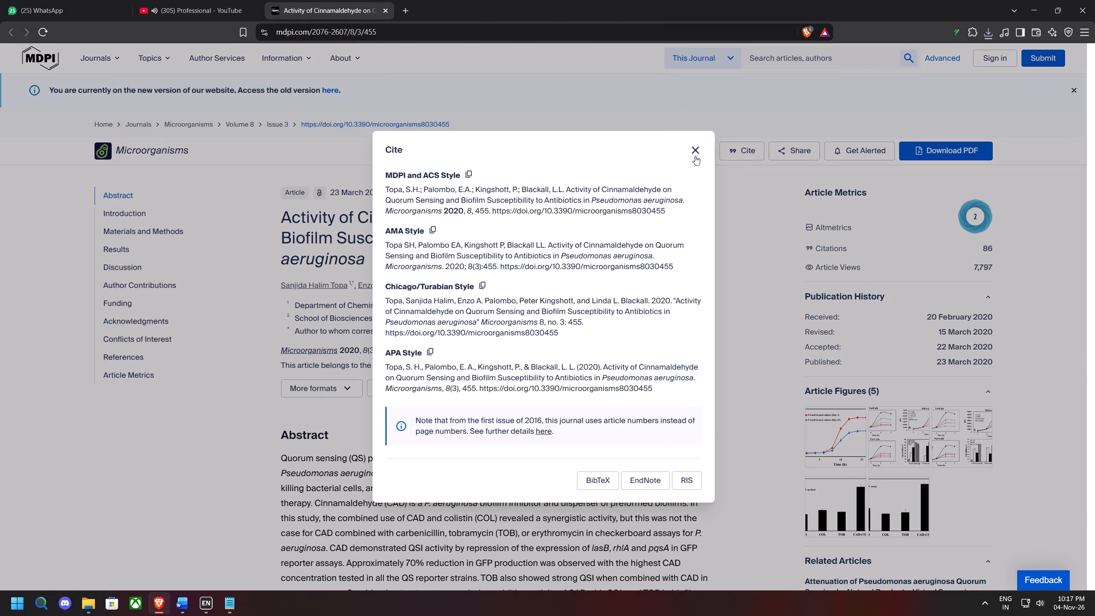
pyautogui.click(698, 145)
# Look through the browser's full download history for a previously exported MDPI citation file.
pyautogui.click(984, 31)
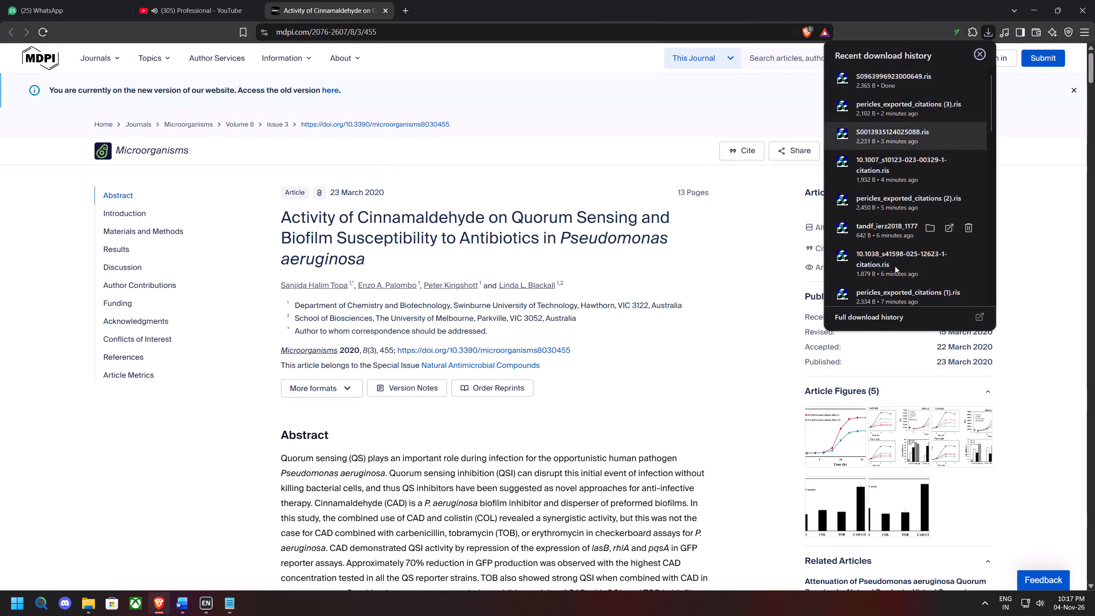
pyautogui.click(879, 311)
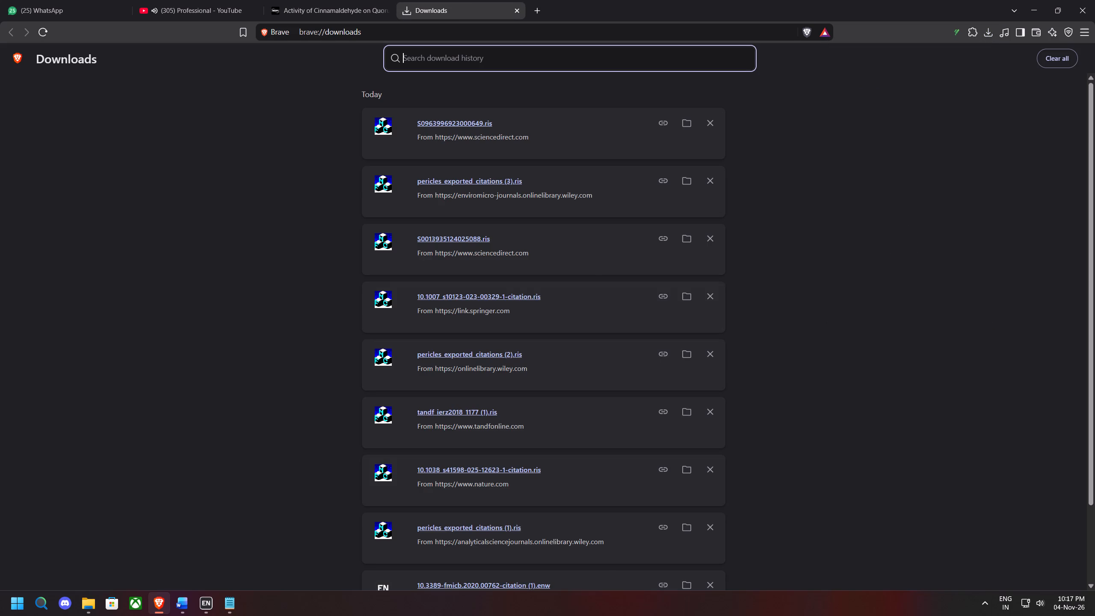
pyautogui.scroll(-4, 524, 268)
pyautogui.scroll(-3, 512, 407)
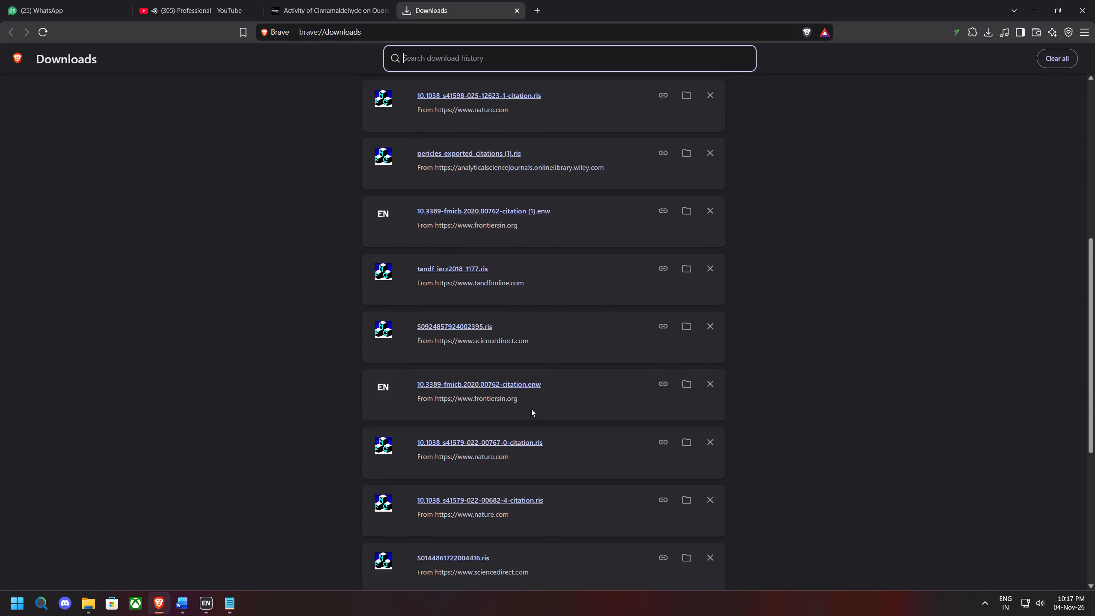
pyautogui.scroll(-2, 532, 436)
pyautogui.scroll(-2, 500, 460)
pyautogui.scroll(-9, 530, 501)
pyautogui.scroll(-7, 496, 487)
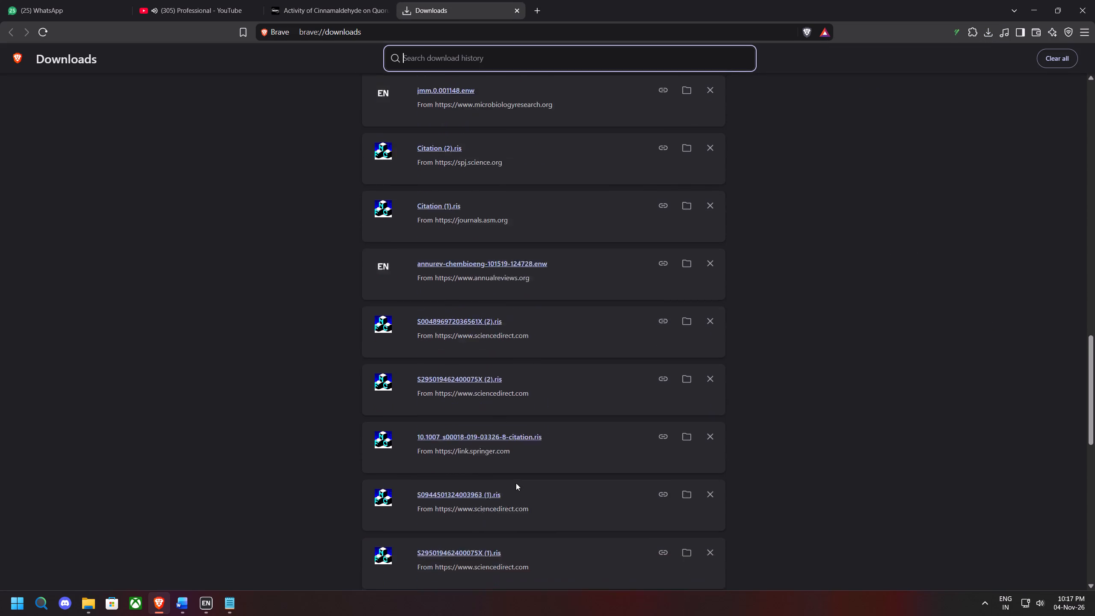
pyautogui.scroll(-5, 516, 483)
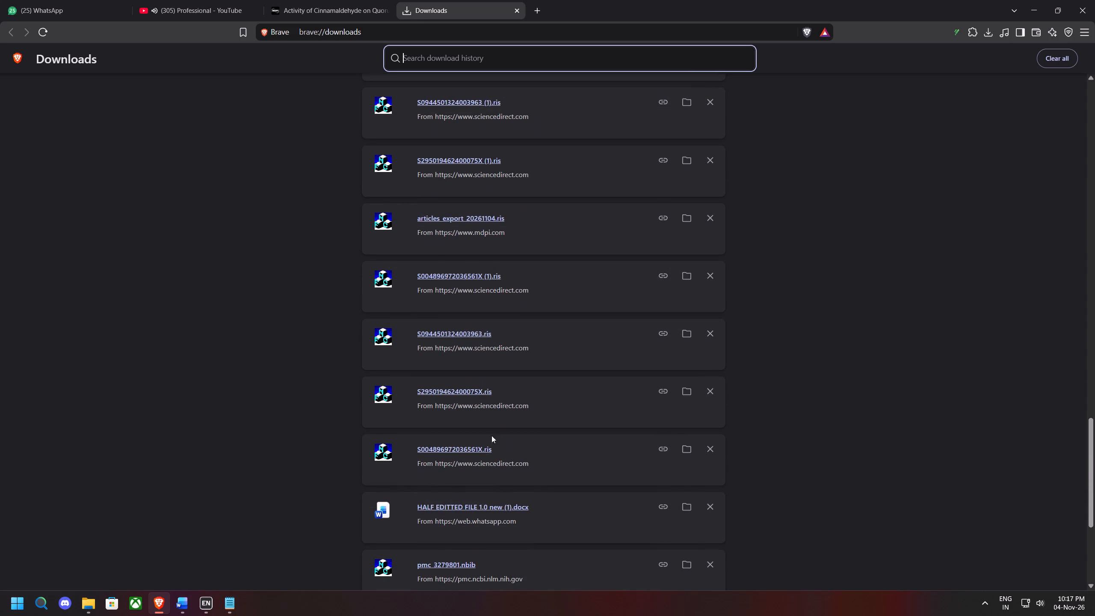
pyautogui.scroll(-12, 508, 524)
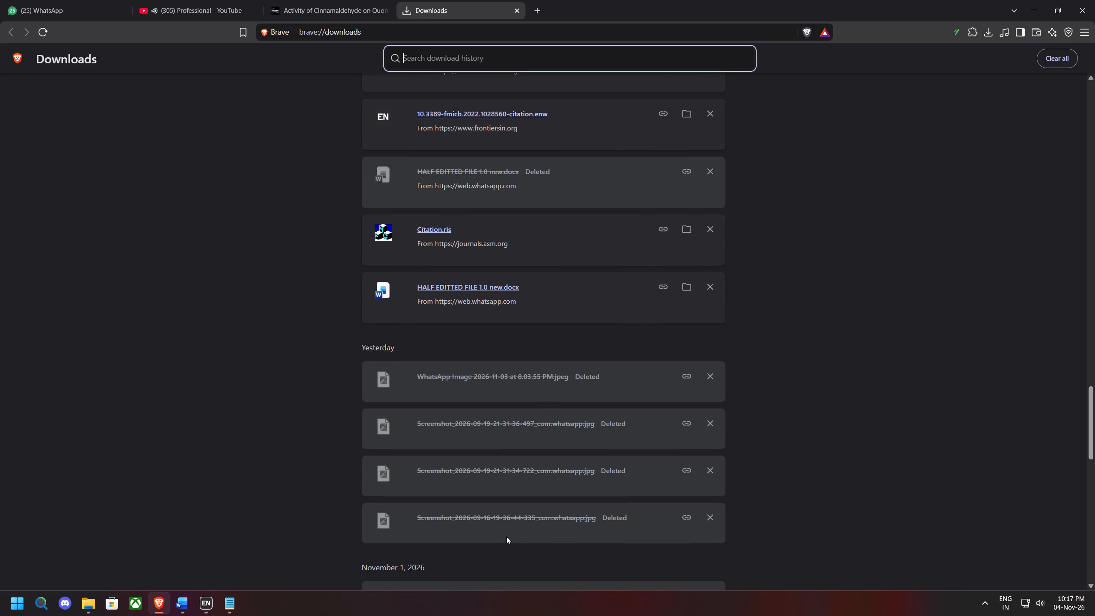
pyautogui.scroll(19, 503, 506)
pyautogui.scroll(10, 506, 497)
pyautogui.scroll(-1, 495, 492)
pyautogui.scroll(12, 495, 492)
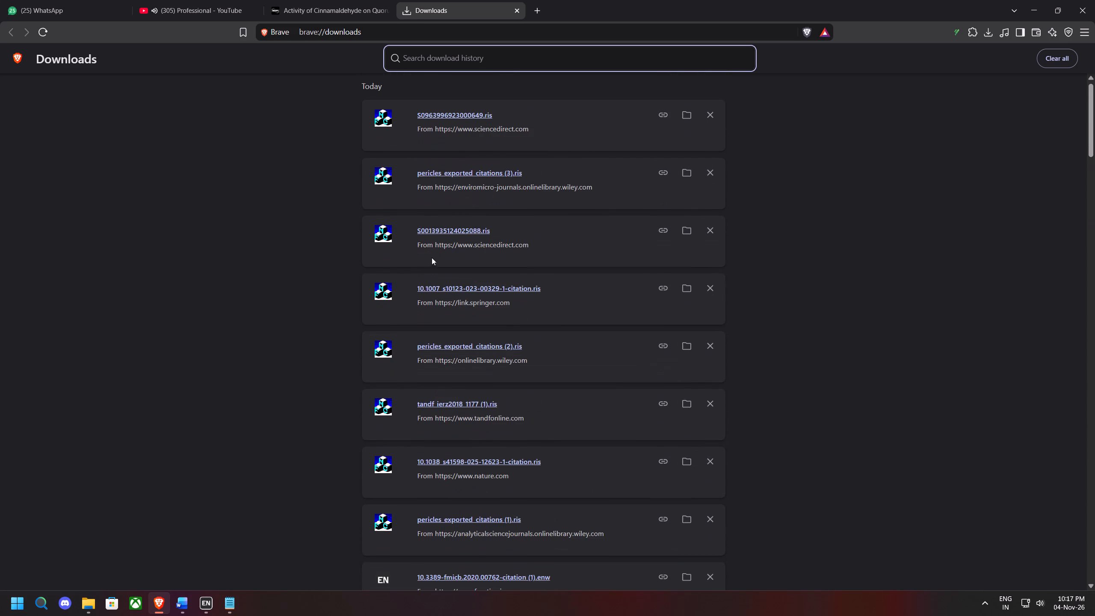
# Search the download history for 1104.
pyautogui.click(453, 67)
pyautogui.click(474, 44)
pyautogui.click(474, 52)
pyautogui.write('11')
pyautogui.write('04')
pyautogui.press('Return')
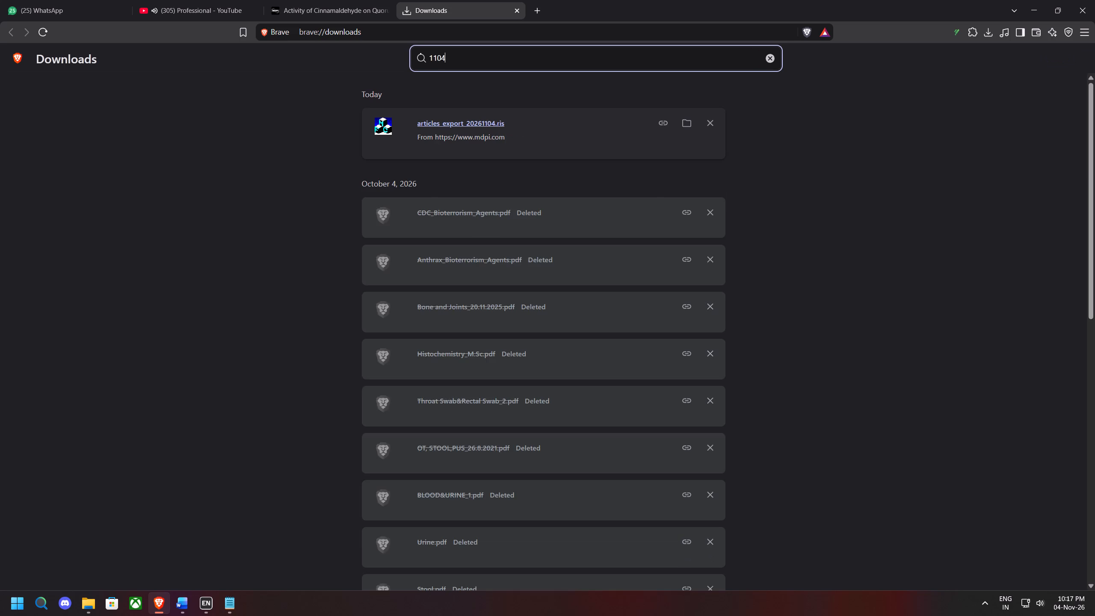
# Import the downloaded articles_export_20261104.ris into EndNote, close the download history and return to the manuscript.
pyautogui.click(488, 125)
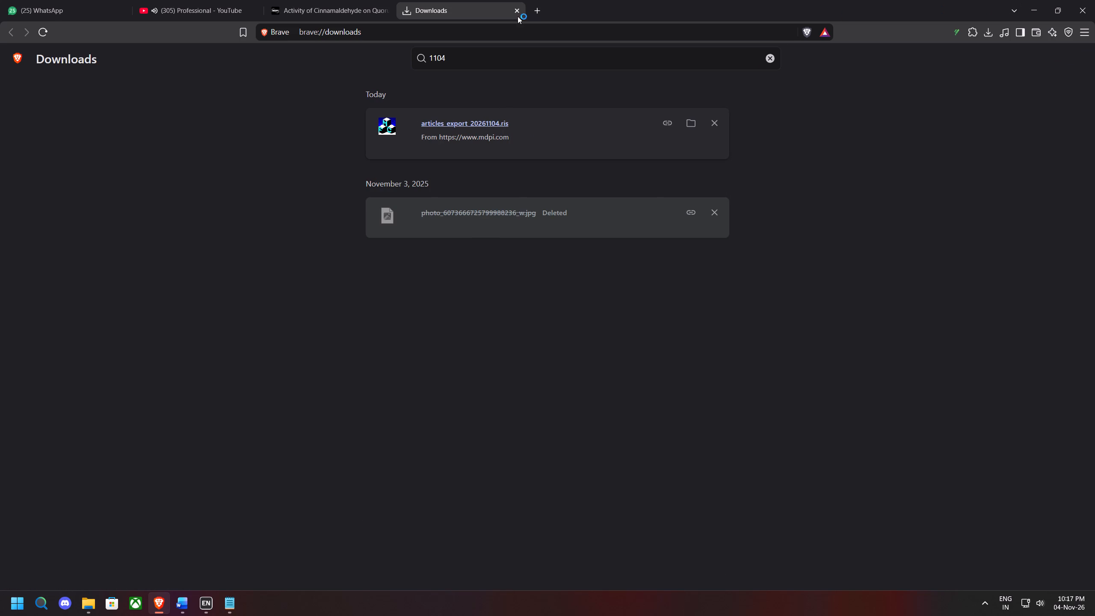
pyautogui.click(516, 15)
pyautogui.click(1040, 10)
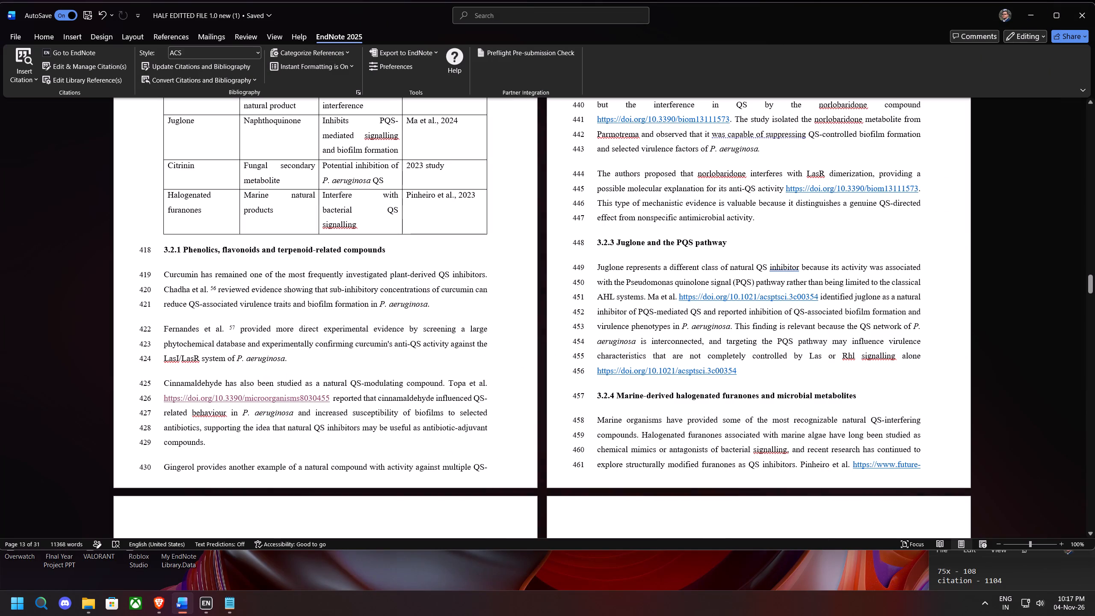
# Replace the DOI link after "Topa et al." in section 3.2.1 with the selected EndNote citation.
pyautogui.moveTo(328, 399); pyautogui.dragTo(156, 397)
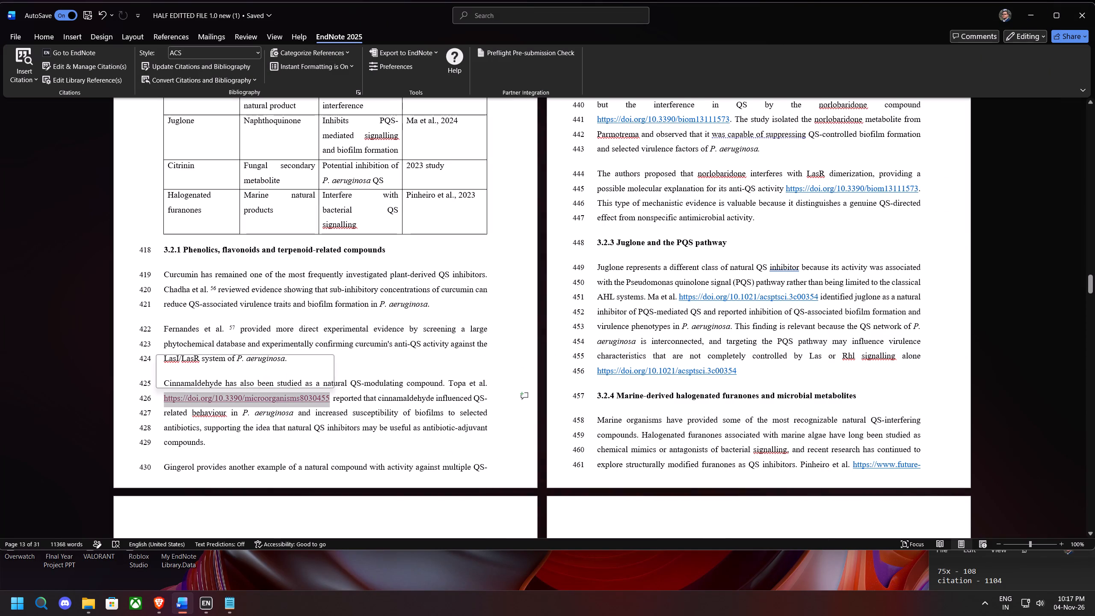
pyautogui.press('BackSpace')
pyautogui.click(27, 76)
pyautogui.click(53, 116)
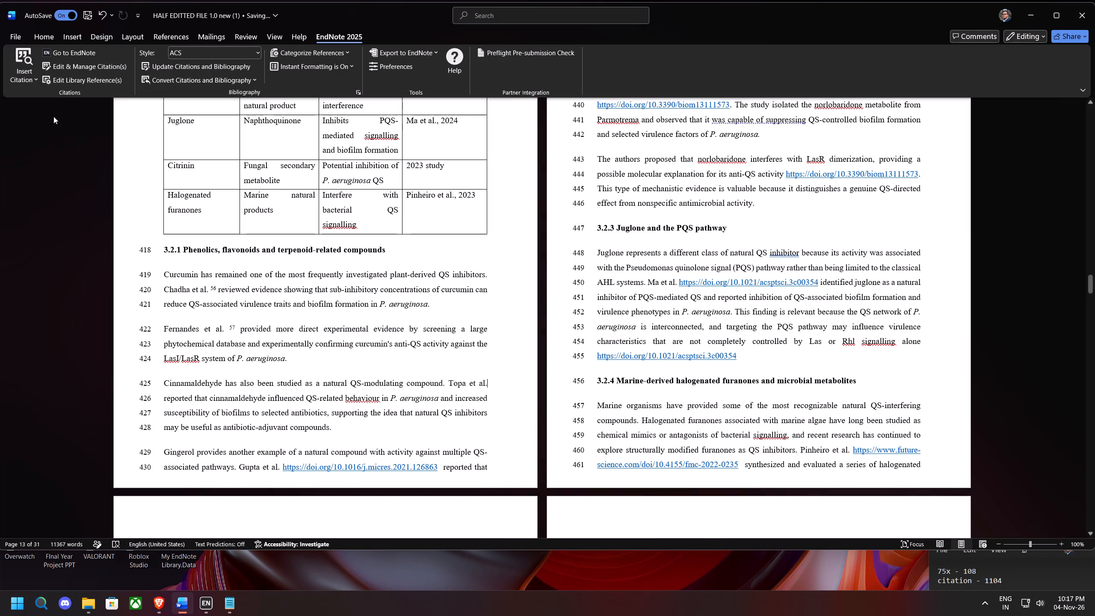
# Open the article behind the Gupta et al. DOI link 10.1016/j.micres.2021.126863 and close the cinnamaldehyde article.
pyautogui.scroll(11, 825, 358)
pyautogui.scroll(-1, 890, 373)
pyautogui.scroll(3, 888, 375)
pyautogui.scroll(1, 505, 503)
pyautogui.scroll(-1, 505, 505)
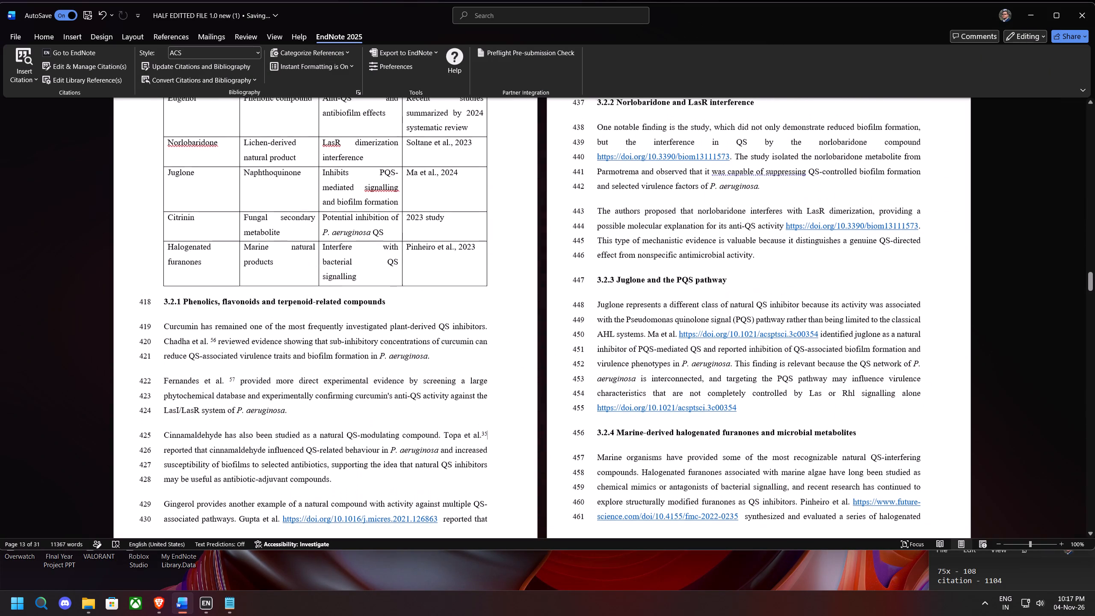
pyautogui.keyDown('ctrl'); pyautogui.click(422, 518); pyautogui.keyUp('ctrl')
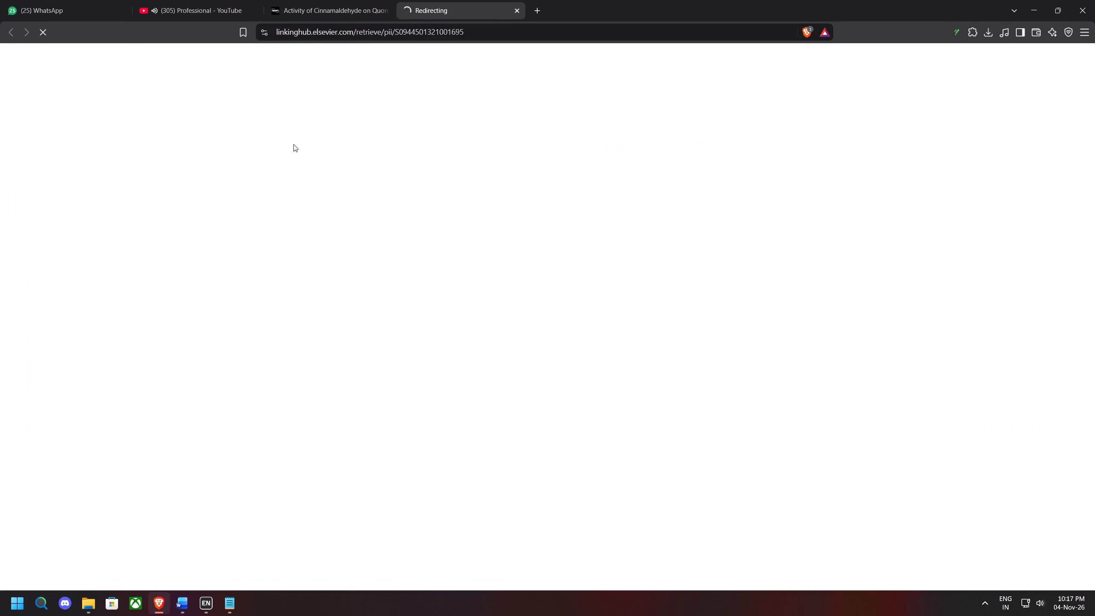
pyautogui.click(323, 12)
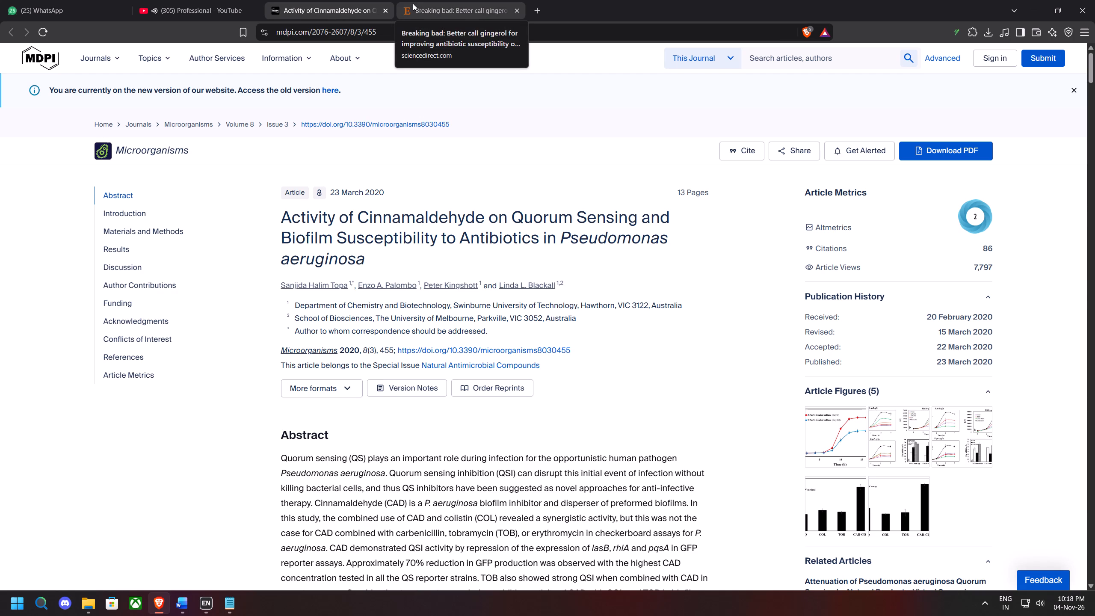
pyautogui.moveTo(425, 0); pyautogui.dragTo(432, 0)
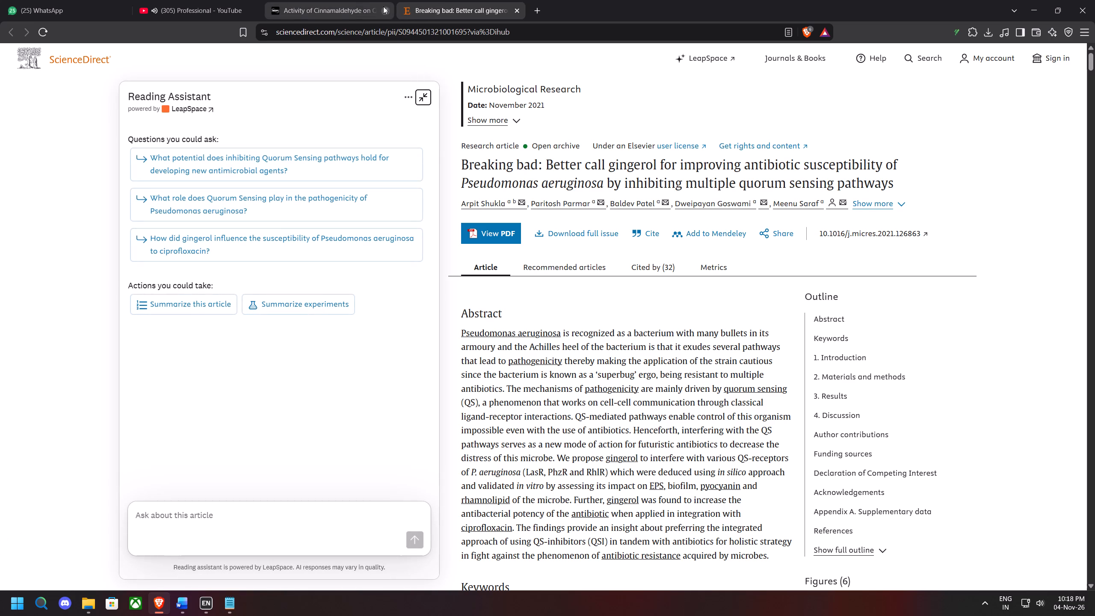
pyautogui.click(383, 6)
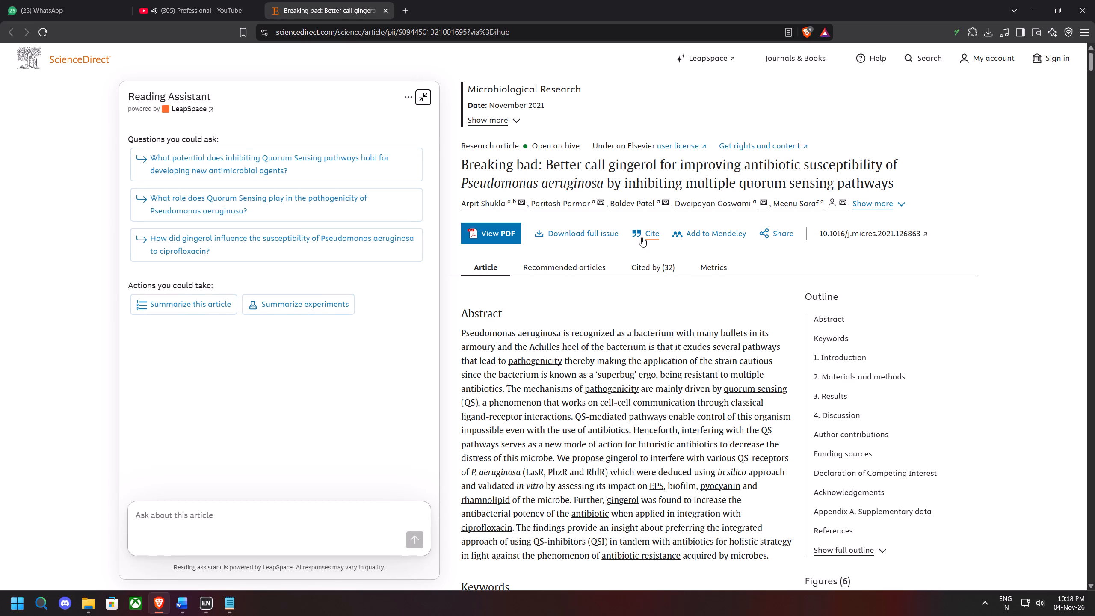
pyautogui.click(642, 237)
pyautogui.click(678, 286)
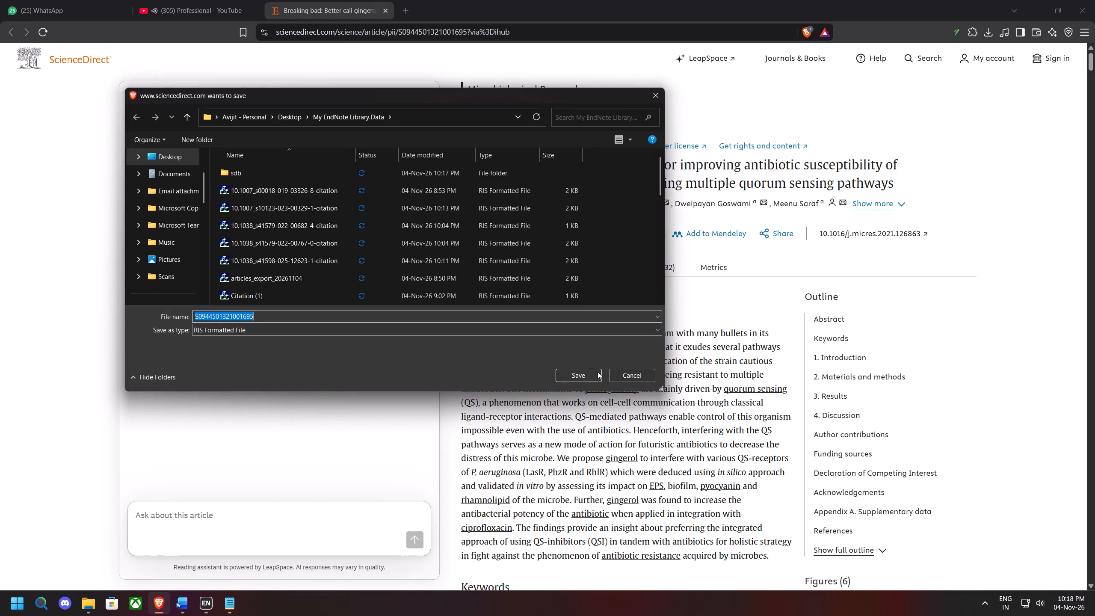
pyautogui.click(598, 371)
pyautogui.click(387, 14)
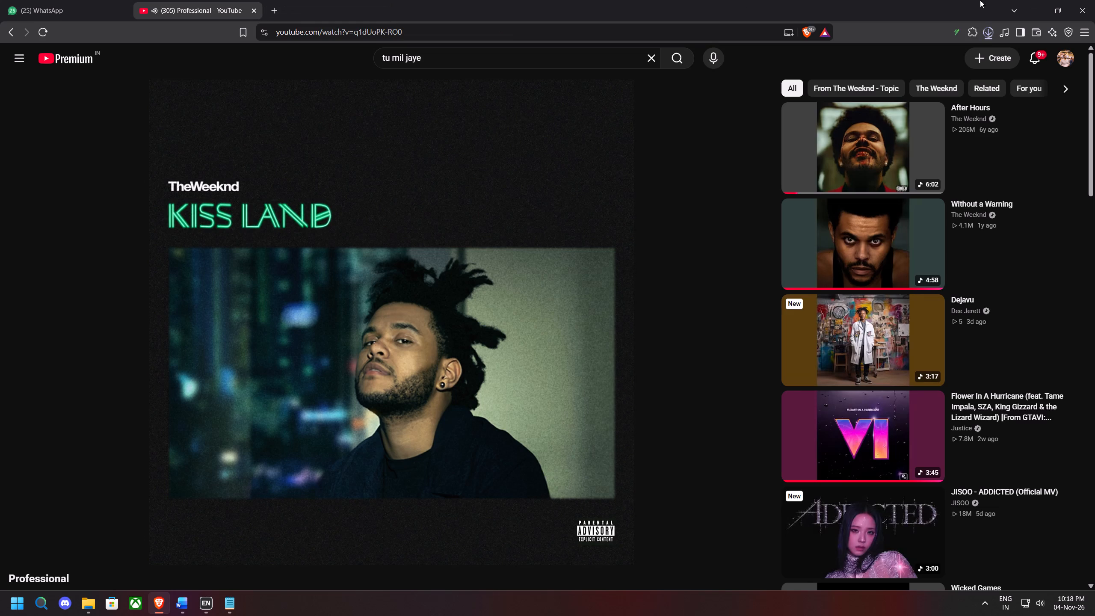
pyautogui.click(1028, 1)
pyautogui.click(161, 604)
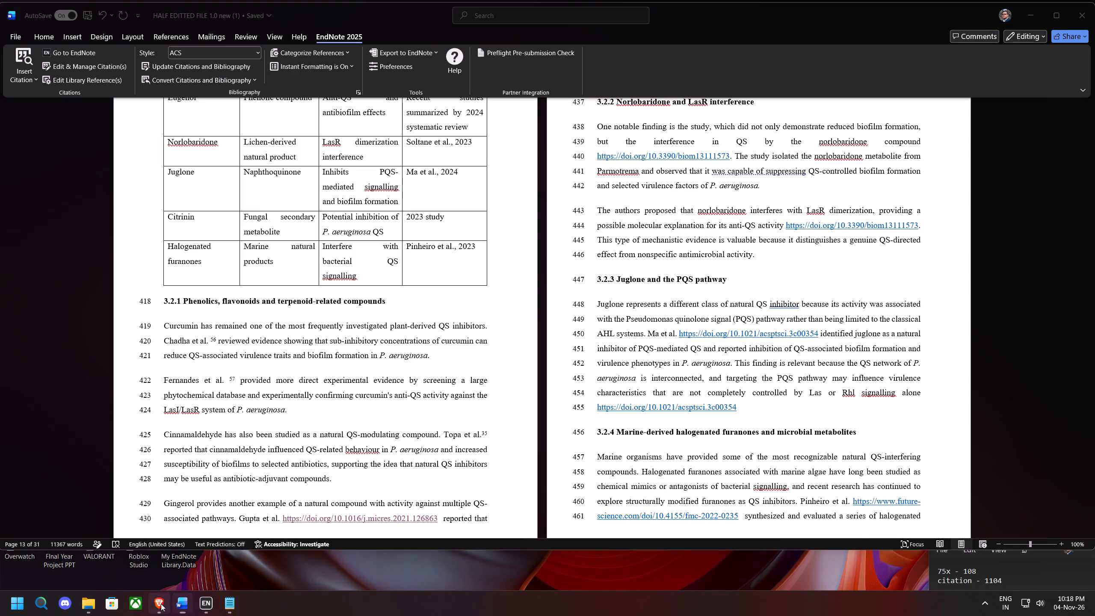
pyautogui.click(866, 62)
pyautogui.click(1036, 8)
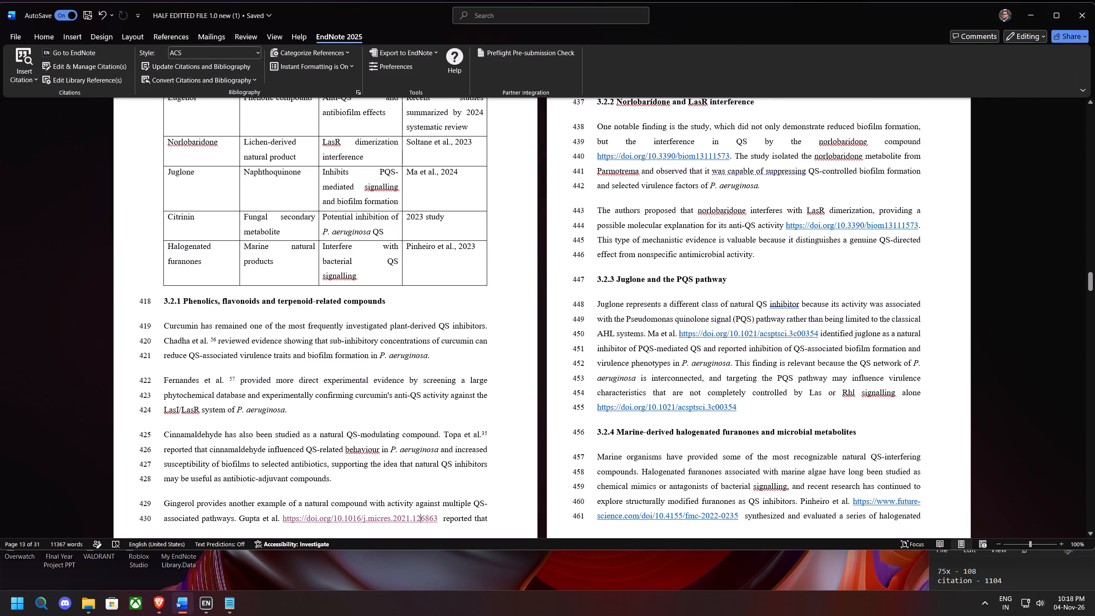
# Replace the DOI link after "Gupta et al." in section 3.2.1 with the selected EndNote citation.
pyautogui.moveTo(439, 519); pyautogui.dragTo(284, 518)
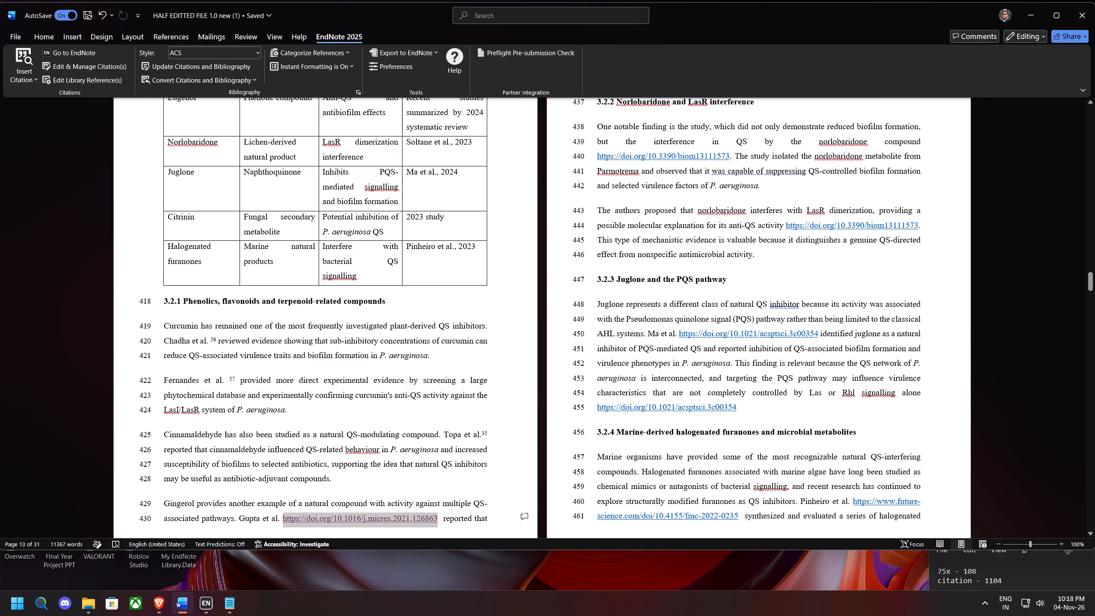
pyautogui.moveTo(284, 518); pyautogui.dragTo(283, 518)
pyautogui.press('BackSpace')
pyautogui.click(24, 74)
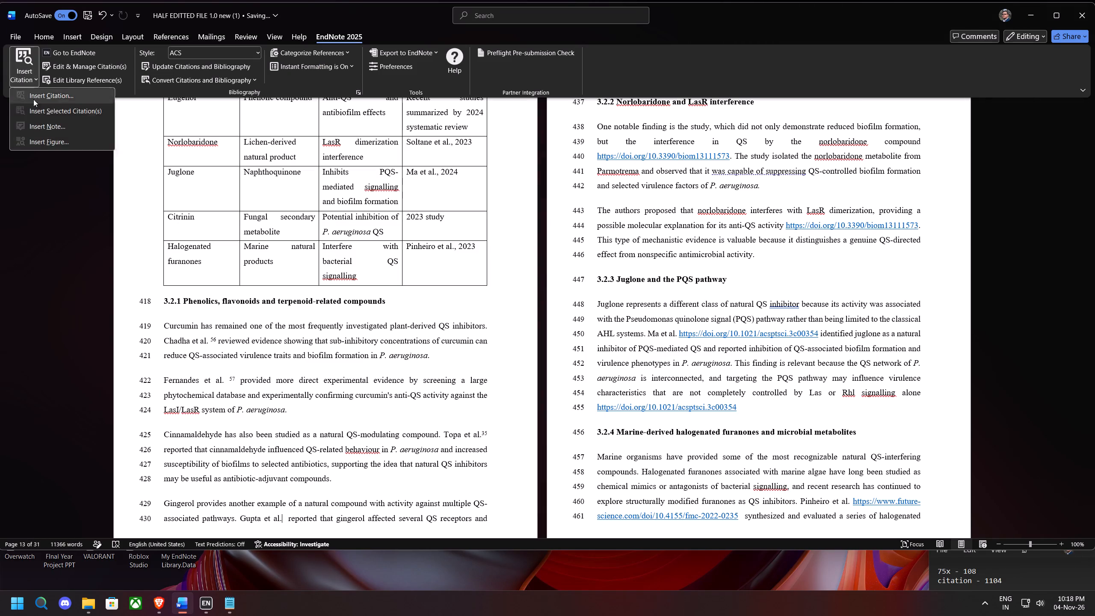
pyautogui.click(42, 108)
# Open the article behind the Ham et al. DOI link 10.1128/Spectrum.00192-21 above section 3.2.2.
pyautogui.scroll(-1, 927, 287)
pyautogui.scroll(19, 920, 284)
pyautogui.scroll(-1, 802, 309)
pyautogui.scroll(2, 802, 309)
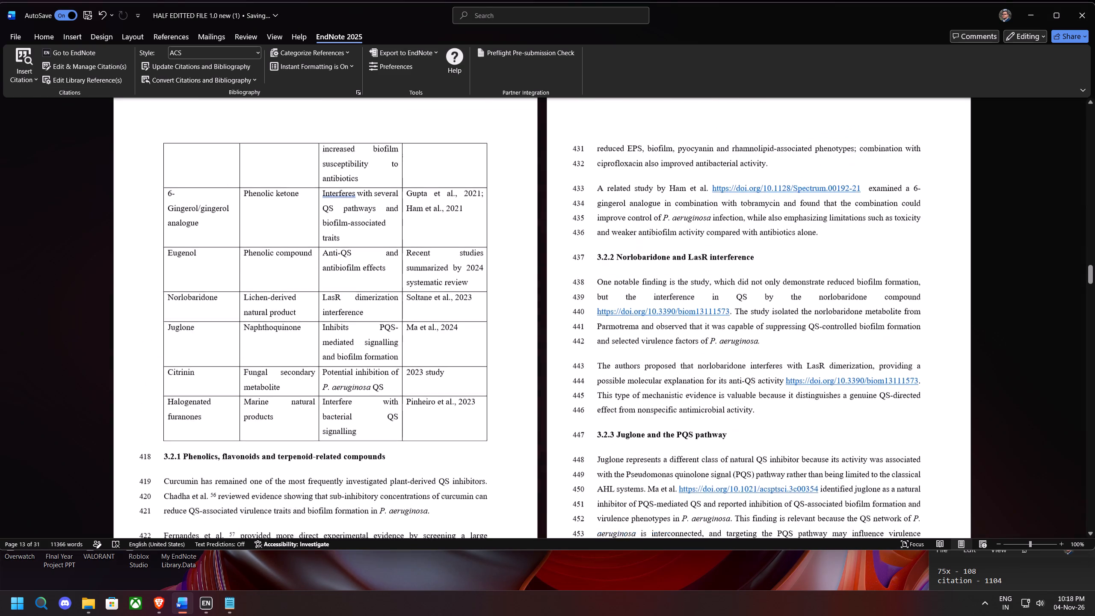
pyautogui.scroll(4, 802, 309)
pyautogui.keyDown('ctrl'); pyautogui.click(785, 312); pyautogui.keyUp('ctrl')
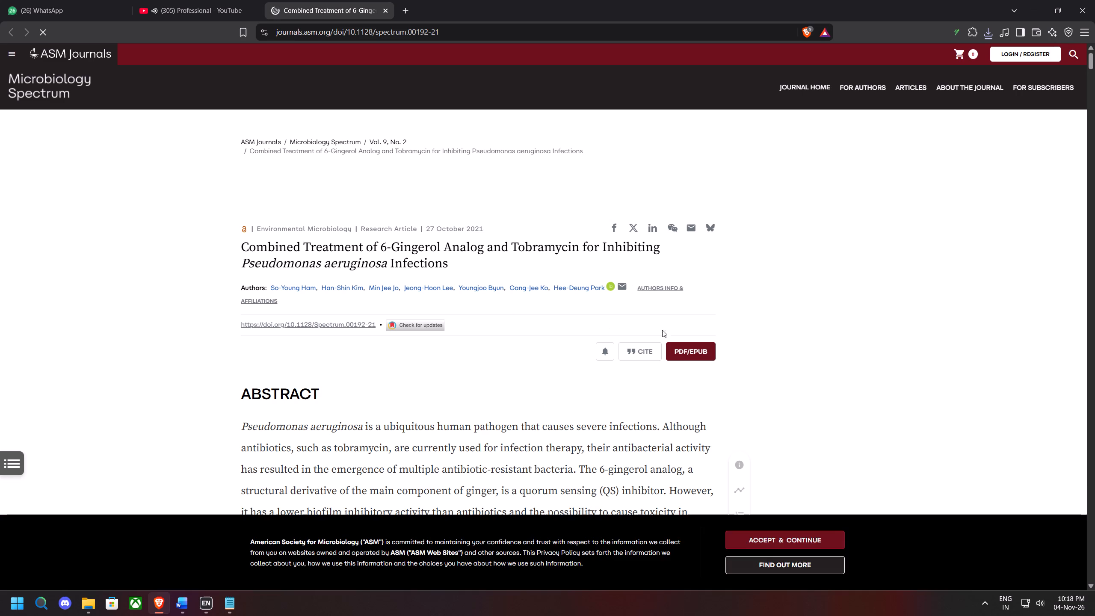
# Save the 6-gingerol analog article's citation as RIS file Citation (3), import it into EndNote and return to the manuscript.
pyautogui.click(628, 353)
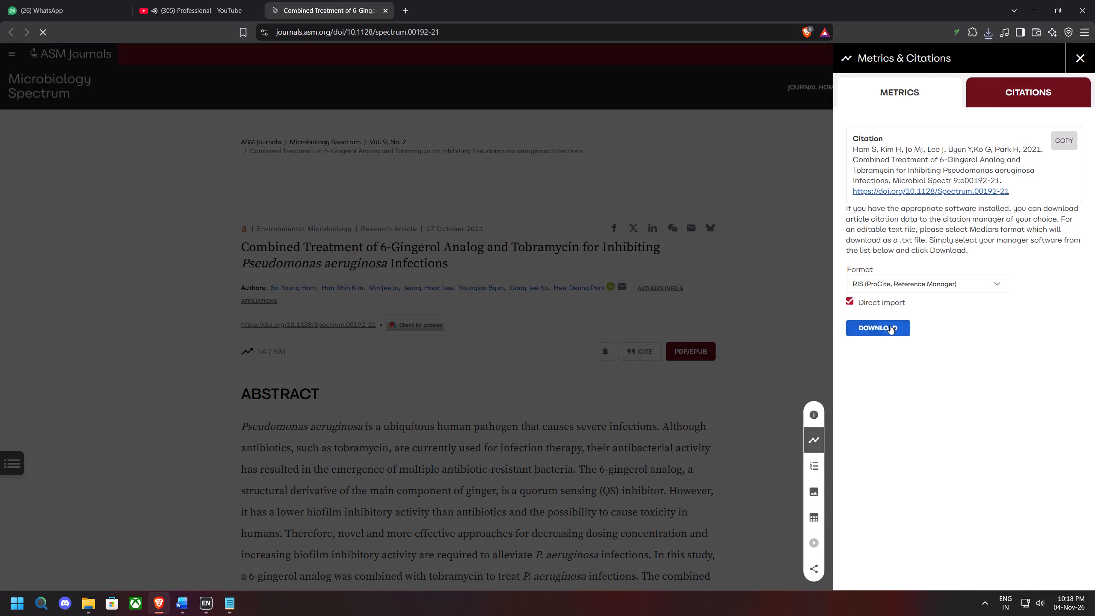
pyautogui.click(890, 325)
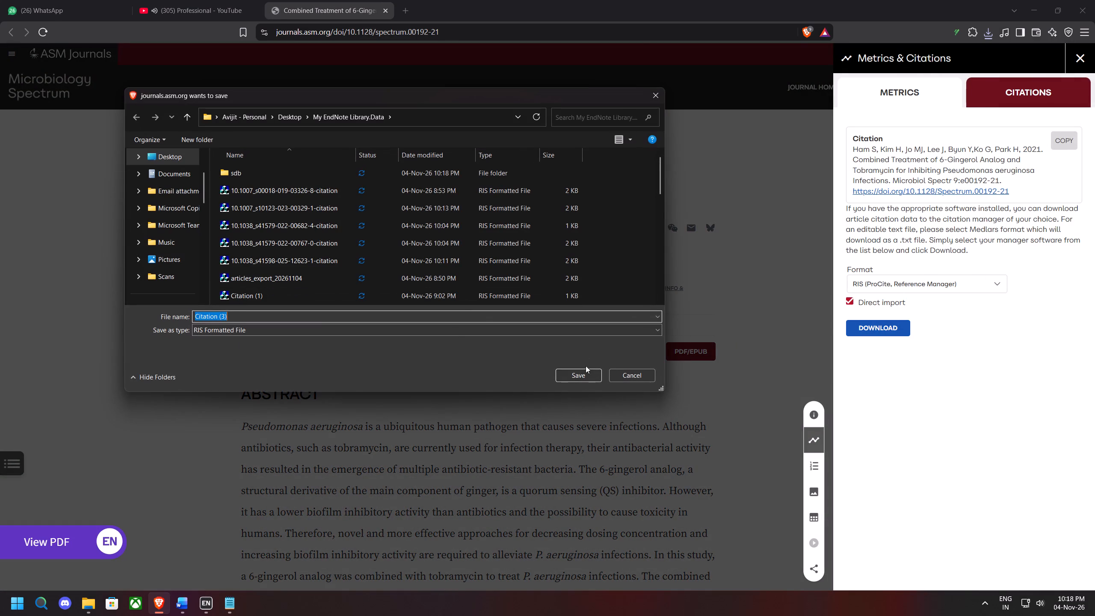
pyautogui.click(582, 373)
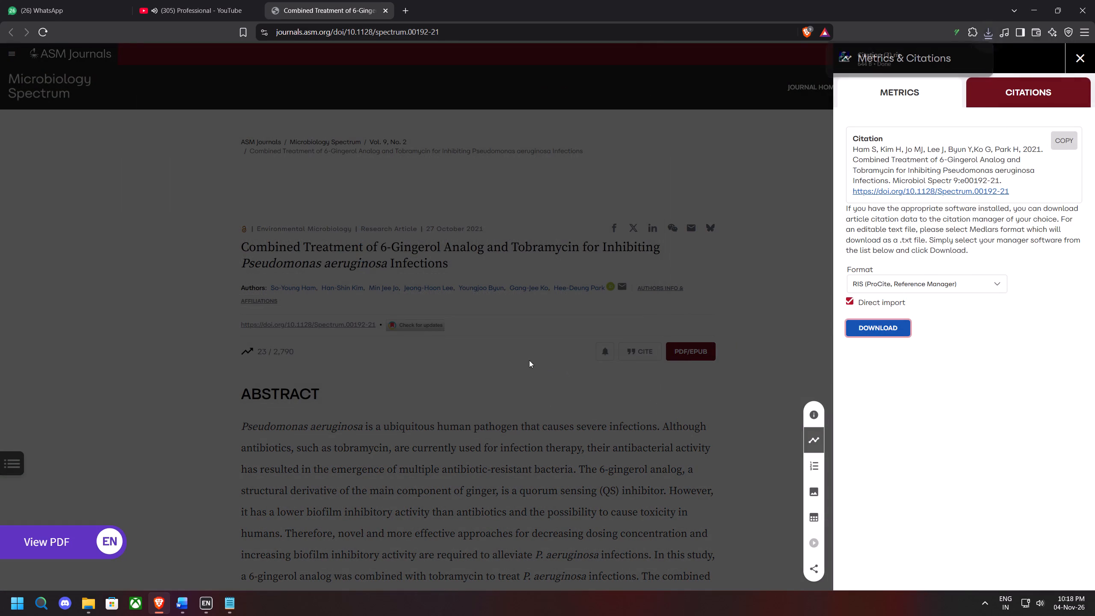
pyautogui.click(868, 46)
pyautogui.click(1039, 10)
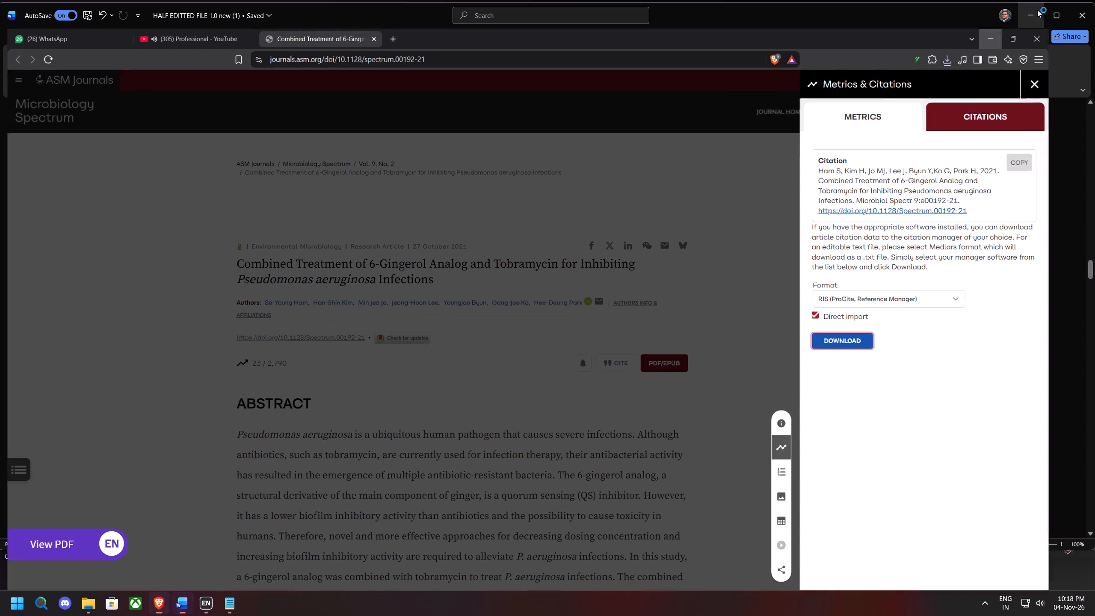
# Replace the DOI link after "Ham et al." with the selected EndNote citation.
pyautogui.moveTo(861, 312); pyautogui.dragTo(713, 314)
pyautogui.press('BackSpace')
pyautogui.click(22, 82)
pyautogui.click(48, 116)
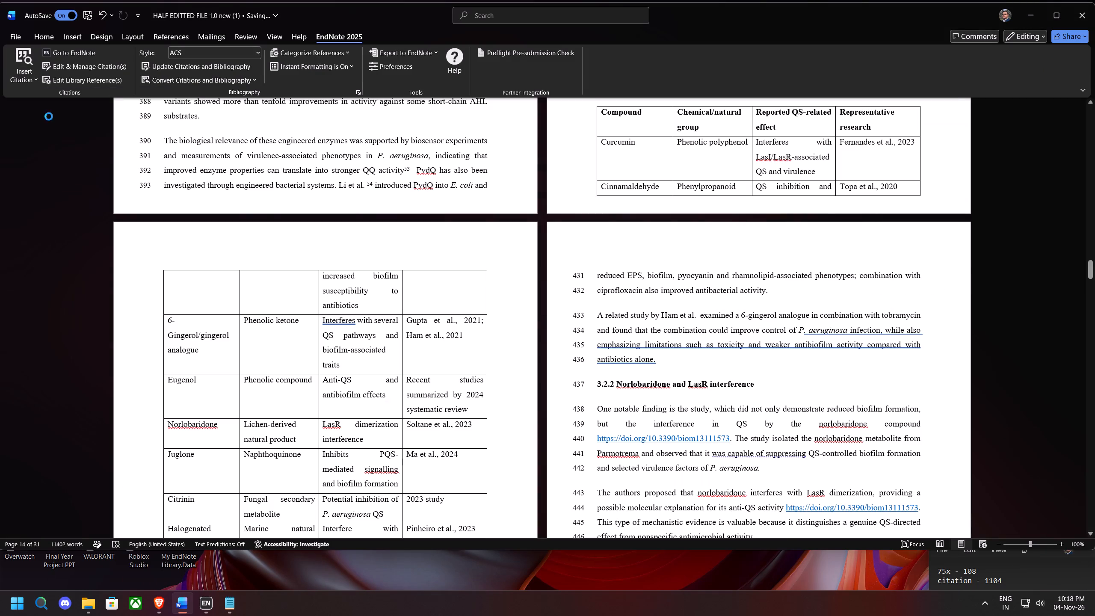
# Open the article behind the first 10.3390/biom13111573 link in section 3.2.2 and close the 6-gingerol analog article.
pyautogui.scroll(-4, 717, 335)
pyautogui.keyDown('ctrl'); pyautogui.click(707, 334); pyautogui.keyUp('ctrl')
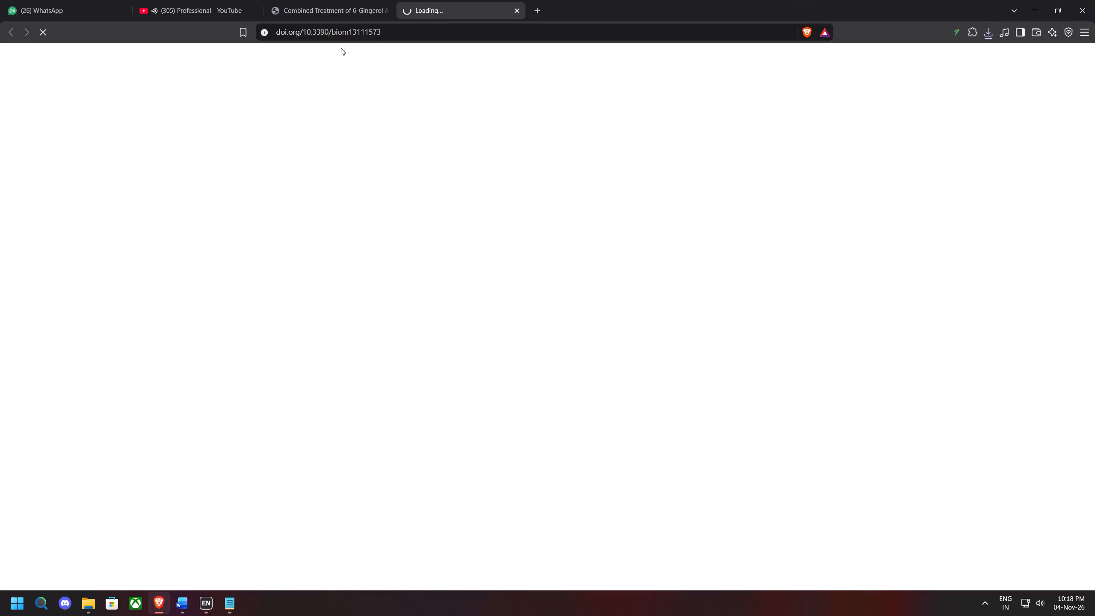
pyautogui.click(387, 11)
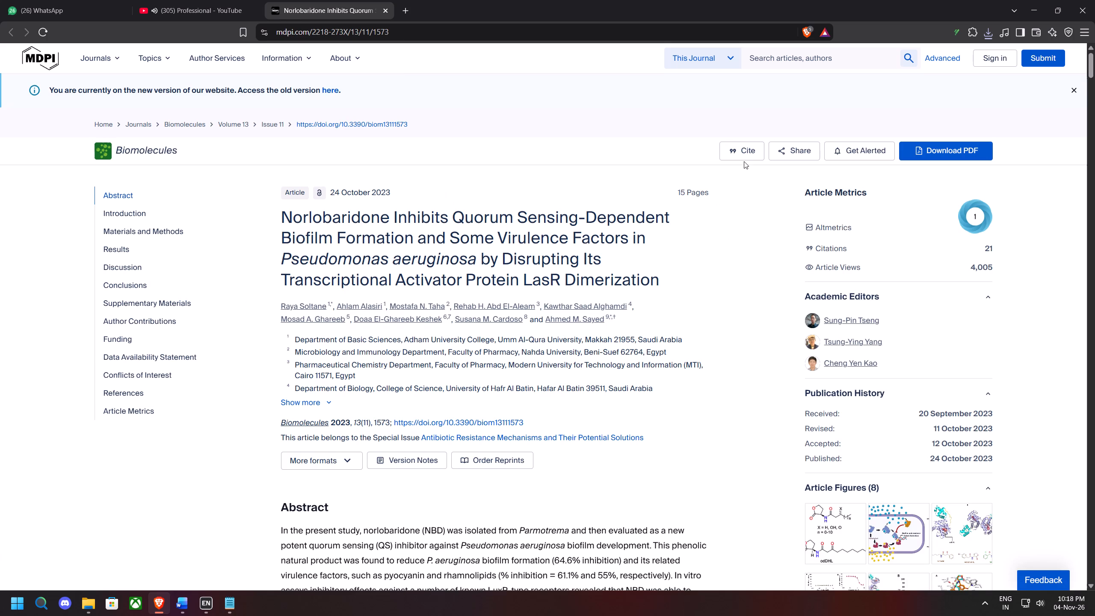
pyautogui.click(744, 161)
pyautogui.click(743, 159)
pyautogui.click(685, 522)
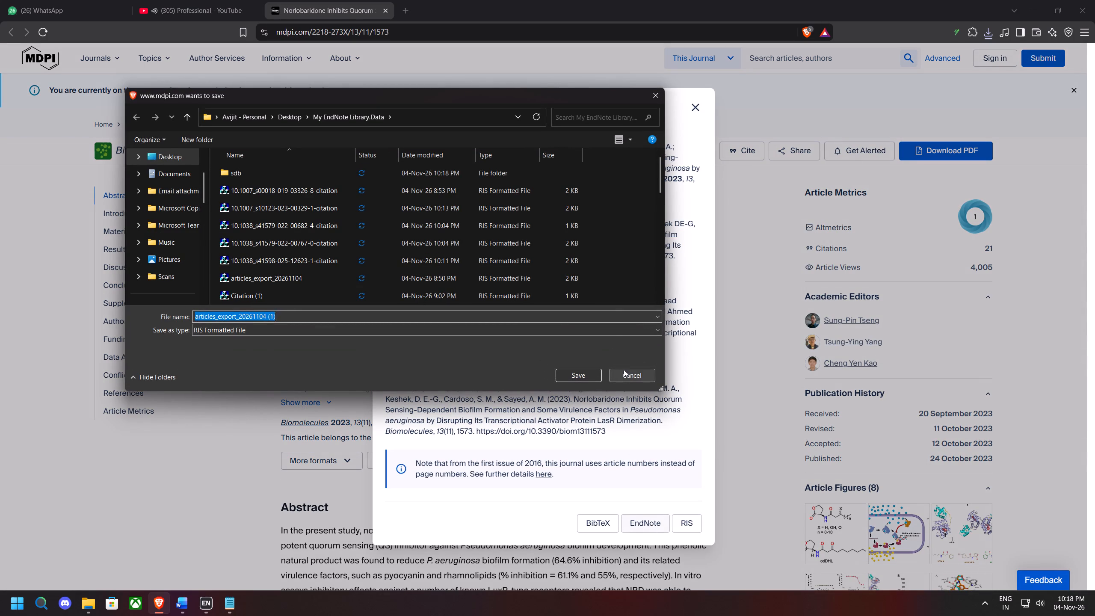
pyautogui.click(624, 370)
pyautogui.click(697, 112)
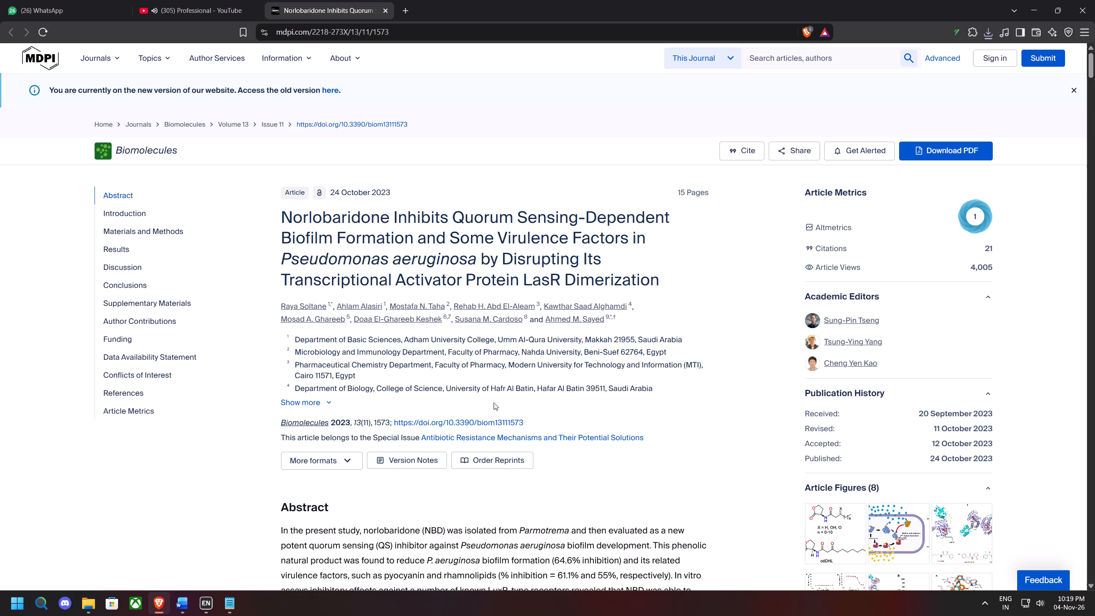
# Save the norlobaridone article's citation as RIS file articles_export_20261104 (1), import it into EndNote and return to the manuscript.
pyautogui.click(739, 155)
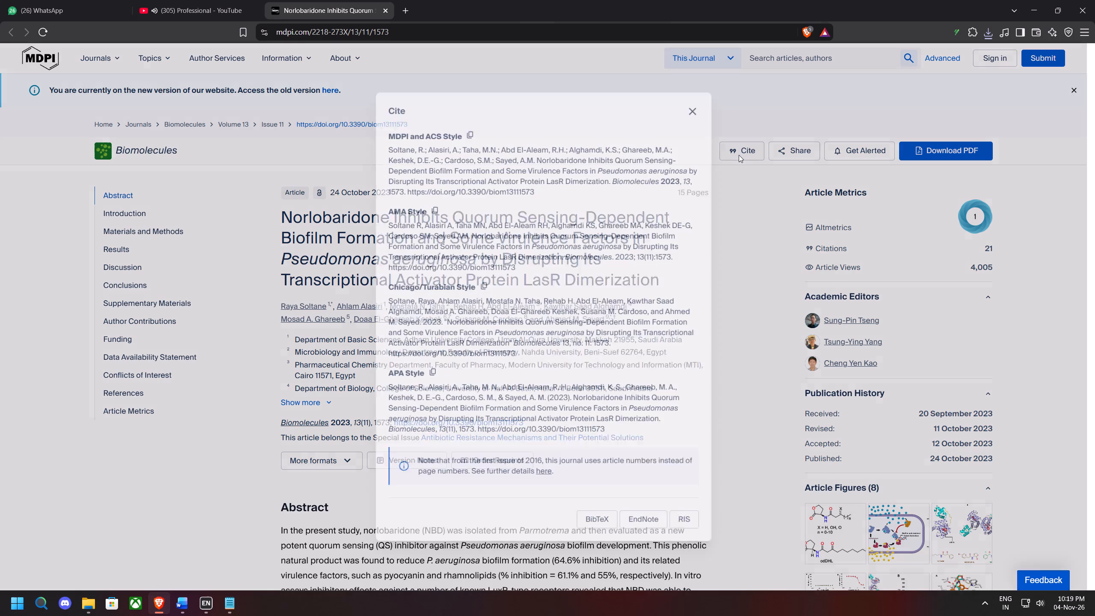
pyautogui.click(679, 525)
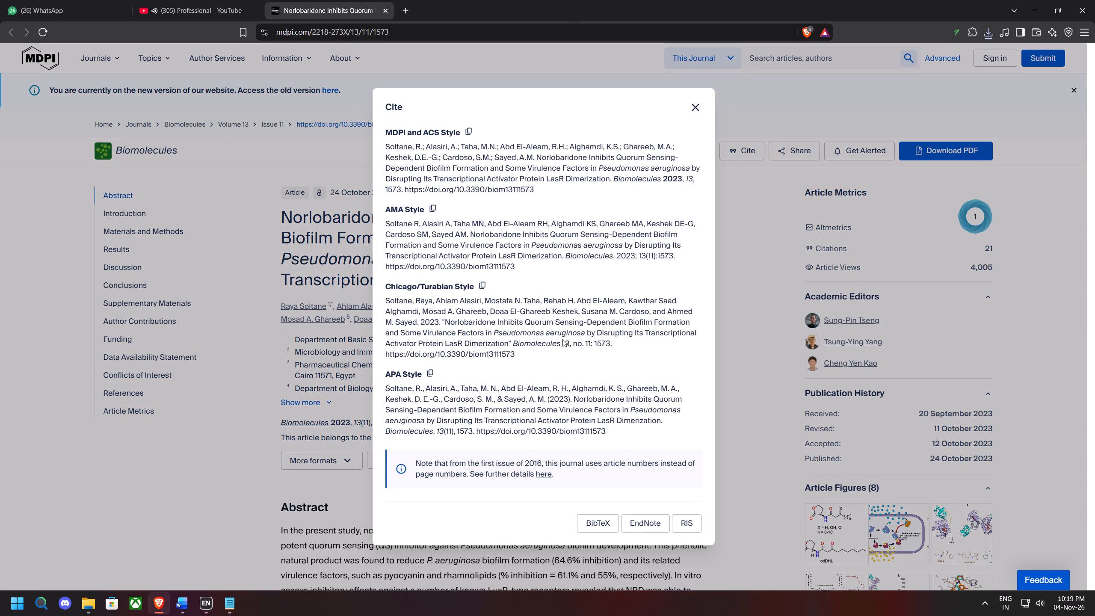
pyautogui.click(72, 0)
pyautogui.click(574, 377)
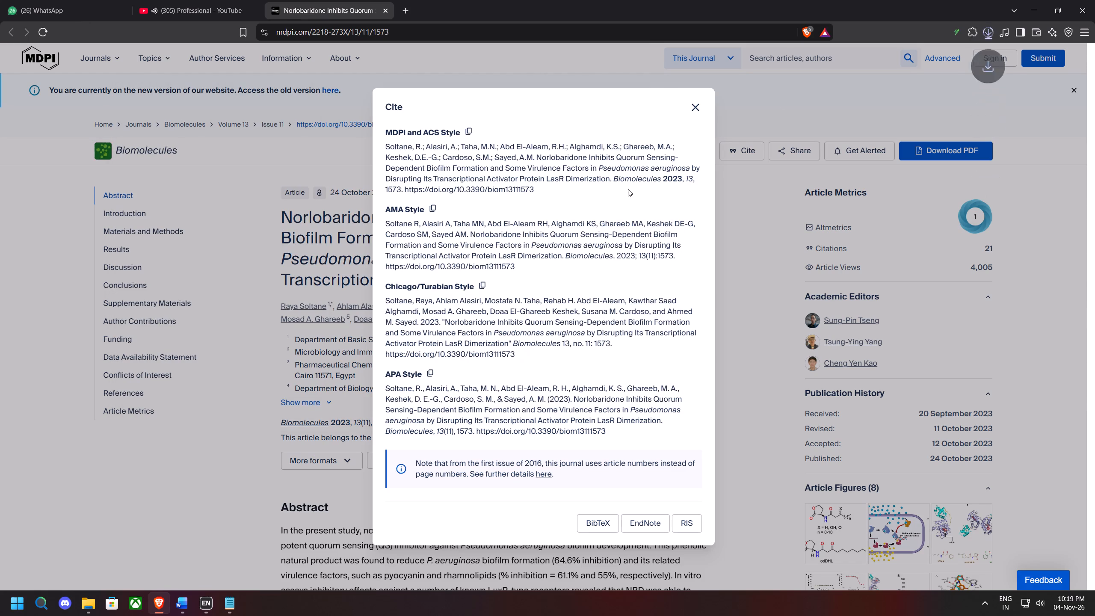
pyautogui.click(911, 56)
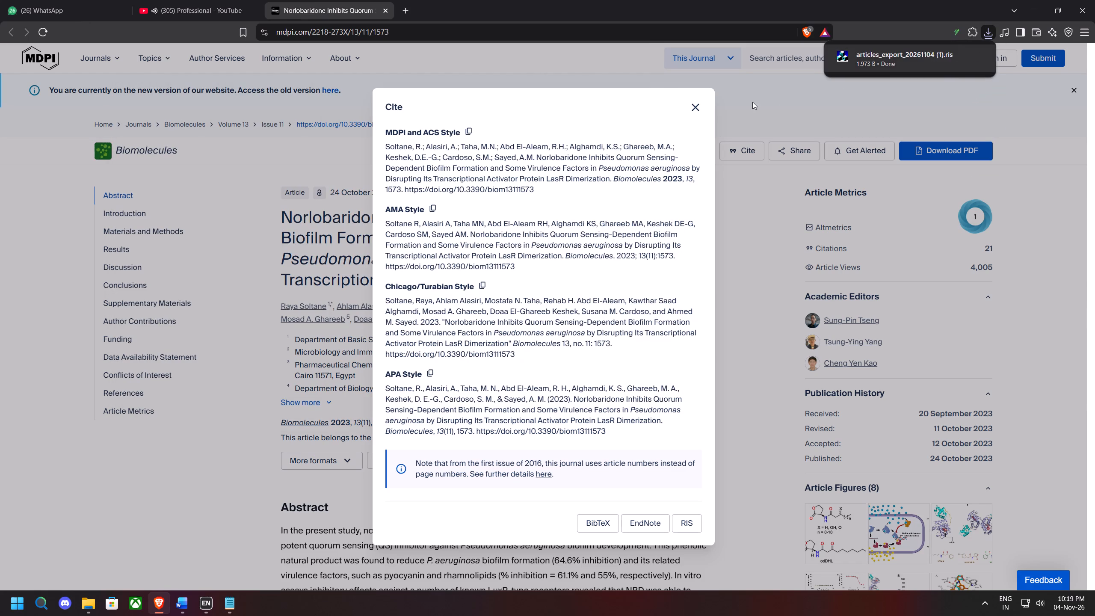
pyautogui.click(866, 68)
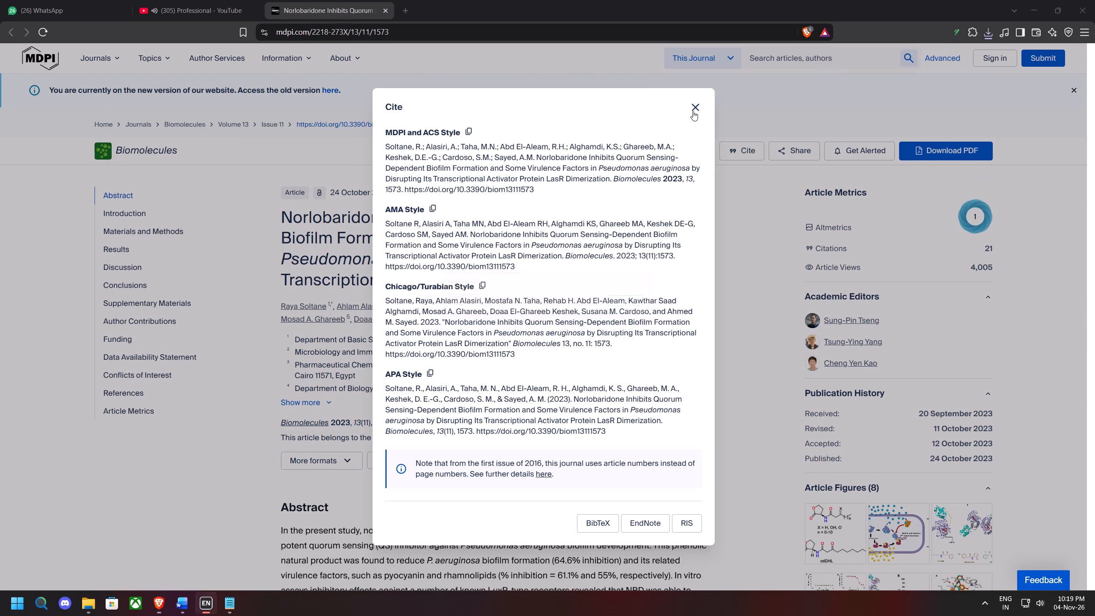
pyautogui.click(690, 110)
pyautogui.click(383, 12)
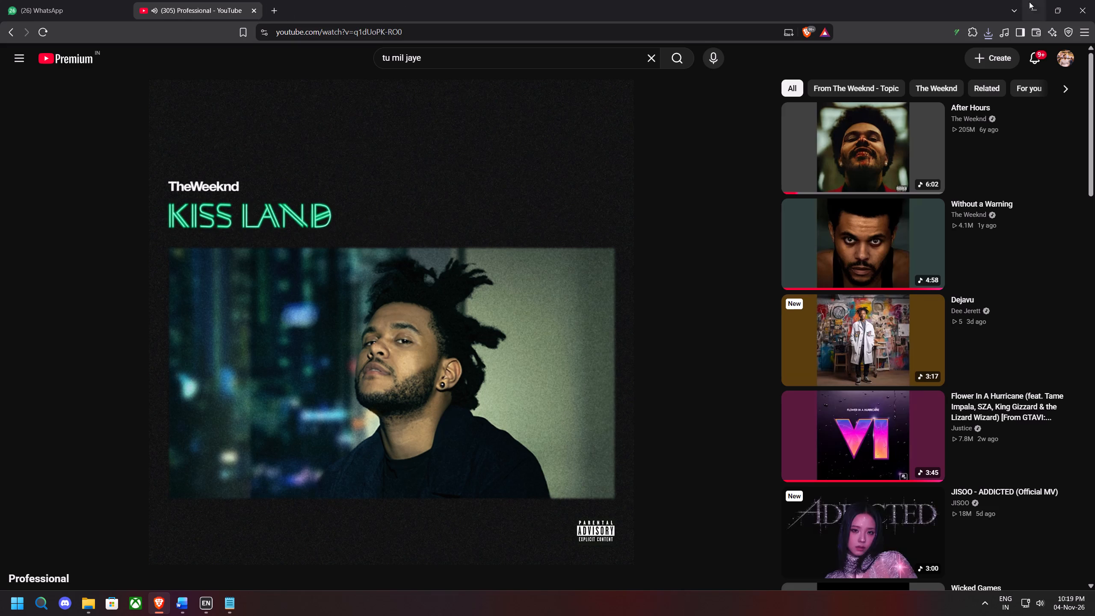
pyautogui.click(1036, 5)
# Replace the first 10.3390/biom13111573 link in section 3.2.2, after "norlobaridone compound", with the selected EndNote citation.
pyautogui.moveTo(730, 335); pyautogui.dragTo(591, 340)
pyautogui.press('BackSpace')
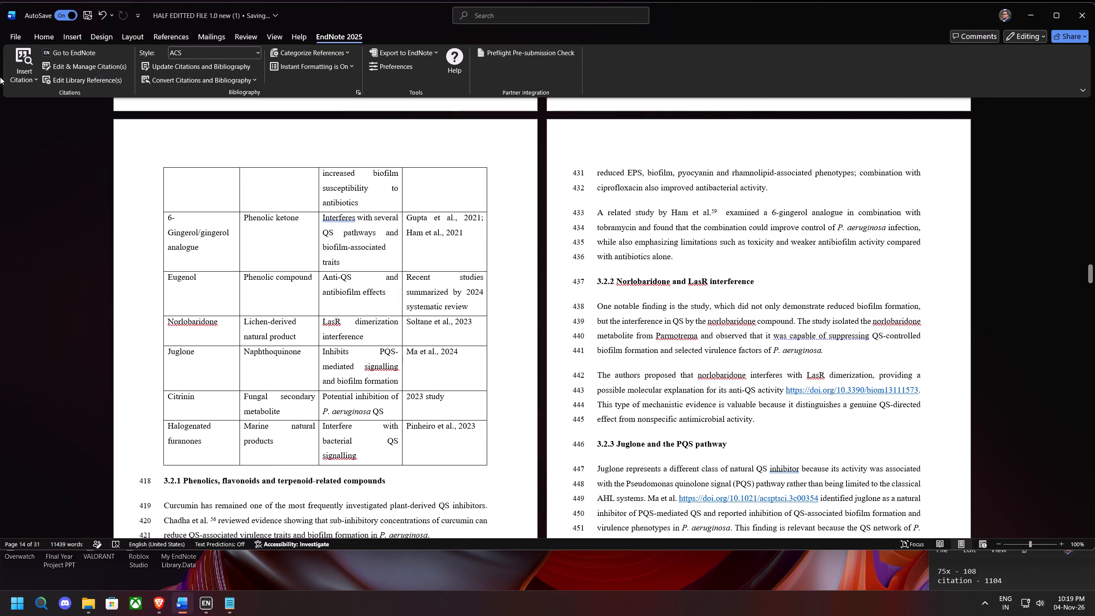
pyautogui.click(22, 88)
pyautogui.click(45, 78)
pyautogui.click(25, 77)
pyautogui.moveTo(619, 329); pyautogui.dragTo(619, 338)
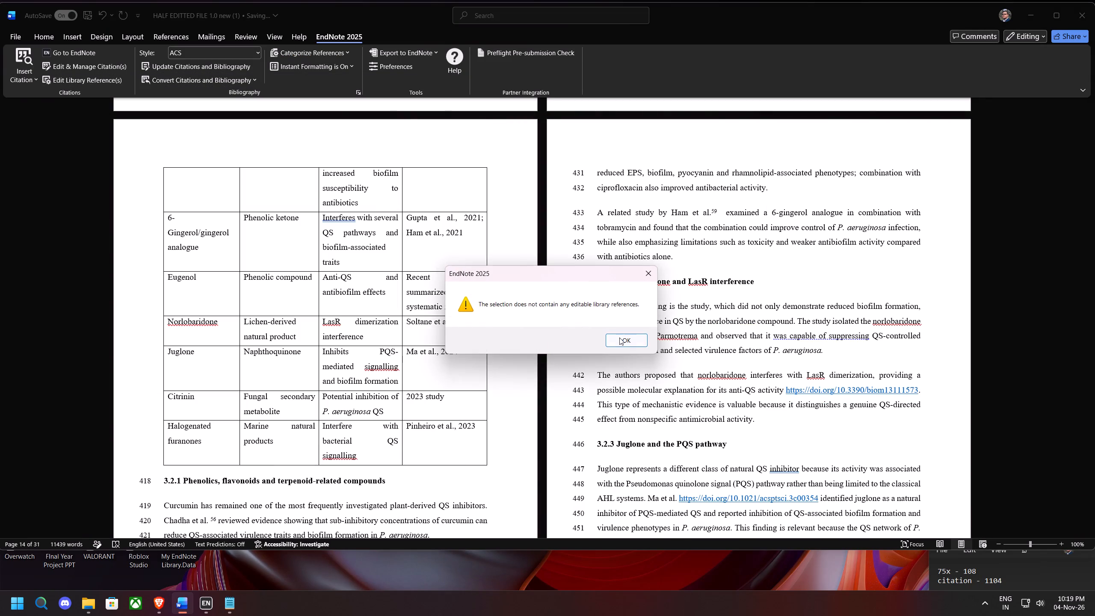
pyautogui.click(619, 338)
pyautogui.click(18, 67)
pyautogui.click(38, 106)
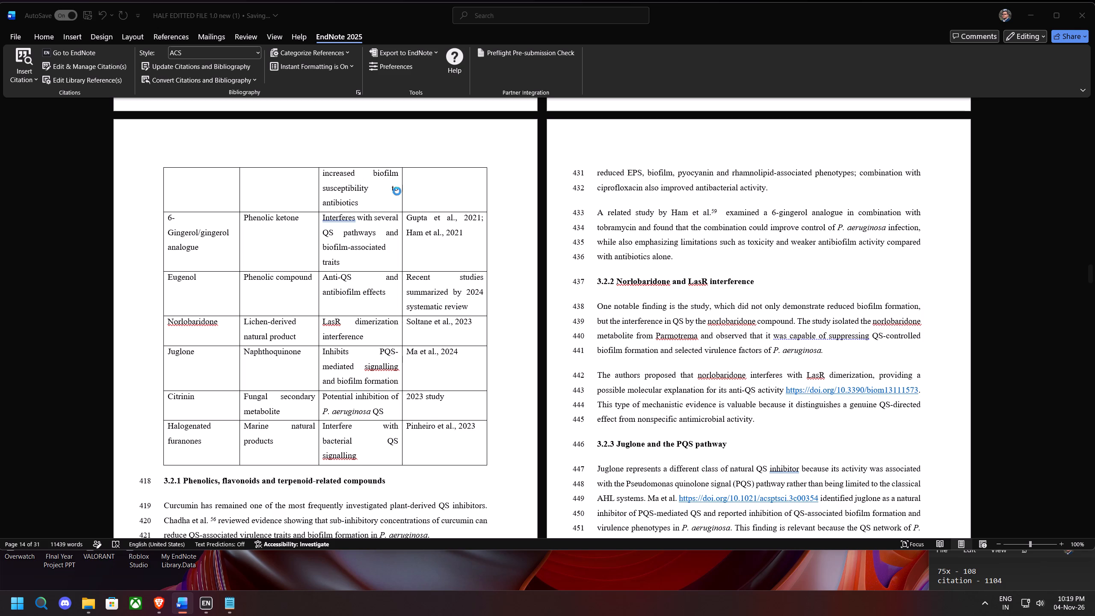
# Open the article behind the remaining 10.3390/biom13111573 link in section 3.2.2, check its citation details and return to the manuscript.
pyautogui.scroll(-2, 661, 350)
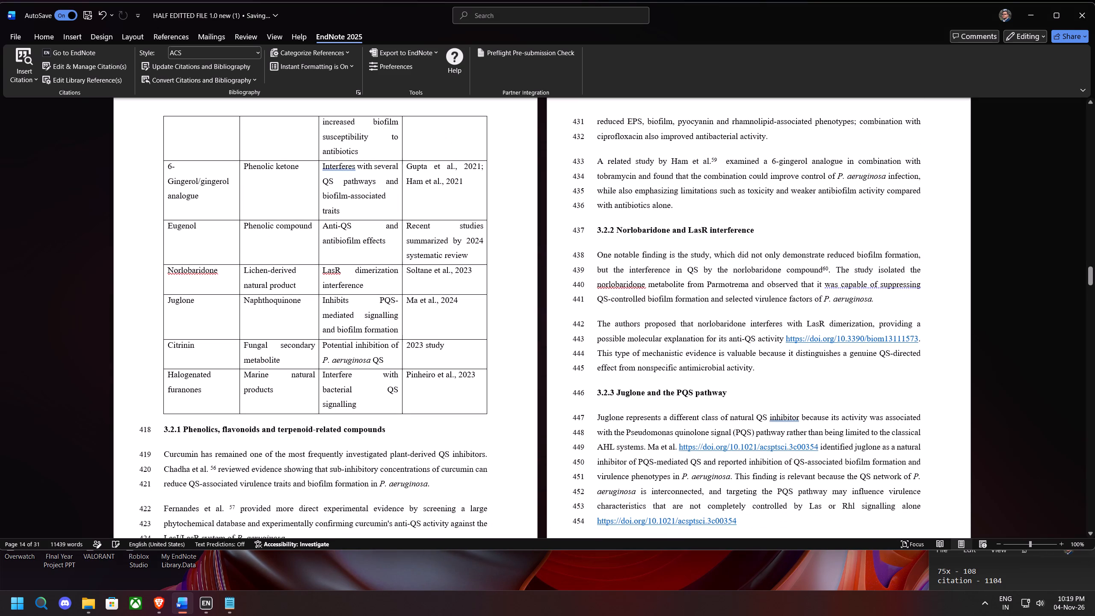
pyautogui.keyDown('ctrl'); pyautogui.click(813, 340); pyautogui.keyUp('ctrl')
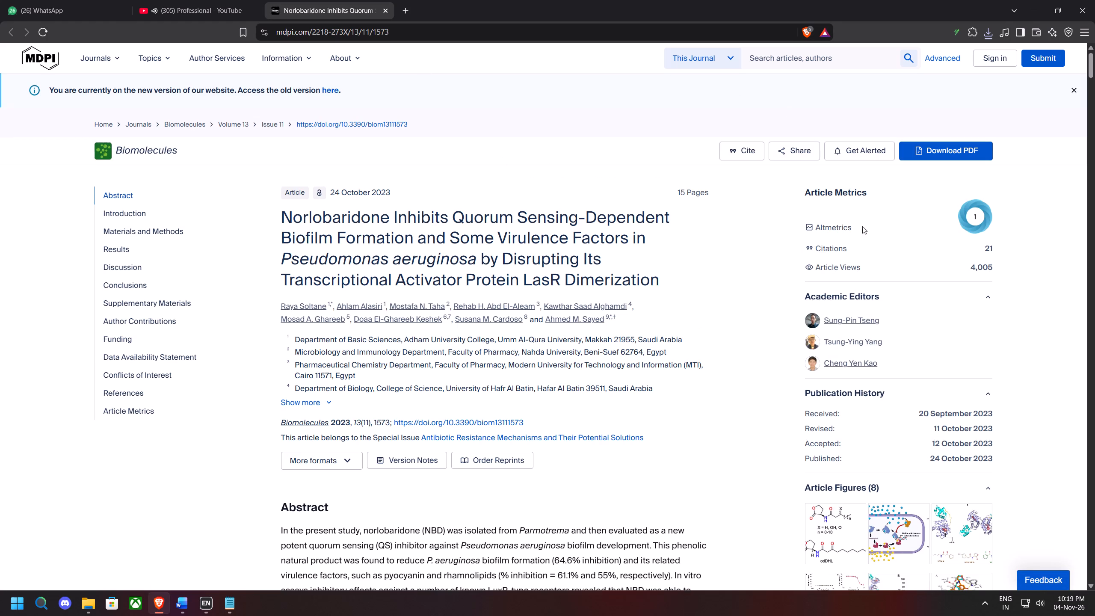
pyautogui.click(746, 152)
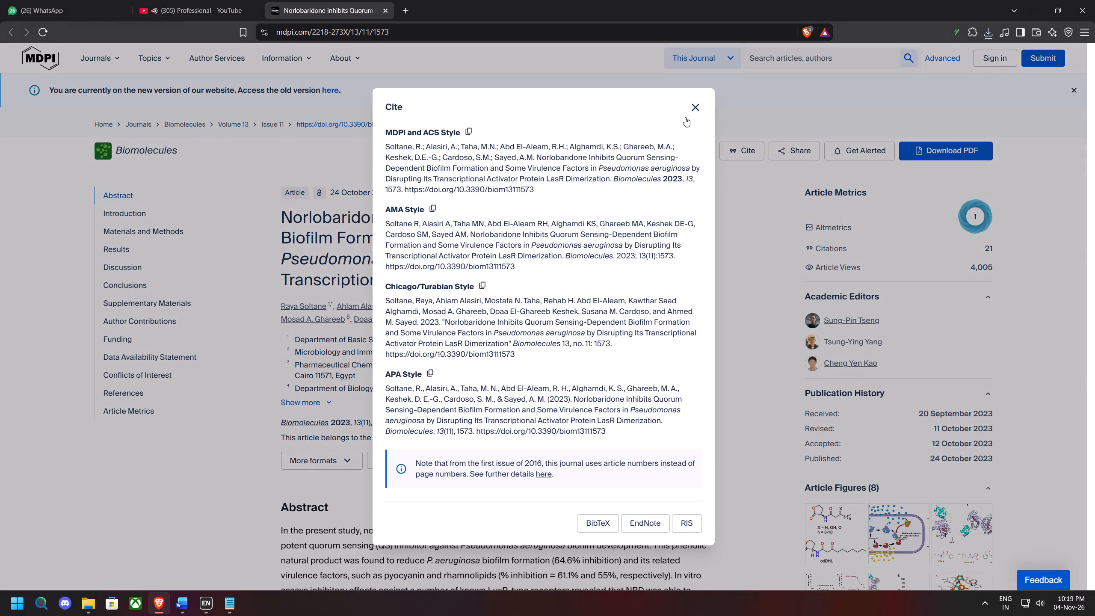
pyautogui.click(685, 117)
pyautogui.click(1033, 9)
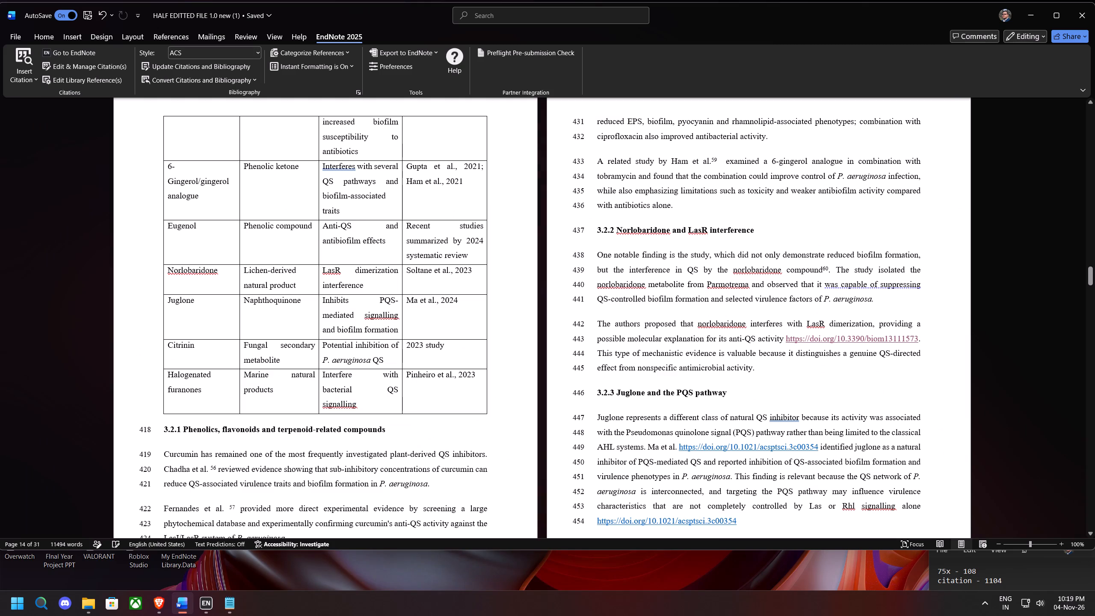
# Replace the remaining 10.3390/biom13111573 link in section 3.2.2, after "anti-QS activity", with the selected EndNote citation.
pyautogui.moveTo(918, 338); pyautogui.dragTo(788, 345)
pyautogui.click(783, 345)
pyautogui.moveTo(784, 344); pyautogui.dragTo(856, 342)
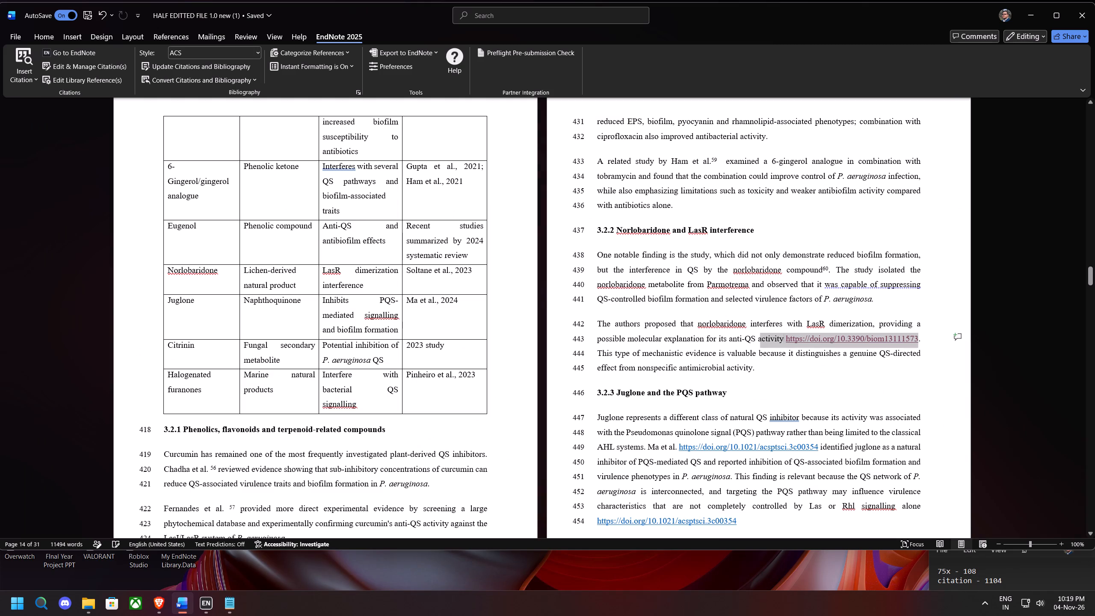
pyautogui.moveTo(856, 342); pyautogui.dragTo(904, 331)
pyautogui.click(915, 336)
pyautogui.moveTo(917, 337); pyautogui.dragTo(786, 340)
pyautogui.press('BackSpace')
pyautogui.click(19, 81)
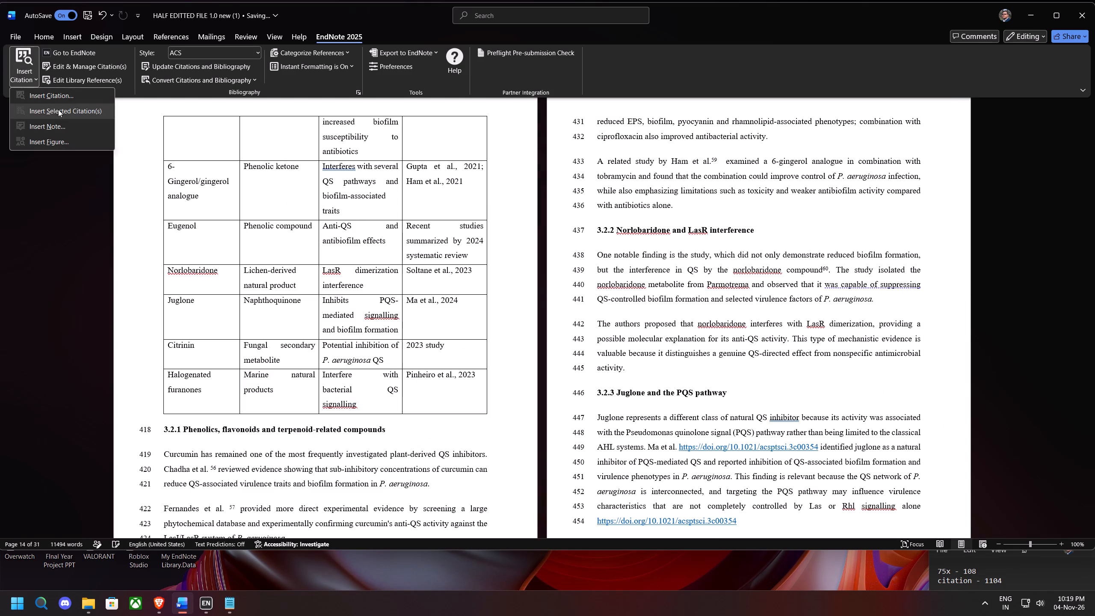
pyautogui.click(56, 112)
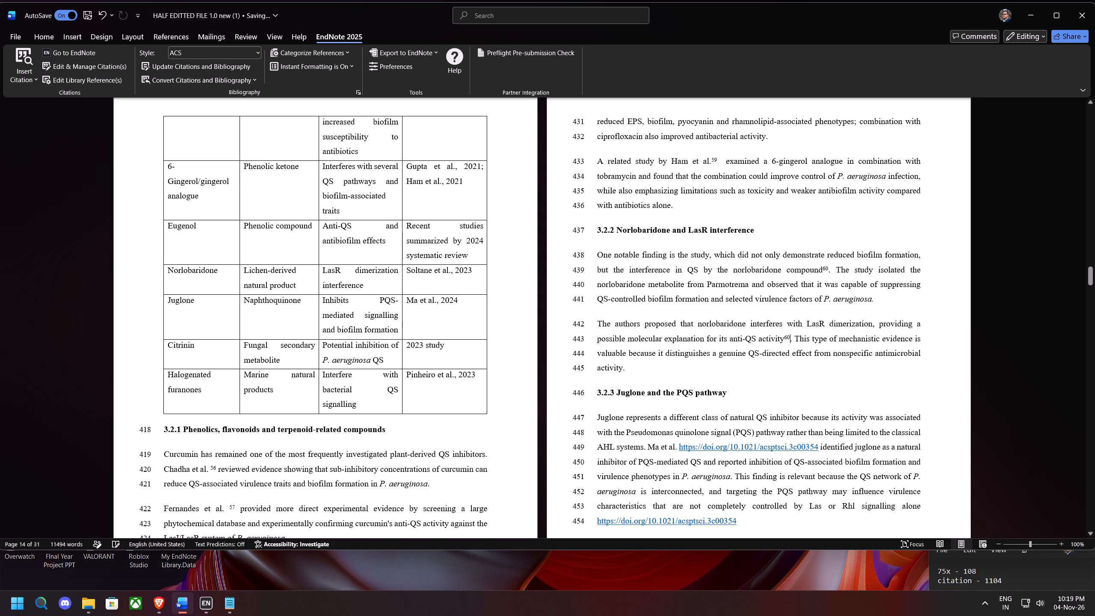
# Open the article behind the first 10.1021/acsptsci.3c00354 link in section 3.2.3 and close the norlobaridone article.
pyautogui.scroll(-3, 724, 399)
pyautogui.scroll(-3, 792, 358)
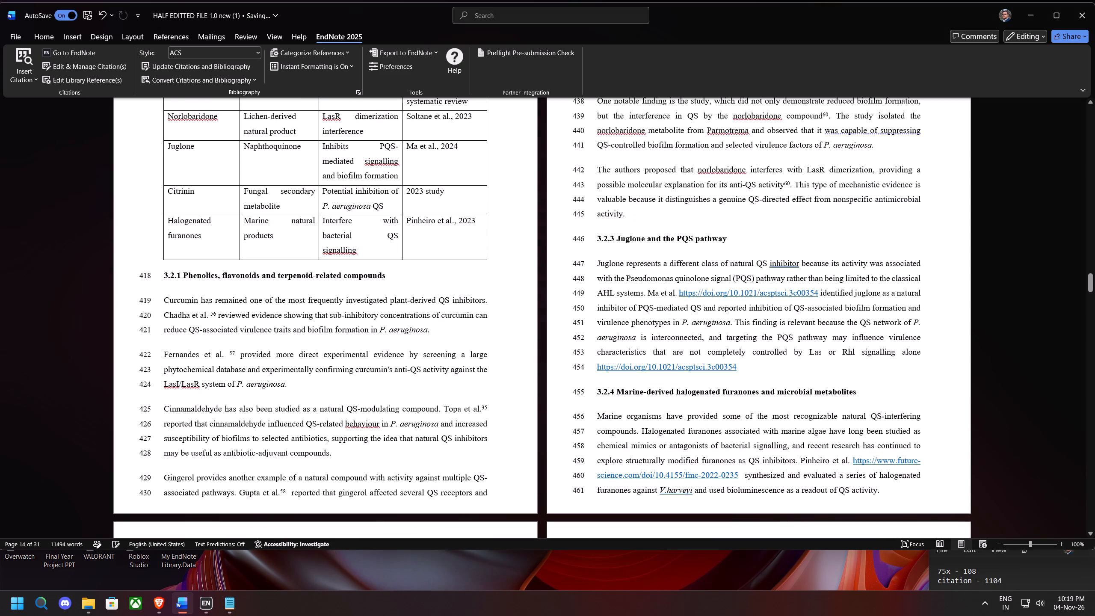
pyautogui.click(780, 293)
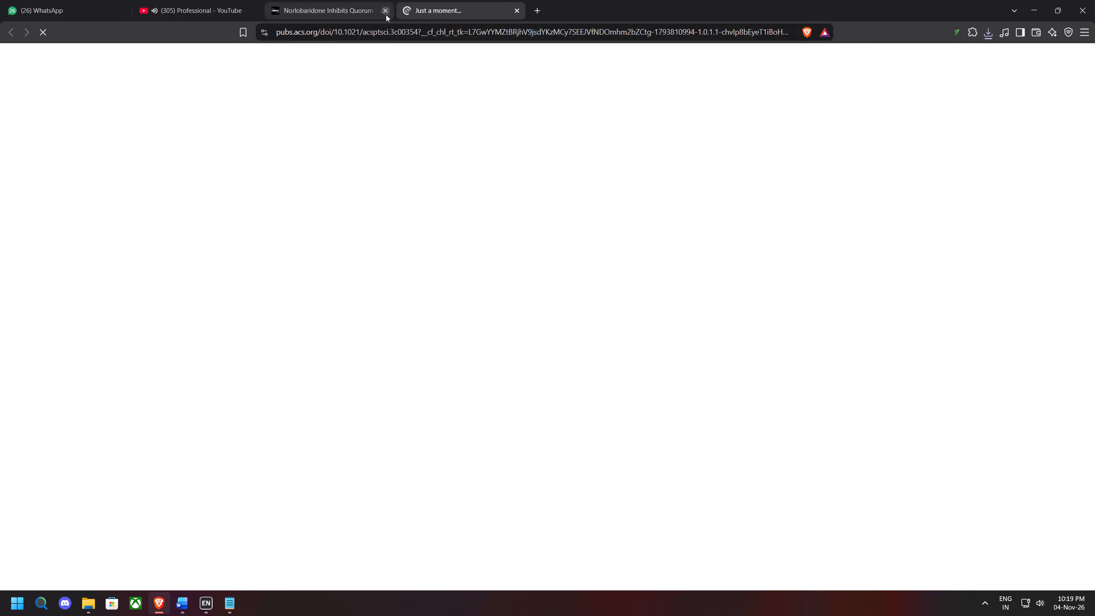
pyautogui.click(385, 13)
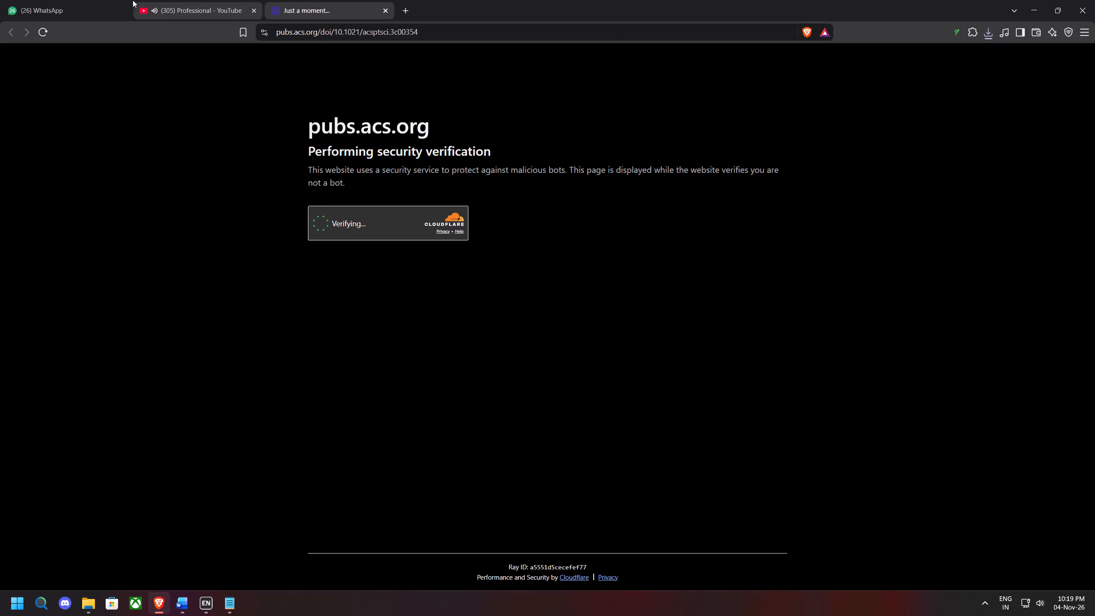
# Start the upcoming song Wanderlust on YouTube immediately and return to the ACS article.
pyautogui.click(181, 0)
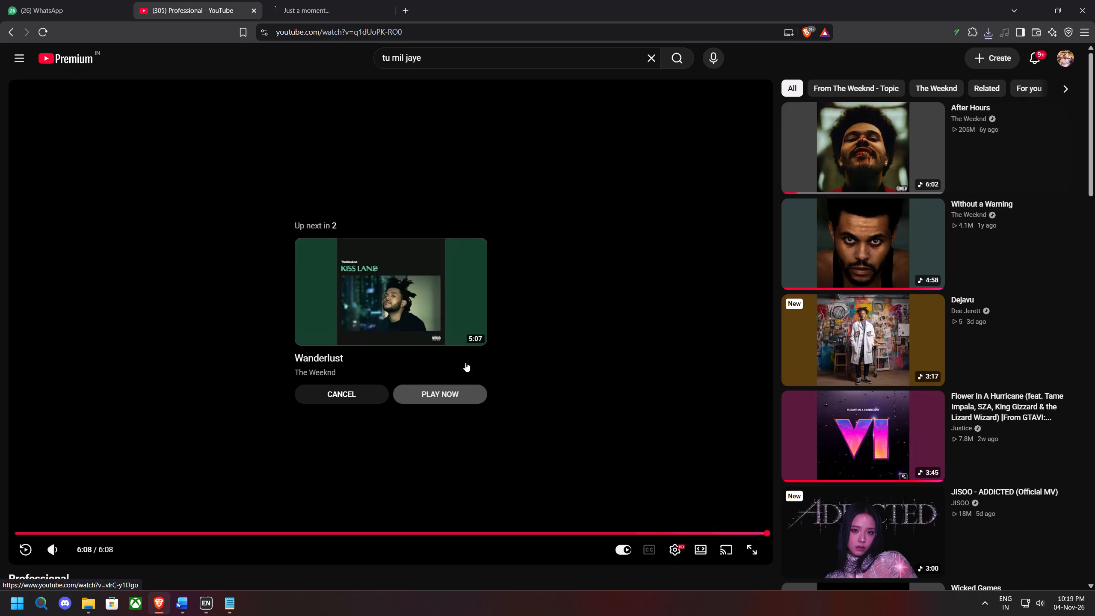
pyautogui.click(458, 390)
pyautogui.click(347, 8)
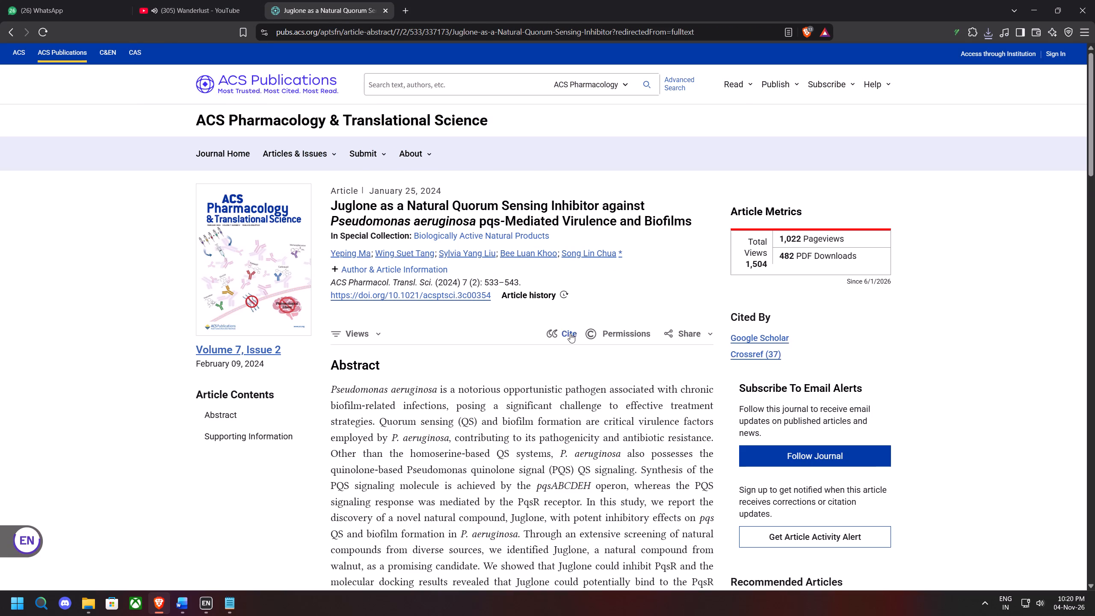
# Save the juglone article's citation as RIS file citations-20261104T165015, import it into EndNote, and return to the manuscript with the article closed.
pyautogui.click(570, 333)
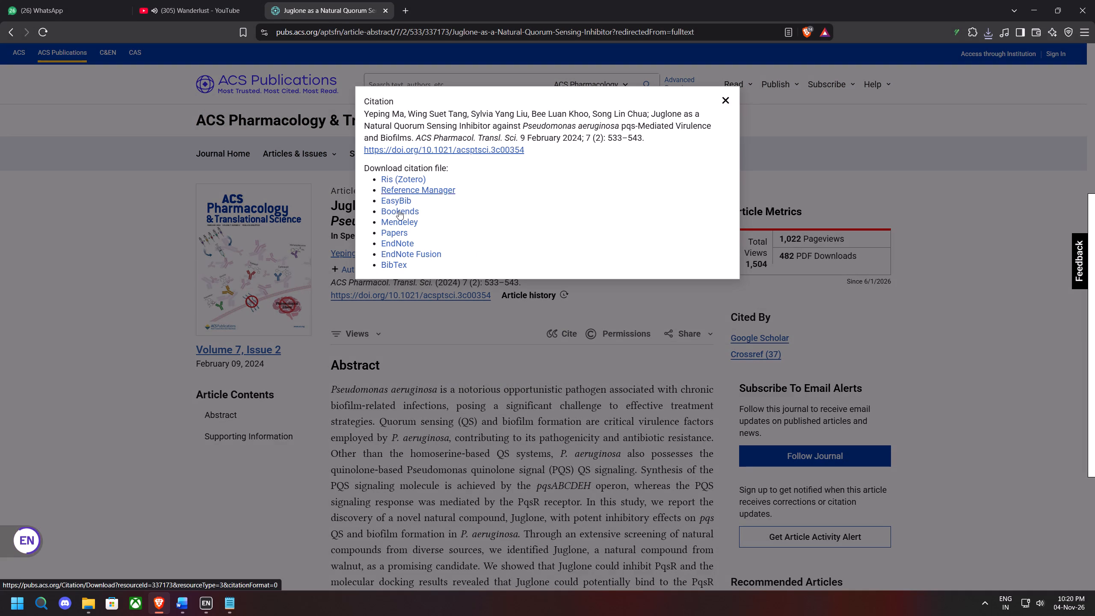
pyautogui.click(395, 243)
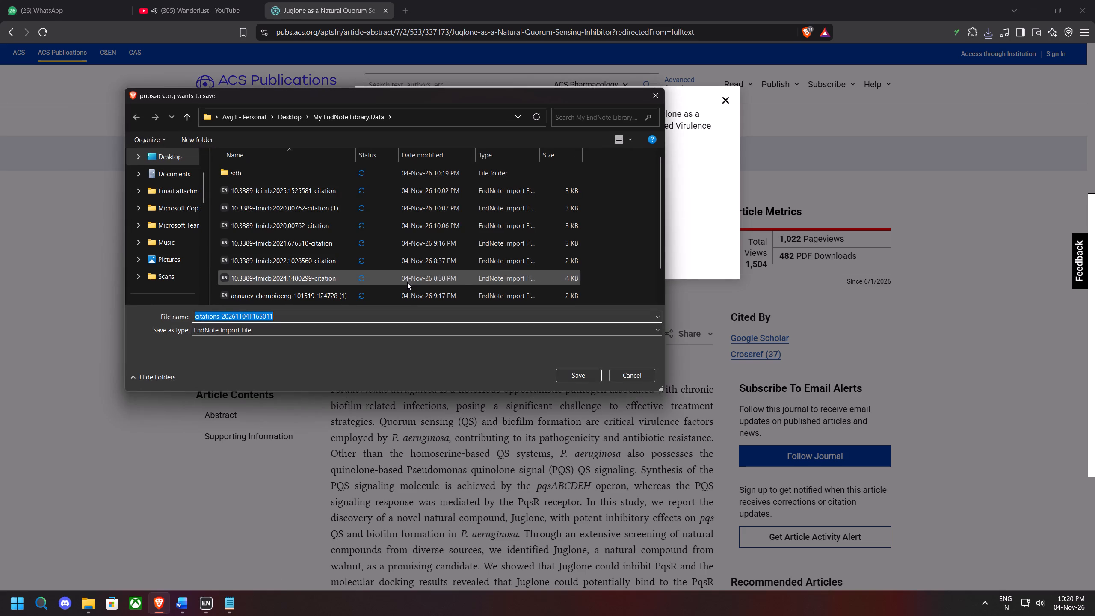
pyautogui.click(627, 380)
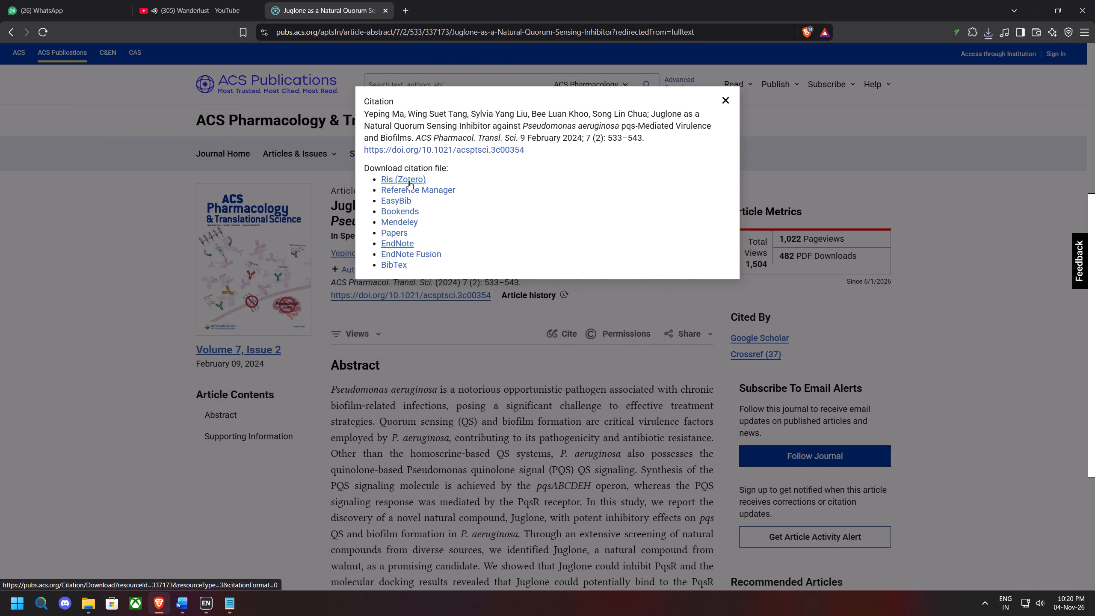
pyautogui.click(408, 181)
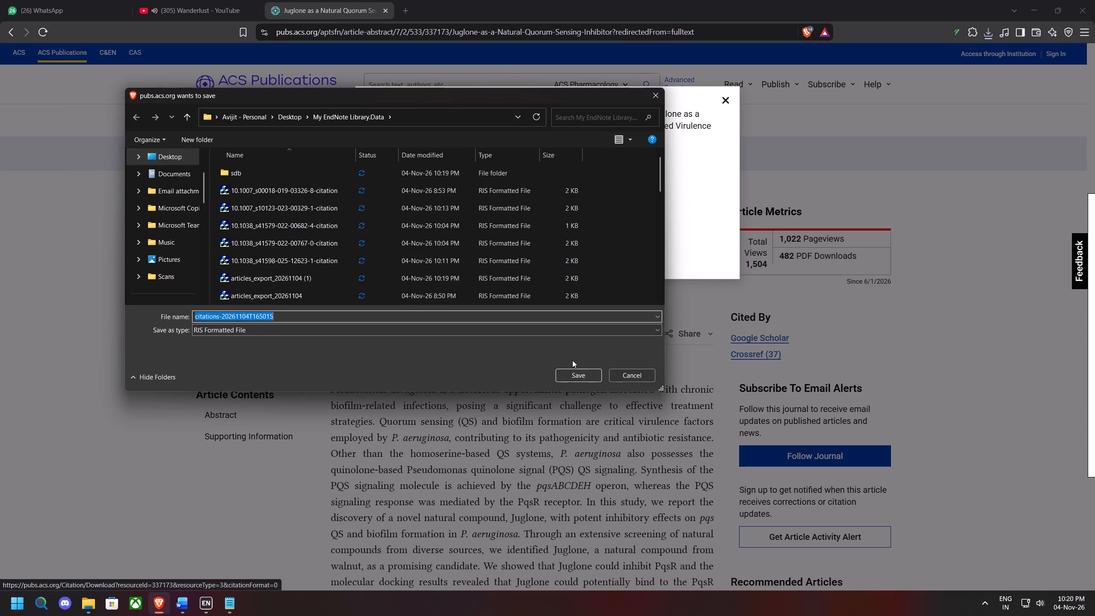
pyautogui.click(580, 367)
pyautogui.click(581, 370)
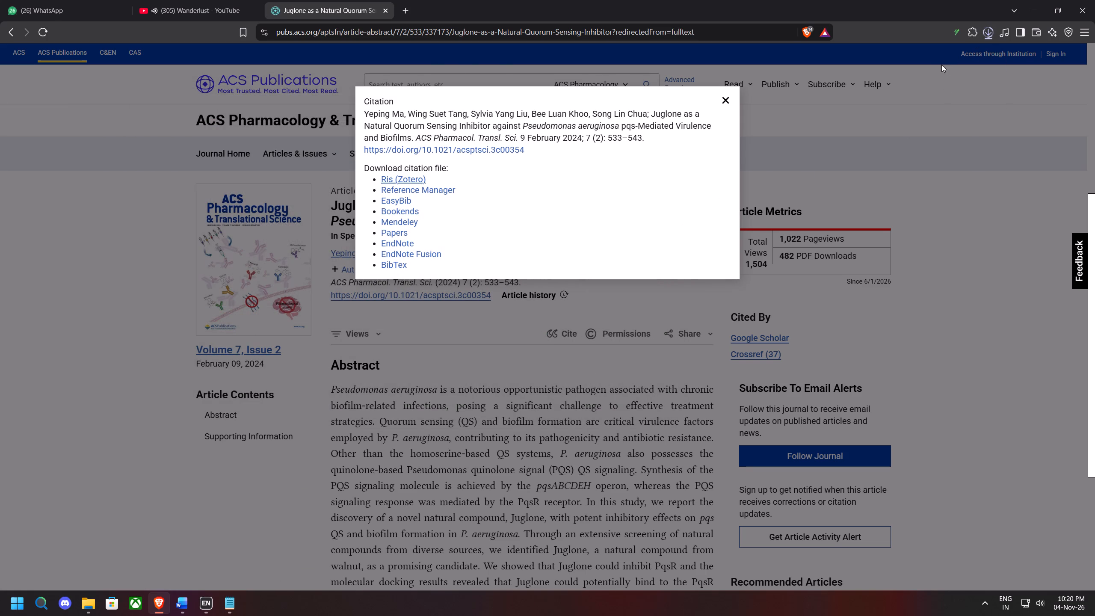
pyautogui.click(890, 69)
pyautogui.click(902, 62)
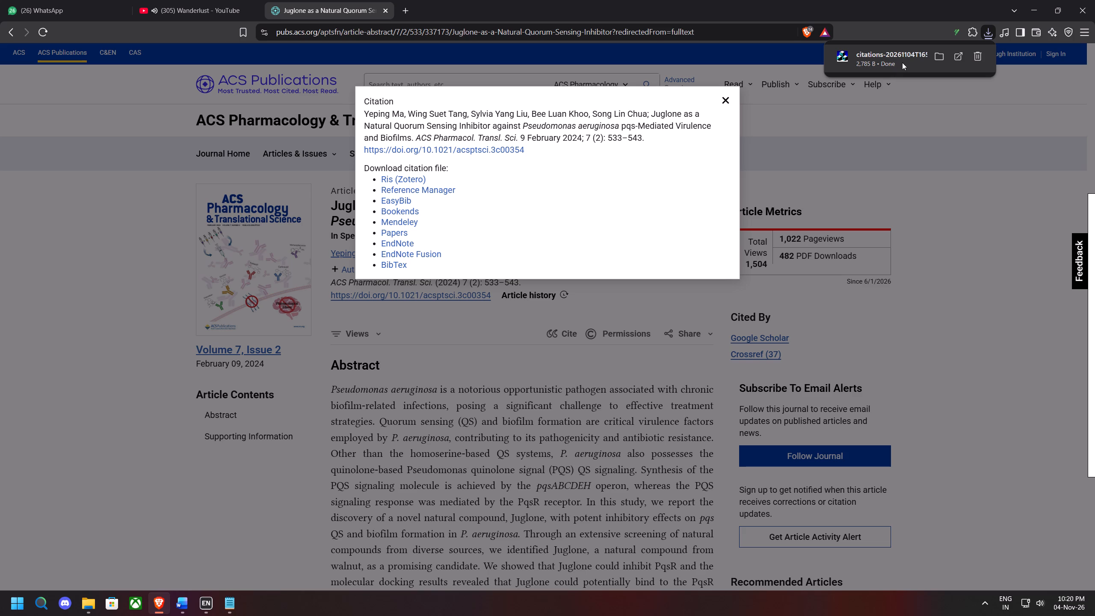
pyautogui.click(876, 57)
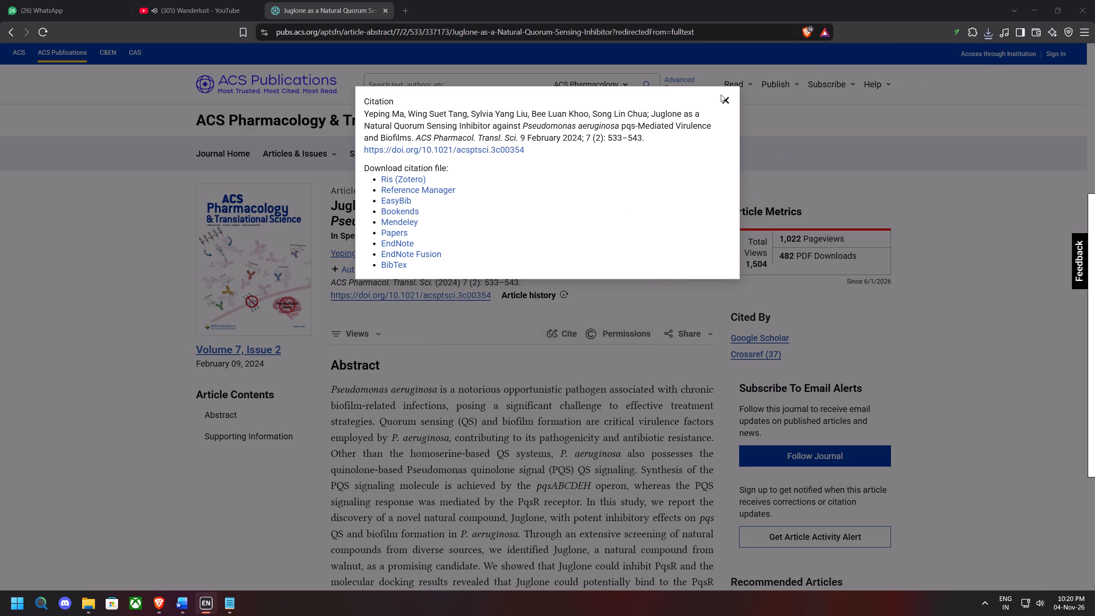
pyautogui.click(723, 101)
pyautogui.click(382, 8)
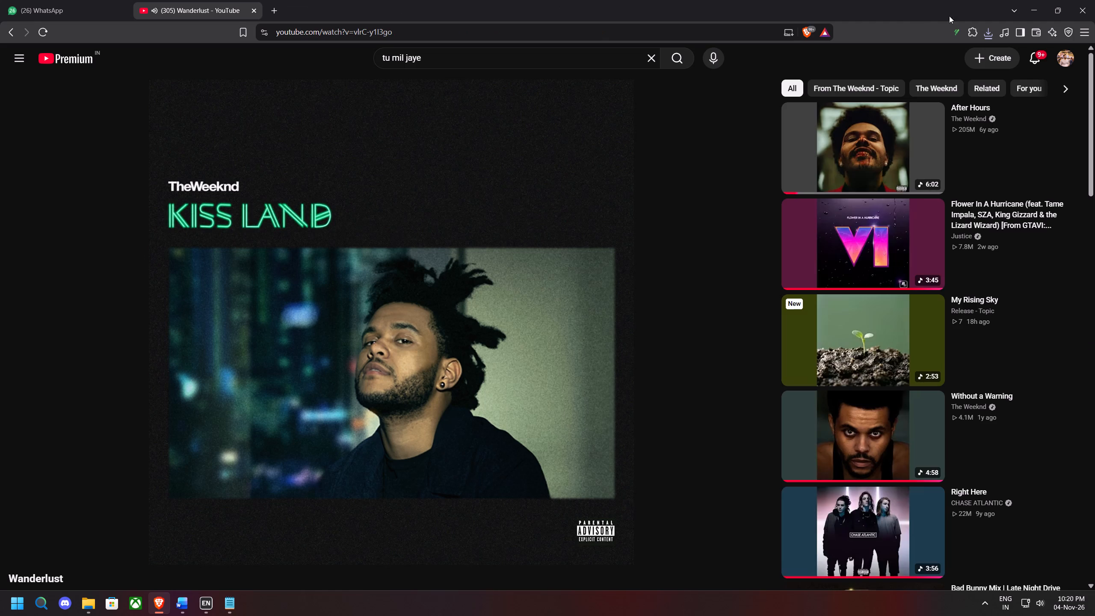
pyautogui.click(1028, 6)
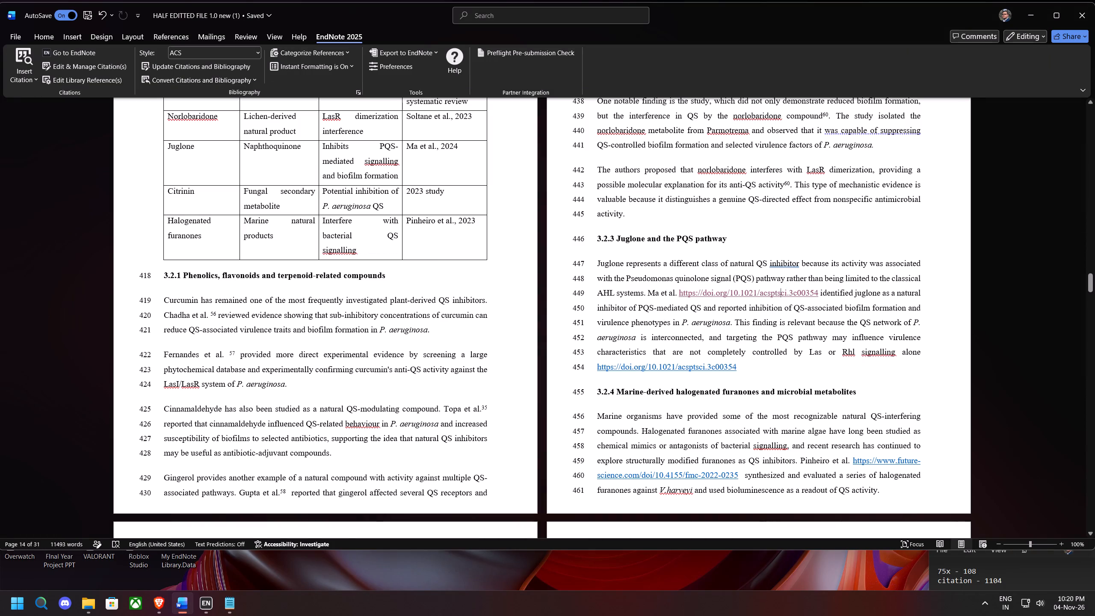
# Replace the first 10.1021/acsptsci.3c00354 link in section 3.2.3, after "Ma et al.", with the selected EndNote citation.
pyautogui.moveTo(817, 296); pyautogui.dragTo(680, 297)
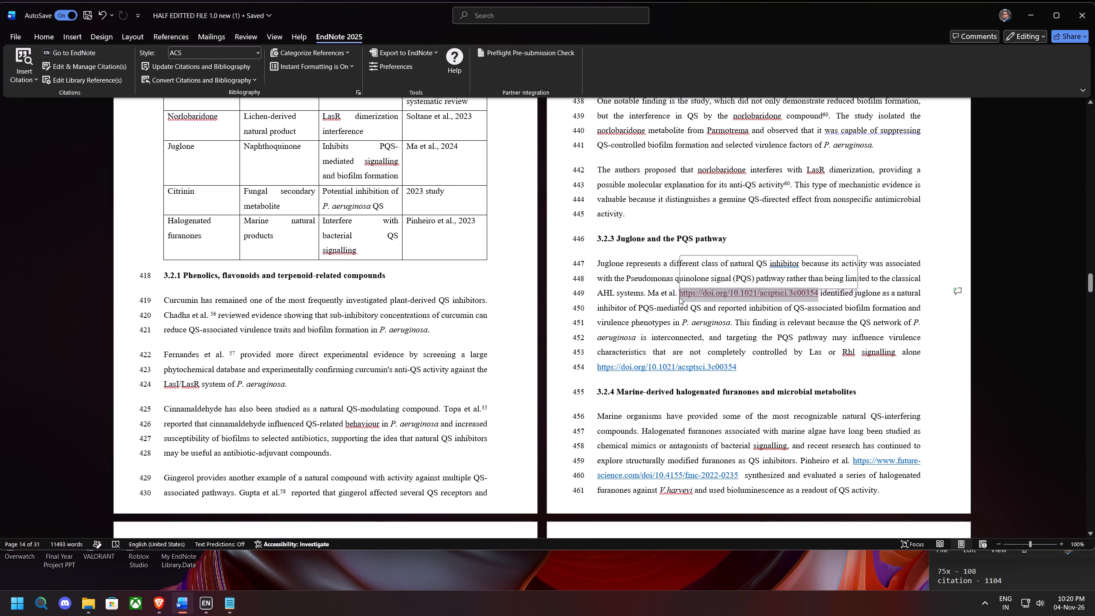
pyautogui.press('BackSpace')
pyautogui.click(14, 76)
pyautogui.click(40, 108)
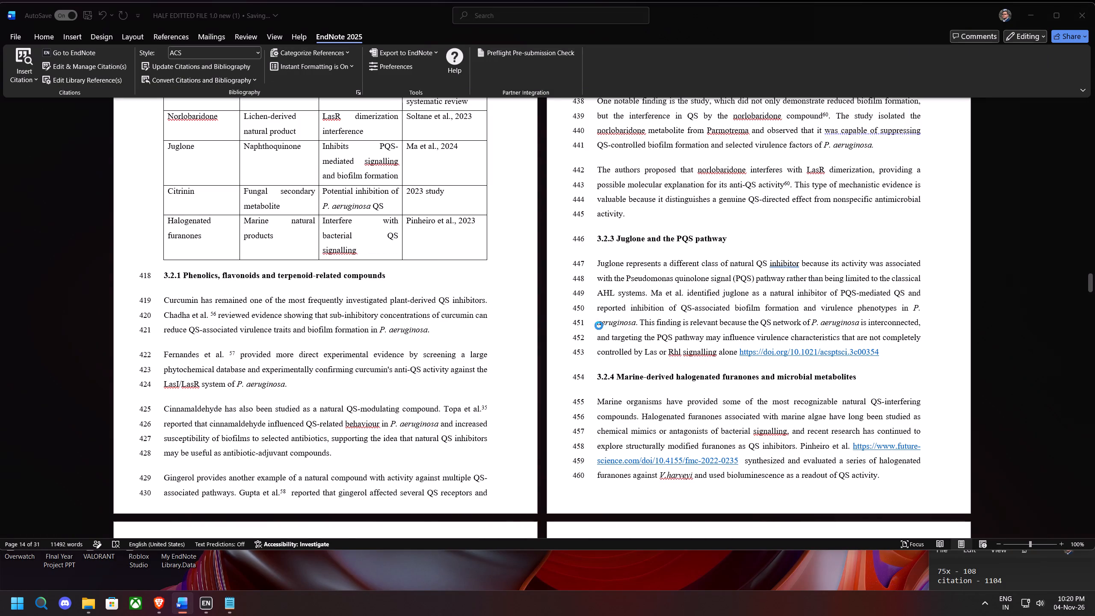
# Replace the DOI link after "Rhl signalling alone" in section 3.2.3 with the selected EndNote citation and end the sentence with a period.
pyautogui.moveTo(878, 355); pyautogui.dragTo(778, 352)
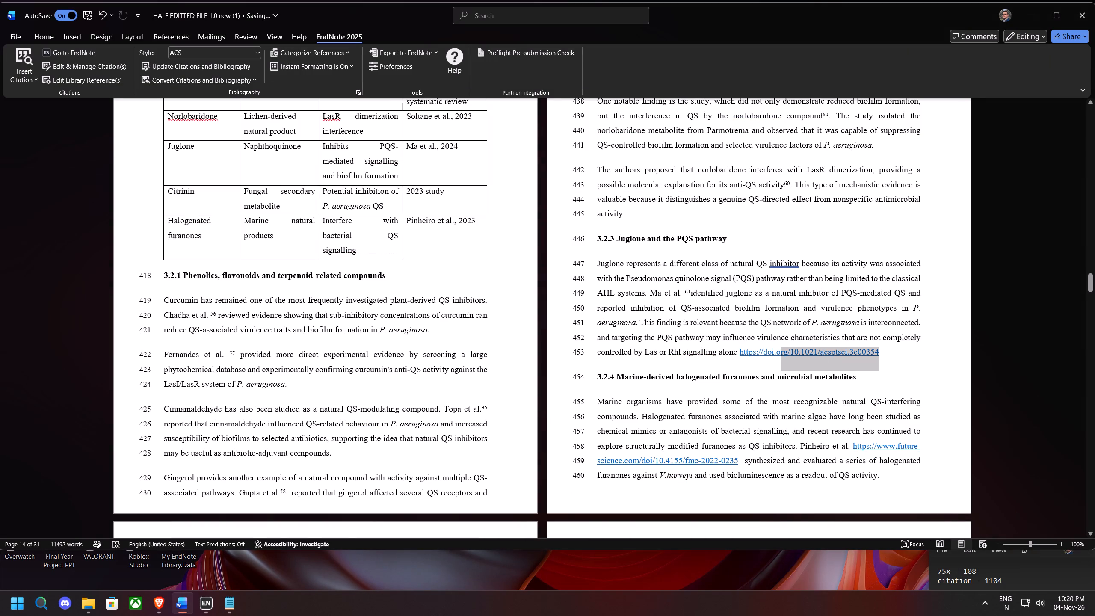
pyautogui.moveTo(778, 352); pyautogui.dragTo(739, 359)
pyautogui.press('BackSpace')
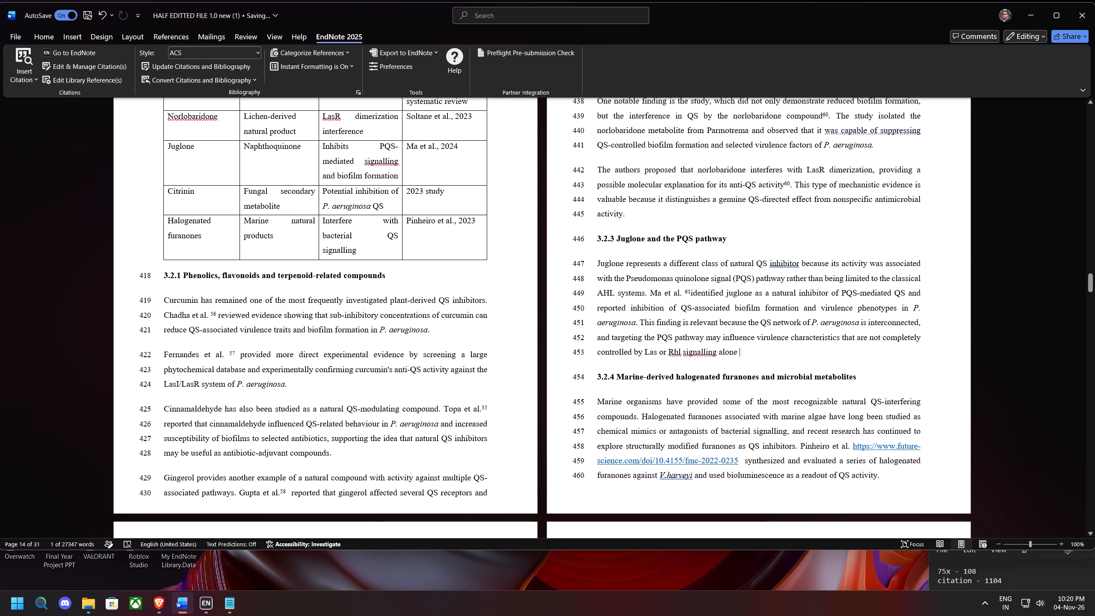
pyautogui.click(18, 74)
pyautogui.click(40, 107)
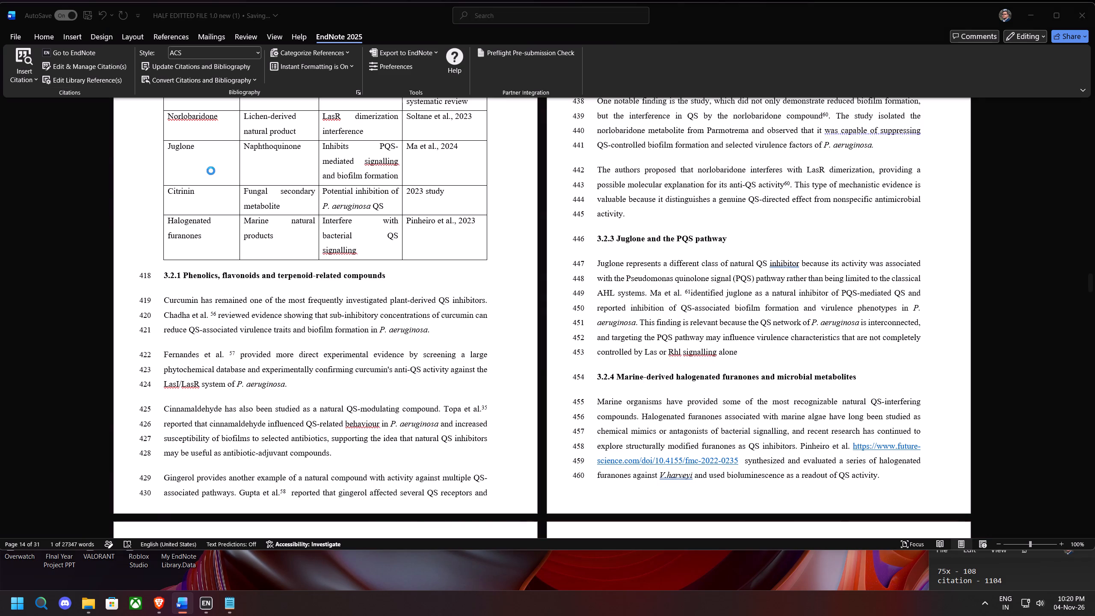
pyautogui.click(745, 352)
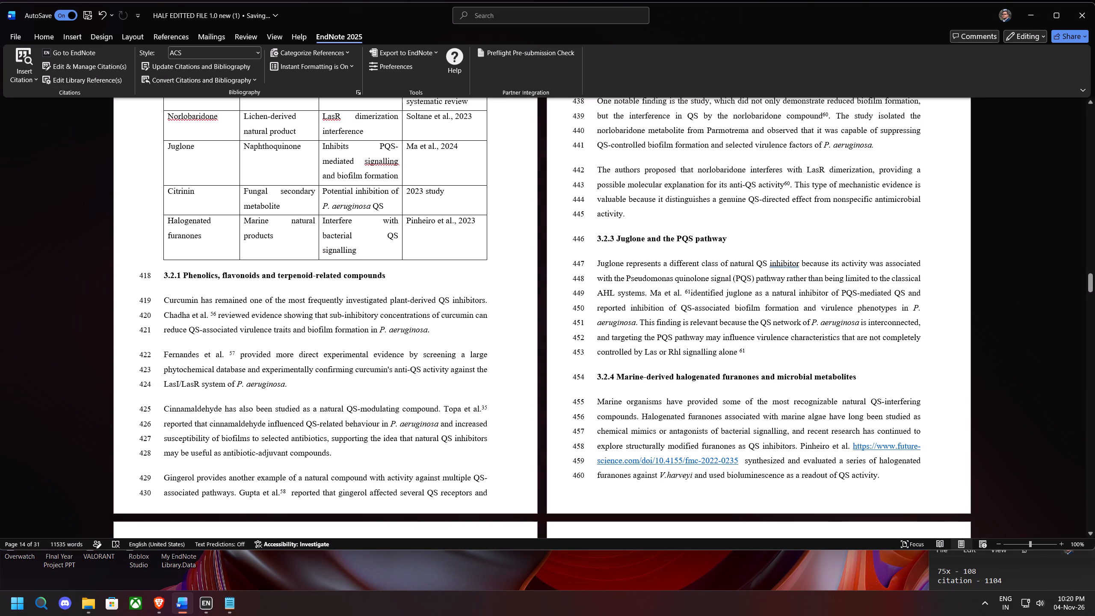
pyautogui.press('.')
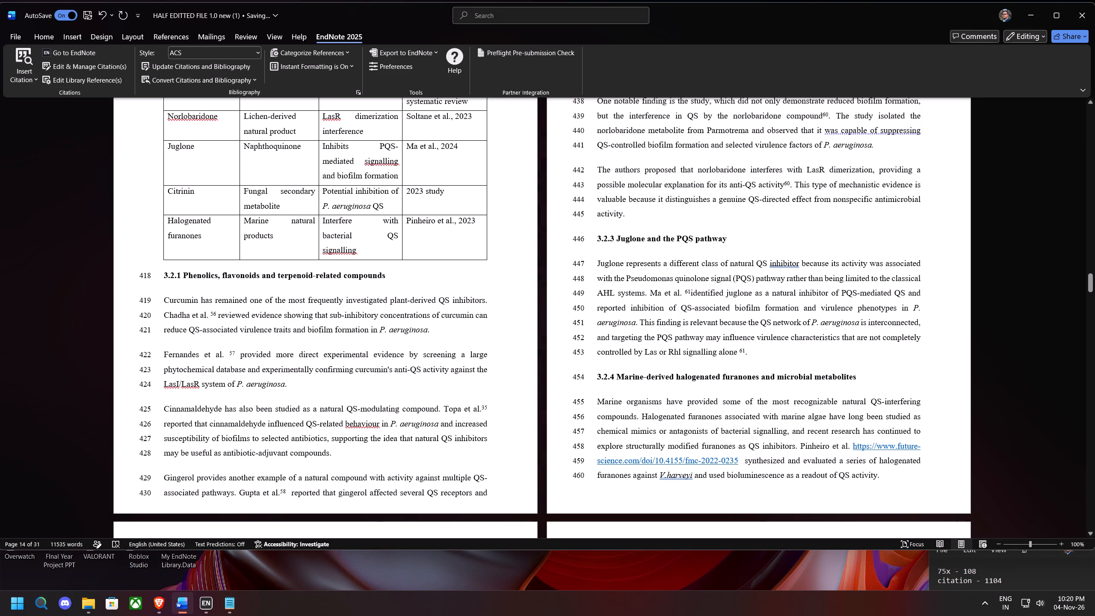
# Insert a space between the "Ma et al." citation and "identified juglone" in section 3.2.3.
pyautogui.click(690, 294)
pyautogui.press('space')
# From the fmc-2022-0235 link in section 3.2.4, save the article's citation as RIS file tandf_ifmc2015_313, import it into EndNote and return to the manuscript.
pyautogui.scroll(-4, 736, 349)
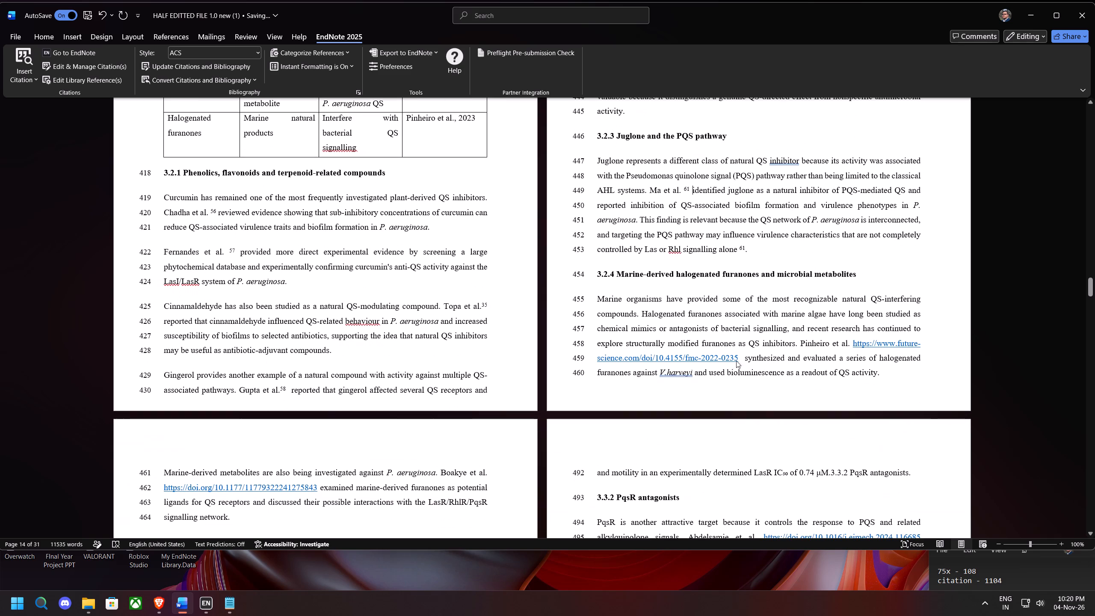
pyautogui.keyDown('ctrl'); pyautogui.click(902, 344); pyautogui.keyUp('ctrl')
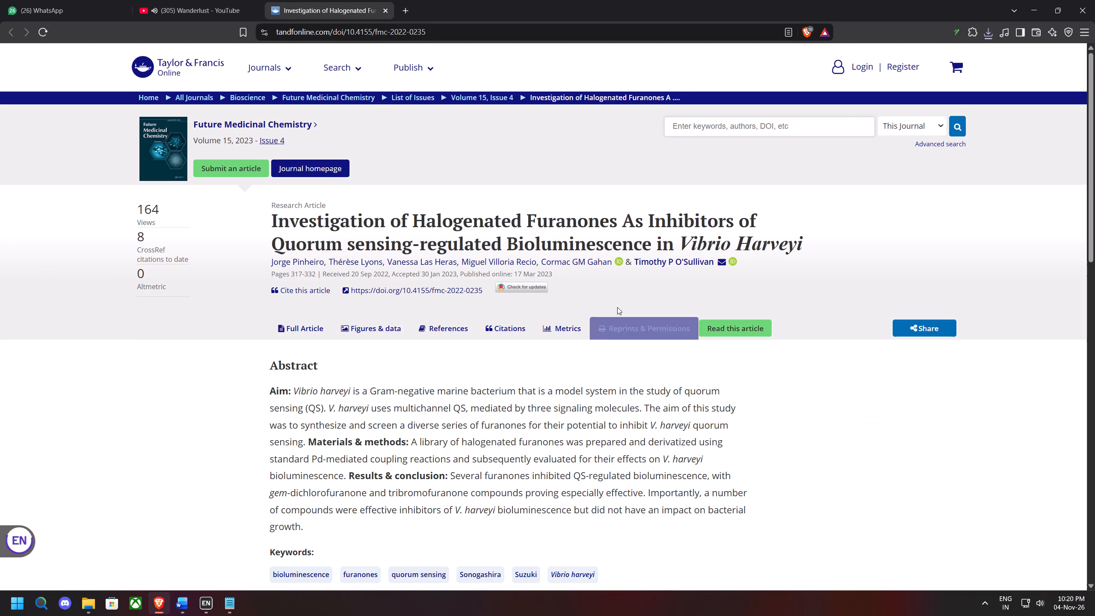
pyautogui.click(303, 291)
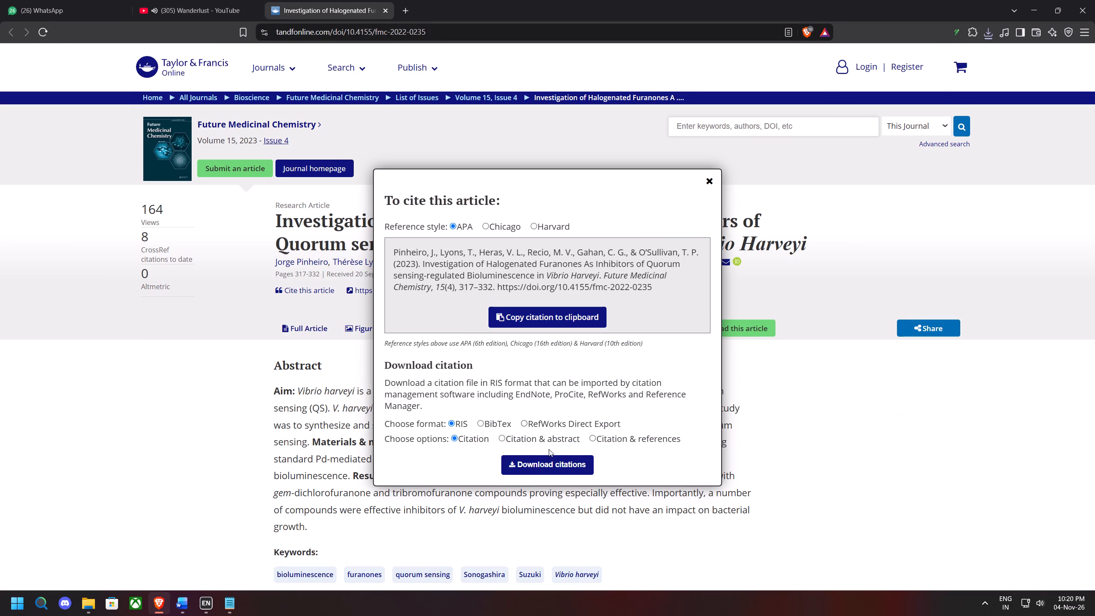
pyautogui.click(542, 464)
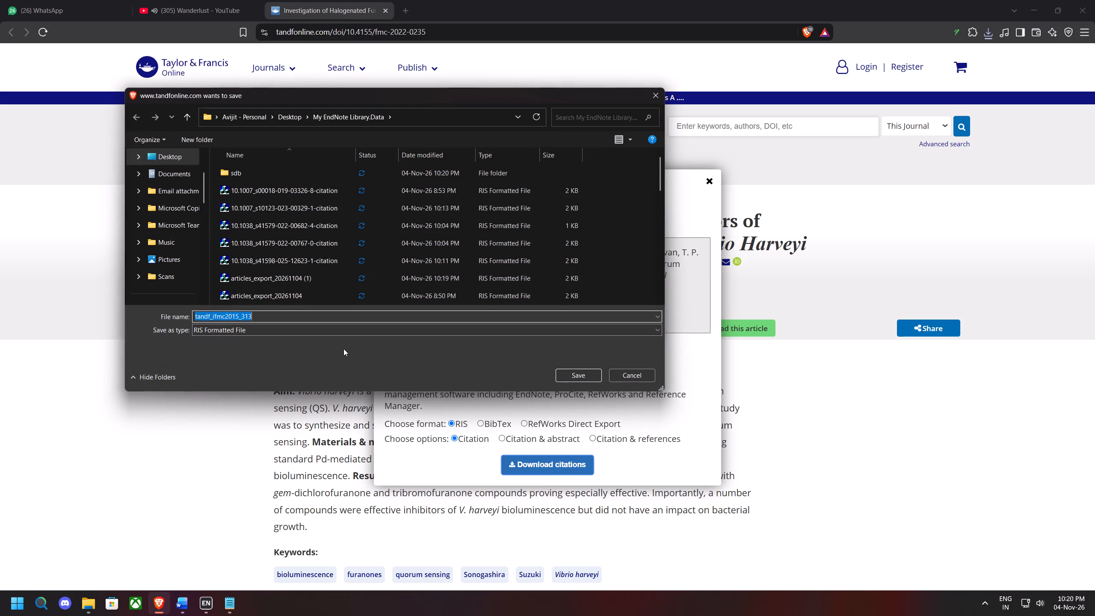
pyautogui.click(574, 370)
pyautogui.click(874, 62)
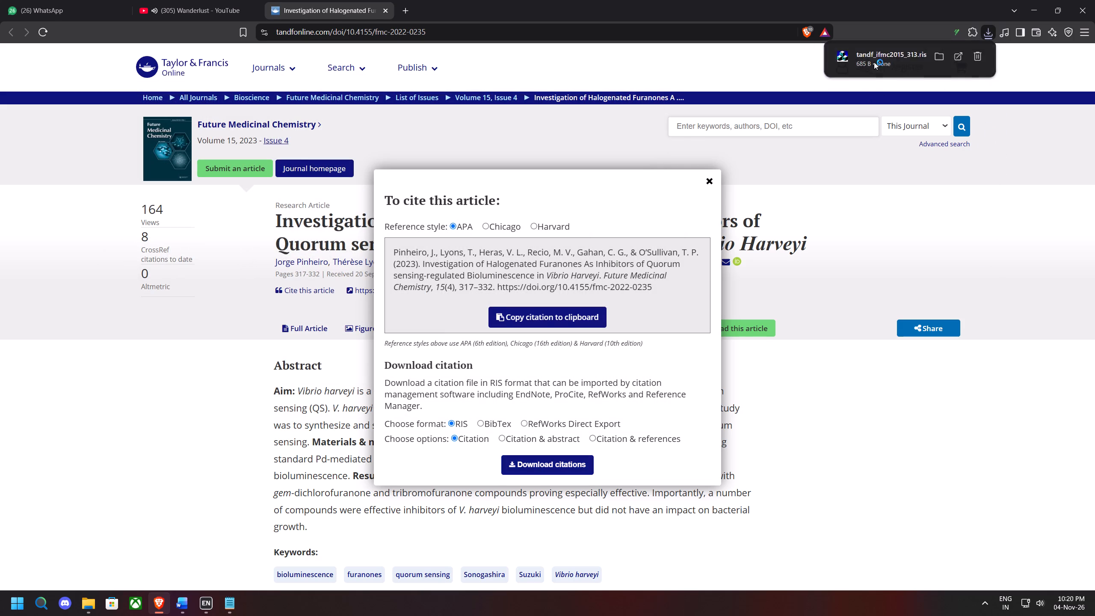
pyautogui.click(388, 13)
pyautogui.click(1030, 5)
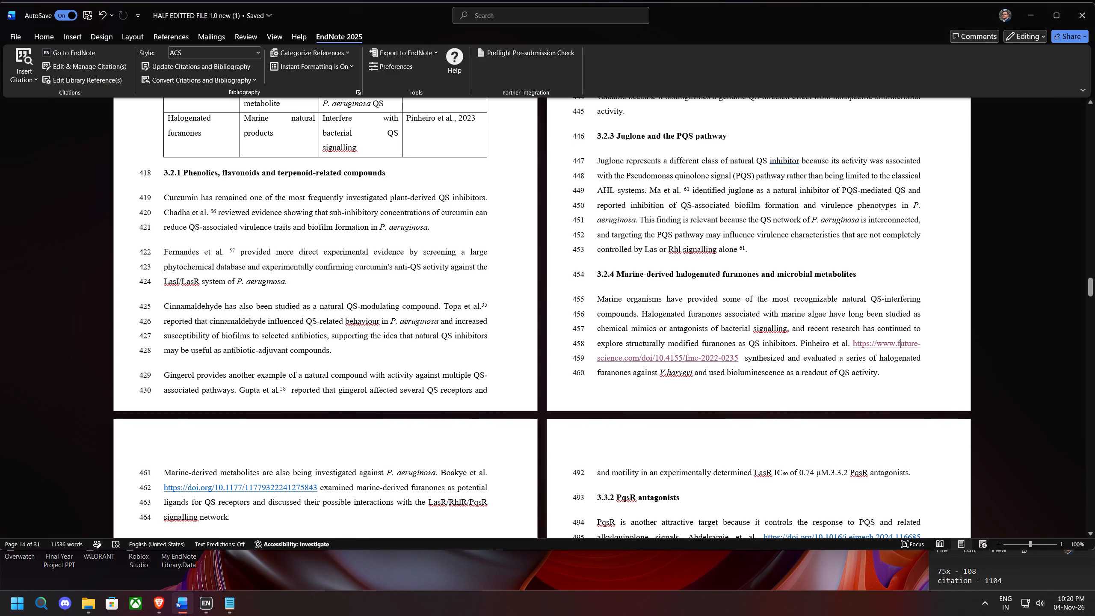
# Replace the fmc-2022-0235 link after "Pinheiro et al." in section 3.2.4 with the selected EndNote citation.
pyautogui.moveTo(738, 357); pyautogui.dragTo(863, 340)
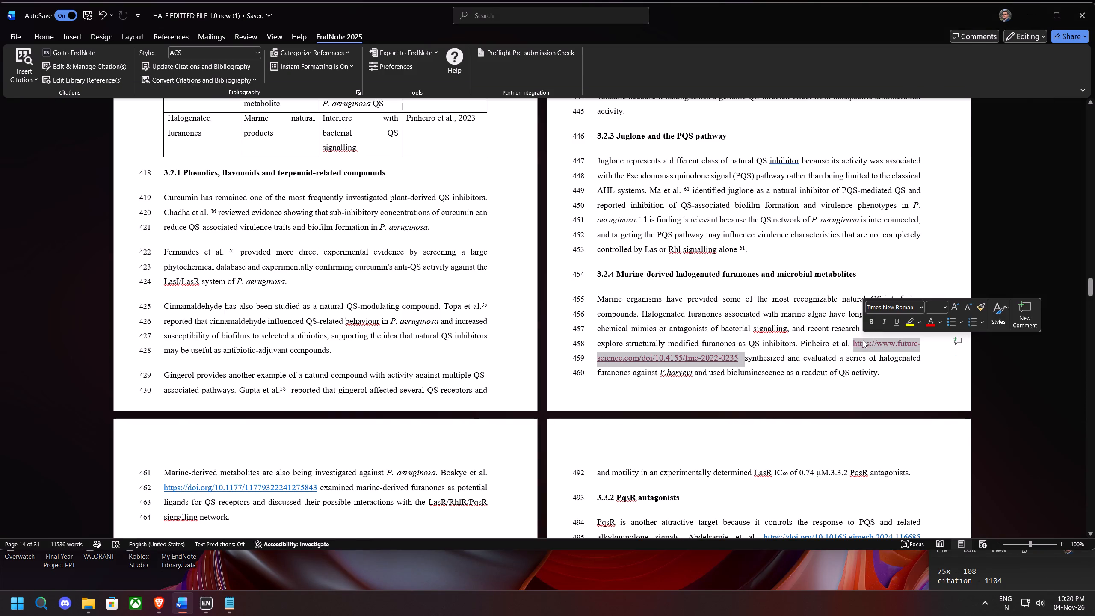
pyautogui.press('BackSpace')
pyautogui.click(15, 74)
pyautogui.click(46, 111)
pyautogui.scroll(-5, 886, 407)
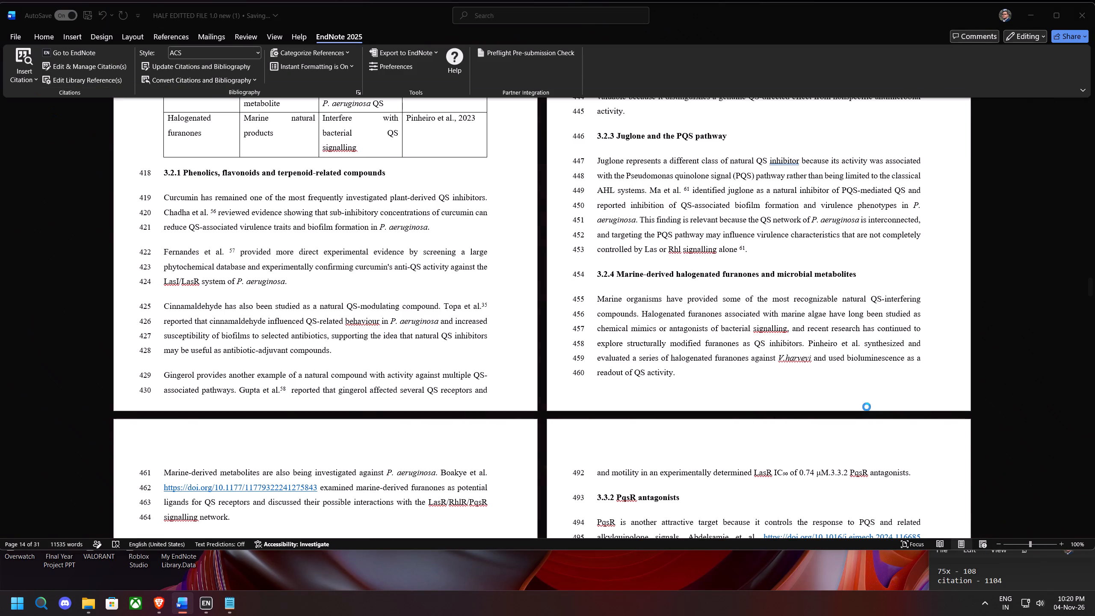
pyautogui.scroll(-2, 867, 407)
pyautogui.scroll(-4, 554, 305)
pyautogui.scroll(-3, 423, 311)
pyautogui.scroll(-3, 332, 448)
pyautogui.keyDown('ctrl'); pyautogui.click(291, 387); pyautogui.keyUp('ctrl')
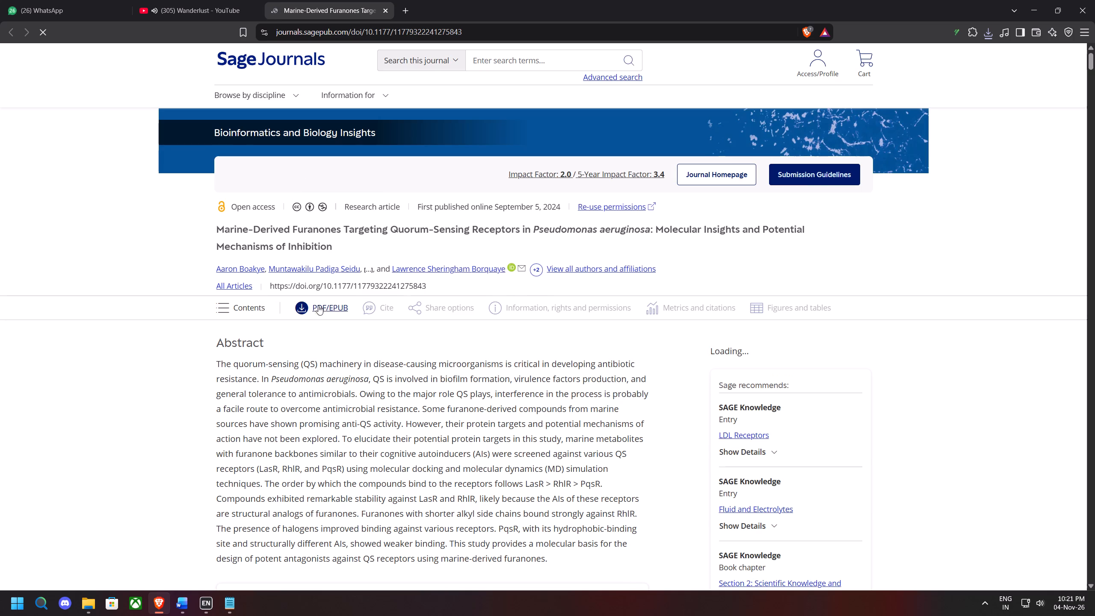
pyautogui.click(323, 309)
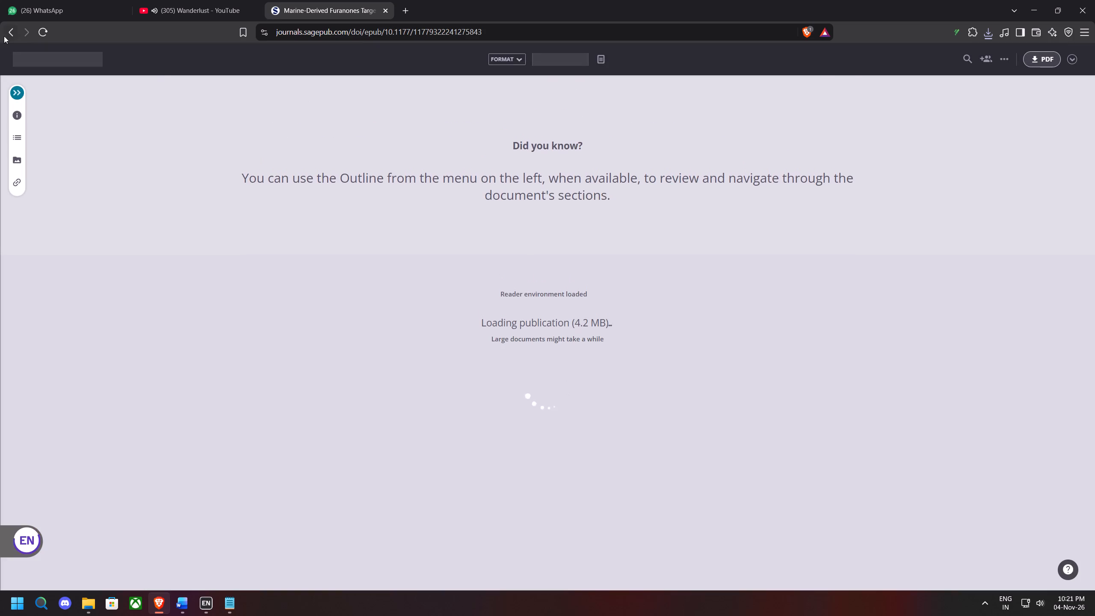
pyautogui.click(5, 36)
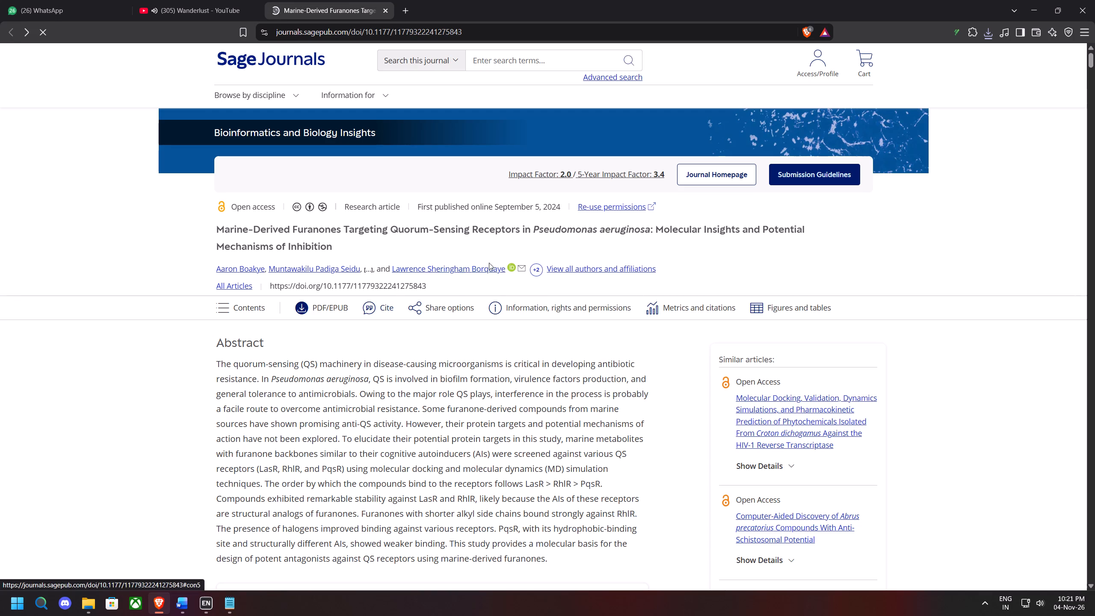
pyautogui.click(385, 310)
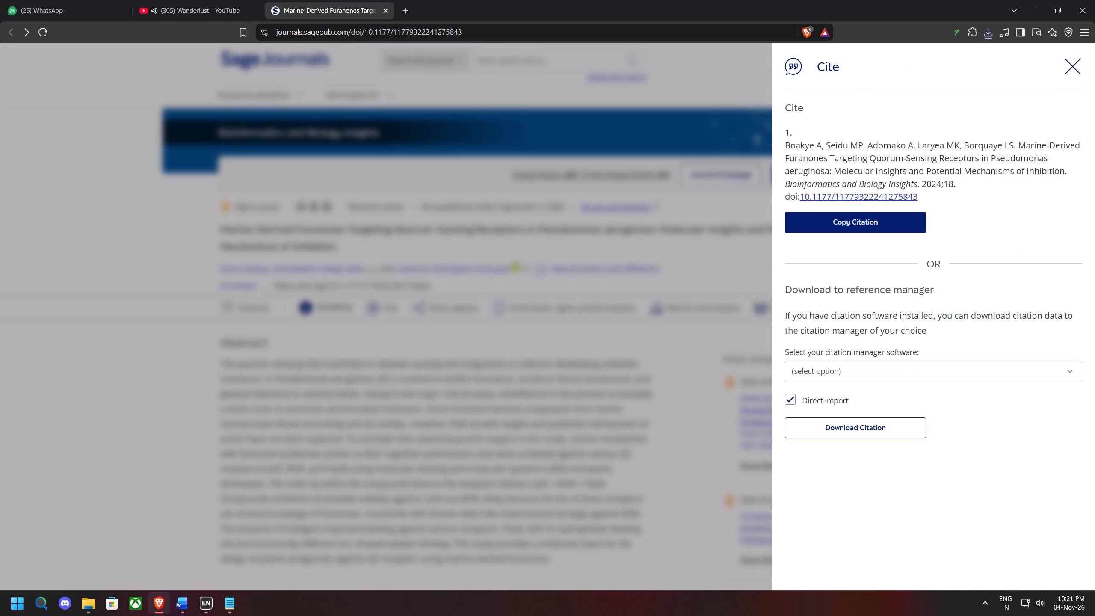
pyautogui.click(844, 376)
pyautogui.click(824, 403)
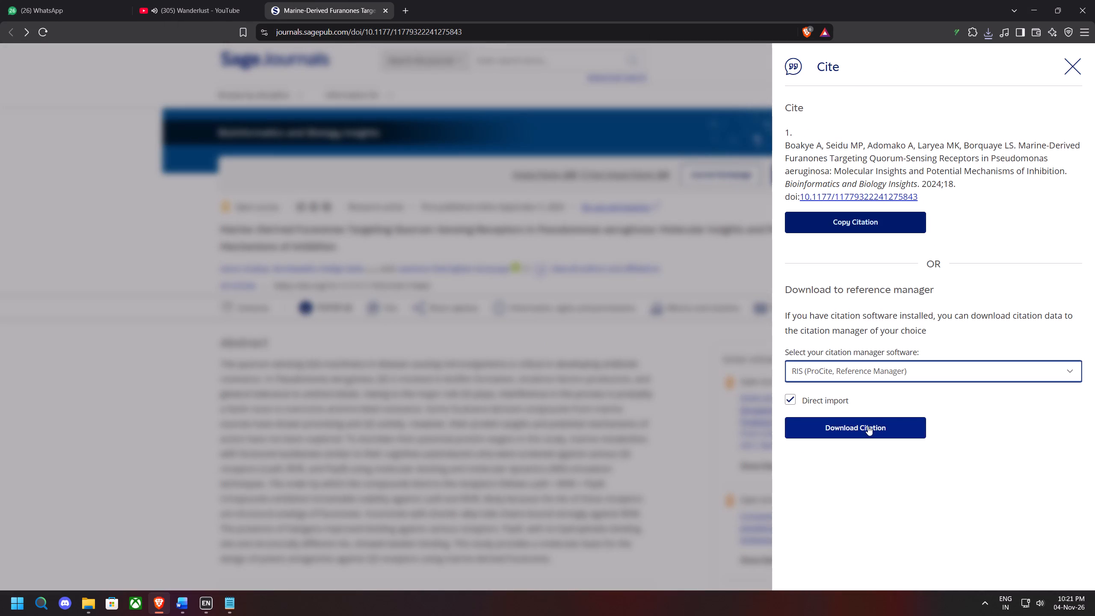
pyautogui.click(868, 426)
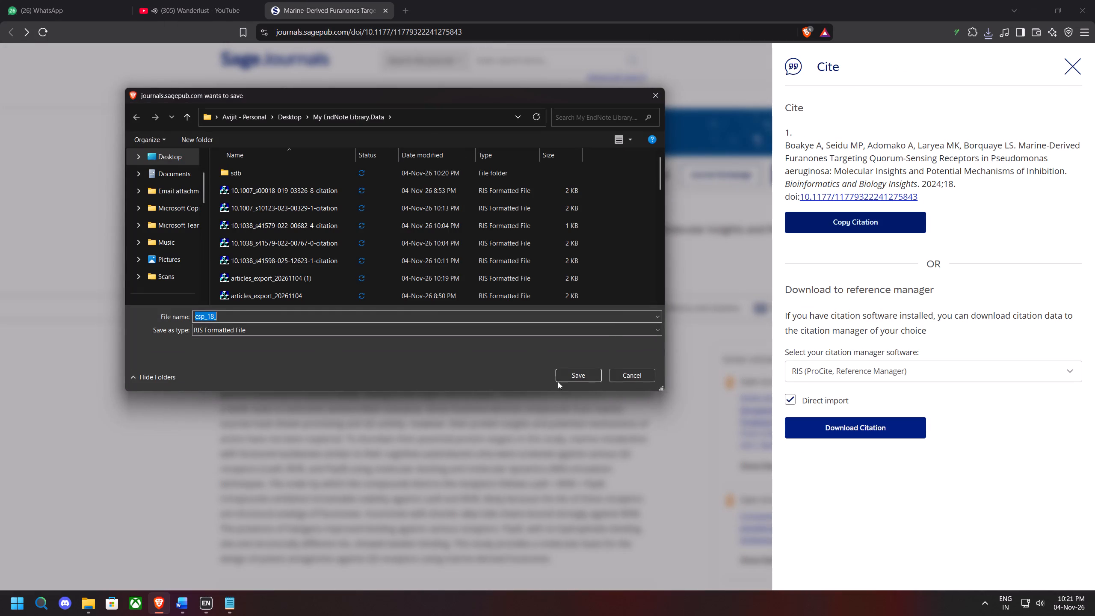
pyautogui.click(571, 379)
pyautogui.click(1034, 10)
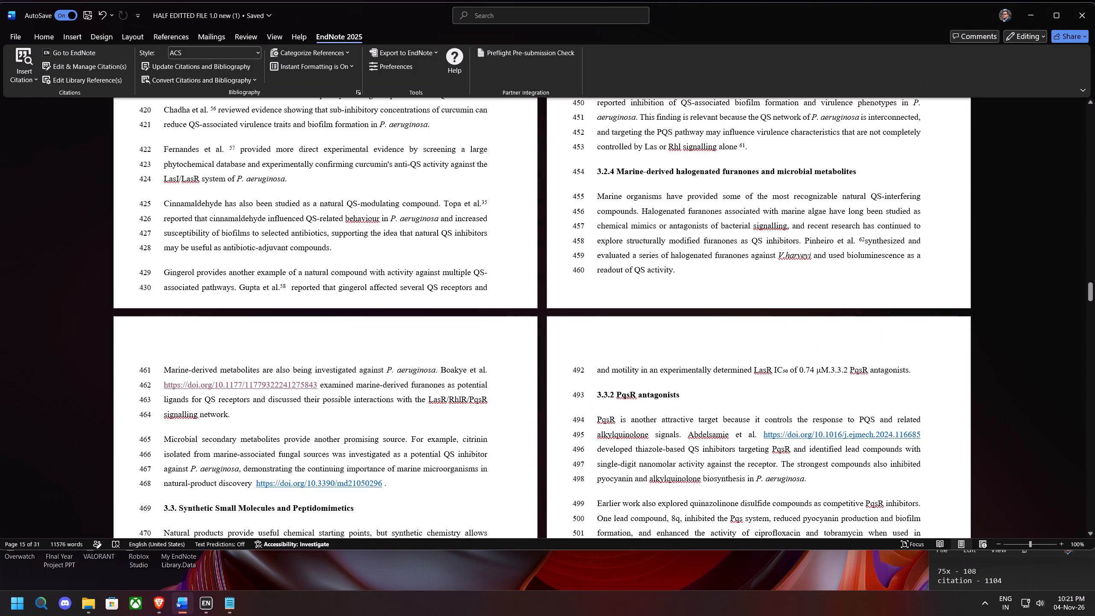
pyautogui.scroll(-2, 834, 401)
pyautogui.scroll(1, 394, 362)
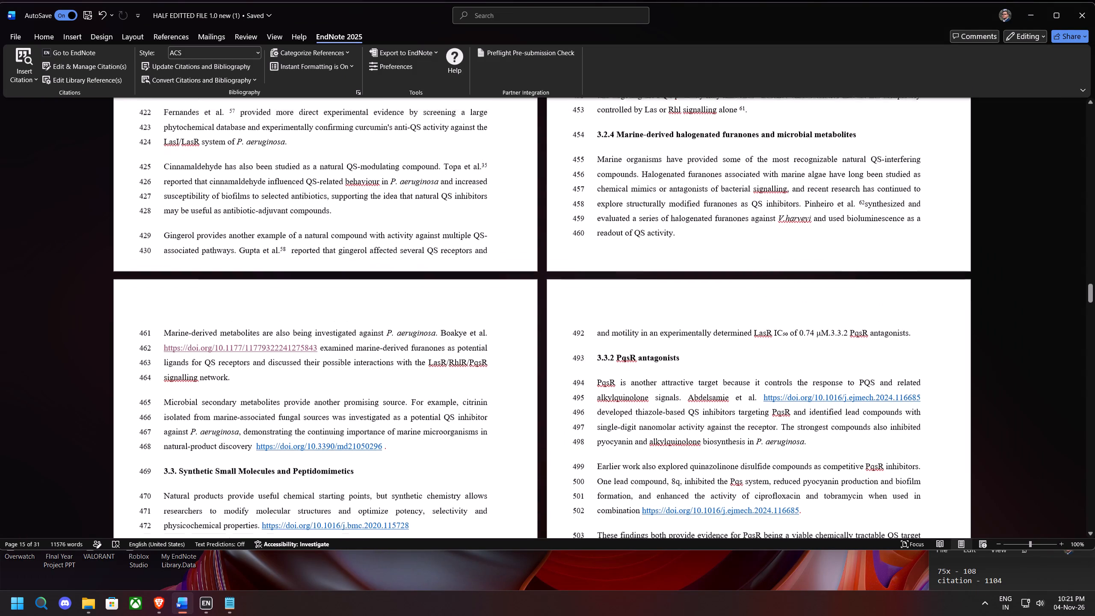
pyautogui.click(315, 359)
pyautogui.moveTo(316, 359); pyautogui.dragTo(167, 365)
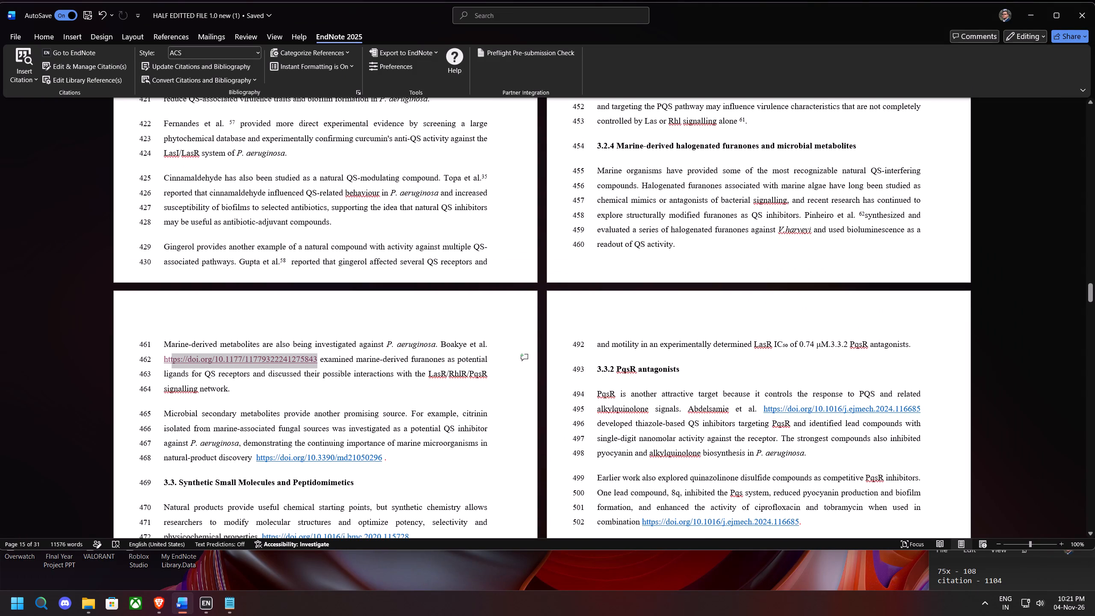
pyautogui.moveTo(167, 365); pyautogui.dragTo(163, 364)
pyautogui.press('BackSpace')
pyautogui.click(13, 79)
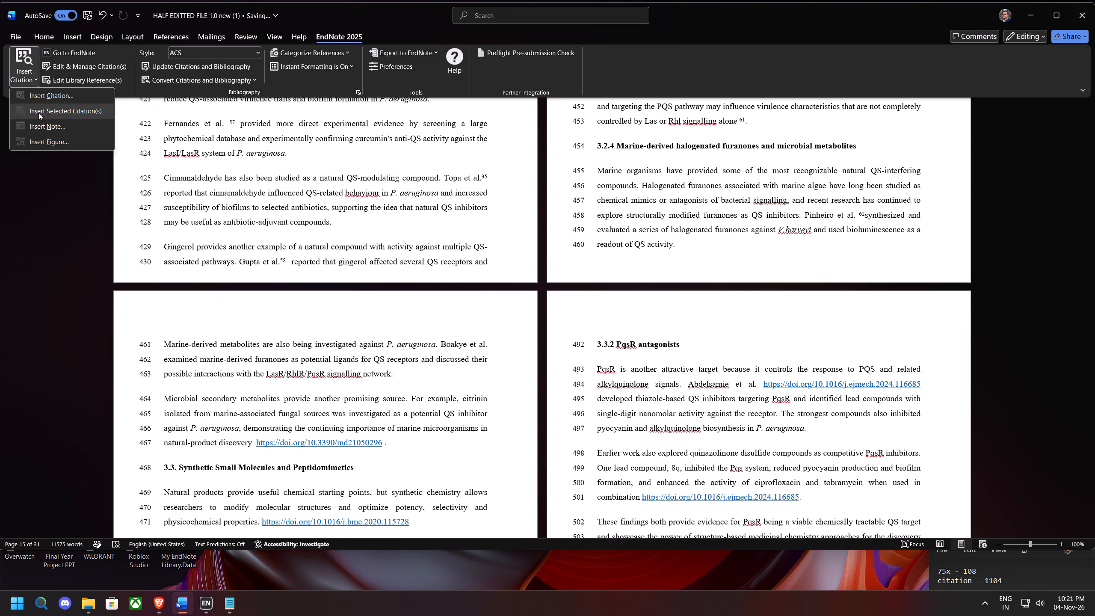
pyautogui.click(38, 113)
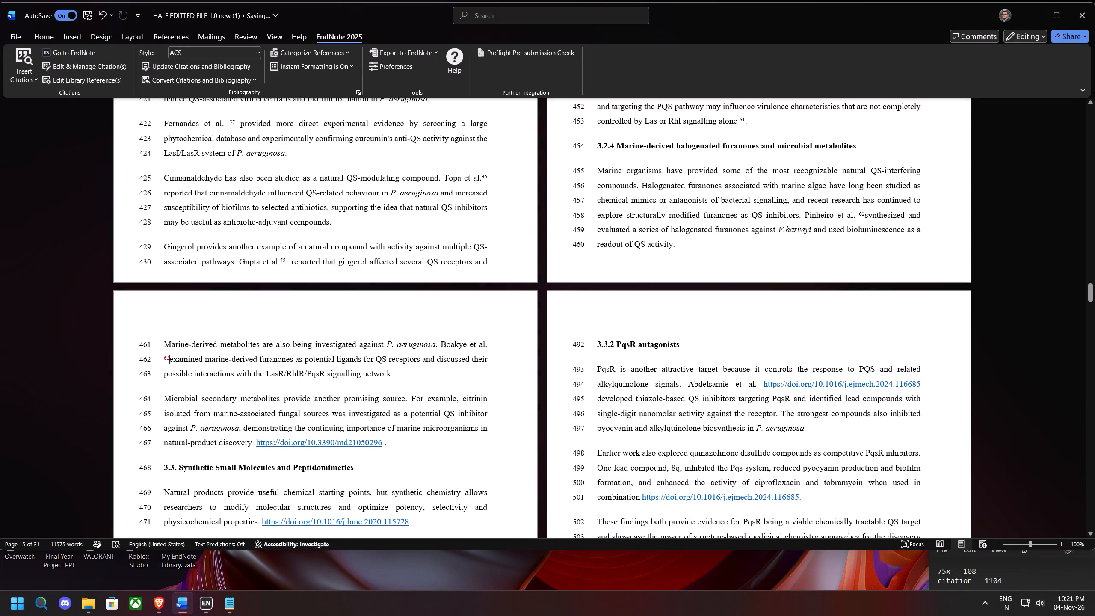
pyautogui.press('space')
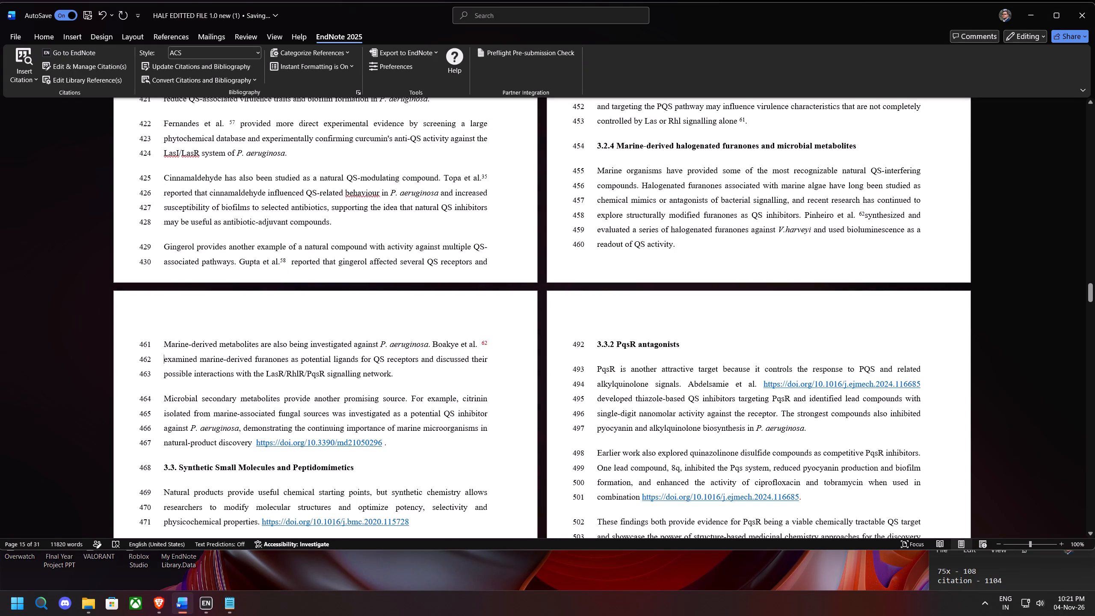
# Set the font colour of the citation after "Boakye et al." to black.
pyautogui.moveTo(488, 342); pyautogui.dragTo(482, 343)
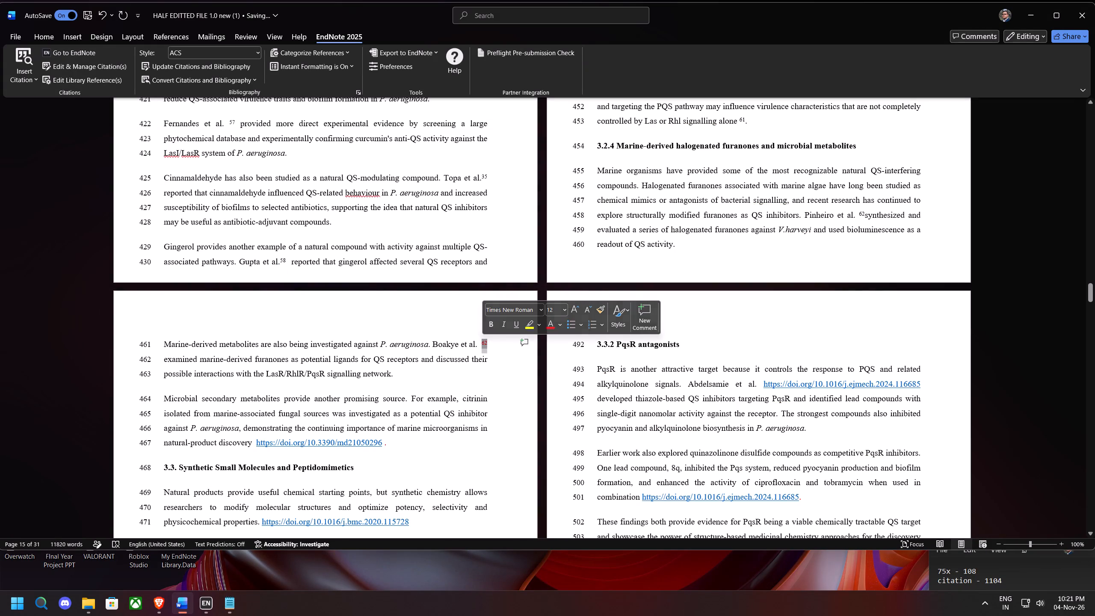
pyautogui.click(559, 327)
pyautogui.click(557, 364)
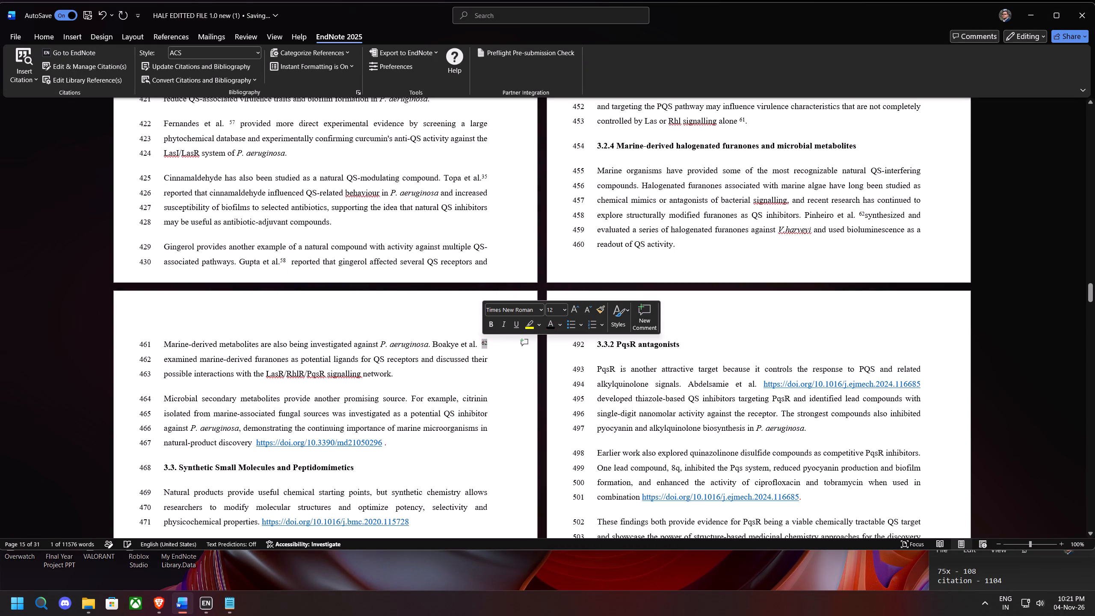
# Delete the extra spaces between "Boakye et al." and its citation number.
pyautogui.click(458, 378)
pyautogui.click(478, 349)
pyautogui.click(480, 349)
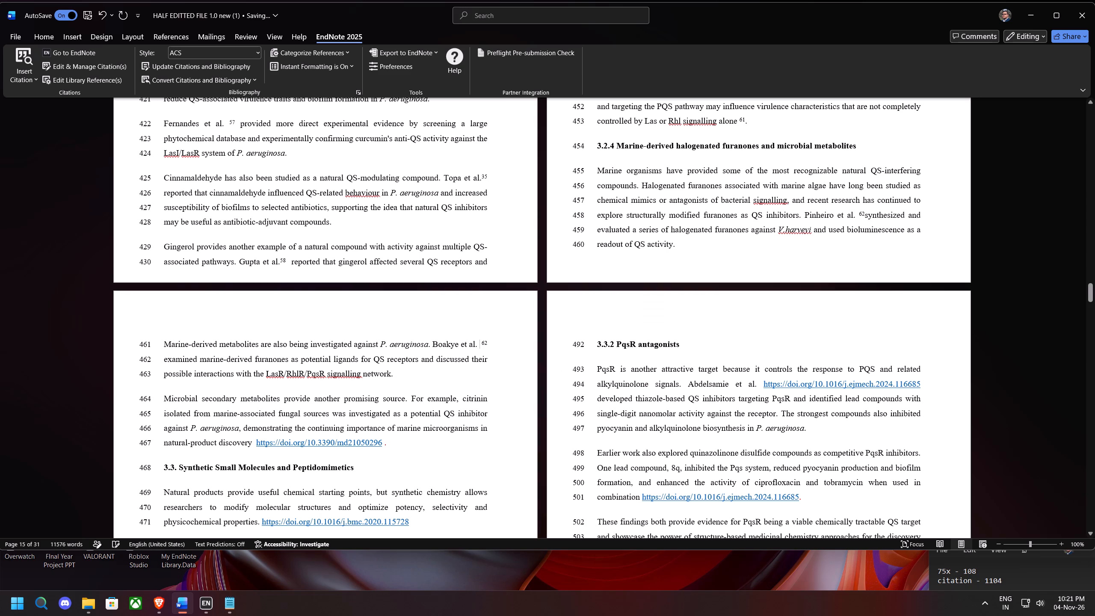
pyautogui.press('BackSpace')
pyautogui.press('Down')
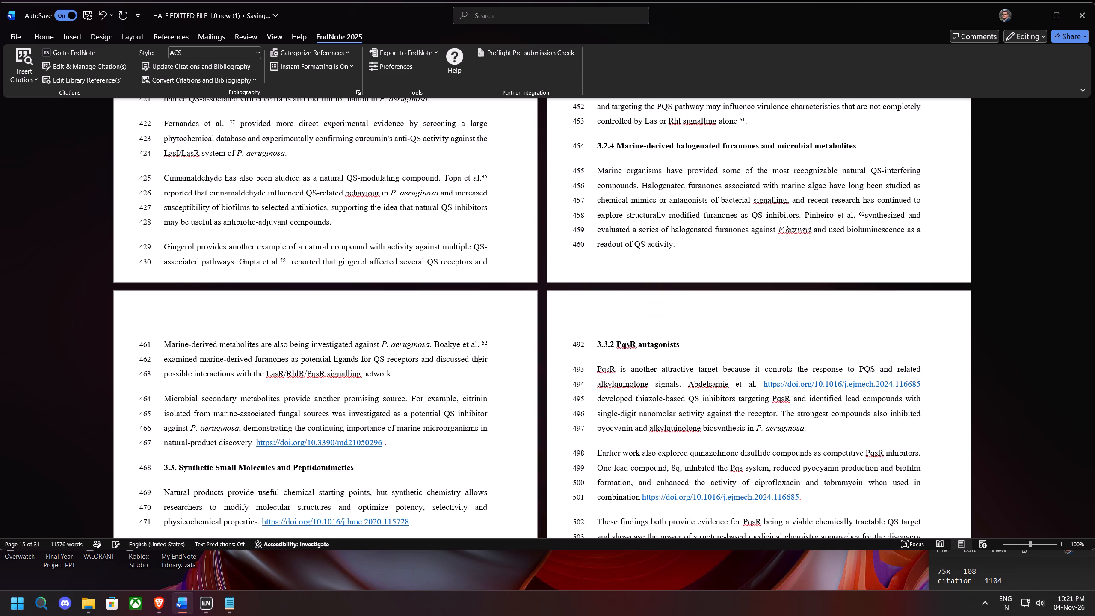
pyautogui.press('Up')
pyautogui.press('Right')
pyautogui.press('BackSpace')
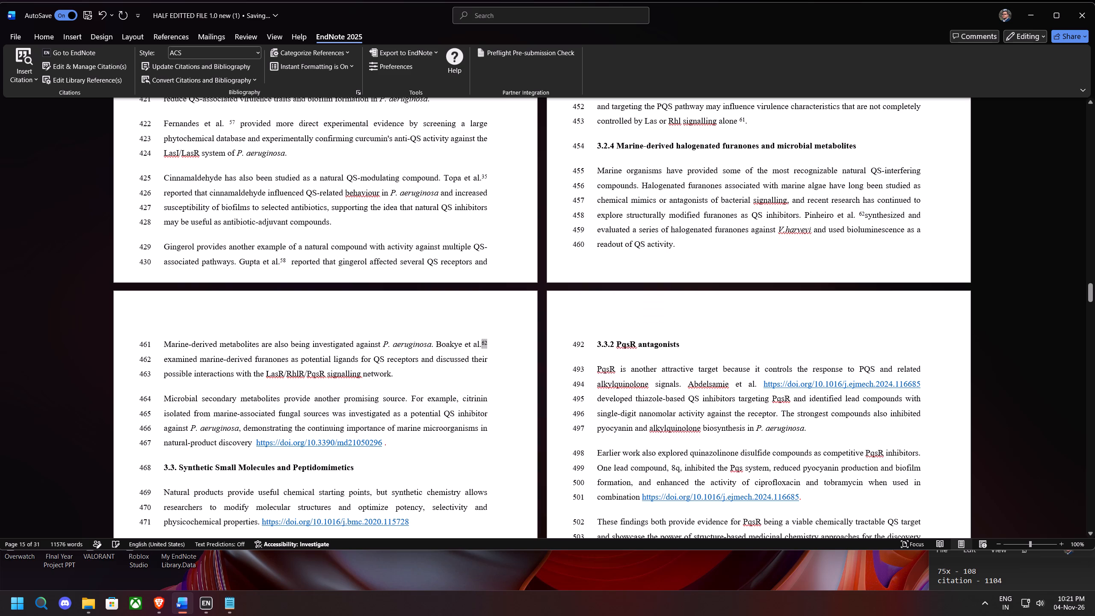
# From the 10.3390/md21050296 link, save the citation as RIS file articles_export_20261104 (2), import it into EndNote and return to the manuscript.
pyautogui.keyDown('ctrl'); pyautogui.click(346, 442); pyautogui.keyUp('ctrl')
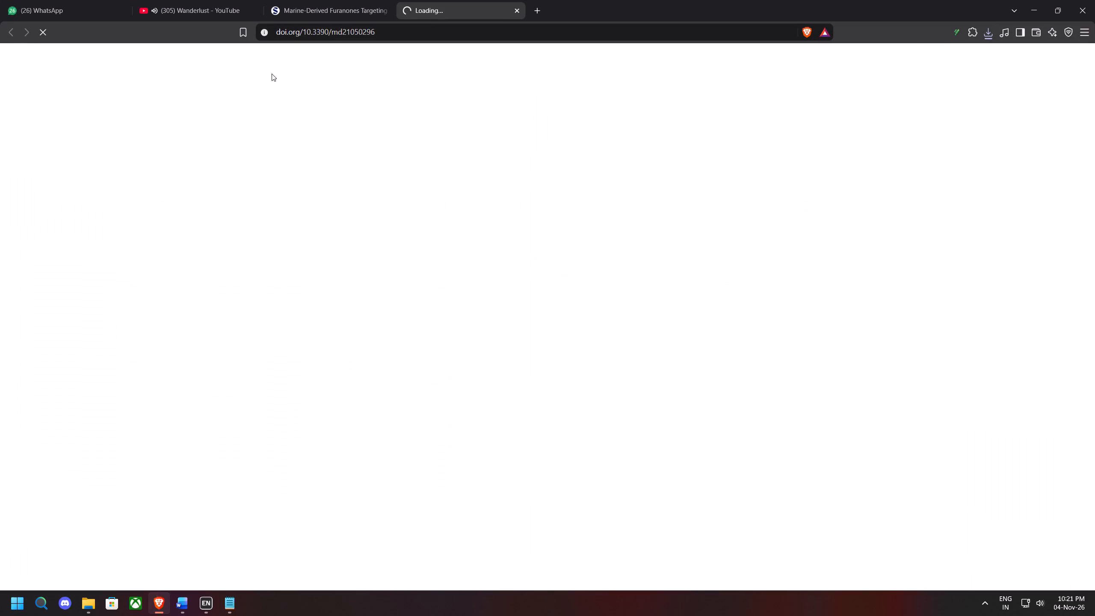
pyautogui.click(382, 11)
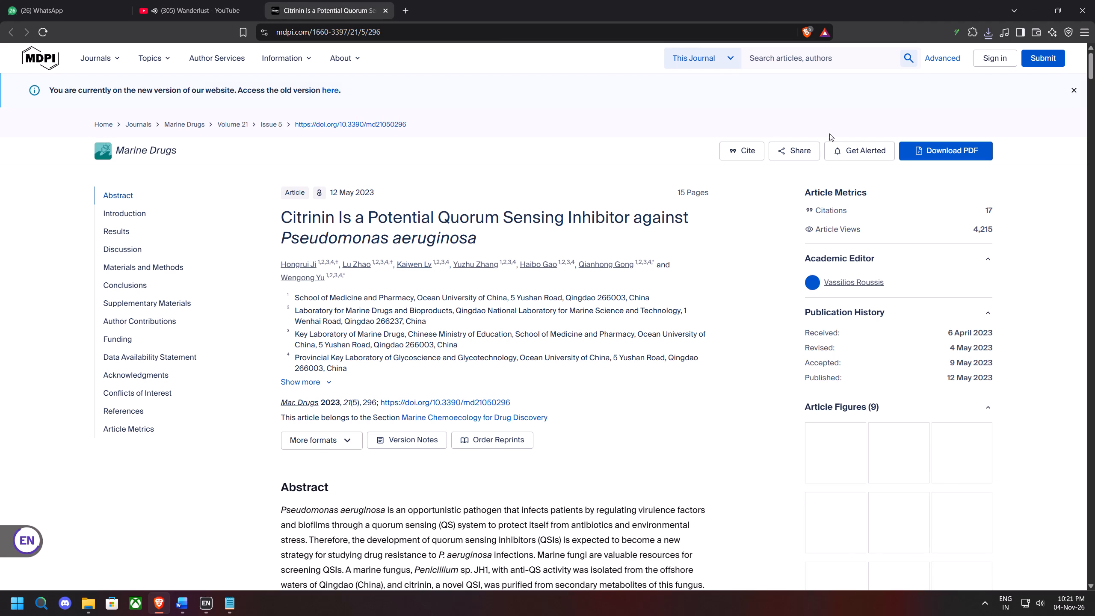
pyautogui.click(728, 154)
pyautogui.moveTo(669, 477); pyautogui.dragTo(678, 478)
pyautogui.click(678, 478)
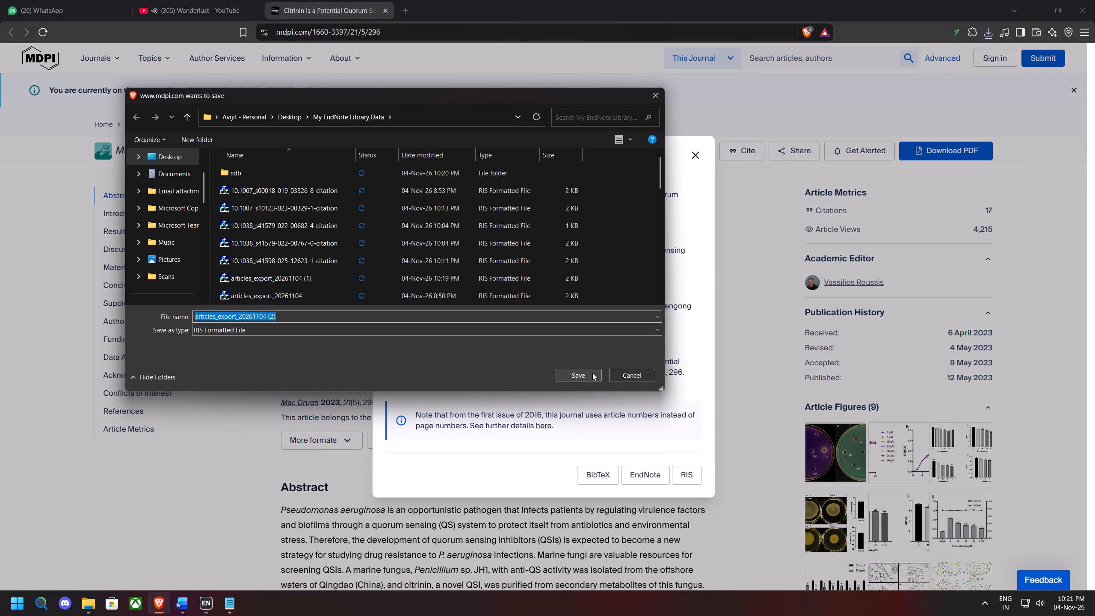
pyautogui.click(586, 378)
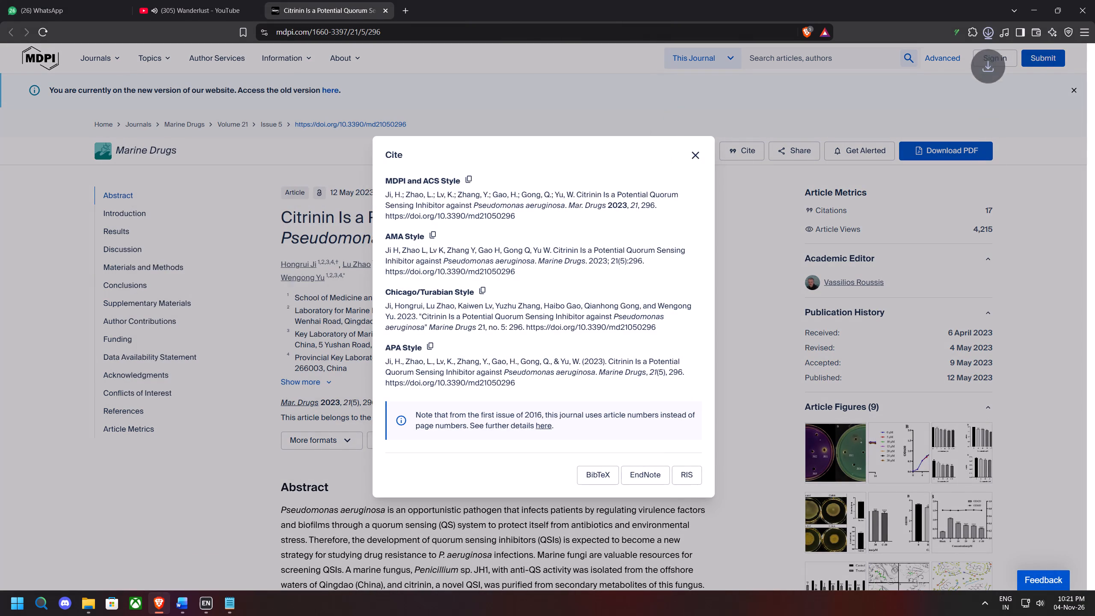
pyautogui.click(701, 153)
pyautogui.click(985, 36)
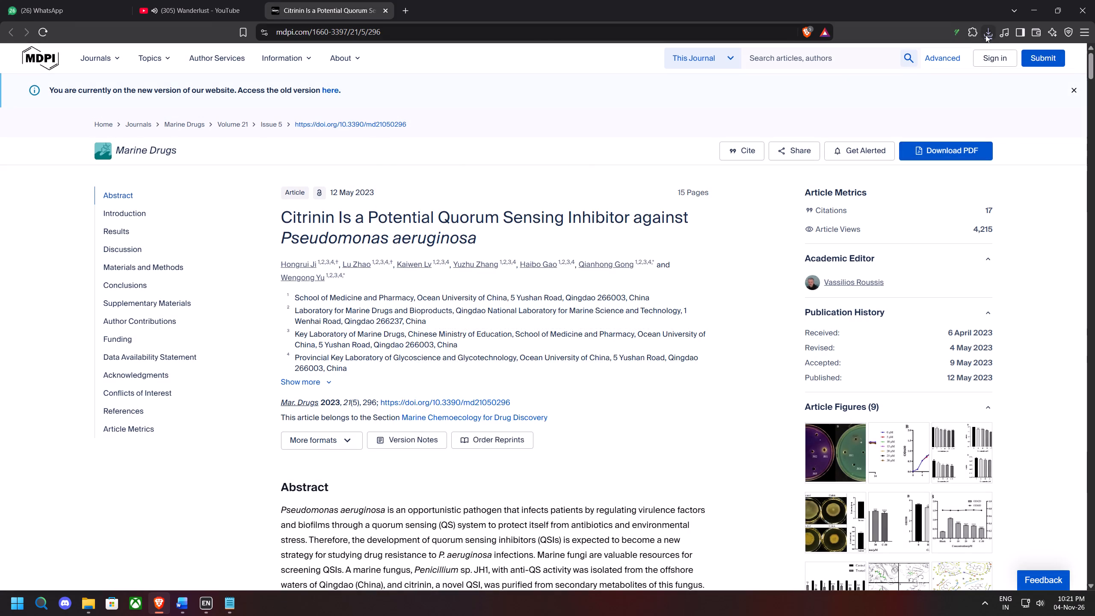
pyautogui.click(894, 77)
pyautogui.click(899, 85)
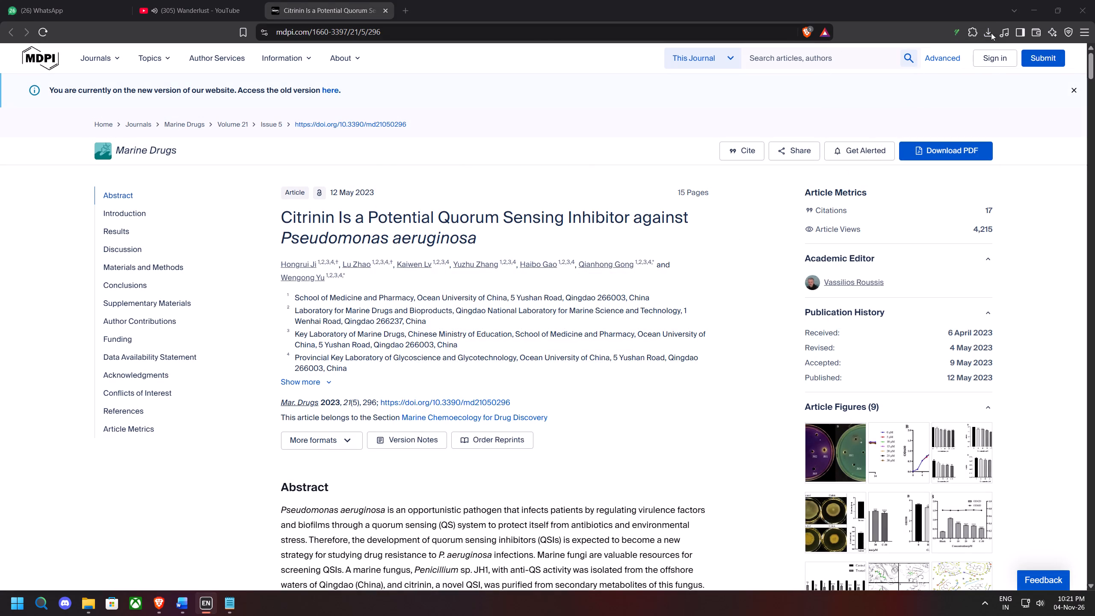
pyautogui.click(1031, 9)
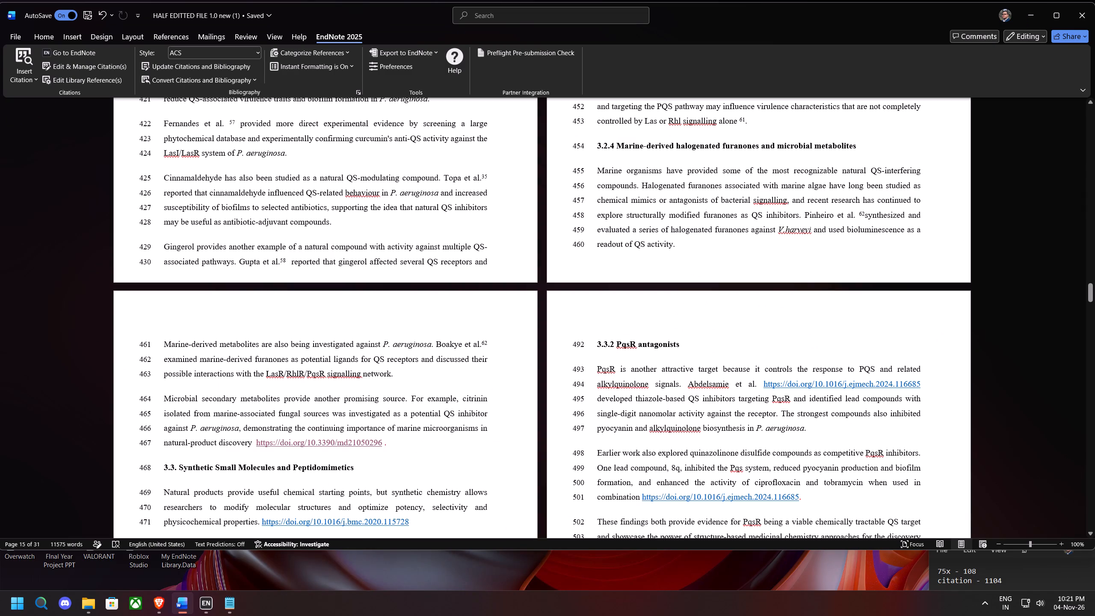
# Replace the 10.3390/md21050296 link after "natural-product discovery" in section 3.2.4 with the selected EndNote citation.
pyautogui.moveTo(381, 442); pyautogui.dragTo(256, 448)
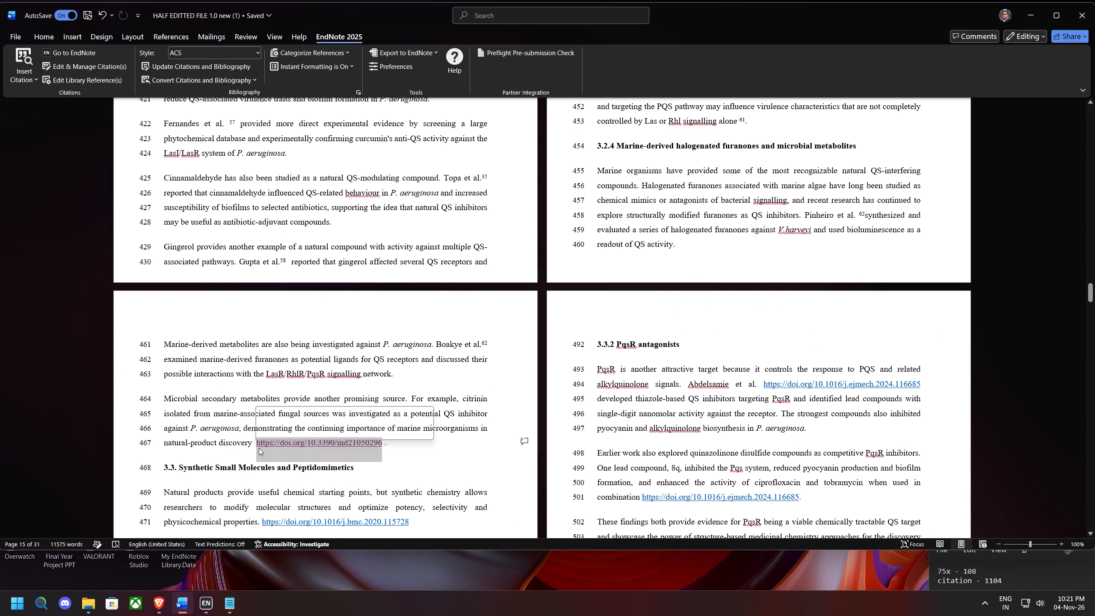
pyautogui.press('BackSpace')
pyautogui.click(18, 83)
pyautogui.click(49, 108)
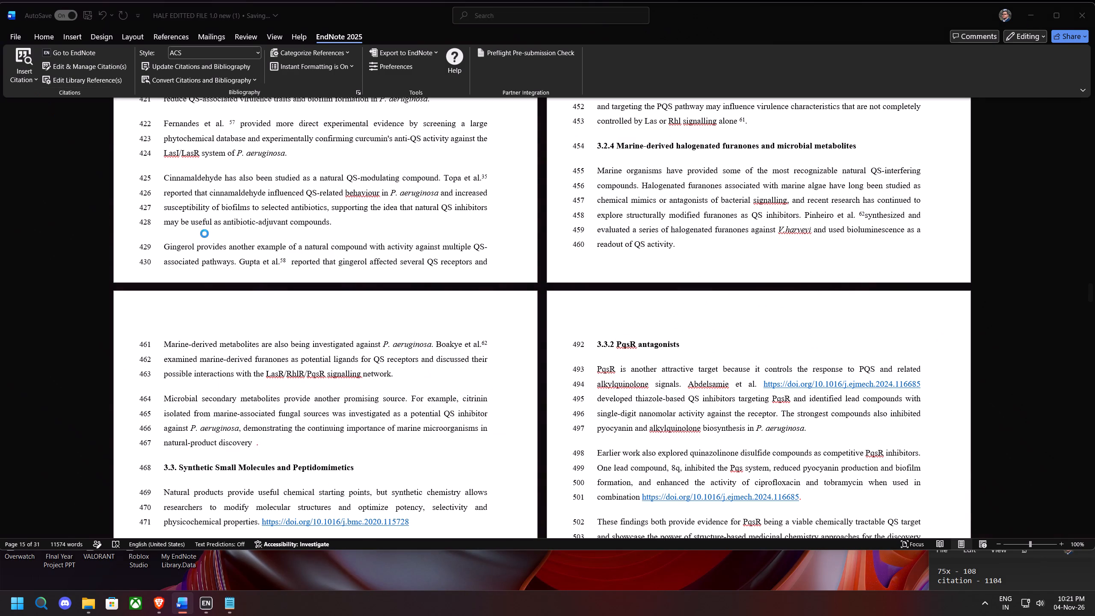
# Set the font colour of the citation after "natural-product discovery" to black.
pyautogui.moveTo(264, 444); pyautogui.dragTo(258, 442)
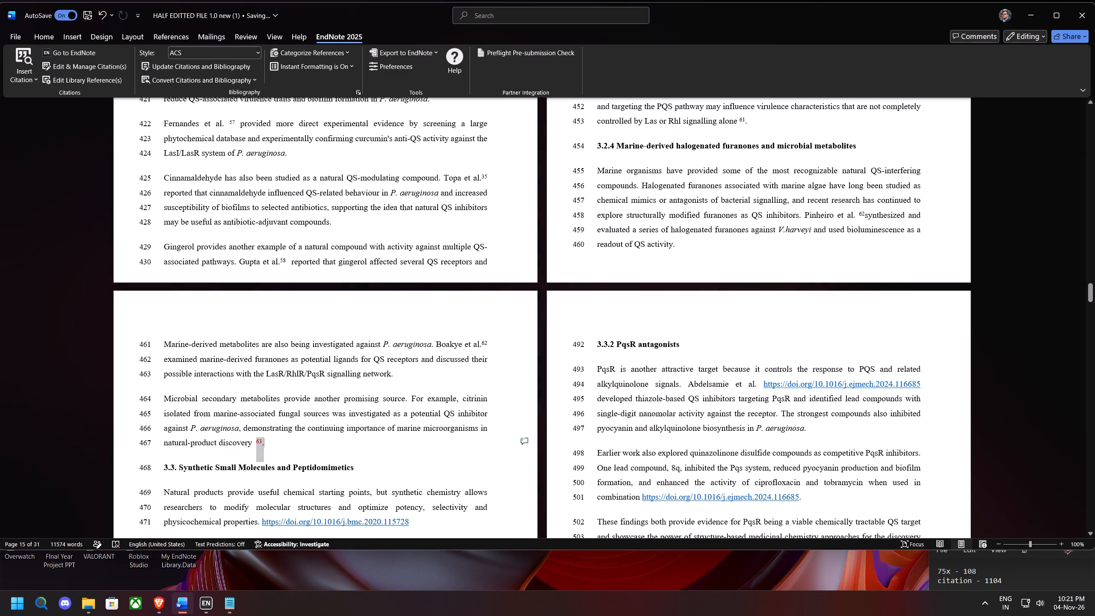
pyautogui.moveTo(258, 442); pyautogui.dragTo(257, 442)
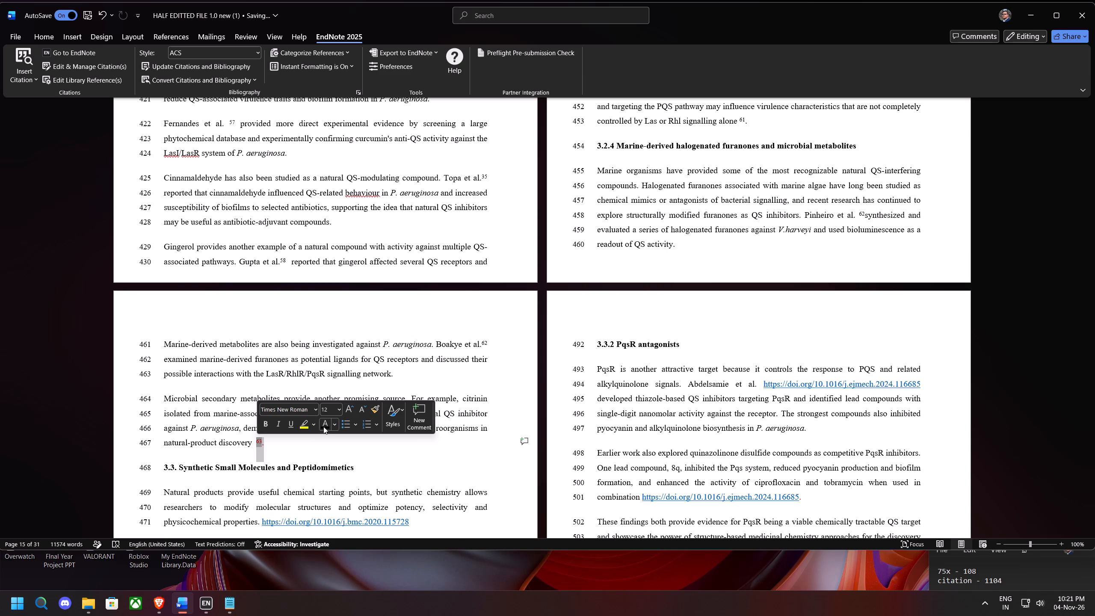
pyautogui.click(334, 425)
pyautogui.click(325, 425)
pyautogui.click(287, 453)
pyautogui.scroll(-2, 324, 451)
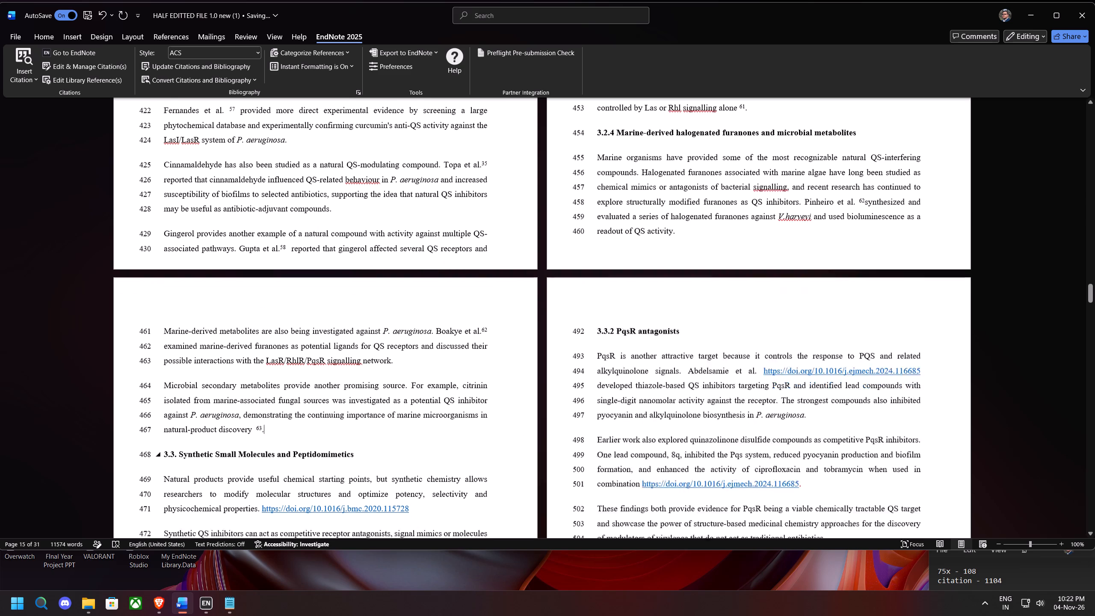
pyautogui.scroll(-2, 322, 461)
pyautogui.keyDown('ctrl'); pyautogui.click(367, 423); pyautogui.keyUp('ctrl')
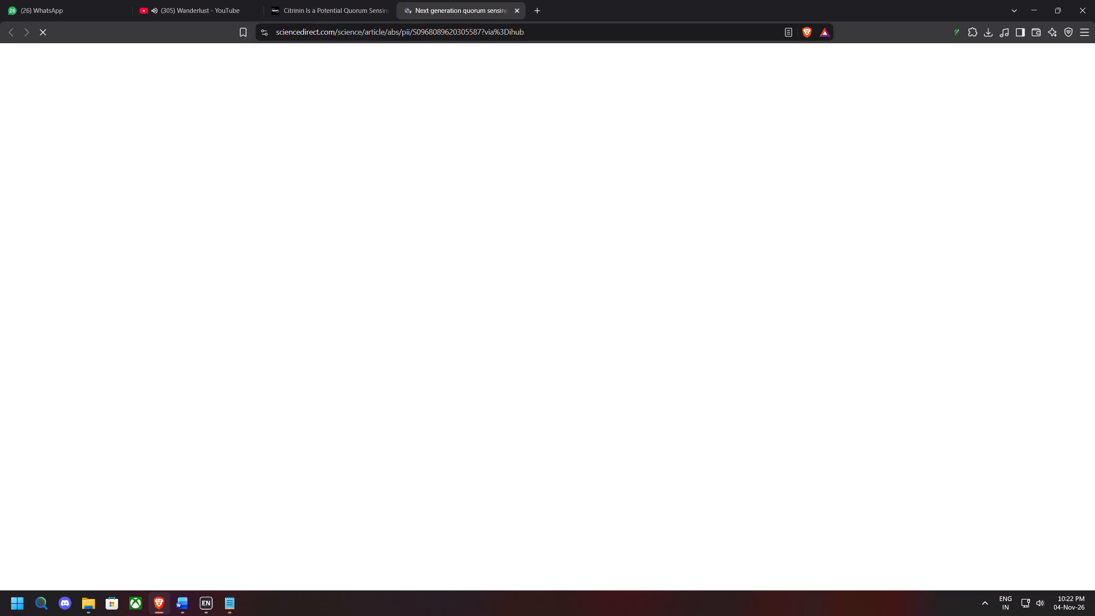
pyautogui.click(387, 171)
pyautogui.click(447, 234)
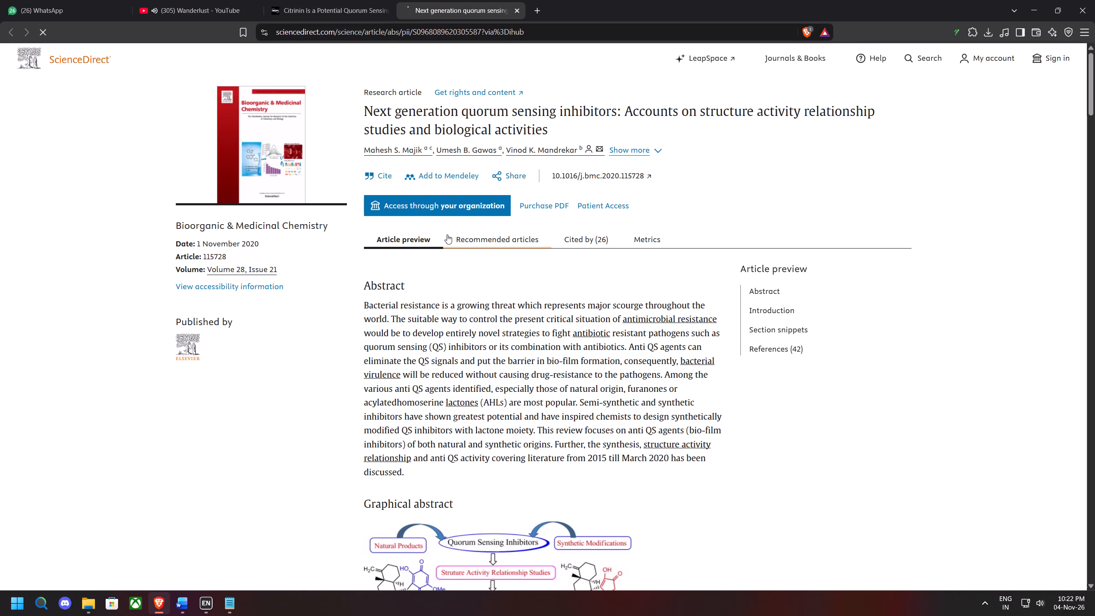
pyautogui.click(563, 375)
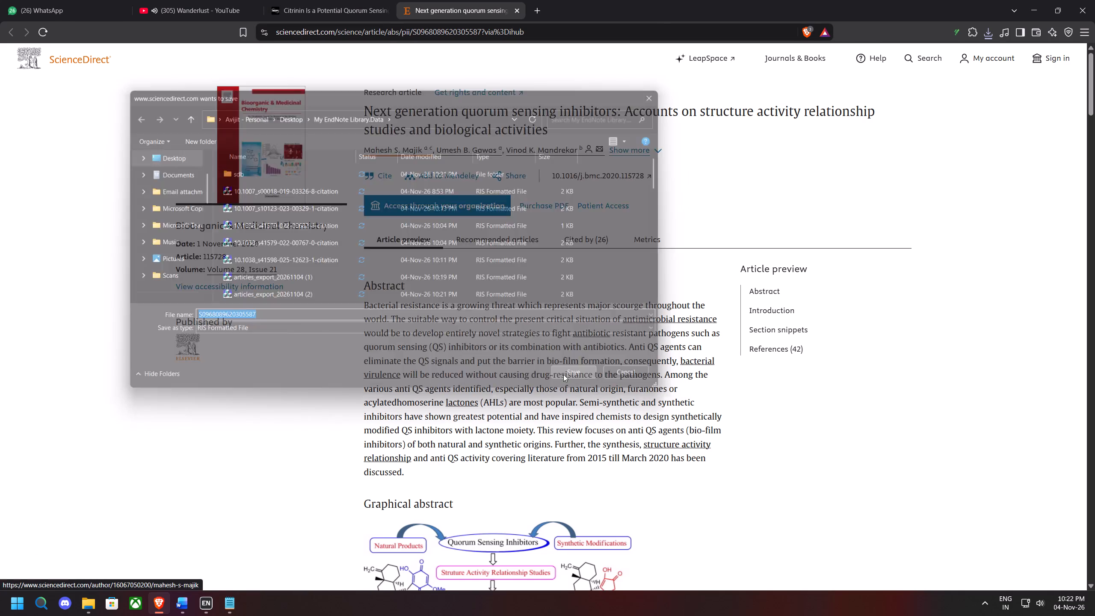
pyautogui.click(385, 11)
pyautogui.click(985, 28)
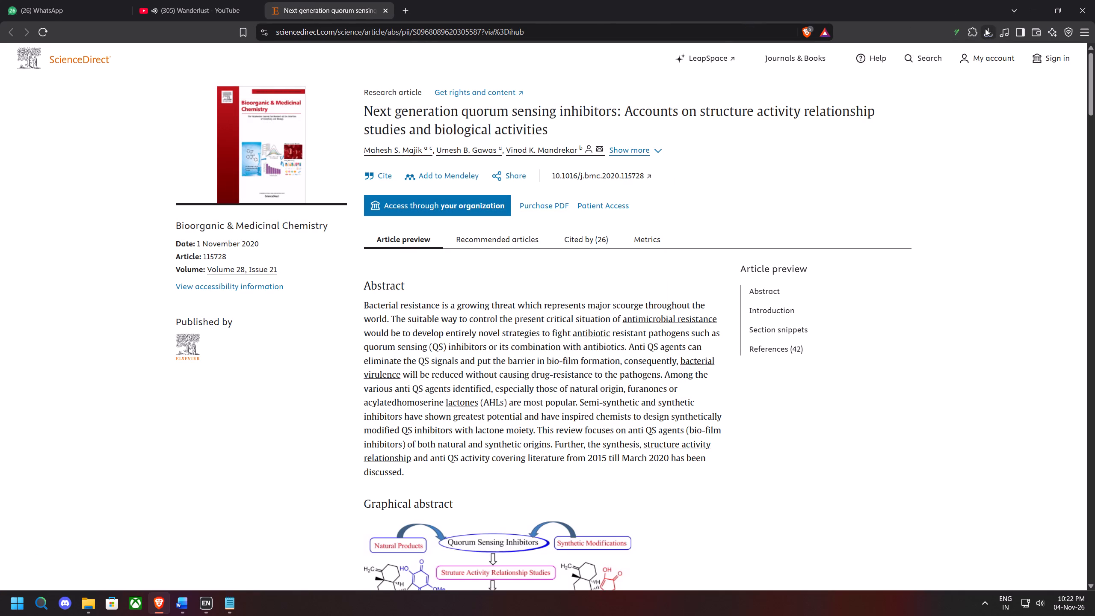
pyautogui.click(893, 77)
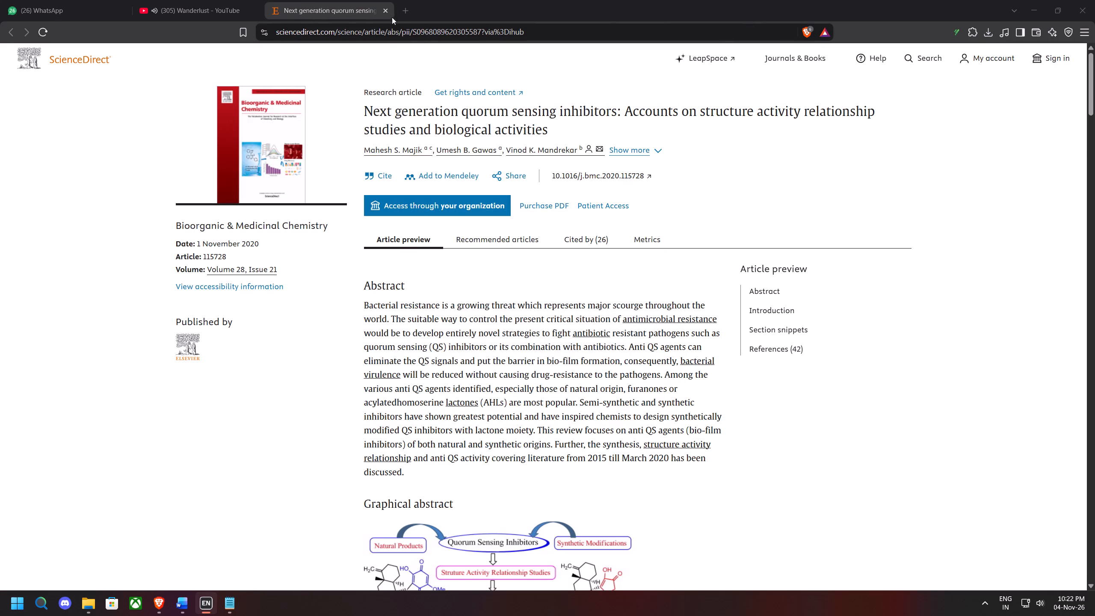
pyautogui.click(388, 15)
pyautogui.click(1027, 5)
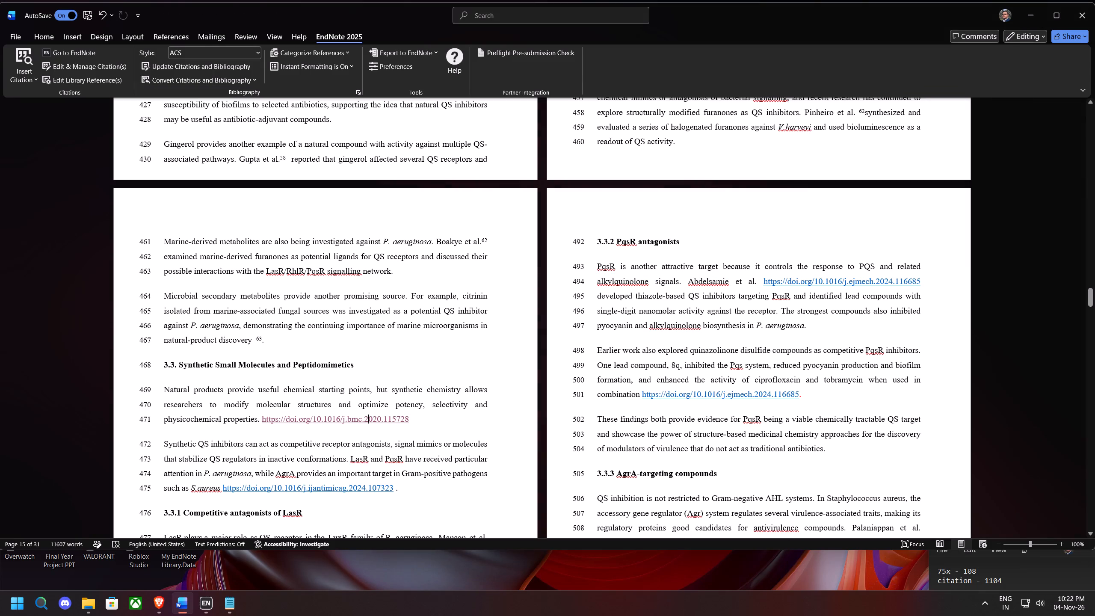
# Replace the 10.1016/j.bmc.2020.115728 link after "physicochemical properties" in section 3.3 with the selected EndNote citation.
pyautogui.moveTo(408, 419); pyautogui.dragTo(263, 416)
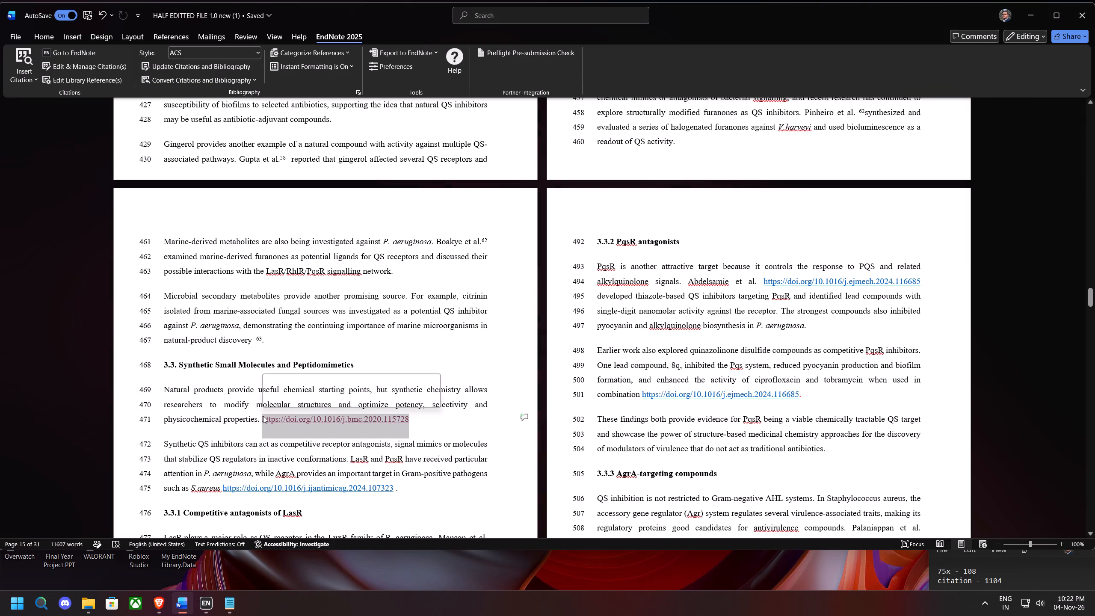
pyautogui.press('BackSpace')
pyautogui.click(0, 77)
pyautogui.click(18, 77)
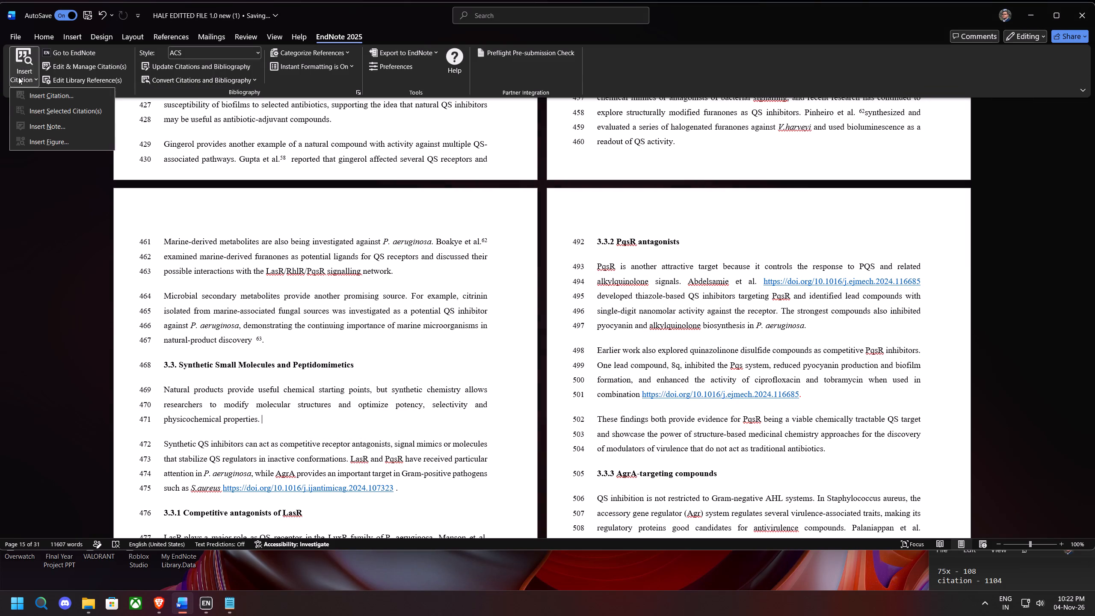
pyautogui.click(47, 112)
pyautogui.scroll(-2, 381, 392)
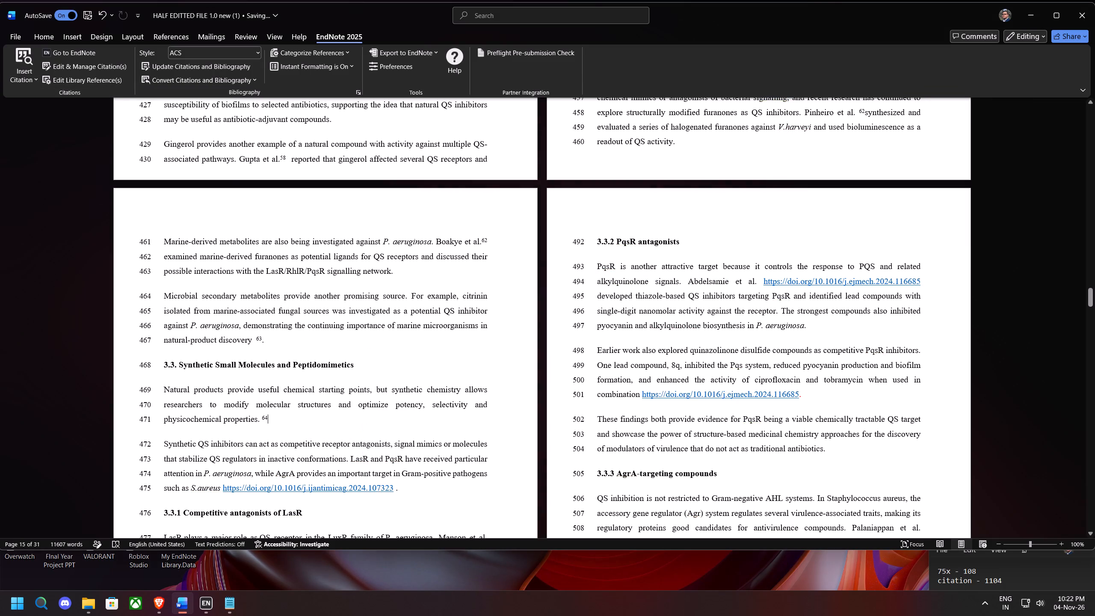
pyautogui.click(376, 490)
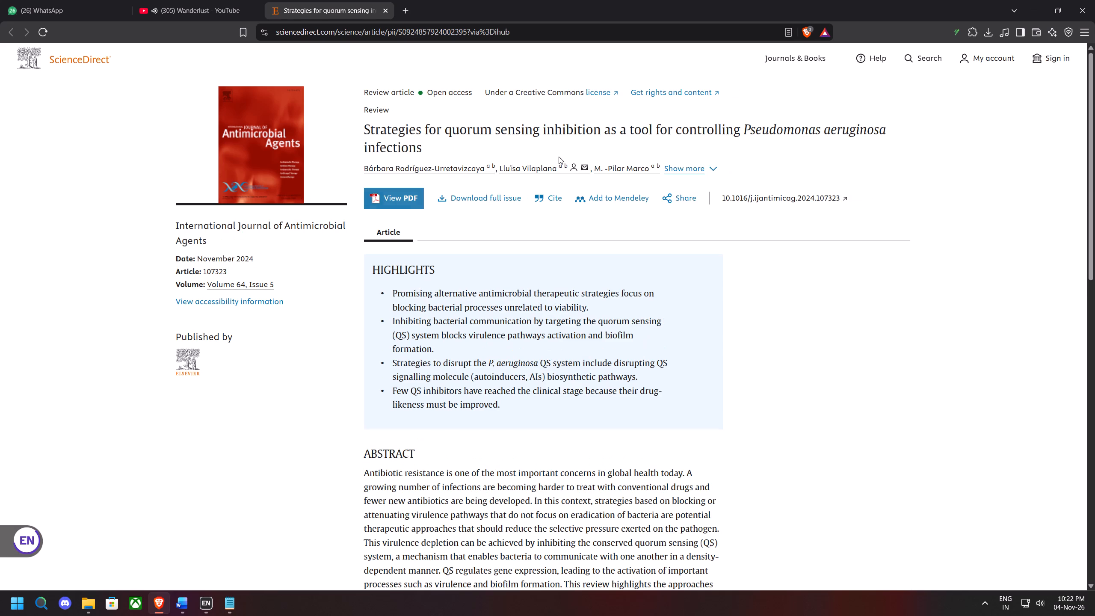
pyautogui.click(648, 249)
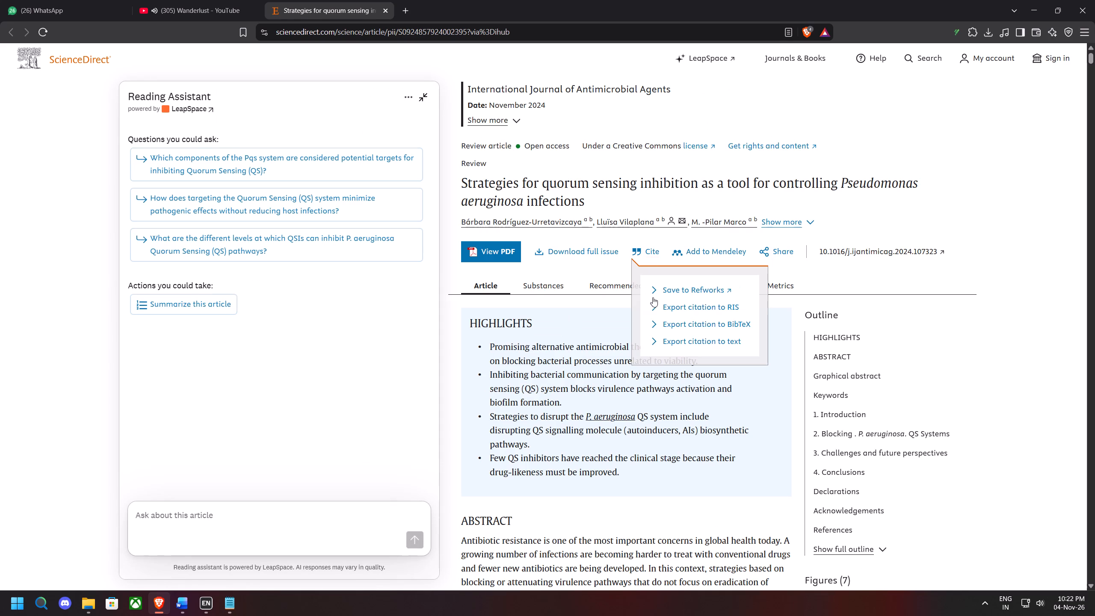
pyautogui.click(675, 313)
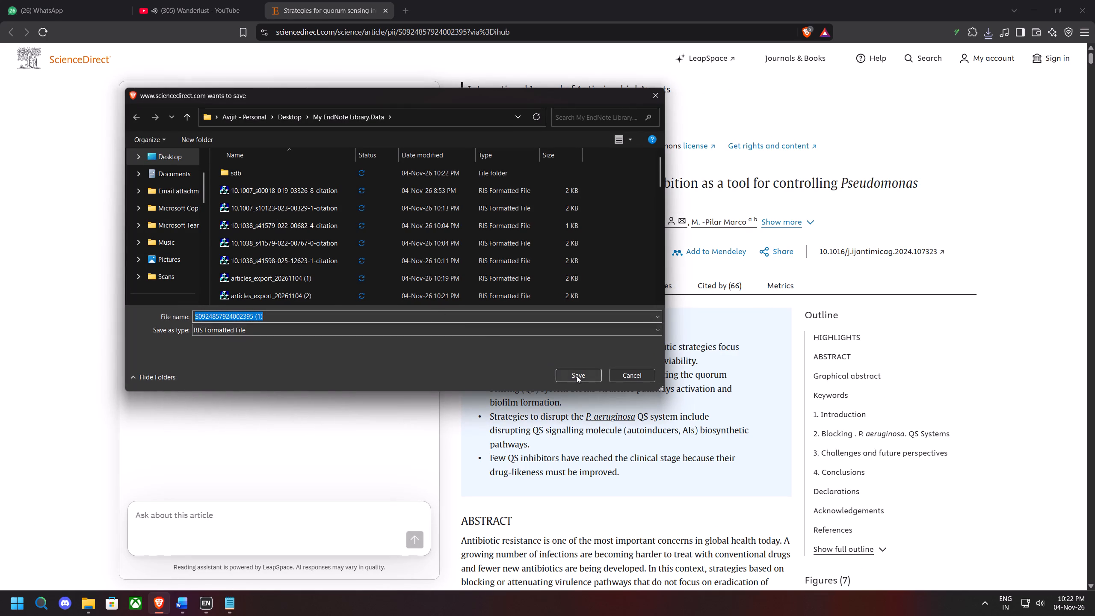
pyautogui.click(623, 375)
# Import the previously saved S0924857924002395.ris into EndNote from the browser's full download history, close the article and return to the manuscript.
pyautogui.click(991, 36)
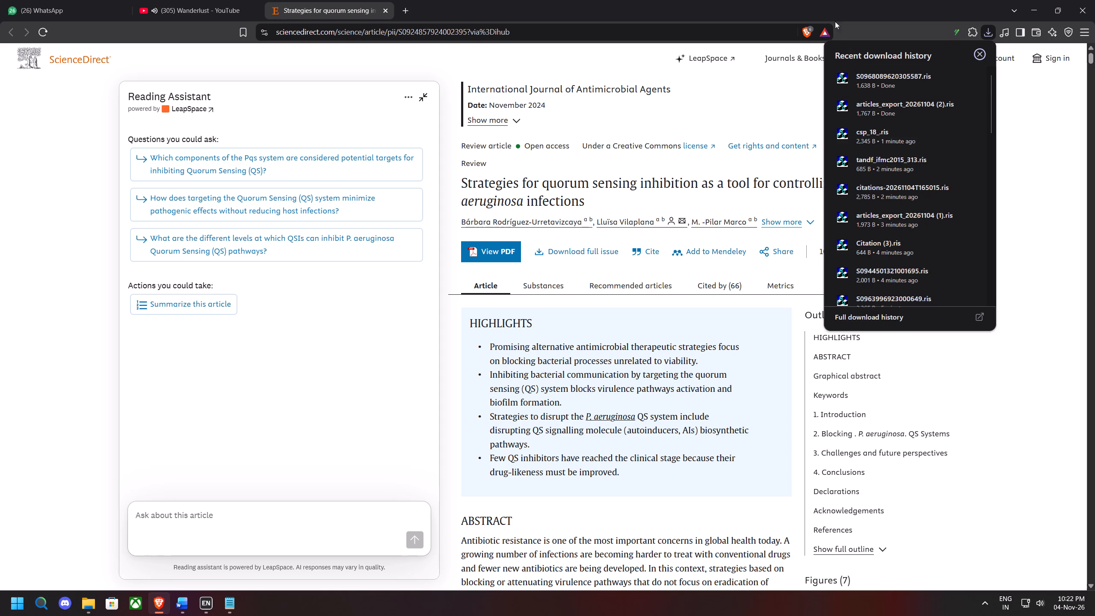
pyautogui.click(872, 320)
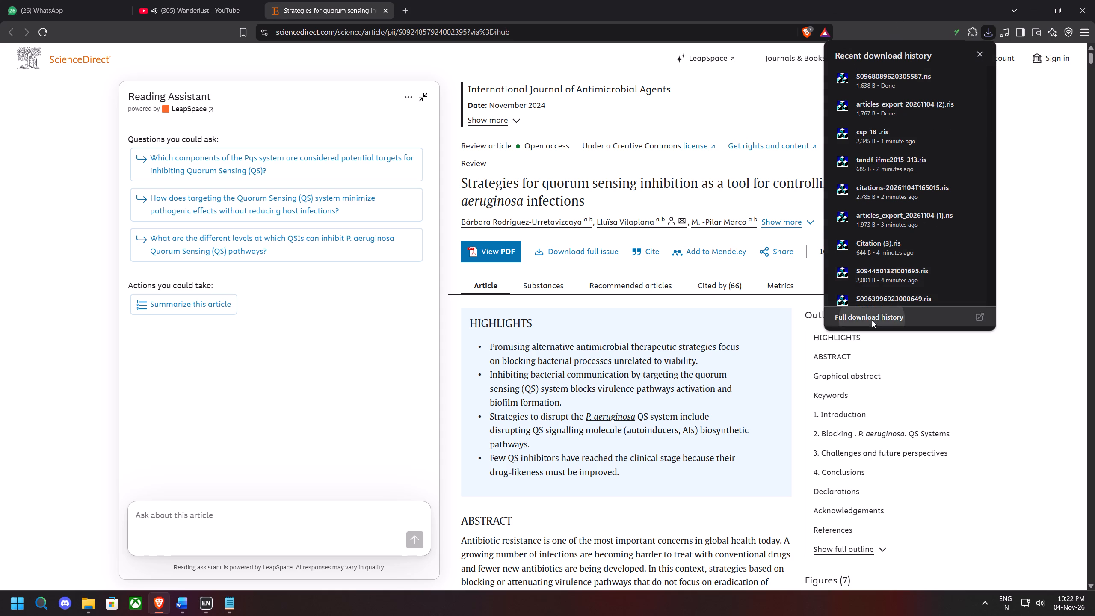
pyautogui.scroll(-3, 504, 252)
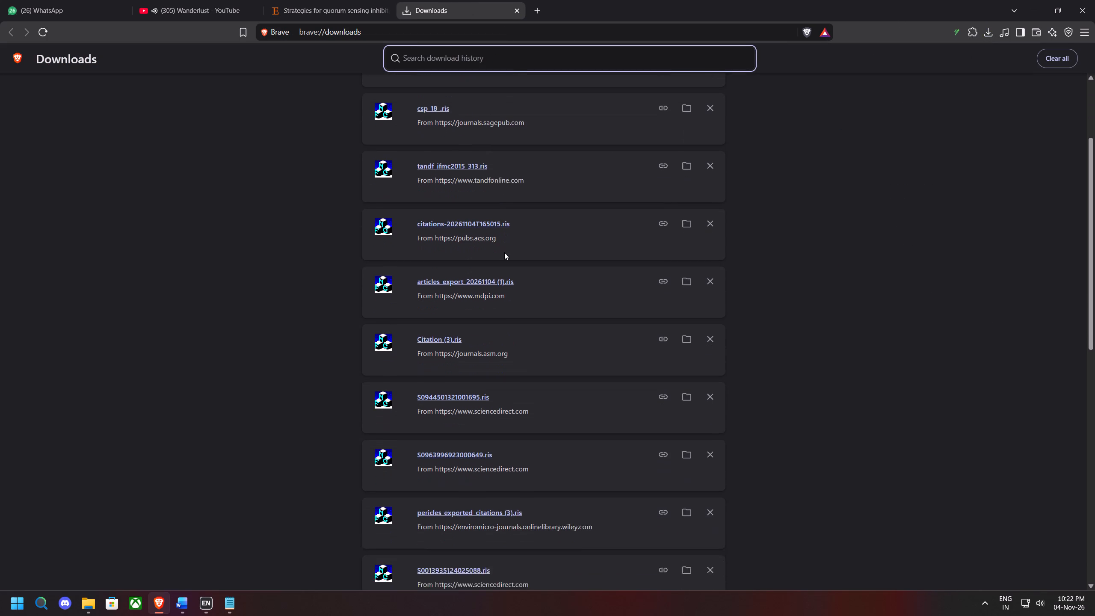
pyautogui.scroll(-2, 489, 409)
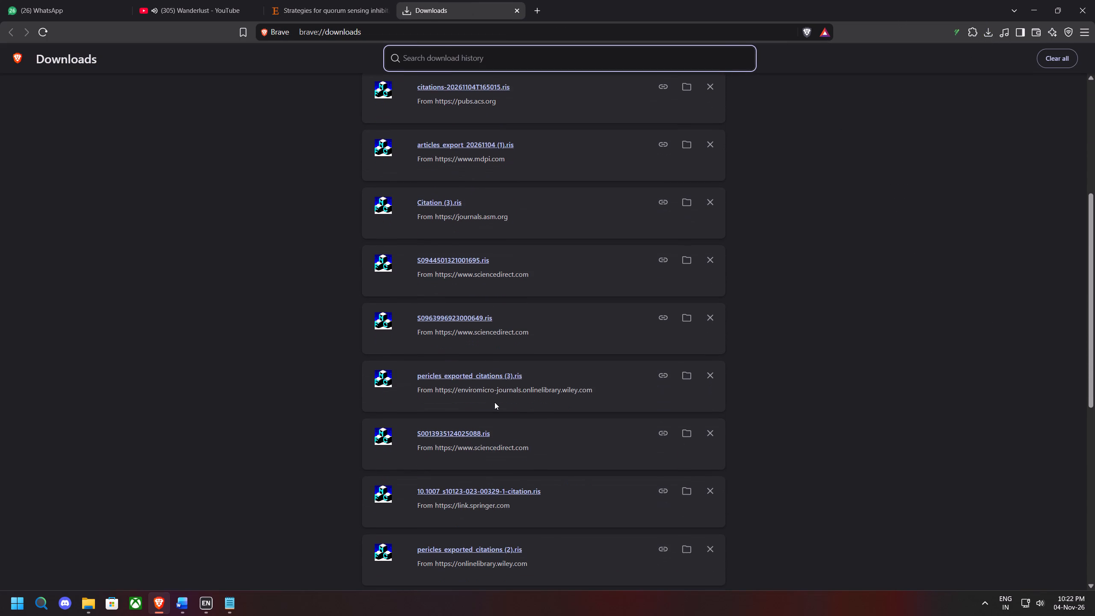
pyautogui.scroll(-6, 494, 403)
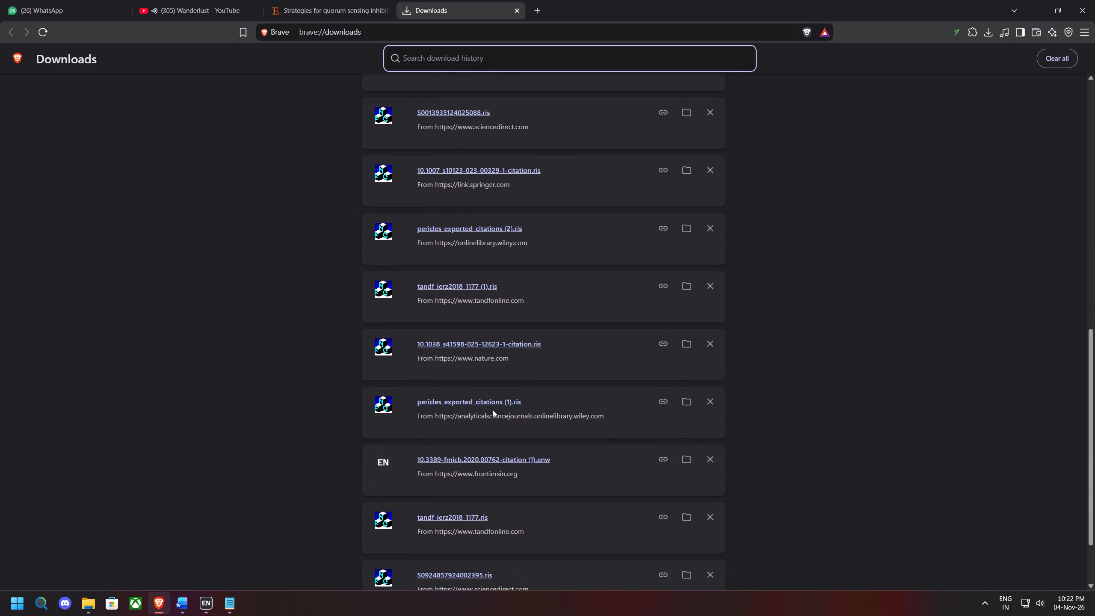
pyautogui.scroll(-3, 493, 410)
pyautogui.click(482, 432)
pyautogui.click(481, 439)
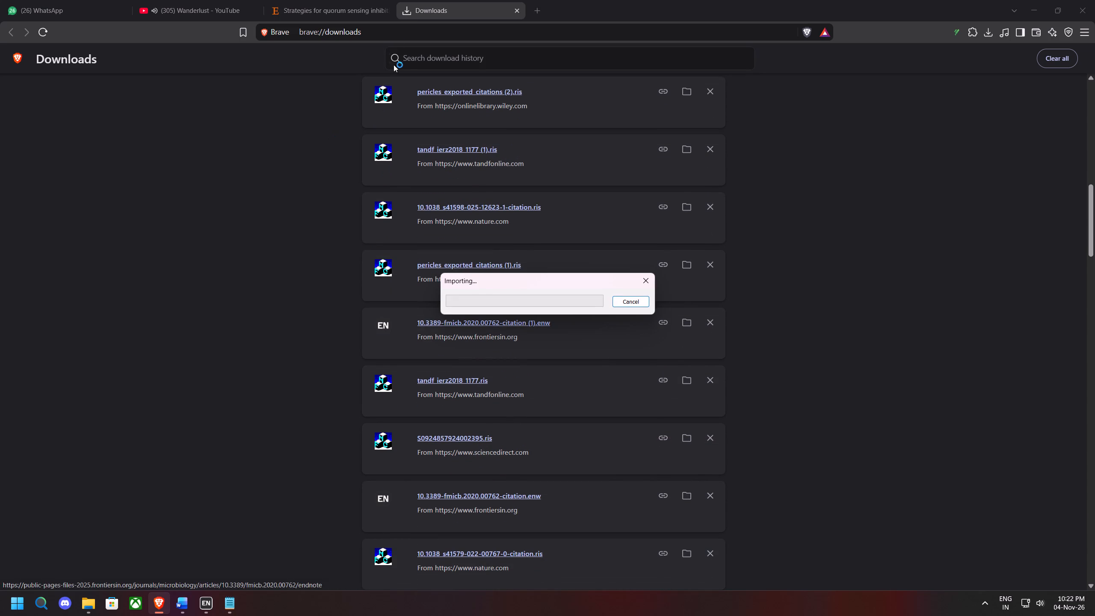
pyautogui.click(382, 13)
pyautogui.click(382, 13)
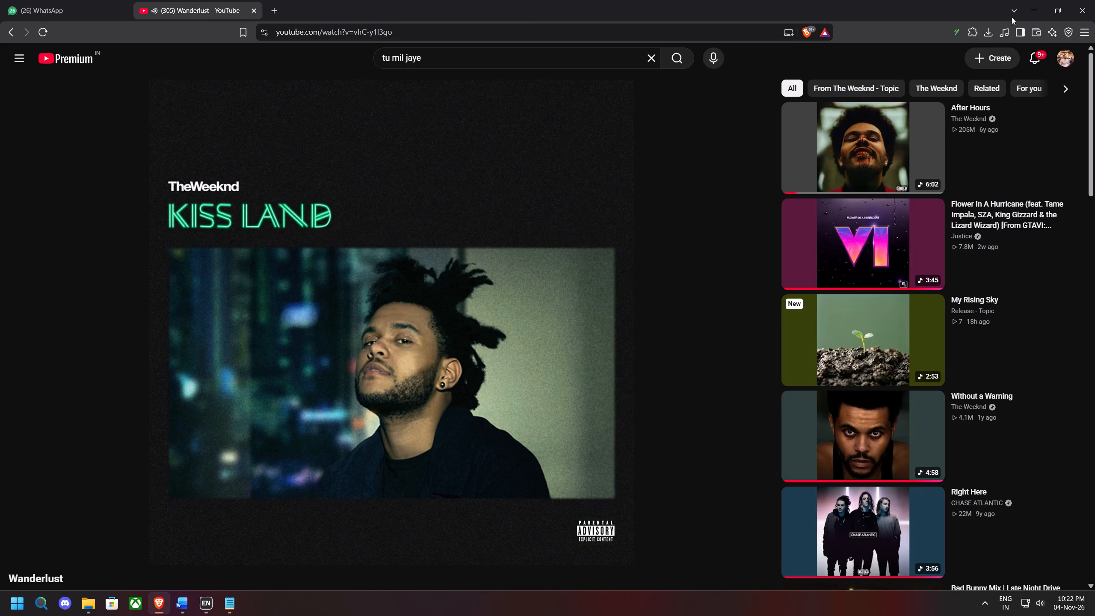
pyautogui.click(1032, 3)
# Replace the 10.1016/j.ijantimicag.2024.107323 link after "S.aureus" in section 3.3 with the selected EndNote citation.
pyautogui.moveTo(394, 489); pyautogui.dragTo(281, 486)
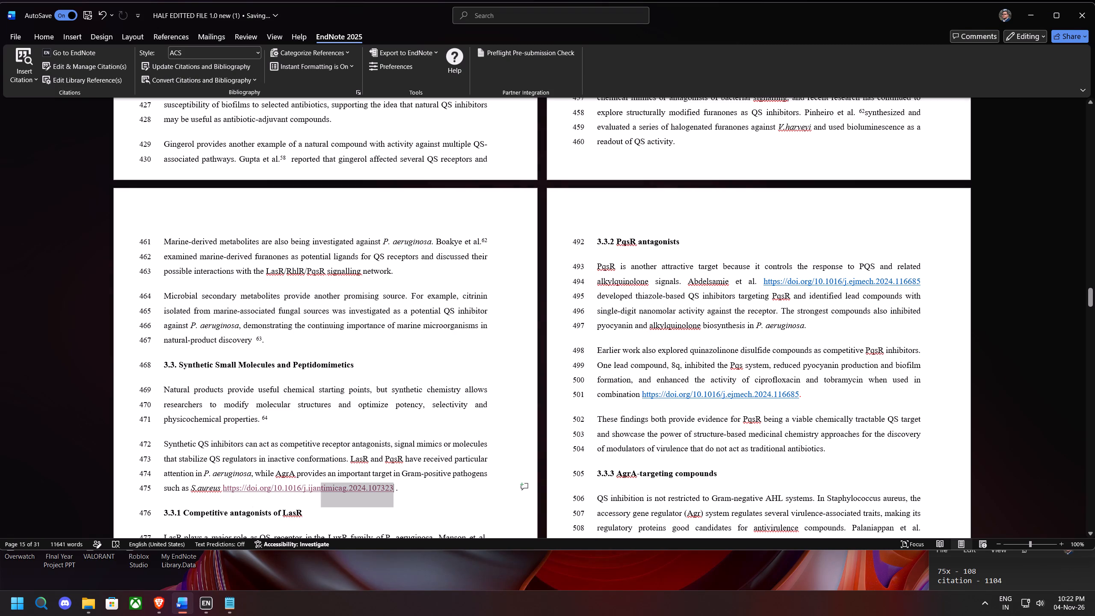
pyautogui.moveTo(281, 486); pyautogui.dragTo(223, 485)
pyautogui.press('BackSpace')
pyautogui.click(31, 75)
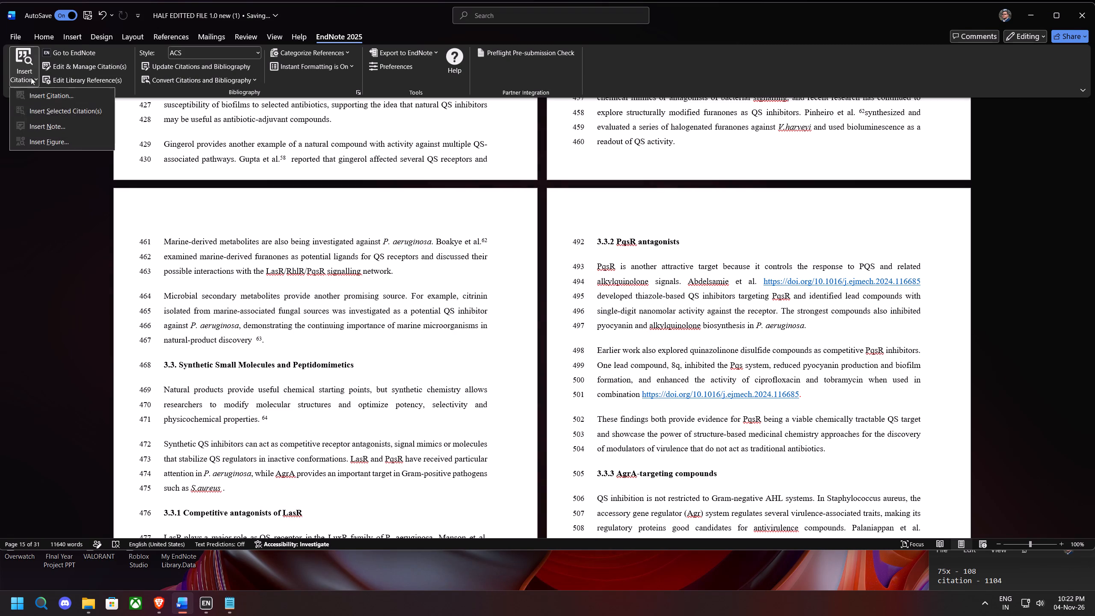
pyautogui.click(36, 113)
pyautogui.scroll(-3, 729, 465)
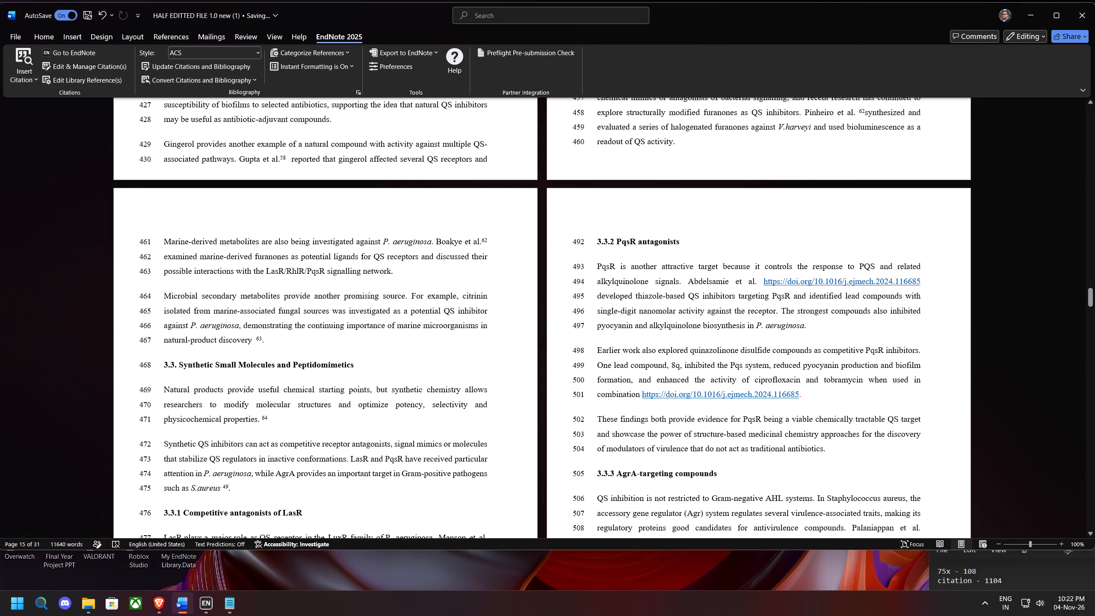
pyautogui.keyDown('ctrl'); pyautogui.click(902, 282); pyautogui.keyUp('ctrl')
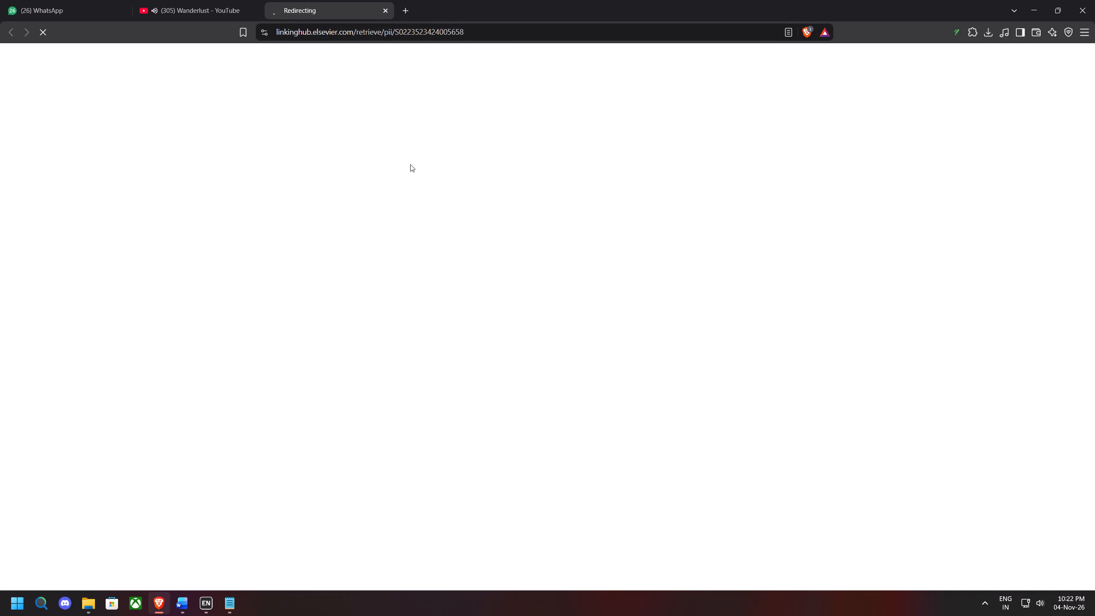
pyautogui.click(550, 209)
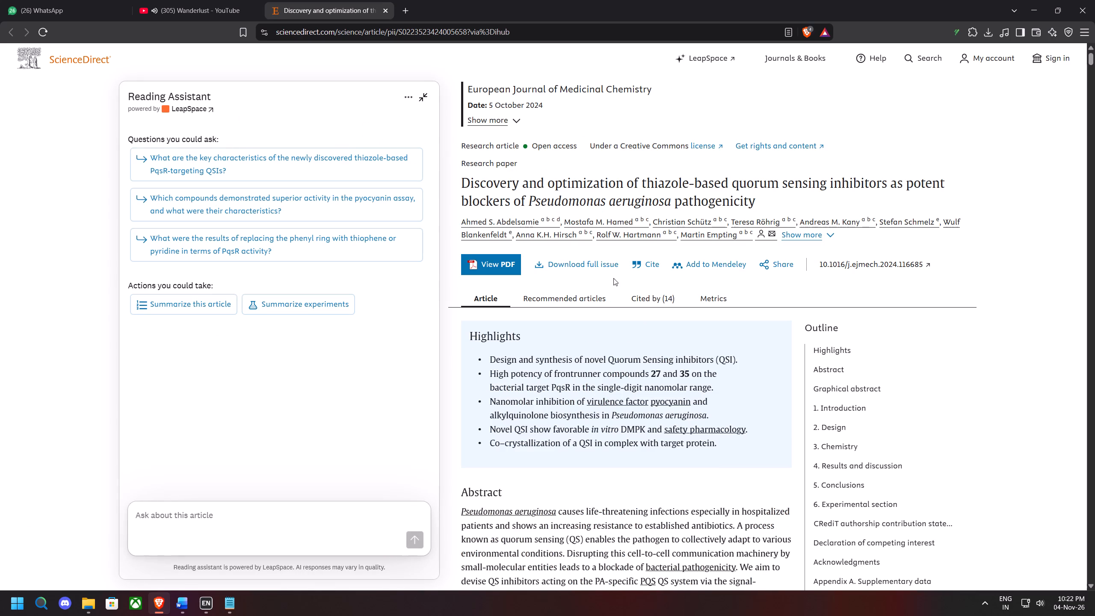
pyautogui.click(639, 267)
pyautogui.click(676, 317)
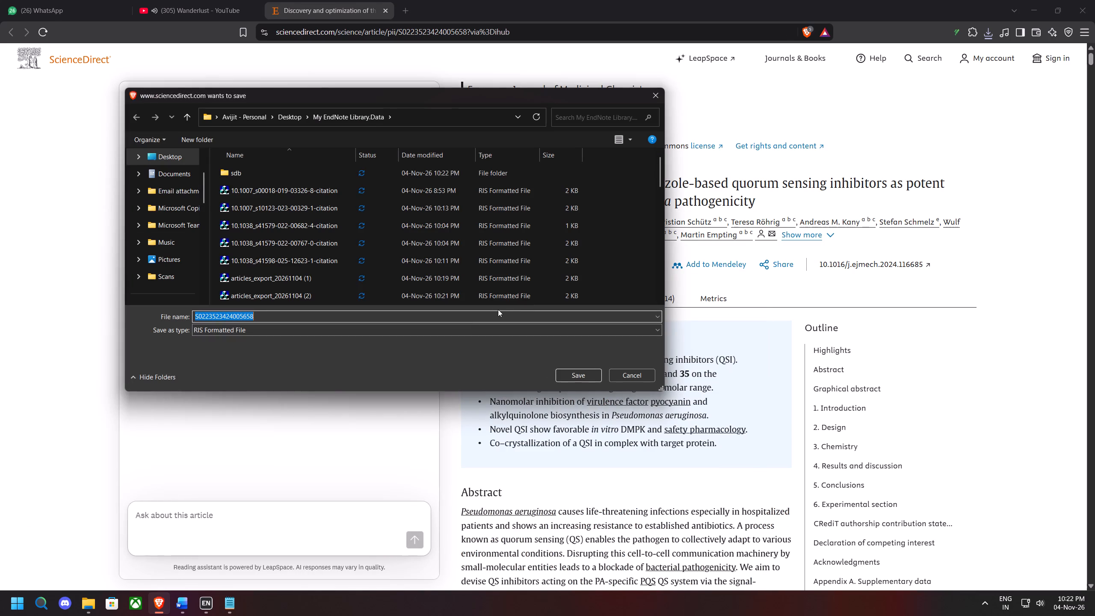
pyautogui.click(578, 379)
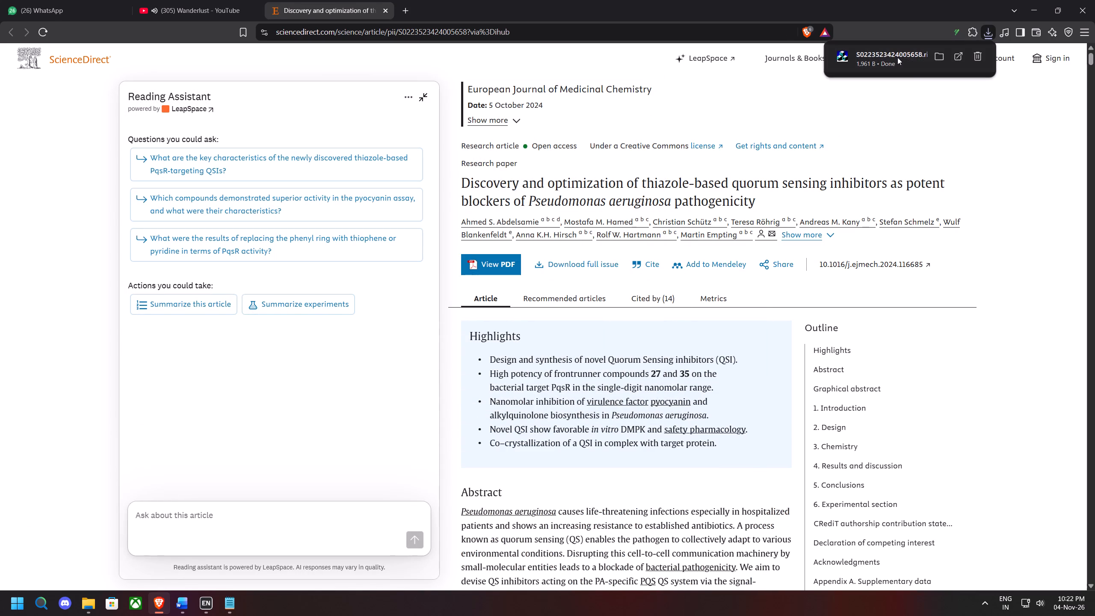
pyautogui.click(897, 57)
pyautogui.click(898, 57)
pyautogui.click(868, 69)
pyautogui.click(1035, 6)
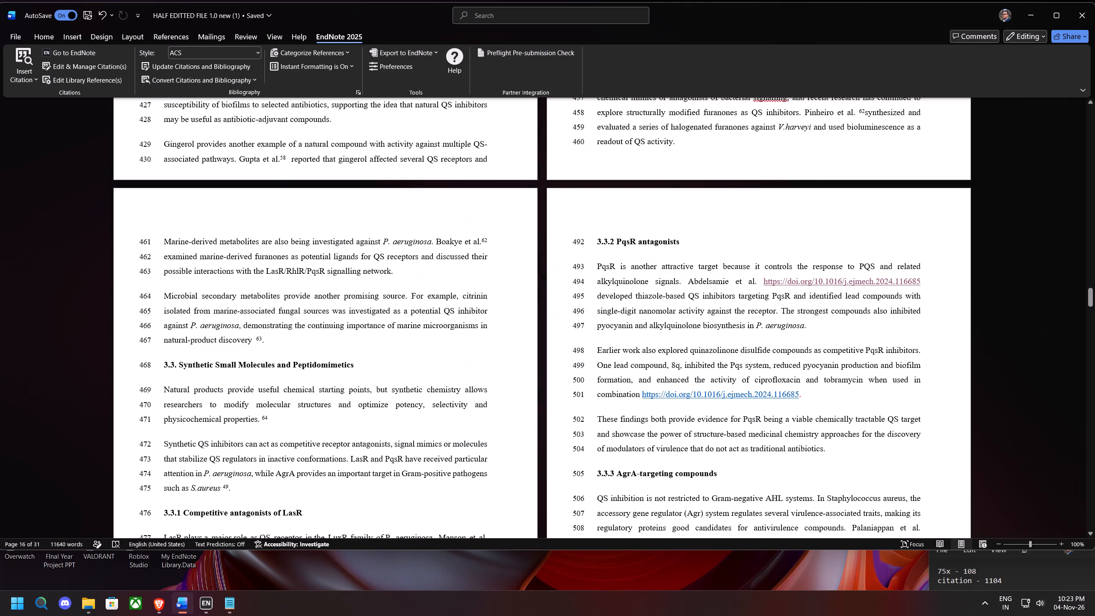
# Replace the 10.1016/j.ejmech.2024.116685 link after "Abdelsamie et al." in section 3.3.2 with the selected EndNote citation.
pyautogui.moveTo(921, 278); pyautogui.dragTo(766, 284)
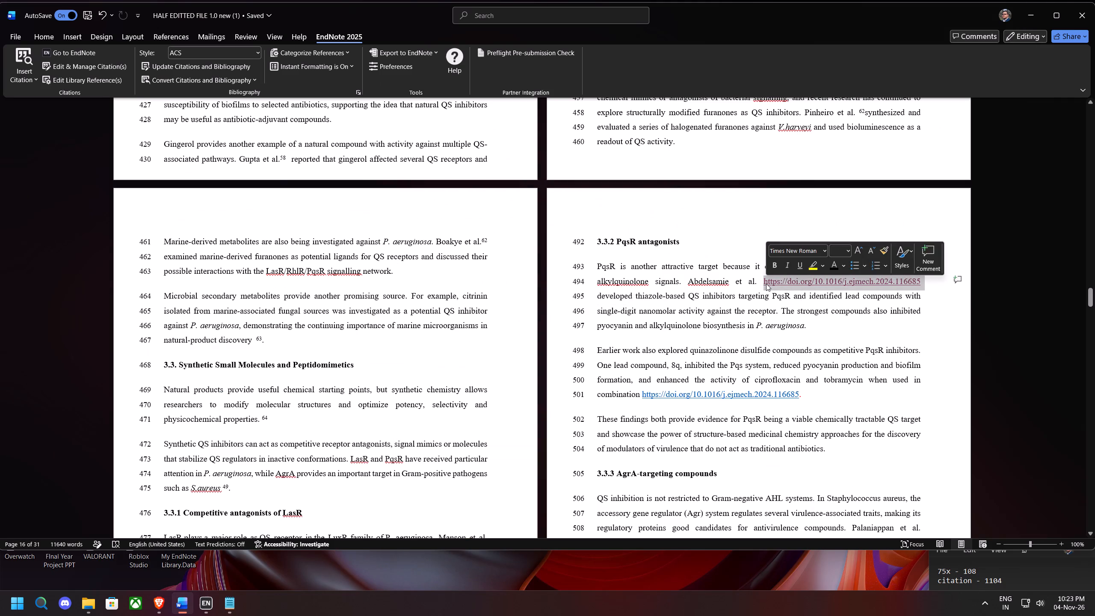
pyautogui.press('BackSpace')
pyautogui.click(14, 78)
pyautogui.click(50, 111)
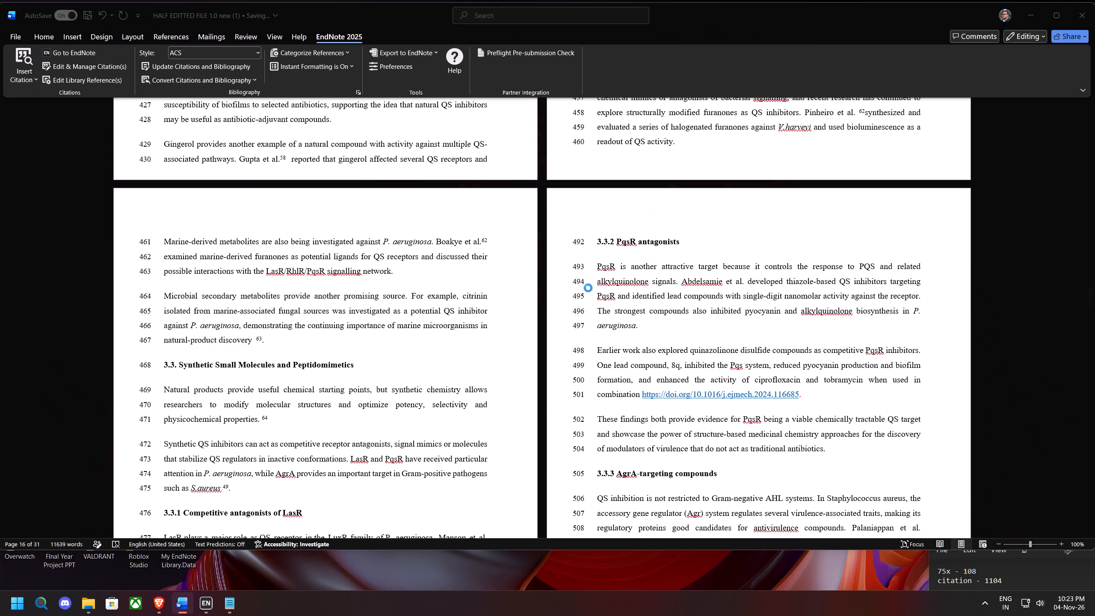
# Replace the repeated 10.1016/j.ejmech.2024.116685 link after "when used in combination" in section 3.3.2 with the same EndNote citation.
pyautogui.moveTo(798, 394); pyautogui.dragTo(660, 397)
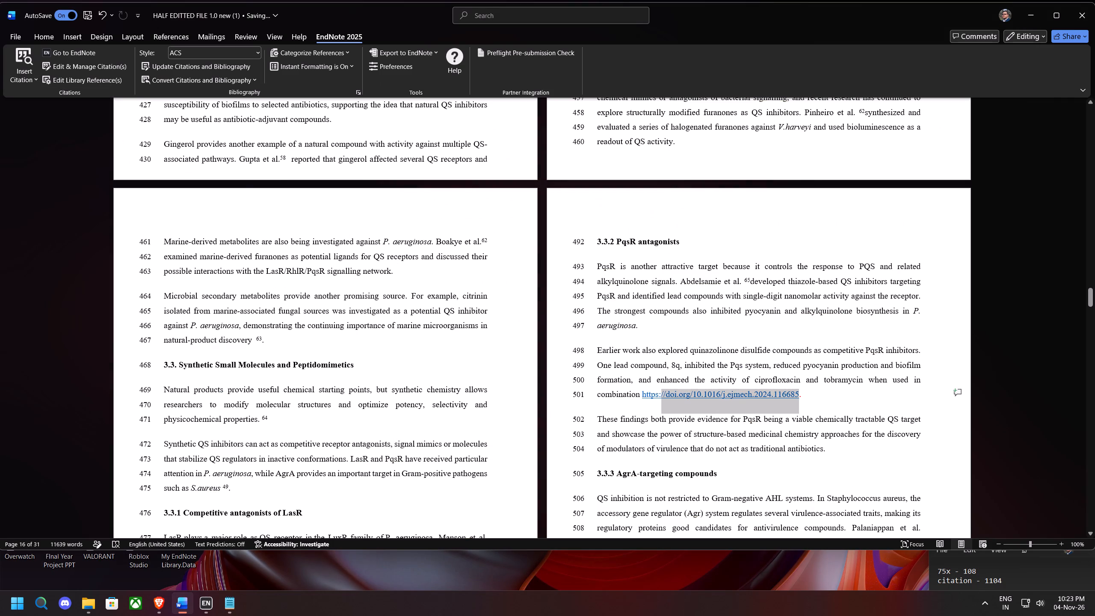
pyautogui.moveTo(660, 397); pyautogui.dragTo(642, 396)
pyautogui.press('BackSpace')
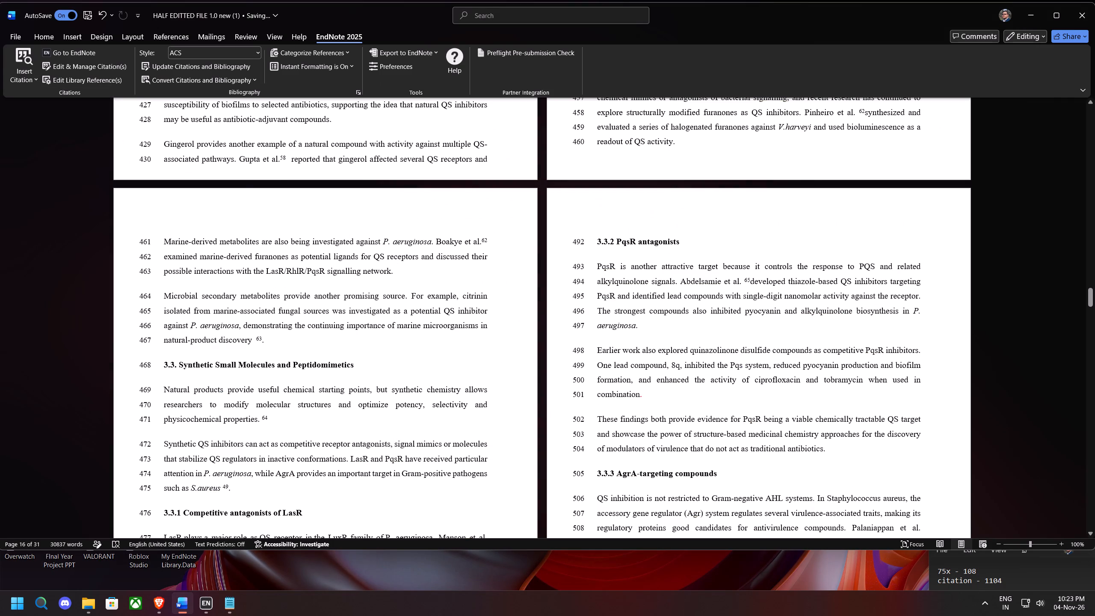
pyautogui.click(9, 78)
pyautogui.click(49, 110)
# Examine sections 3.3 to 3.4 for the inserted citations and the remaining DOI links.
pyautogui.scroll(-5, 772, 382)
pyautogui.scroll(-4, 875, 404)
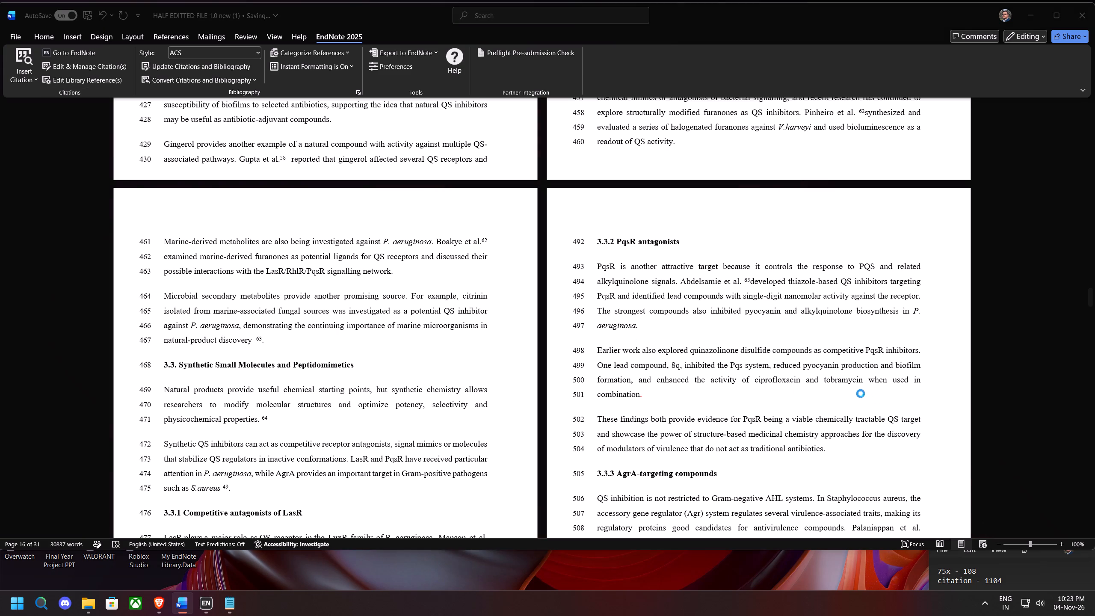
pyautogui.scroll(-7, 861, 394)
pyautogui.scroll(-1, 536, 383)
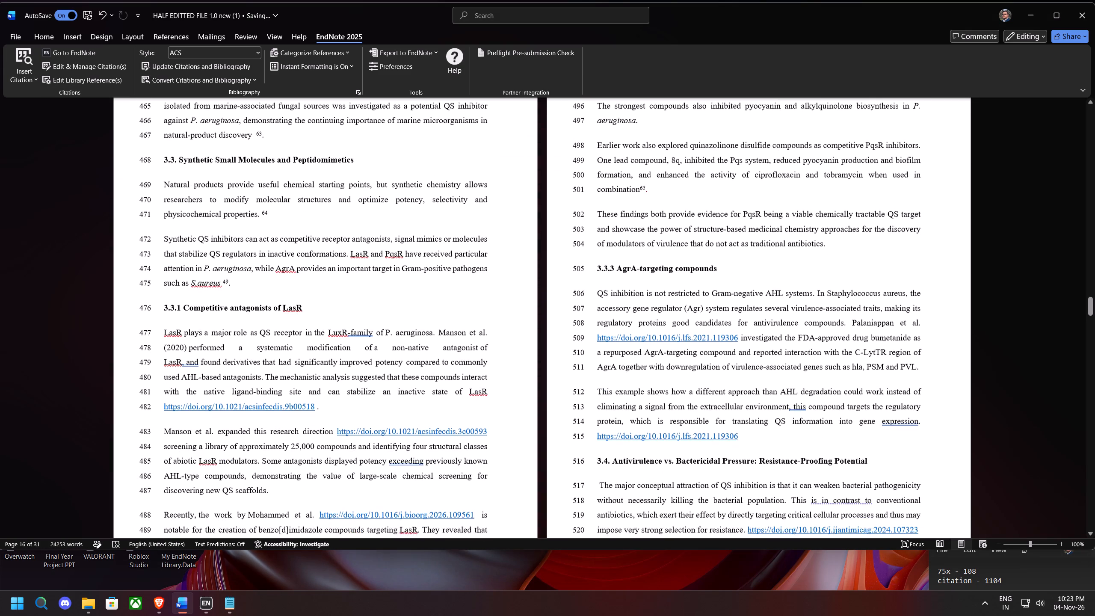
pyautogui.scroll(-1, 482, 378)
pyautogui.scroll(-4, 401, 359)
pyautogui.scroll(2, 414, 353)
pyautogui.scroll(-1, 415, 354)
pyautogui.scroll(8, 415, 355)
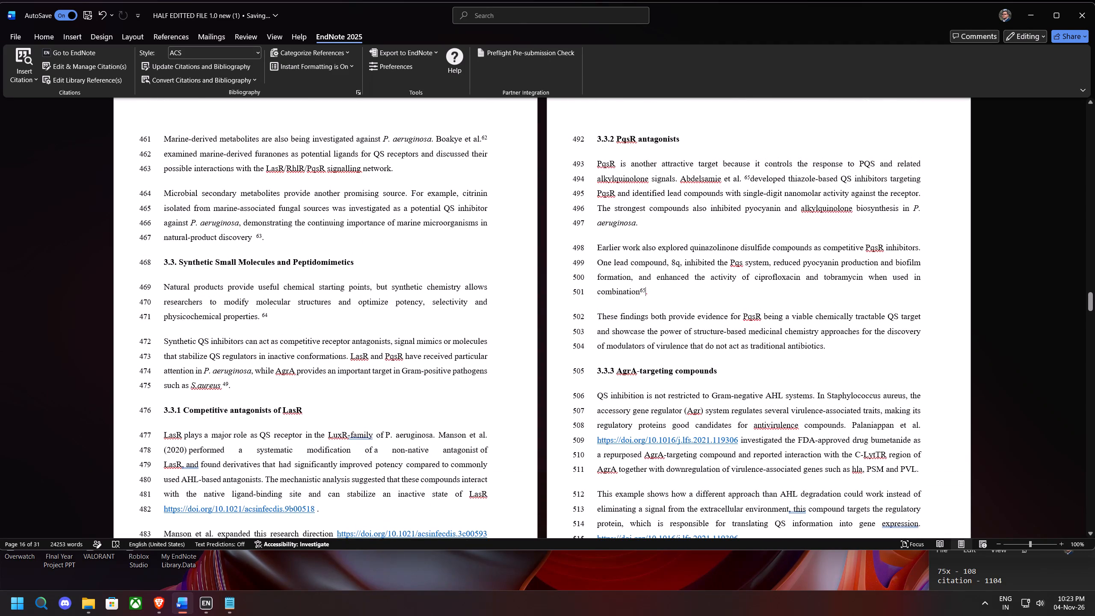
# Undo both citation replacements in section 3.3.2, restoring the 10.1016/j.ejmech.2024.116685 links while keeping the formatted citation after "S.aureus".
pyautogui.click(100, 17)
pyautogui.tripleClick(100, 17)
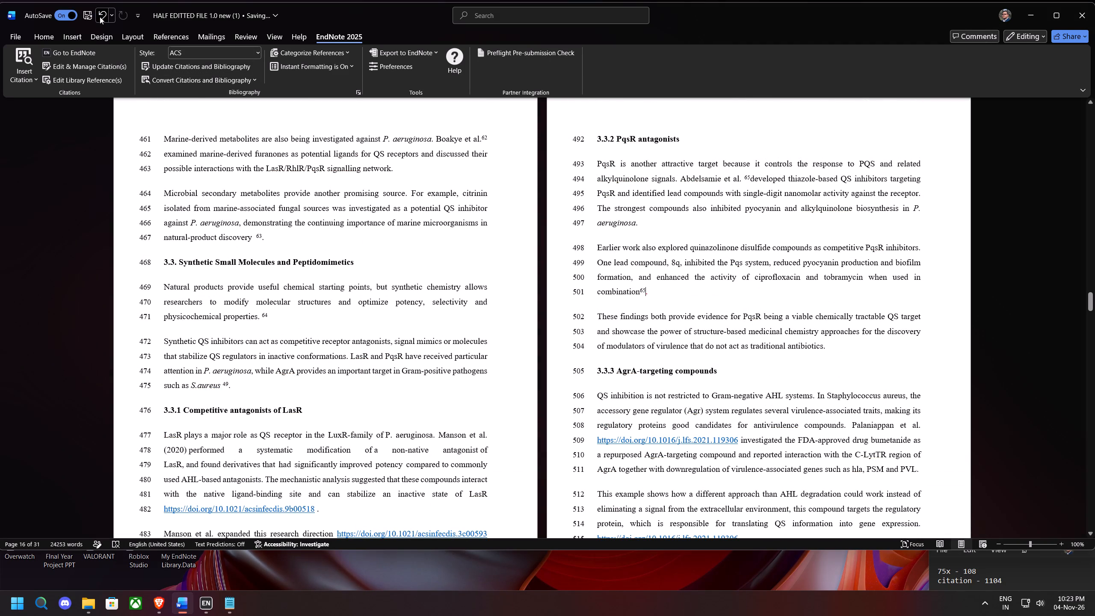
pyautogui.click(100, 17)
pyautogui.click(100, 17)
pyautogui.click(100, 17)
pyautogui.doubleClick(100, 17)
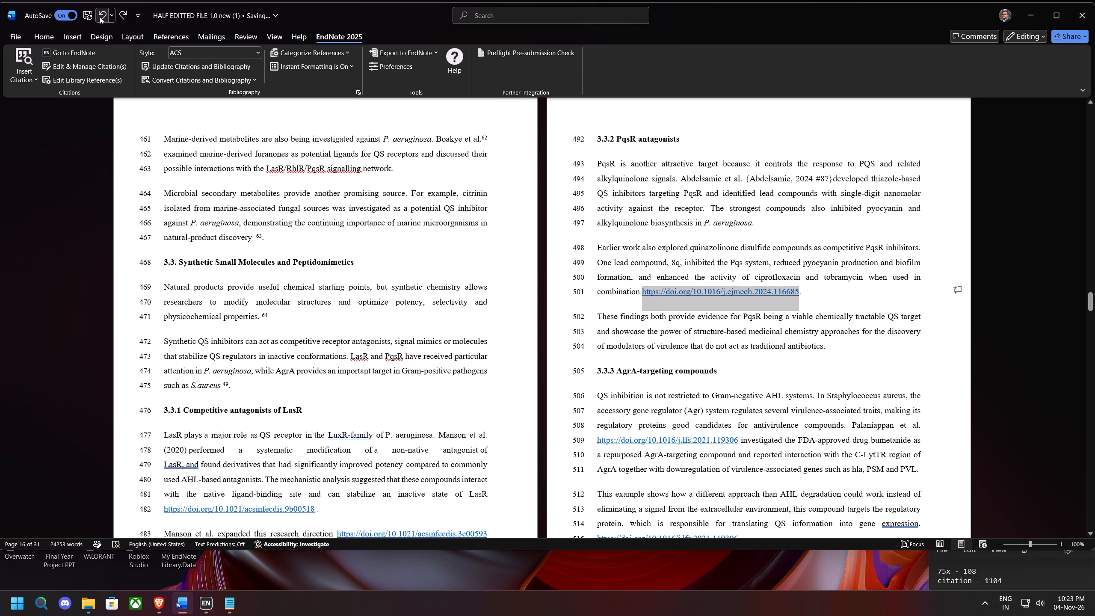
pyautogui.click(100, 17)
pyautogui.click(100, 17)
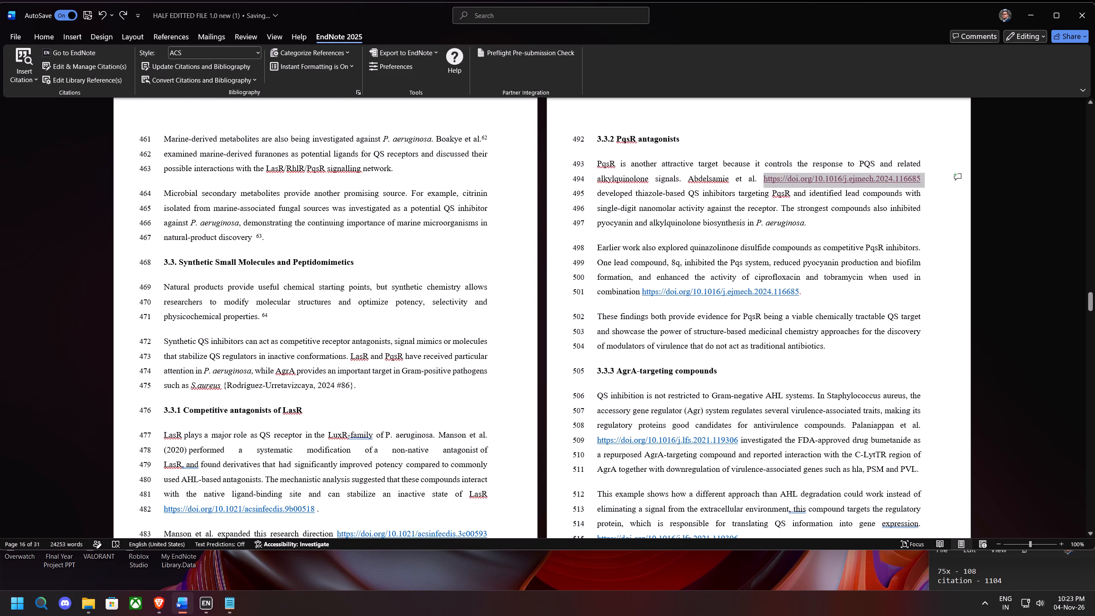
pyautogui.scroll(-4, 287, 261)
pyautogui.click(120, 18)
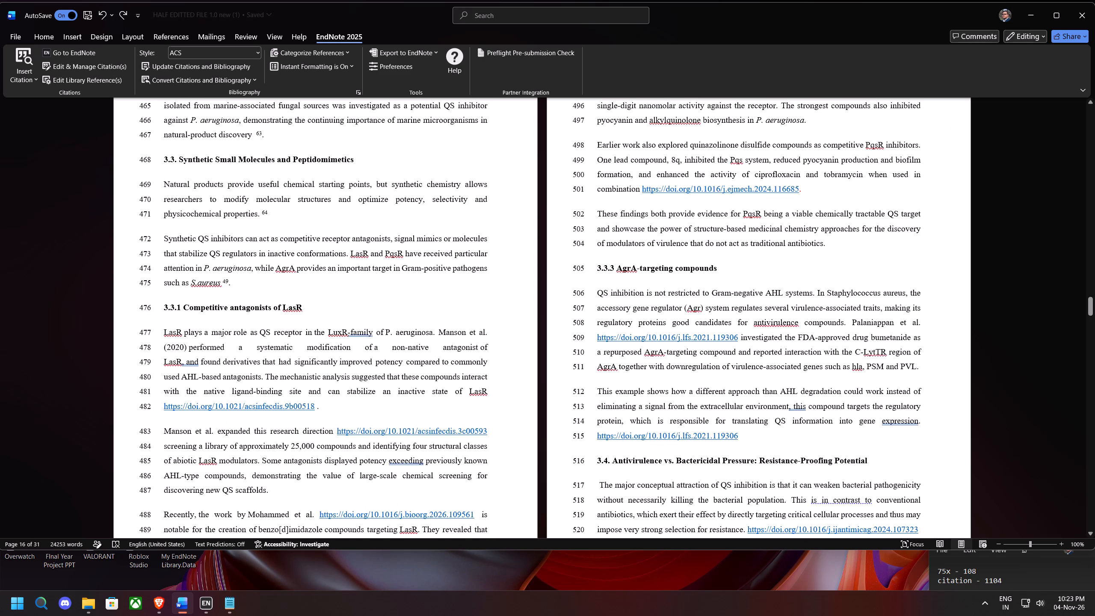
# From the 10.1021/acsinfecdis.9b00518 link, save the citation as RIS file citations-20261104T165341, import it into EndNote and return to the manuscript.
pyautogui.scroll(-3, 339, 290)
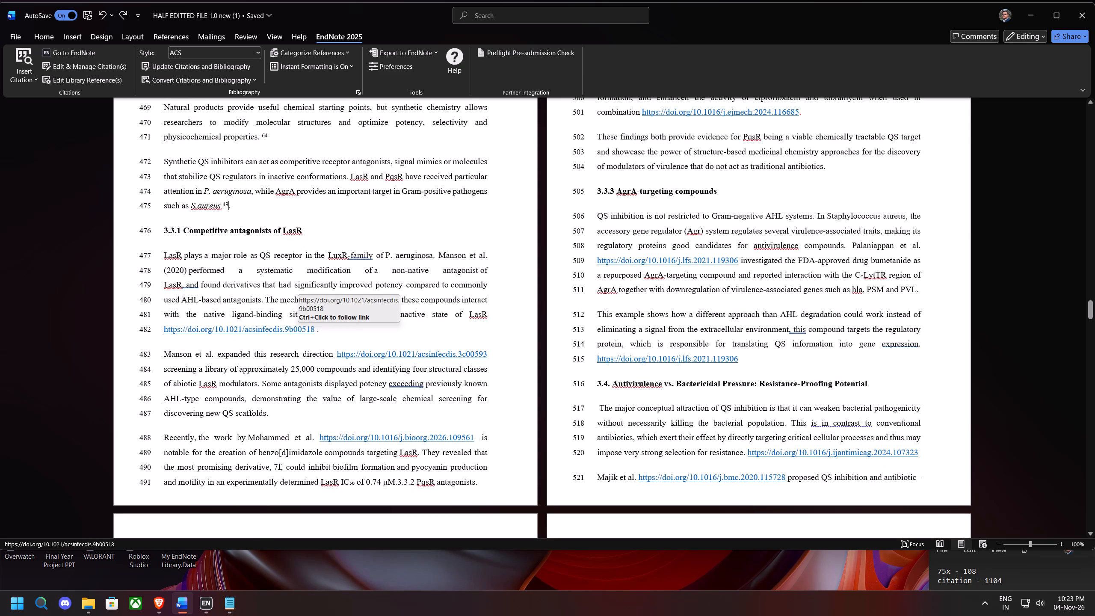
pyautogui.keyDown('ctrl'); pyautogui.click(290, 331); pyautogui.keyUp('ctrl')
pyautogui.click(384, 11)
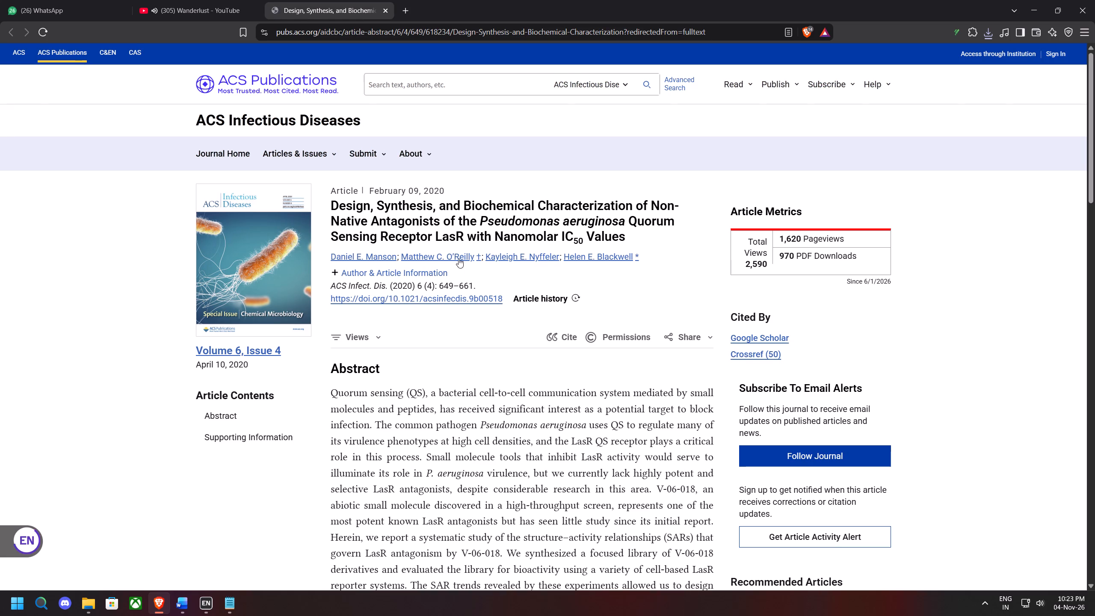
pyautogui.doubleClick(578, 336)
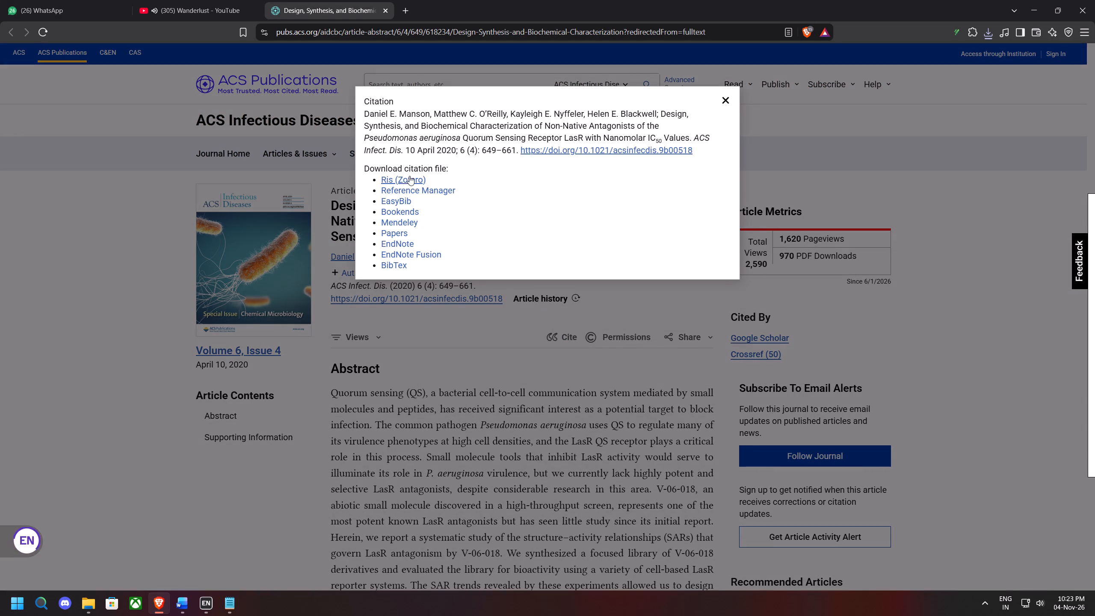
pyautogui.click(402, 175)
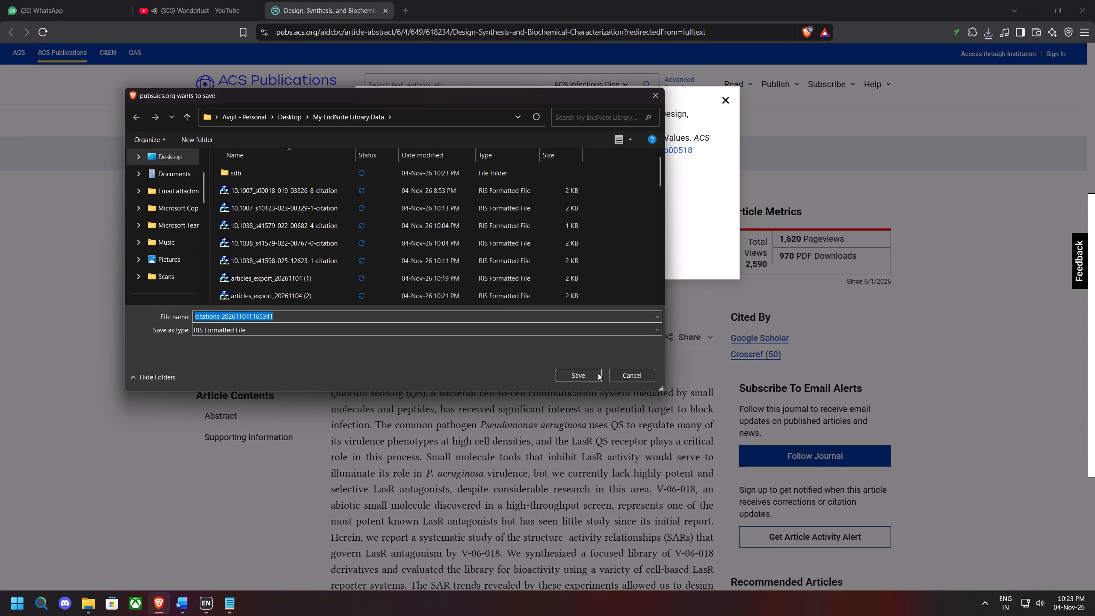
pyautogui.click(596, 374)
pyautogui.click(723, 103)
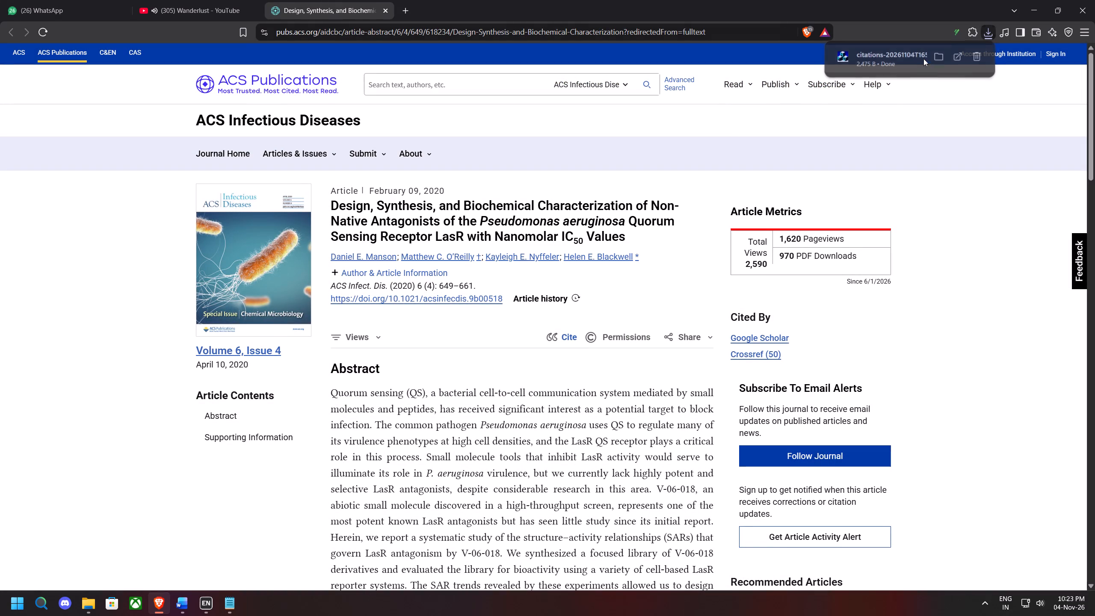
pyautogui.click(903, 56)
pyautogui.click(885, 61)
pyautogui.click(890, 68)
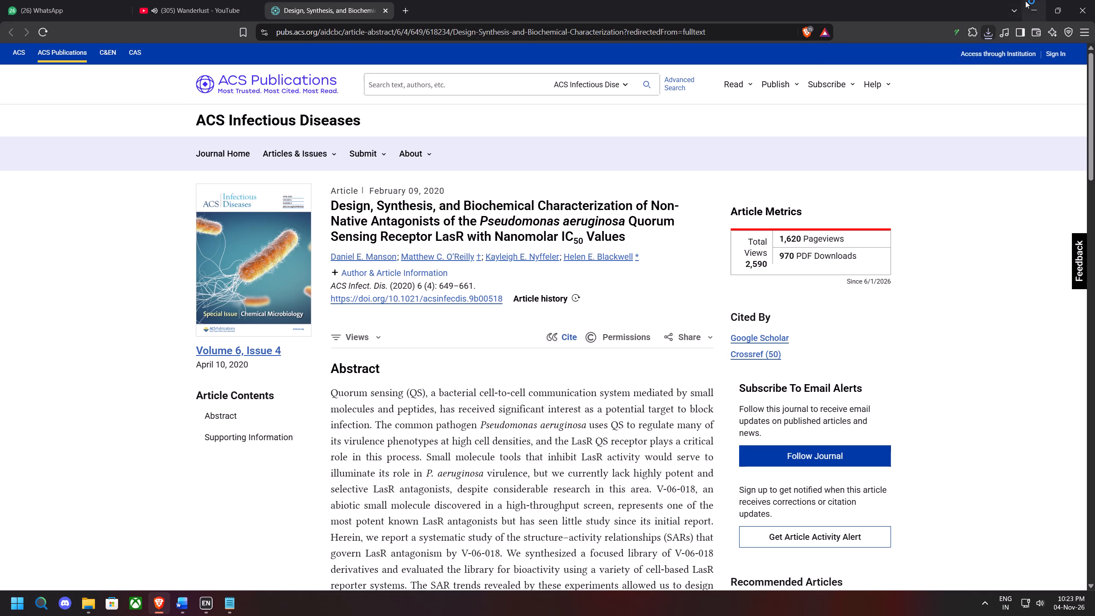
pyautogui.click(1026, 1)
# Replace the 10.1021/acsinfecdis.9b00518 link after "inactive state of LasR" in section 3.3.1 with the selected EndNote citation.
pyautogui.moveTo(314, 331); pyautogui.dragTo(182, 331)
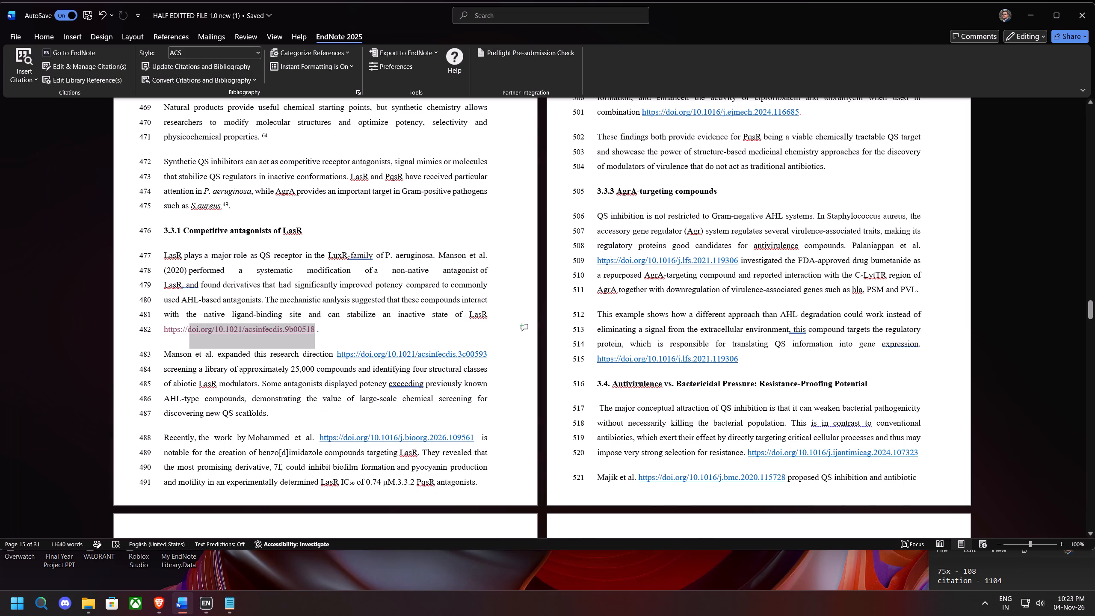
pyautogui.moveTo(182, 331); pyautogui.dragTo(157, 328)
pyautogui.press('BackSpace')
pyautogui.click(20, 80)
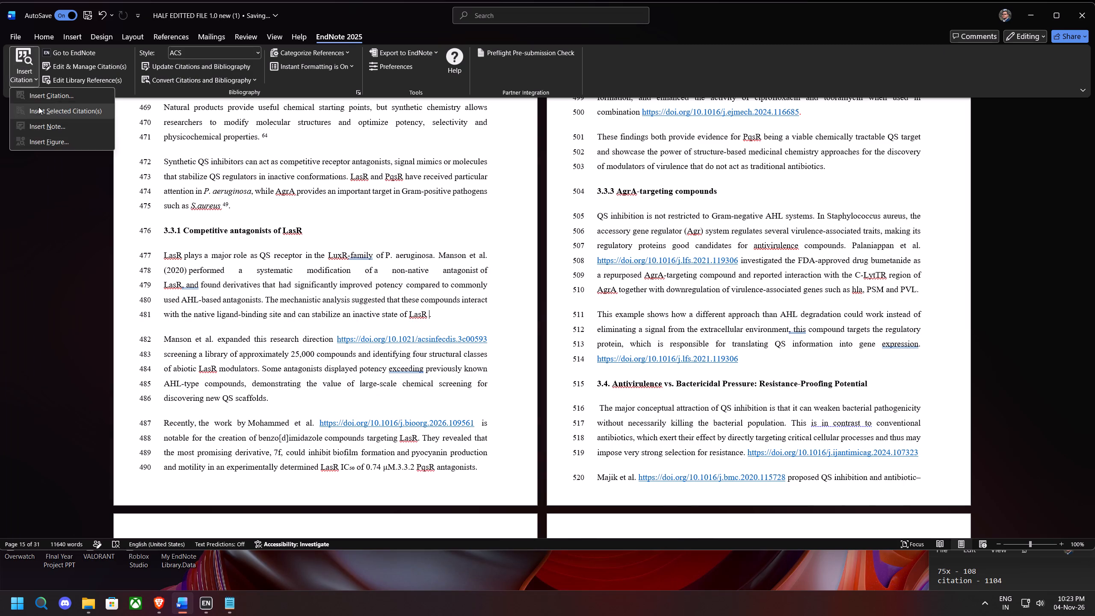
pyautogui.click(38, 107)
# From the 10.1021/acsinfecdis.3c00593 link, save the citation as a RIS file, import it into EndNote and return to the manuscript.
pyautogui.click(409, 342)
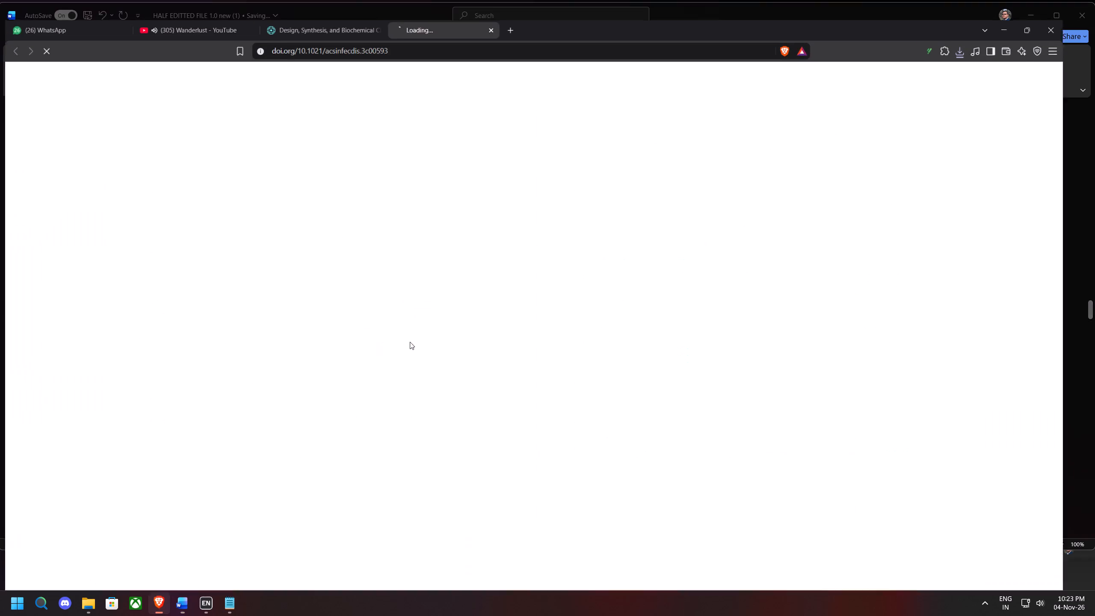
pyautogui.click(385, 10)
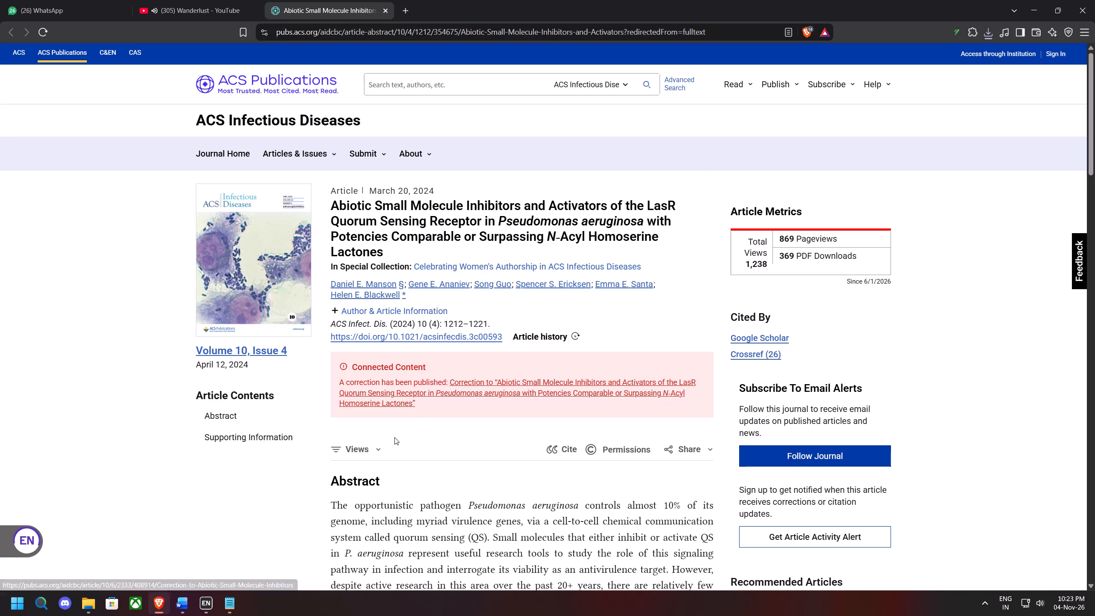
pyautogui.click(557, 450)
pyautogui.click(410, 189)
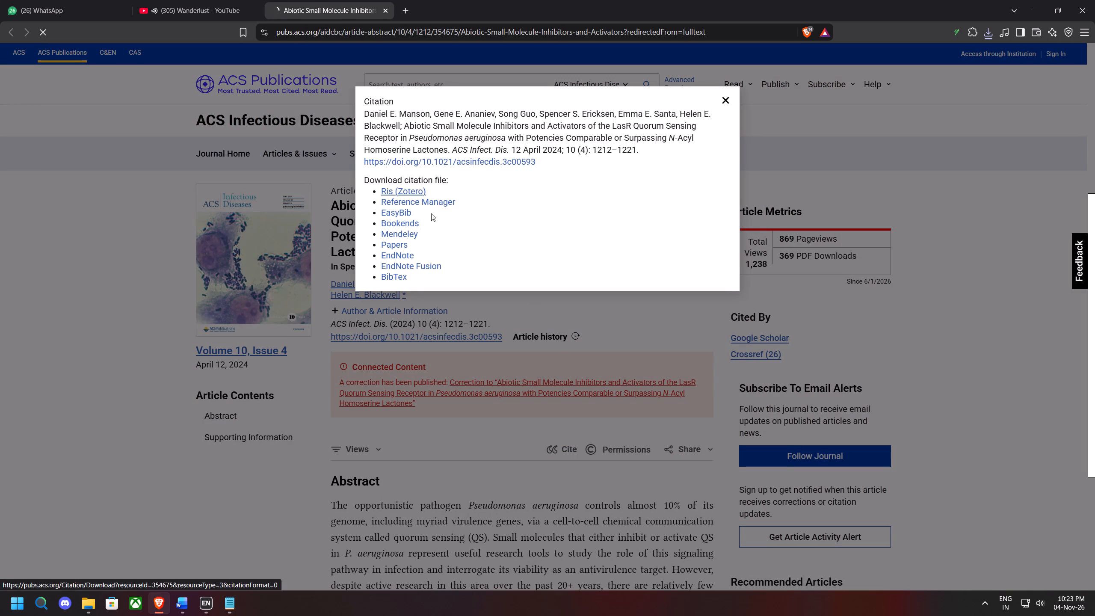
pyautogui.click(572, 372)
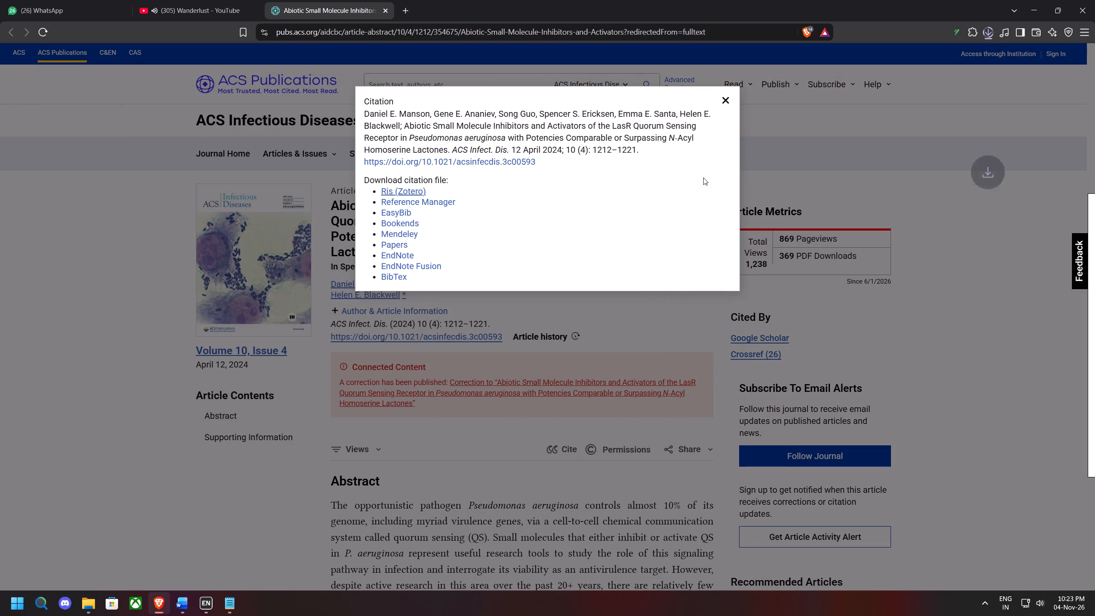
pyautogui.click(883, 67)
pyautogui.click(384, 13)
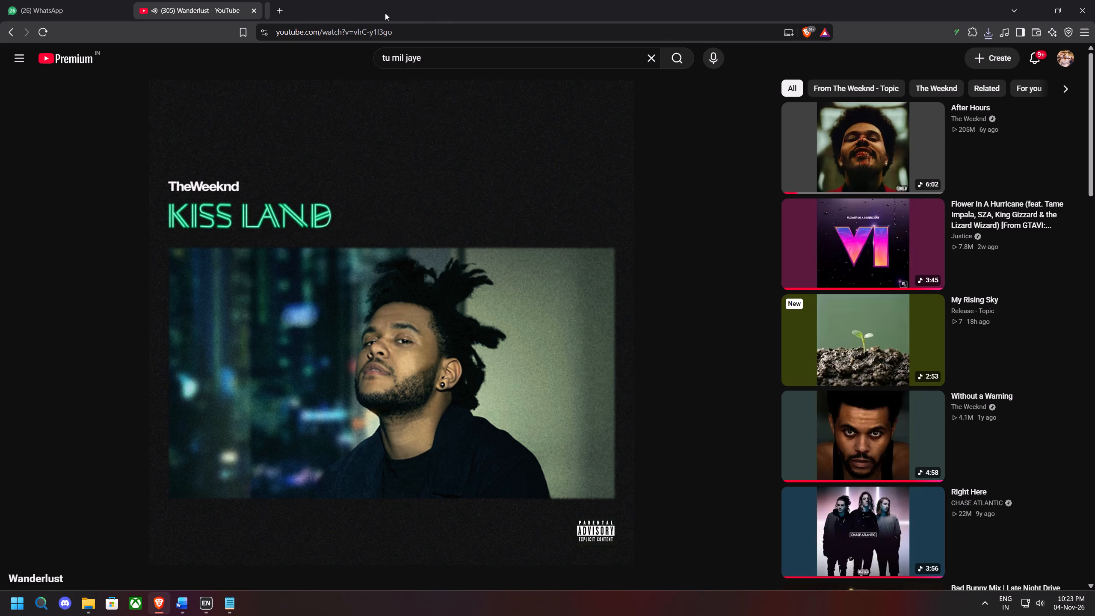
pyautogui.click(1033, 9)
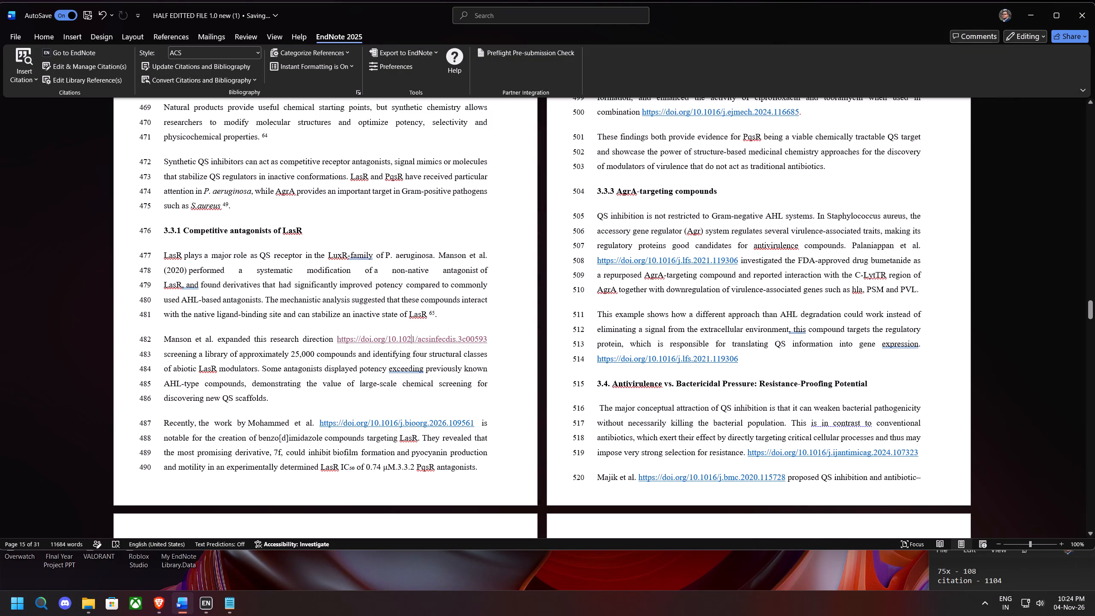
# Replace the 10.1021/acsinfecdis.3c00593 link after "expanded this research direction" in section 3.3.1 with the selected EndNote citation.
pyautogui.moveTo(486, 341); pyautogui.dragTo(340, 336)
pyautogui.click(341, 336)
pyautogui.moveTo(336, 341); pyautogui.dragTo(498, 332)
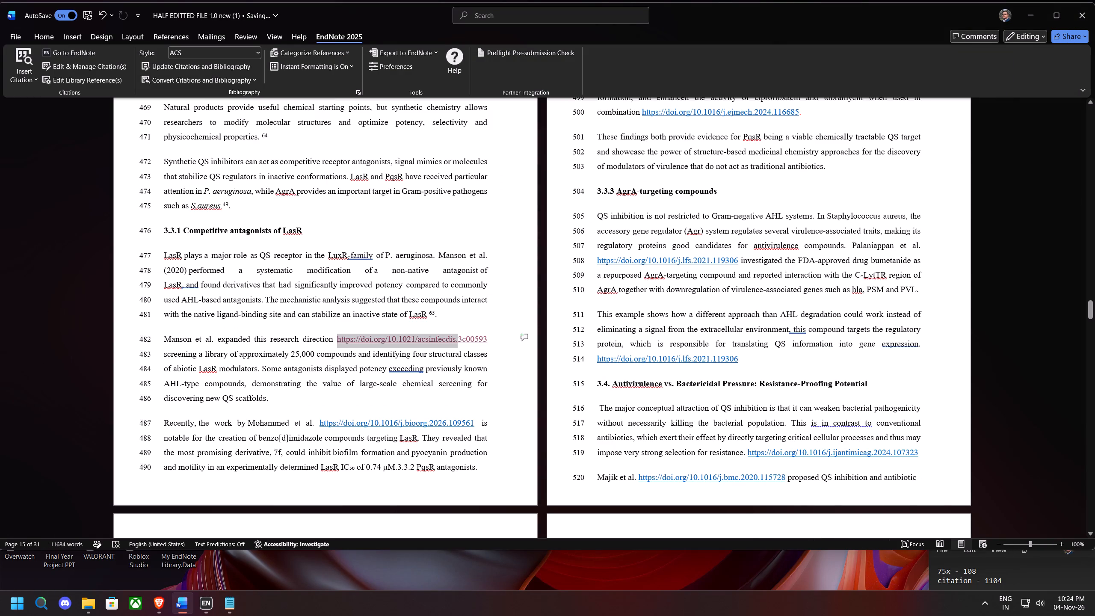
pyautogui.moveTo(498, 332); pyautogui.dragTo(497, 341)
pyautogui.press('BackSpace')
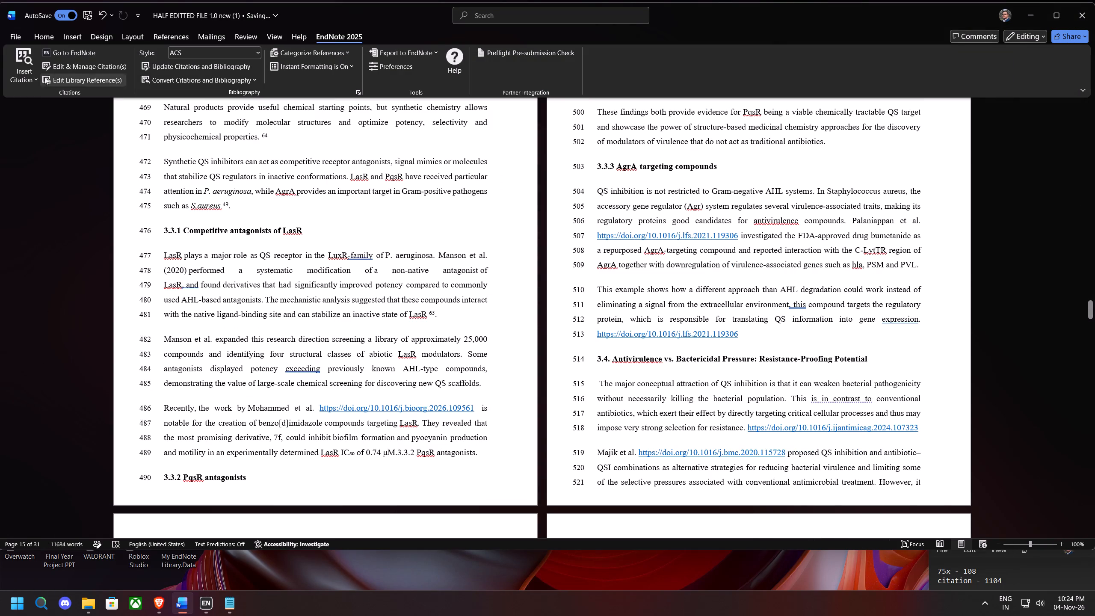
pyautogui.click(27, 76)
pyautogui.click(50, 106)
pyautogui.click(327, 411)
pyautogui.keyDown('ctrl'); pyautogui.click(327, 411); pyautogui.keyUp('ctrl')
pyautogui.click(354, 406)
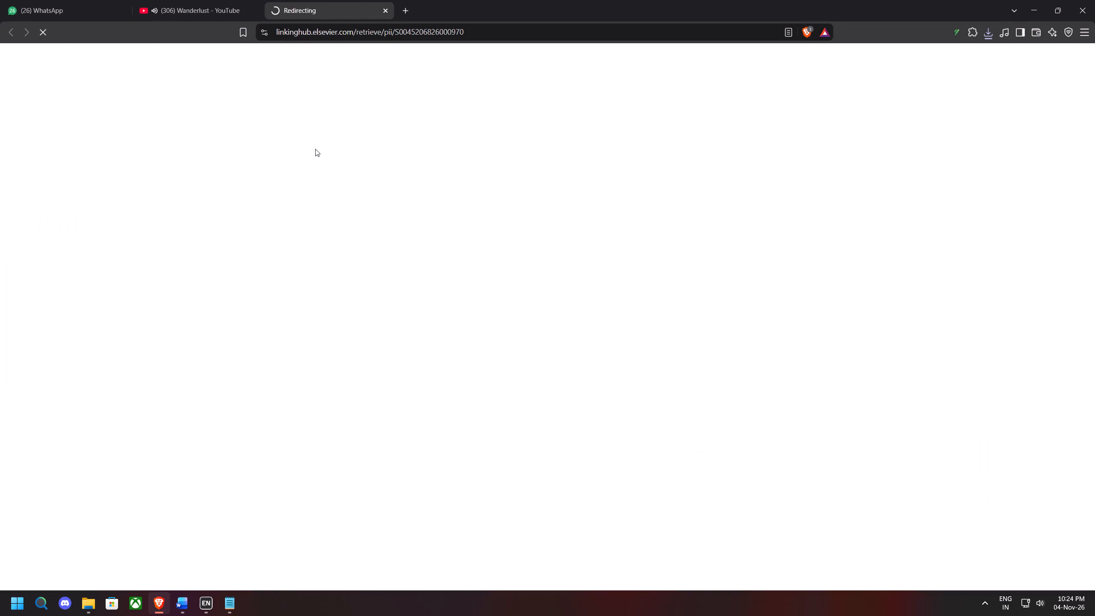
pyautogui.click(369, 188)
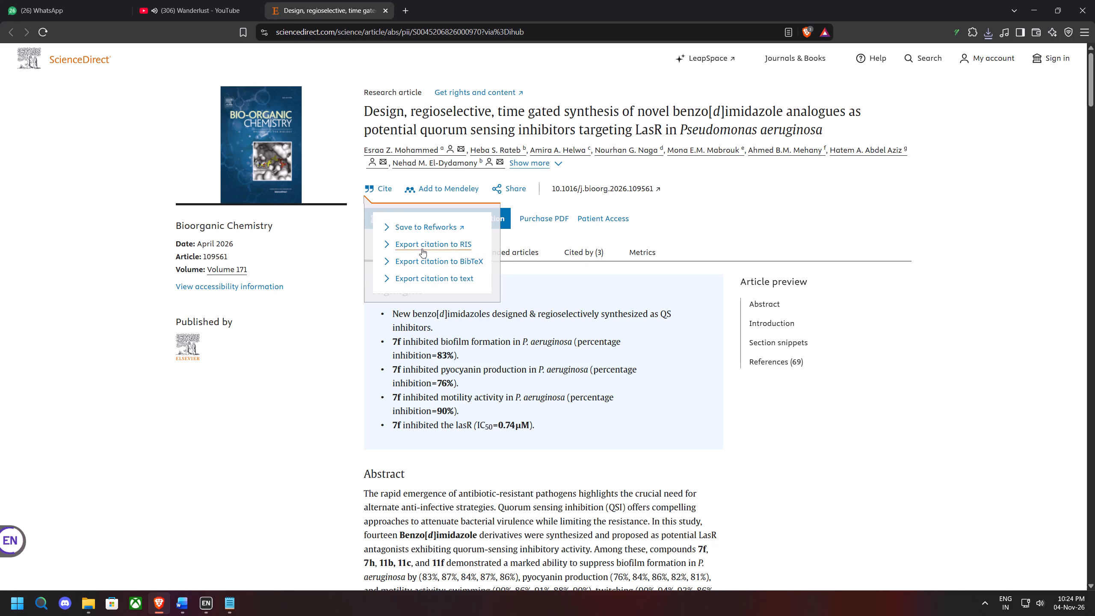
pyautogui.click(422, 249)
pyautogui.click(567, 362)
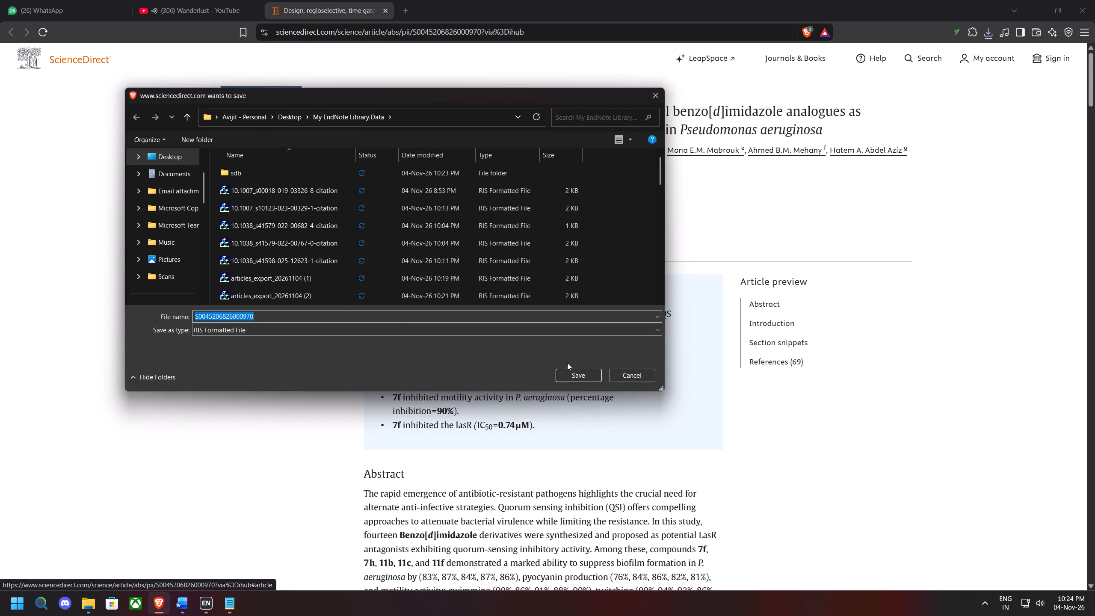
pyautogui.click(566, 369)
pyautogui.click(868, 60)
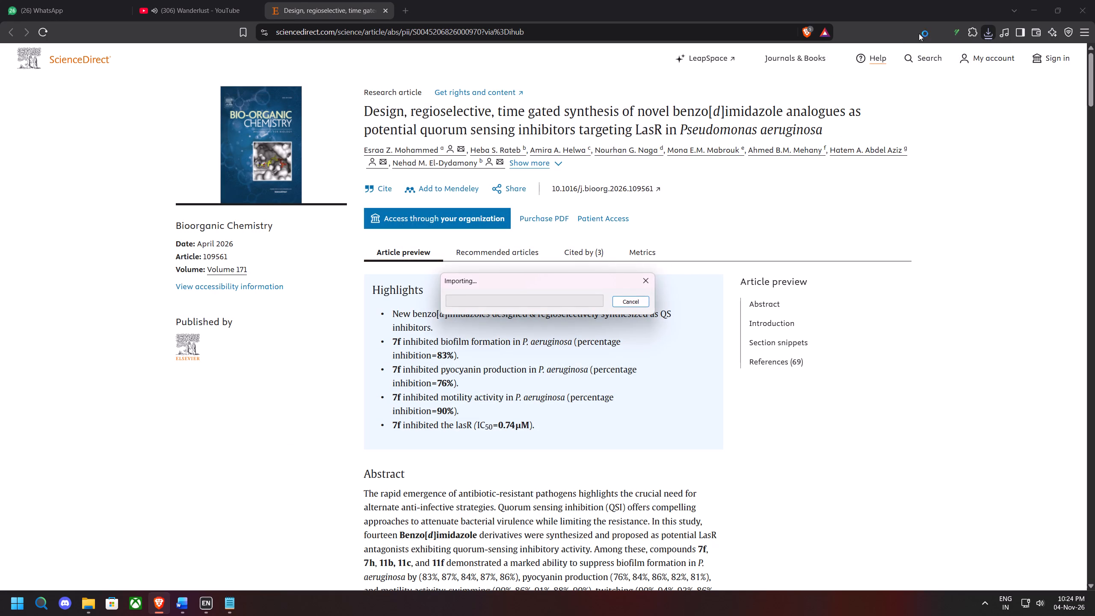
pyautogui.click(1030, 12)
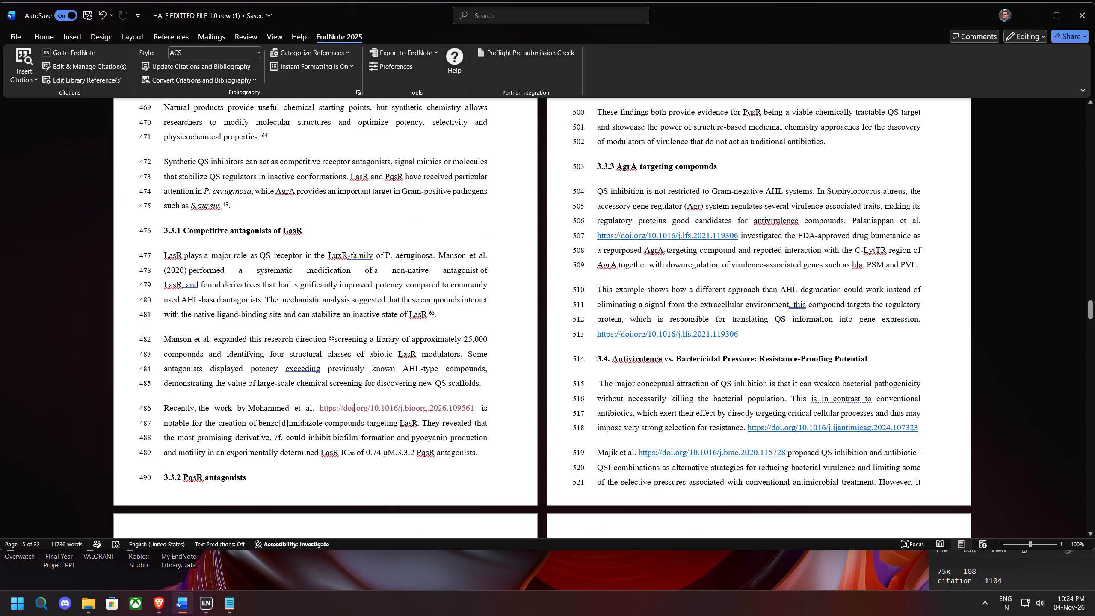
# Replace the 10.1016/j.bioorg.2026.109561 link after "Mohammed et al." with the selected EndNote citation, adding a space after it and removing the one before.
pyautogui.moveTo(320, 409); pyautogui.dragTo(476, 409)
pyautogui.press('BackSpace')
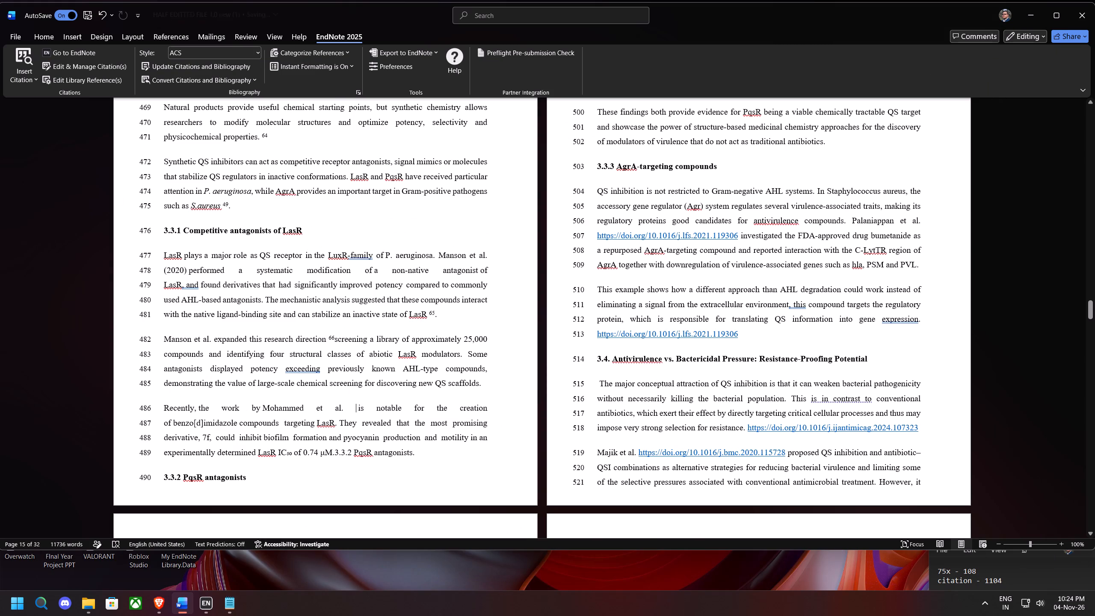
pyautogui.click(24, 85)
pyautogui.click(53, 112)
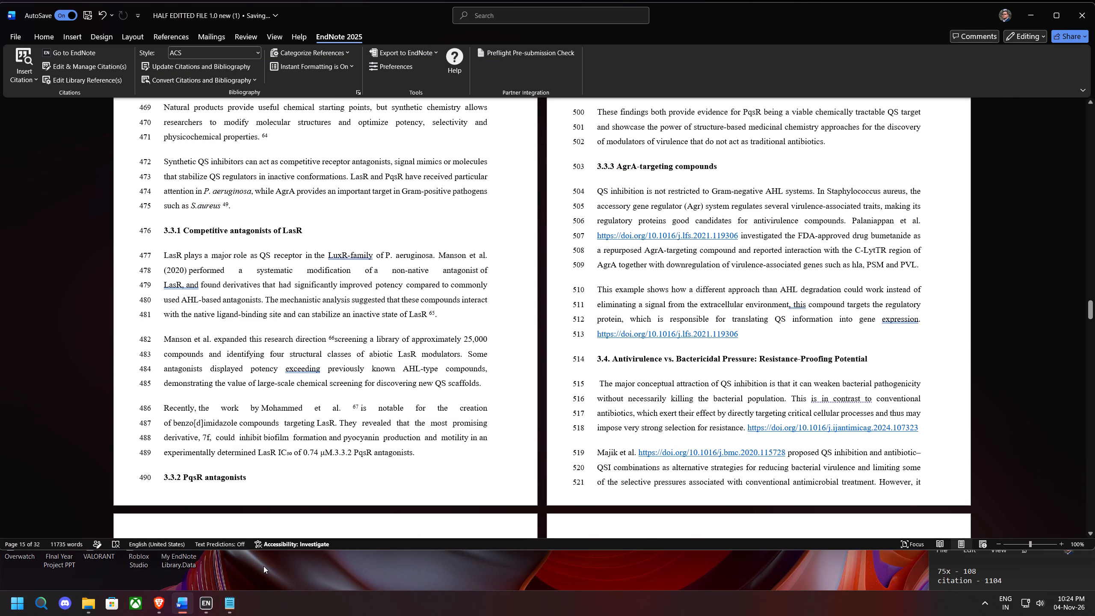
pyautogui.press('space')
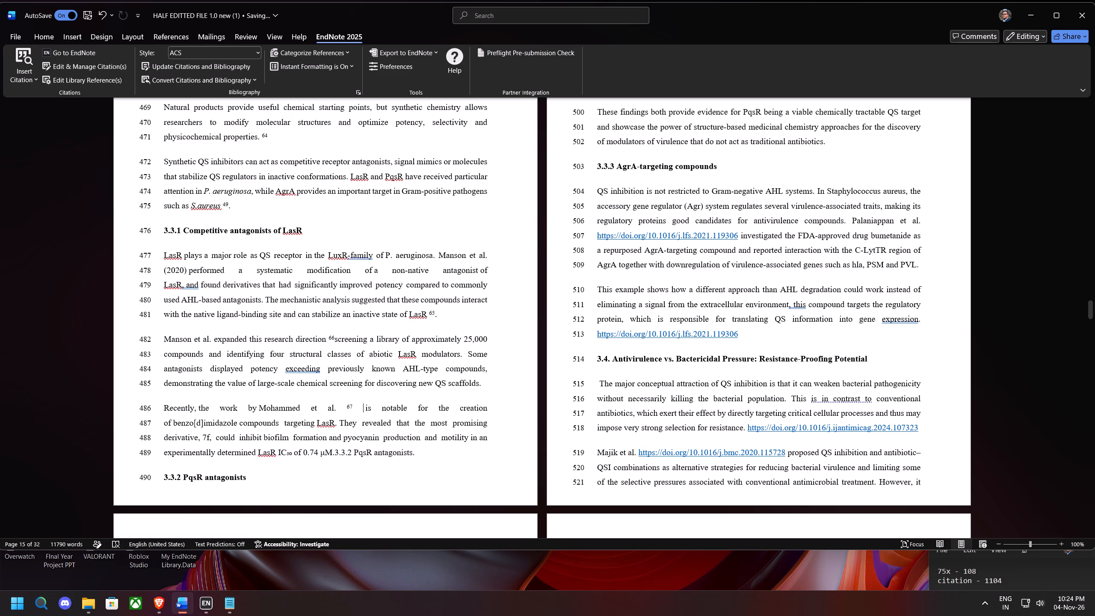
pyautogui.click(344, 408)
pyautogui.press('BackSpace')
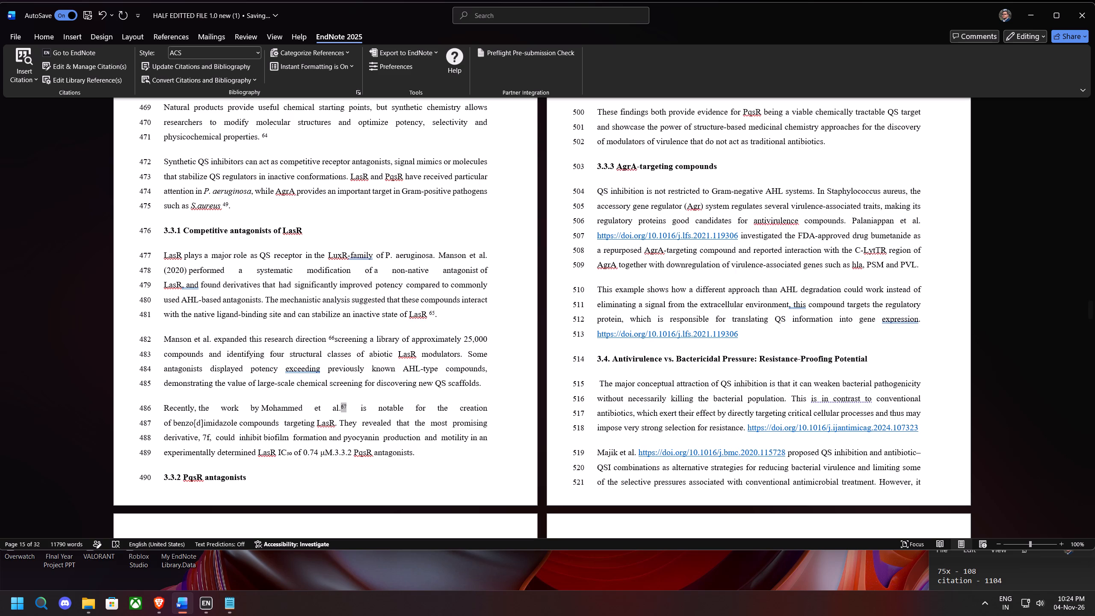
# Delete the 10.1016/j.ejmech.2024.116685 link after "Abdelsamie et al." in section 3.3.2.
pyautogui.scroll(-1, 509, 313)
pyautogui.scroll(6, 511, 311)
pyautogui.scroll(2, 735, 250)
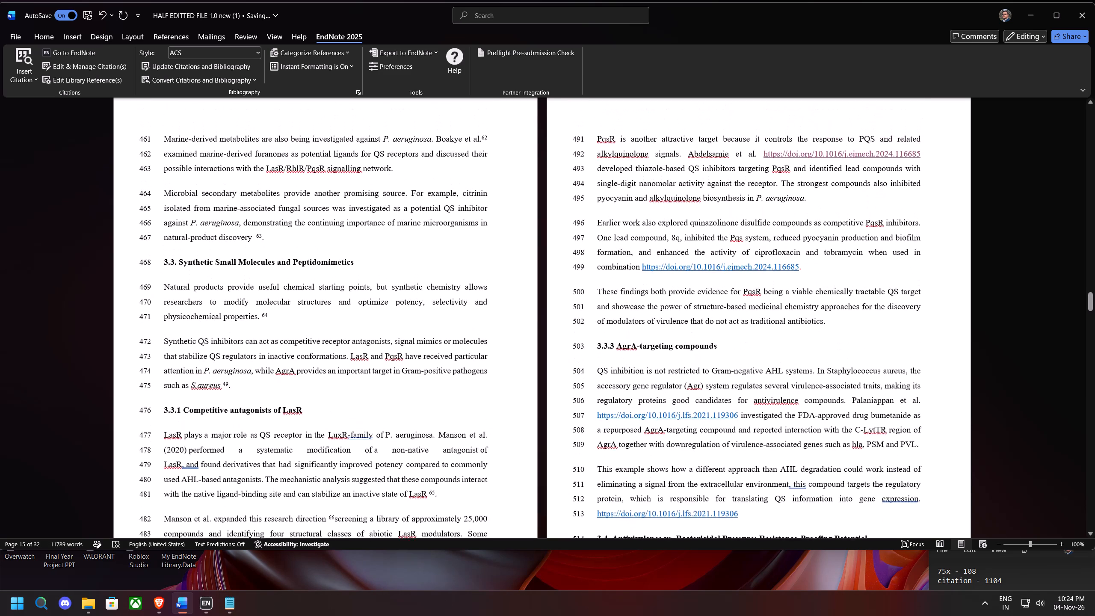
pyautogui.scroll(1, 776, 257)
pyautogui.moveTo(761, 178); pyautogui.dragTo(905, 179)
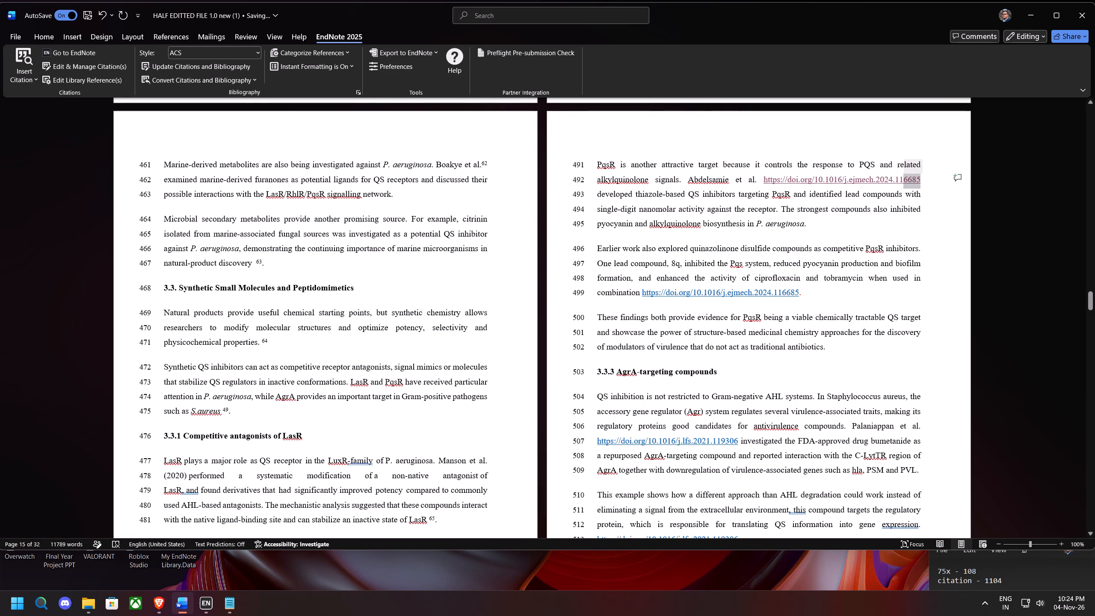
pyautogui.moveTo(905, 179); pyautogui.dragTo(765, 183)
pyautogui.press('BackSpace')
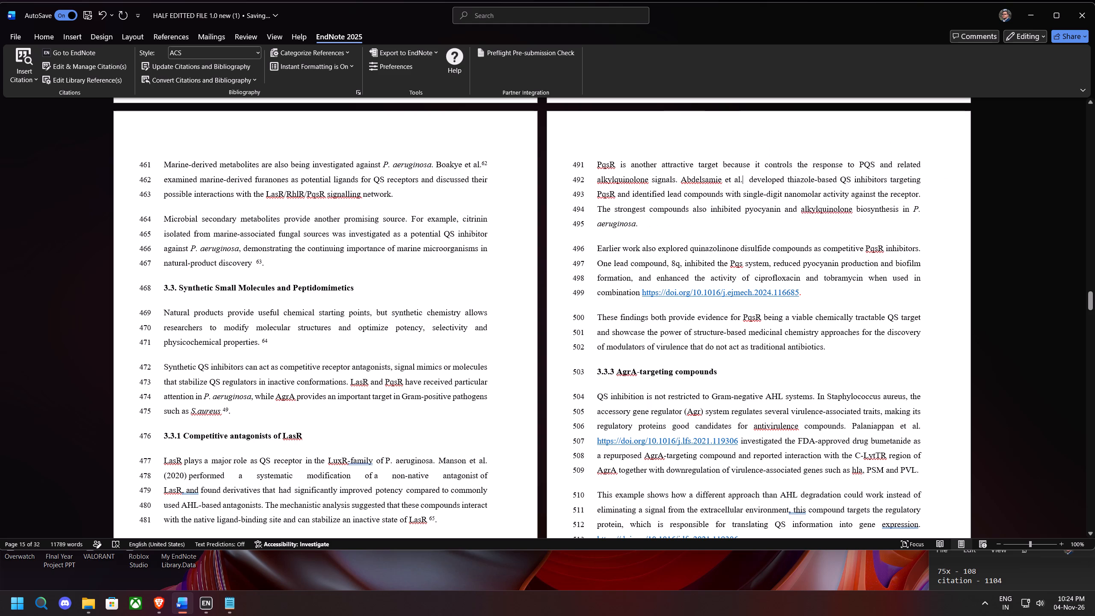
# Switch to the Brave browser and close the ScienceDirect page of the benzo[d]imidazole article.
pyautogui.click(154, 610)
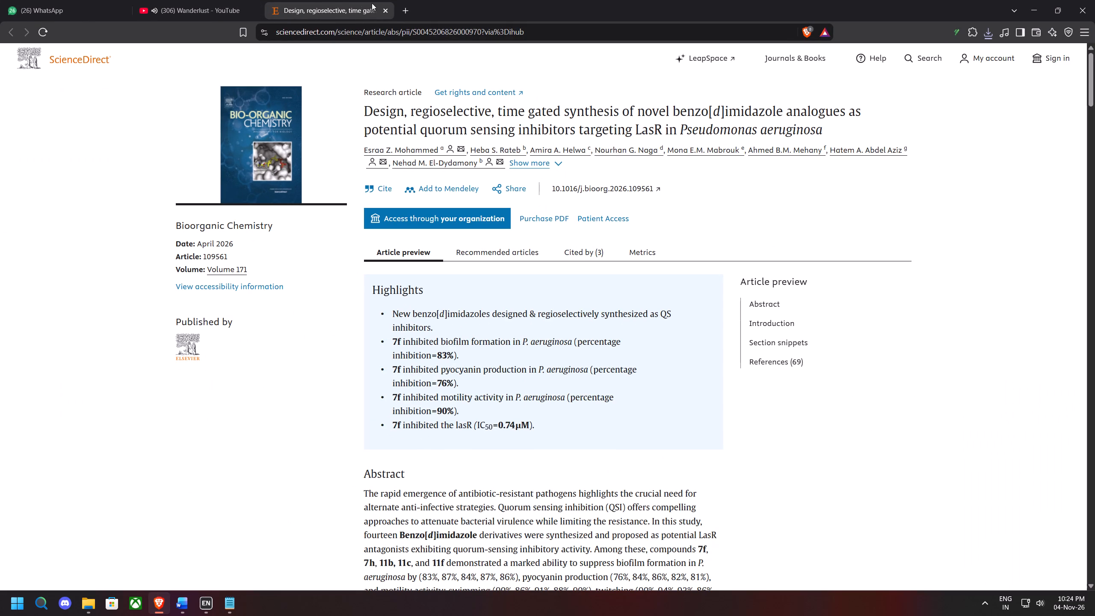
pyautogui.click(381, 9)
pyautogui.click(383, 9)
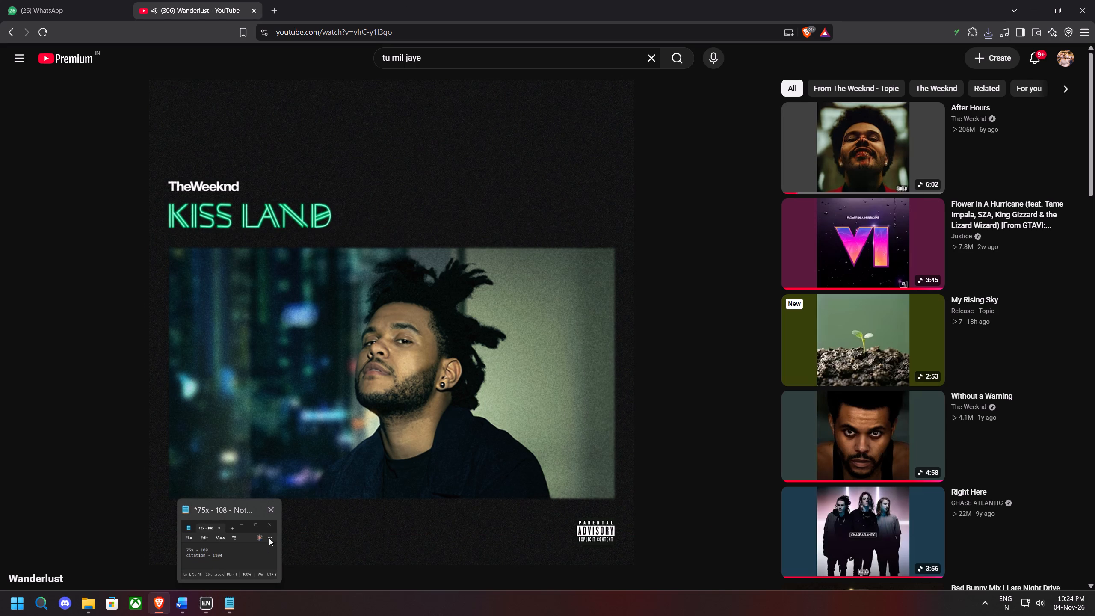
# Close the "75x - 108" Notepad window and switch to the Word manuscript.
pyautogui.click(271, 511)
pyautogui.click(160, 605)
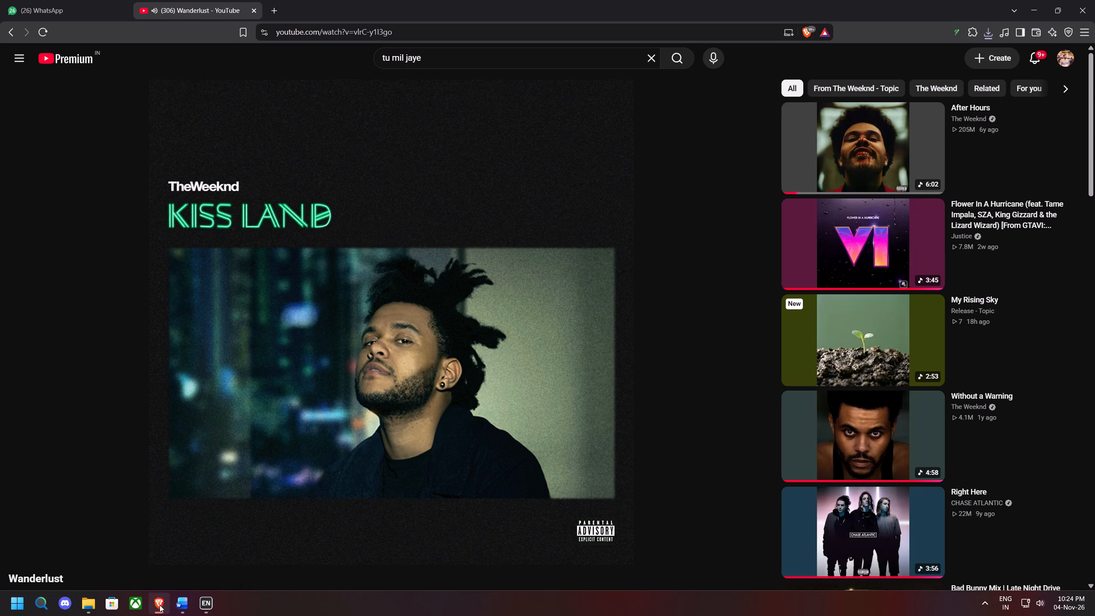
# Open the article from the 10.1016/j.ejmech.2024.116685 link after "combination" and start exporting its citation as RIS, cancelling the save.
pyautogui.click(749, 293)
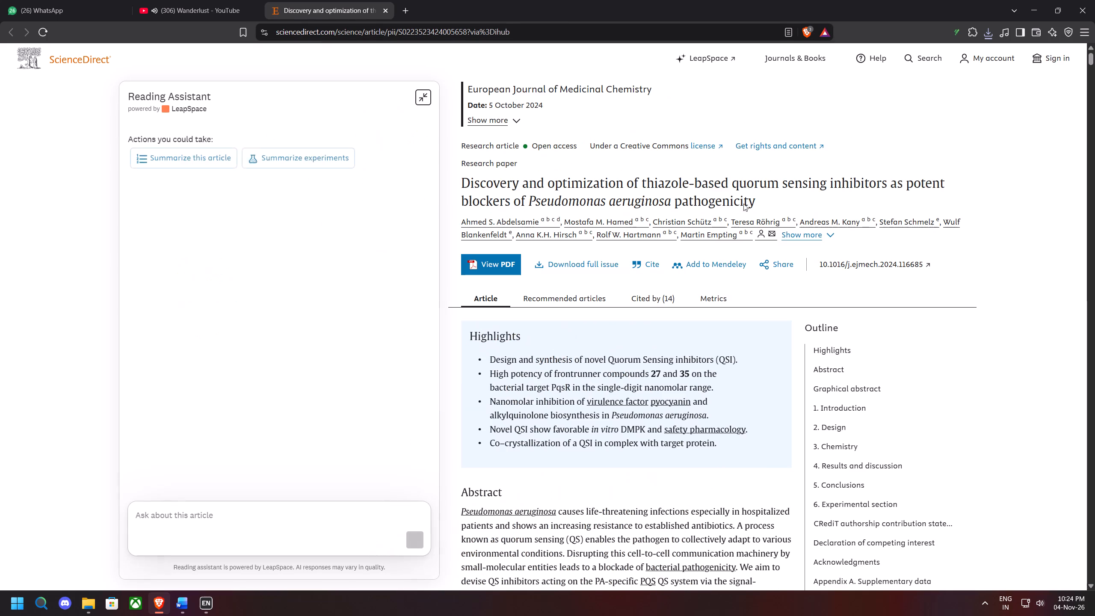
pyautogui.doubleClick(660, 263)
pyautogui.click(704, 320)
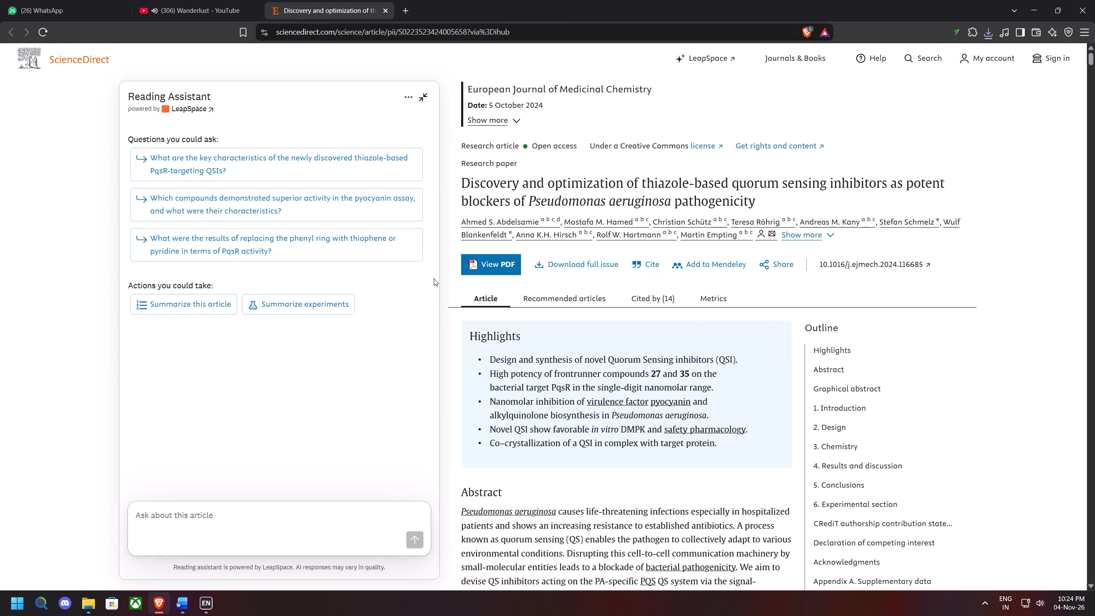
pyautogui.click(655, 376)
# Import the already downloaded S0223523424005658.ris into EndNote from the recent downloads and return to the manuscript.
pyautogui.click(988, 27)
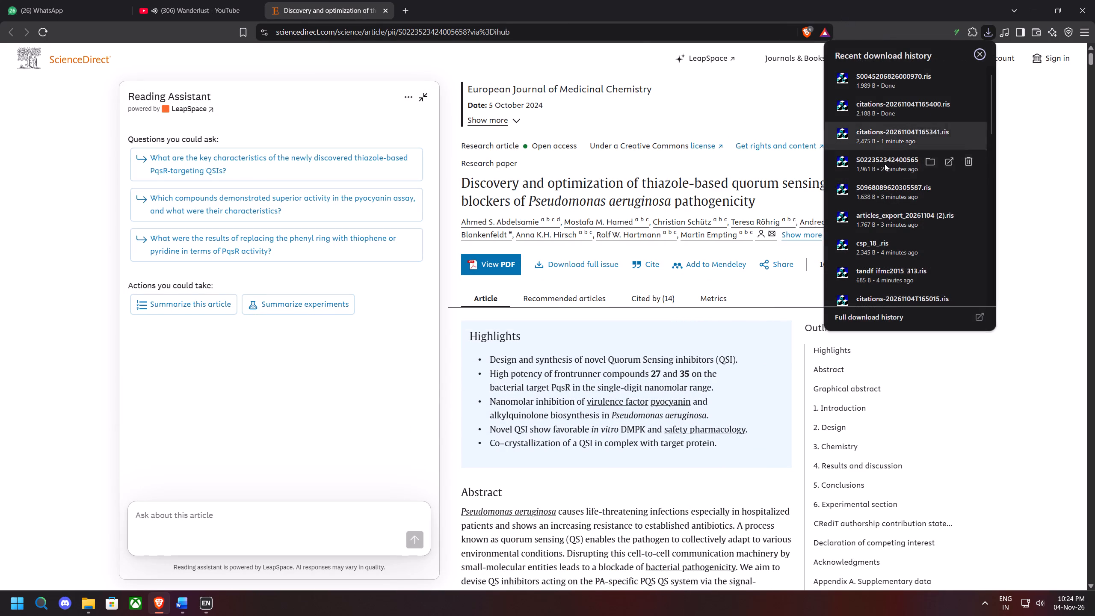
pyautogui.click(887, 168)
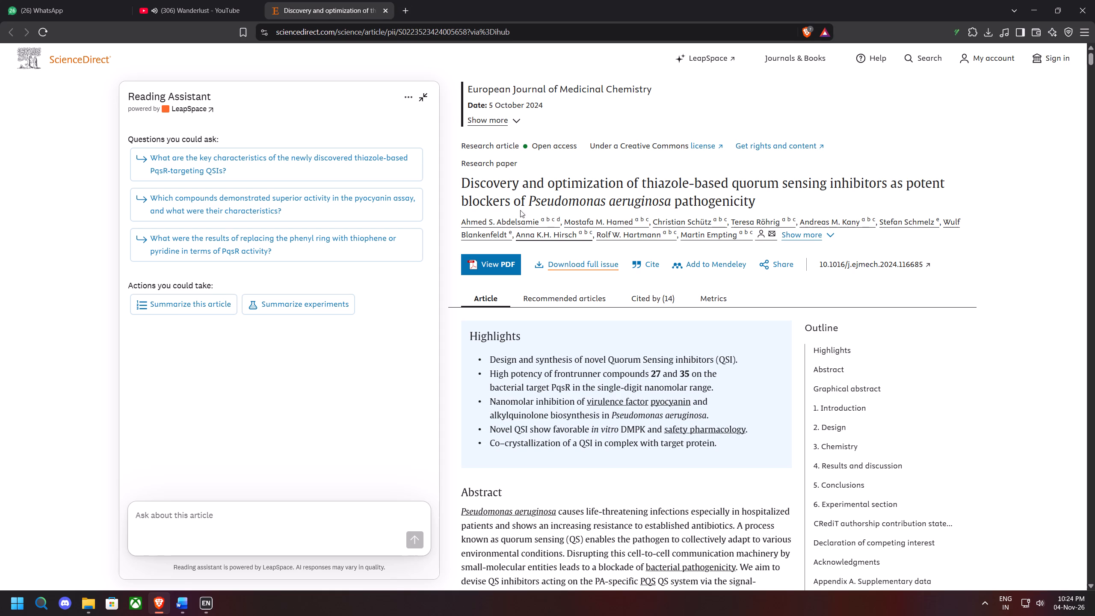
pyautogui.click(1029, 10)
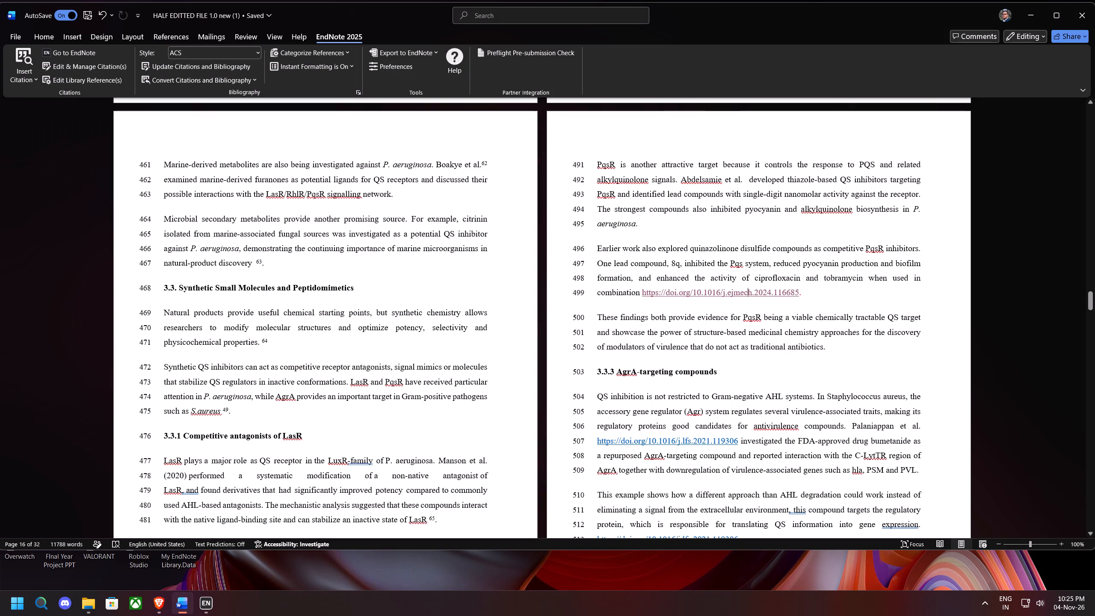
# Undo the link deletion after "Abdelsamie et al." and replace that link with the selected EndNote citation directly after the period.
pyautogui.click(103, 17)
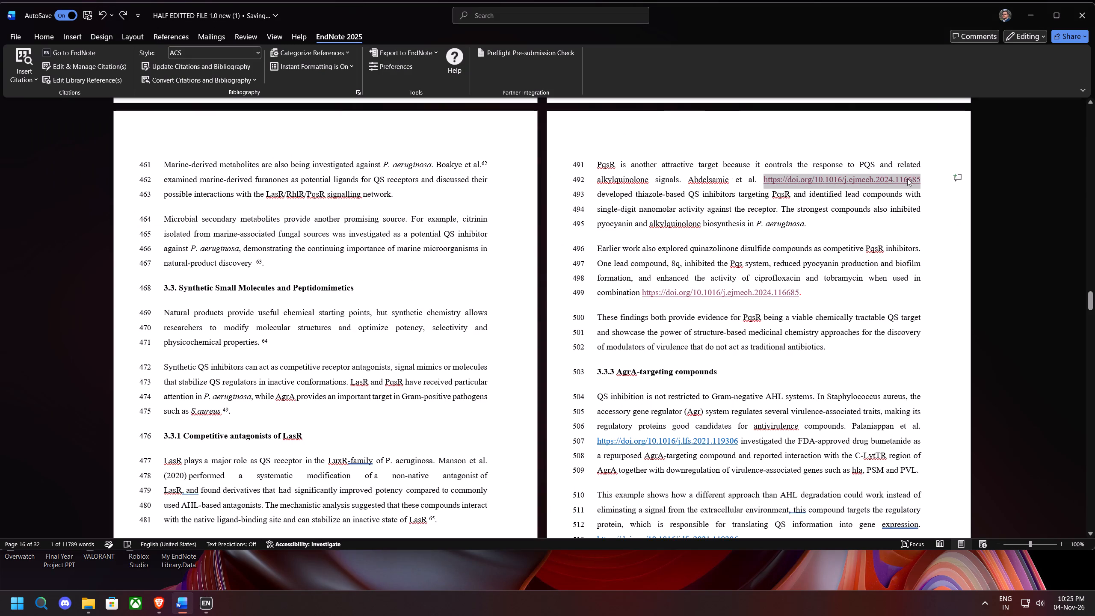
pyautogui.click(921, 177)
pyautogui.moveTo(919, 180); pyautogui.dragTo(765, 181)
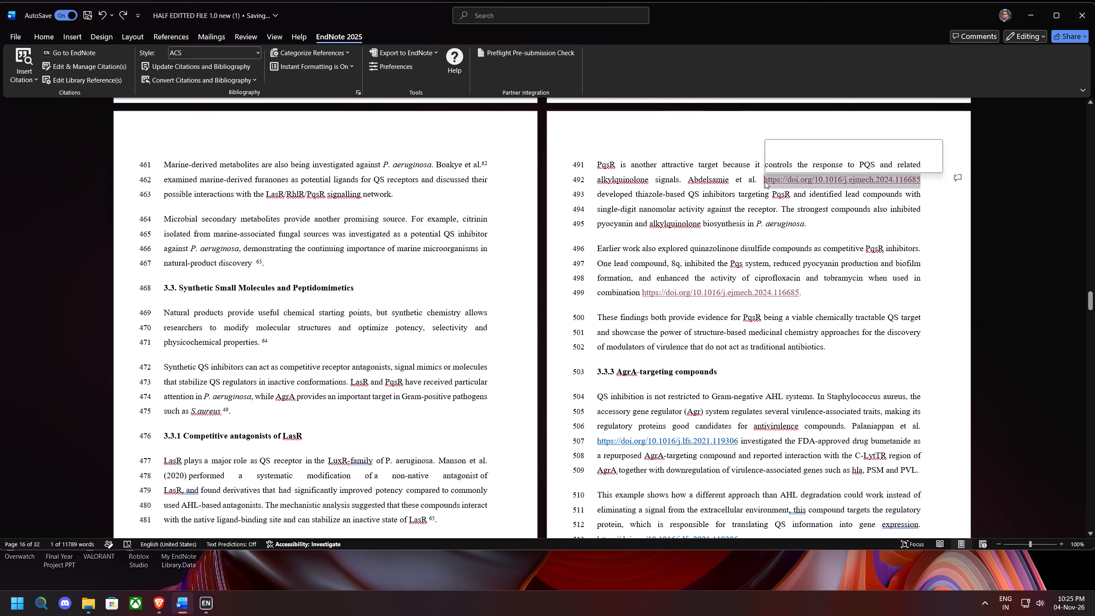
pyautogui.press('BackSpace')
pyautogui.press('BackSpace')
pyautogui.press('.')
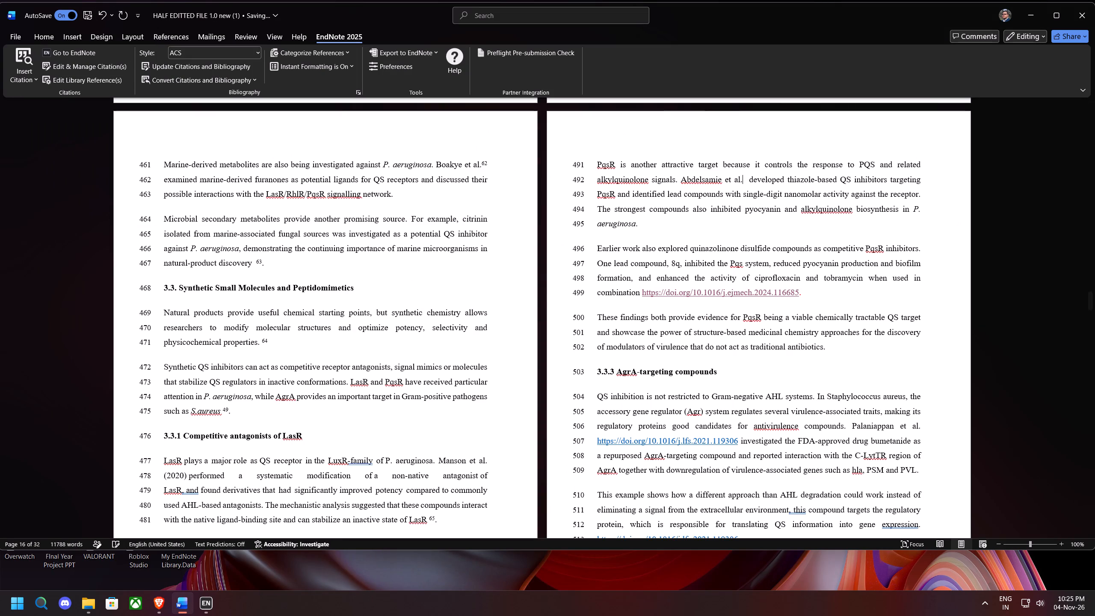
pyautogui.click(14, 85)
pyautogui.click(51, 113)
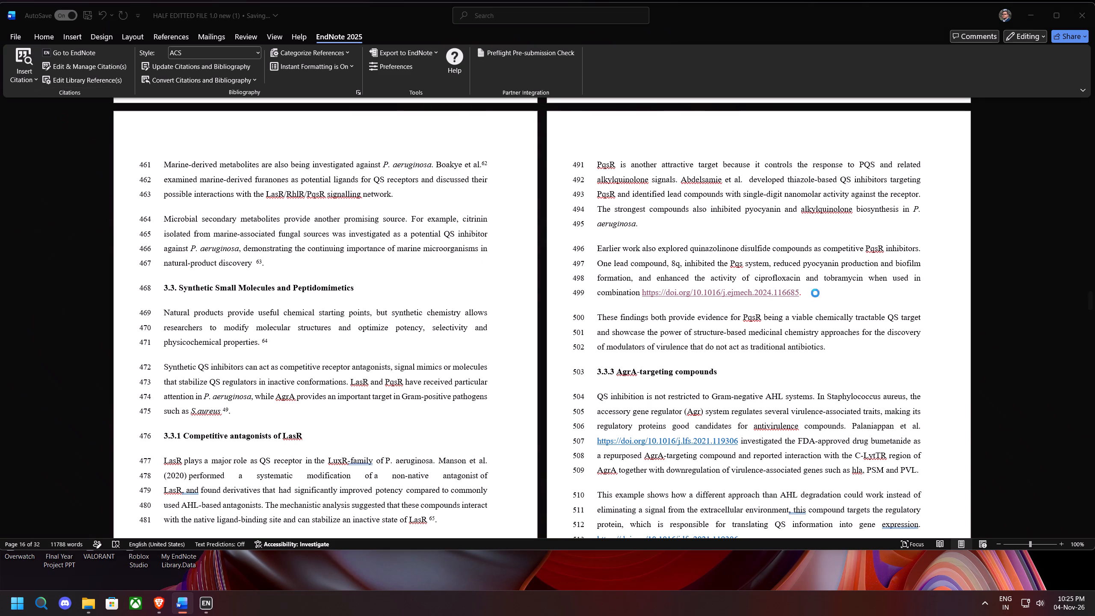
# Replace the 10.1016/j.ejmech.2024.116685 link after "when used in combination" with the selected EndNote citation.
pyautogui.moveTo(799, 294); pyautogui.dragTo(741, 293)
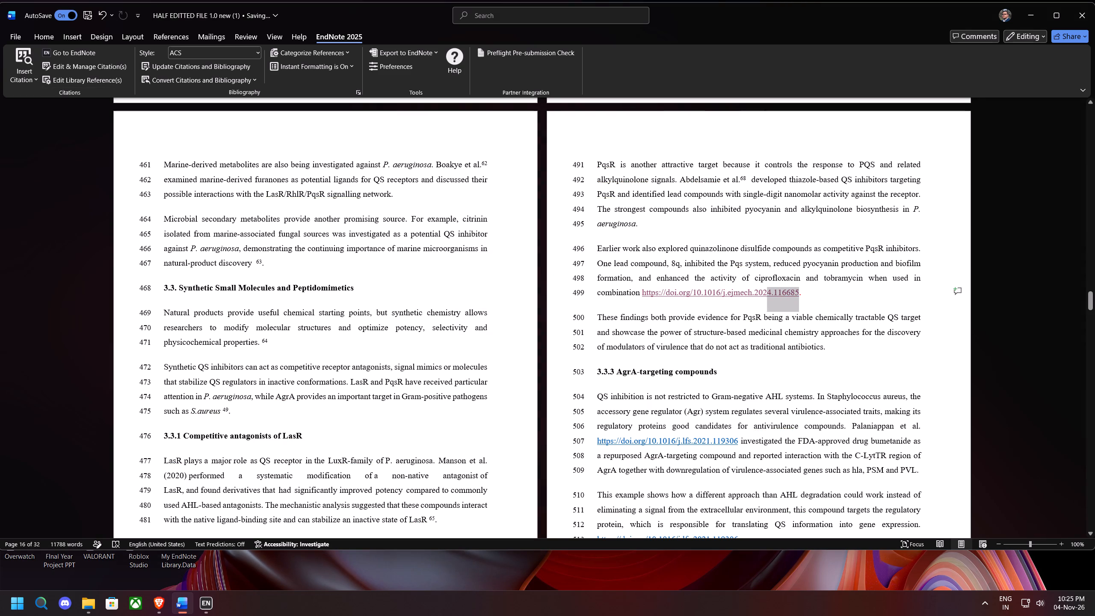
pyautogui.moveTo(741, 293); pyautogui.dragTo(644, 291)
pyautogui.press('BackSpace')
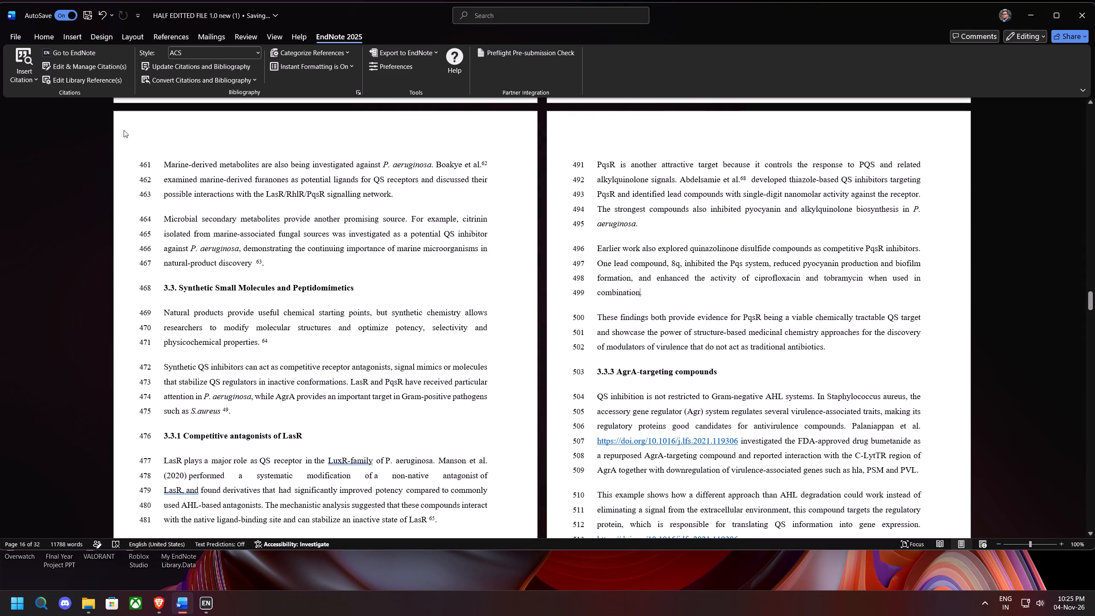
pyautogui.click(7, 73)
pyautogui.click(21, 80)
pyautogui.click(47, 110)
# Apply a black highlight to the period following the new citation after "combination".
pyautogui.scroll(-5, 687, 277)
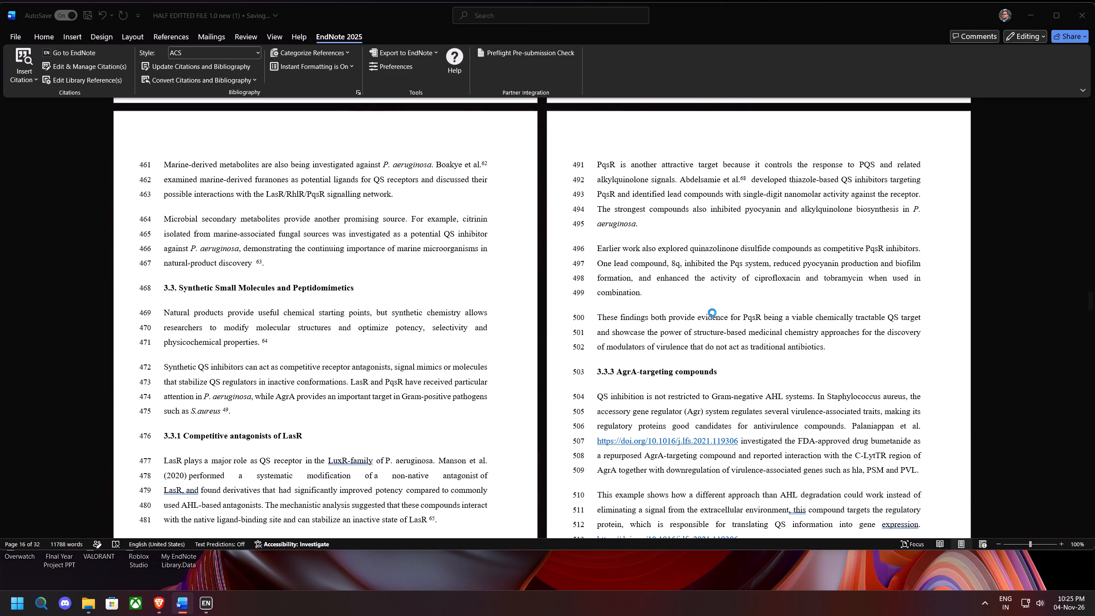
pyautogui.scroll(-7, 718, 300)
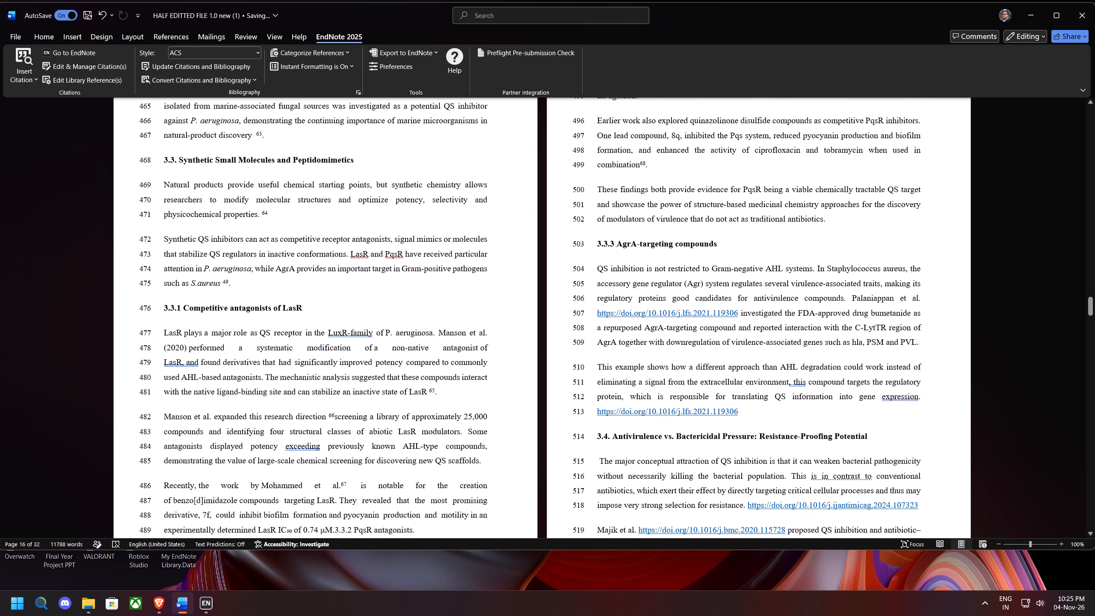
pyautogui.moveTo(658, 167); pyautogui.dragTo(646, 166)
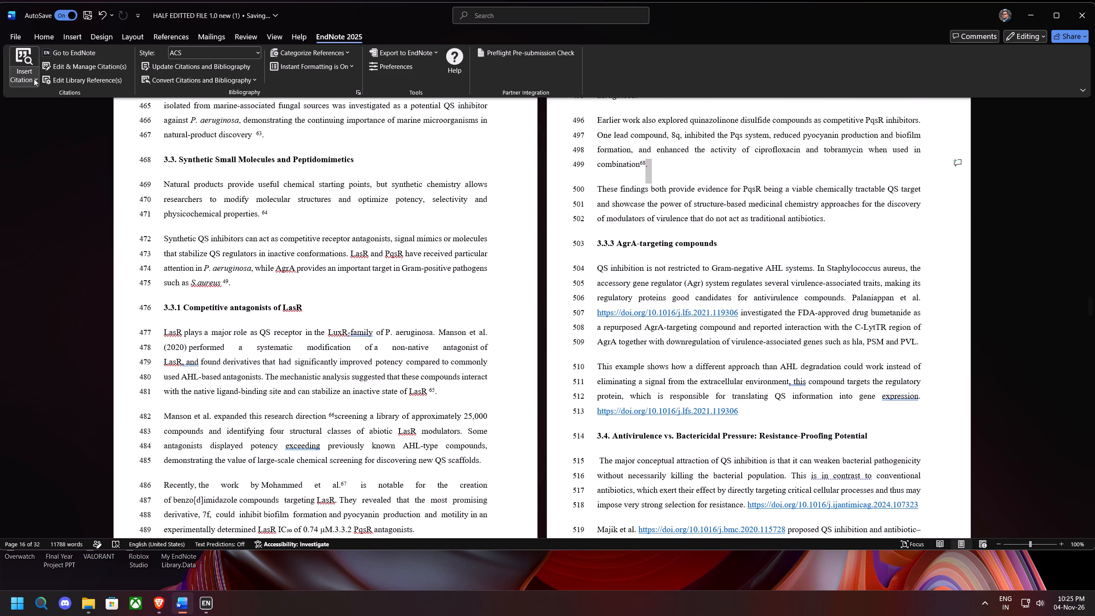
pyautogui.rightClick(651, 172)
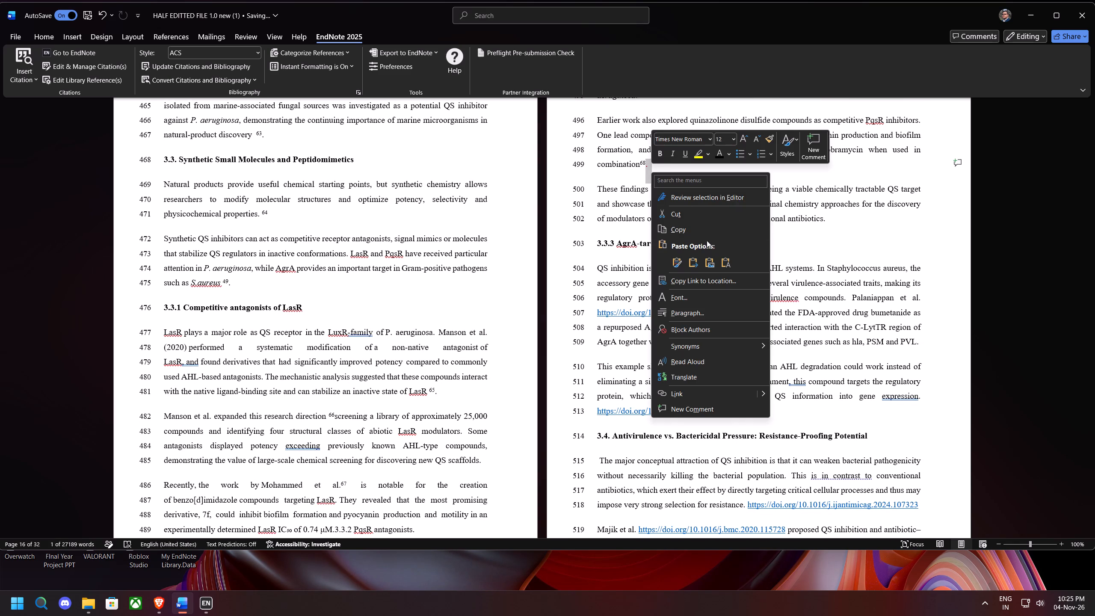
pyautogui.click(708, 155)
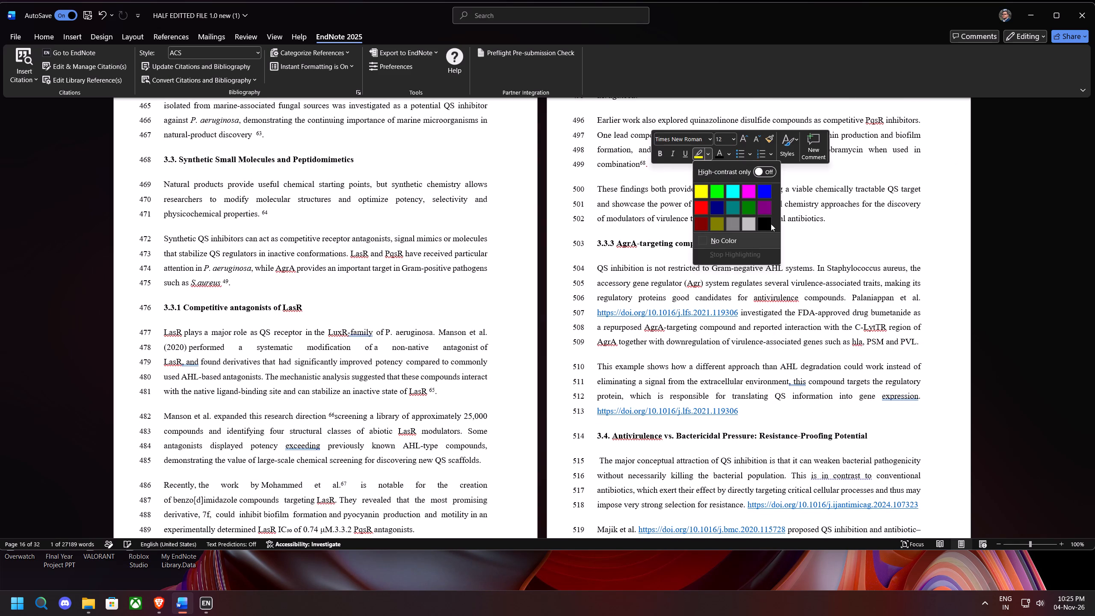
pyautogui.click(771, 224)
pyautogui.click(754, 252)
pyautogui.keyDown('ctrl'); pyautogui.click(709, 314); pyautogui.keyUp('ctrl')
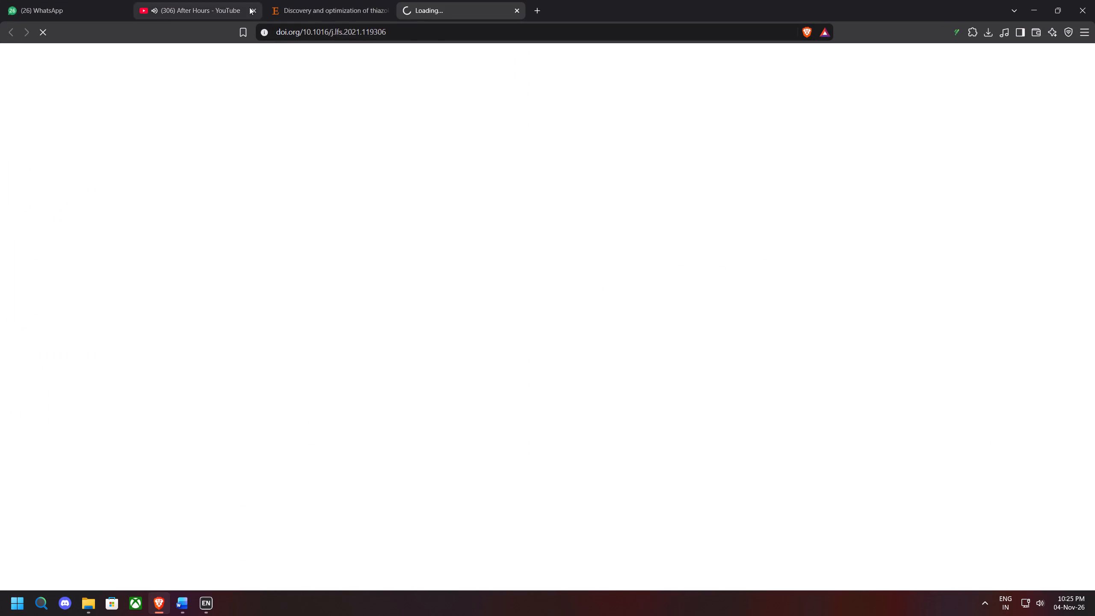
pyautogui.click(385, 12)
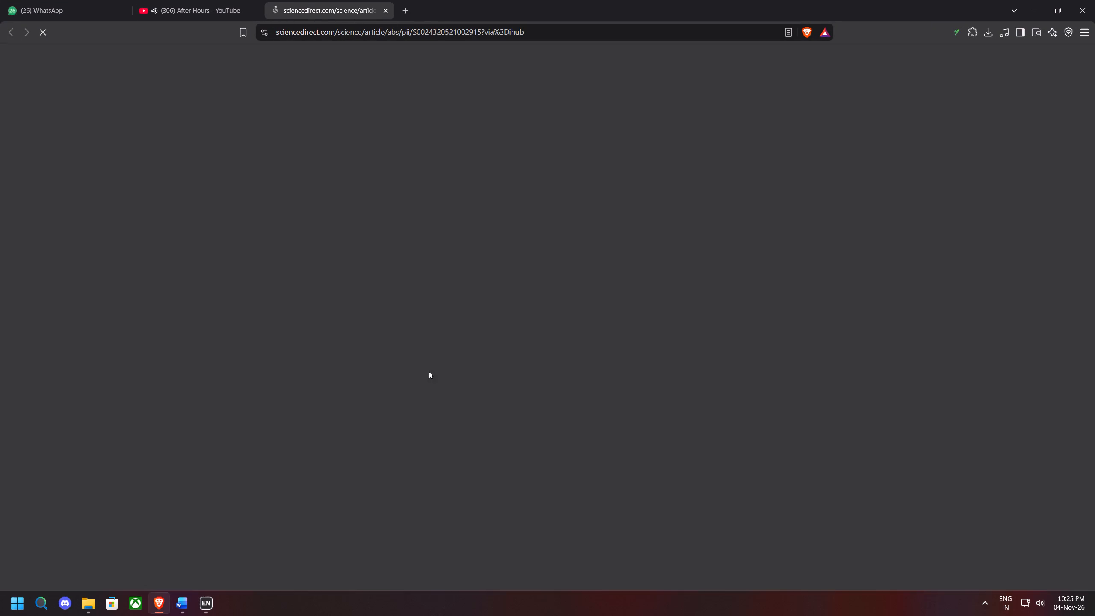
pyautogui.click(379, 177)
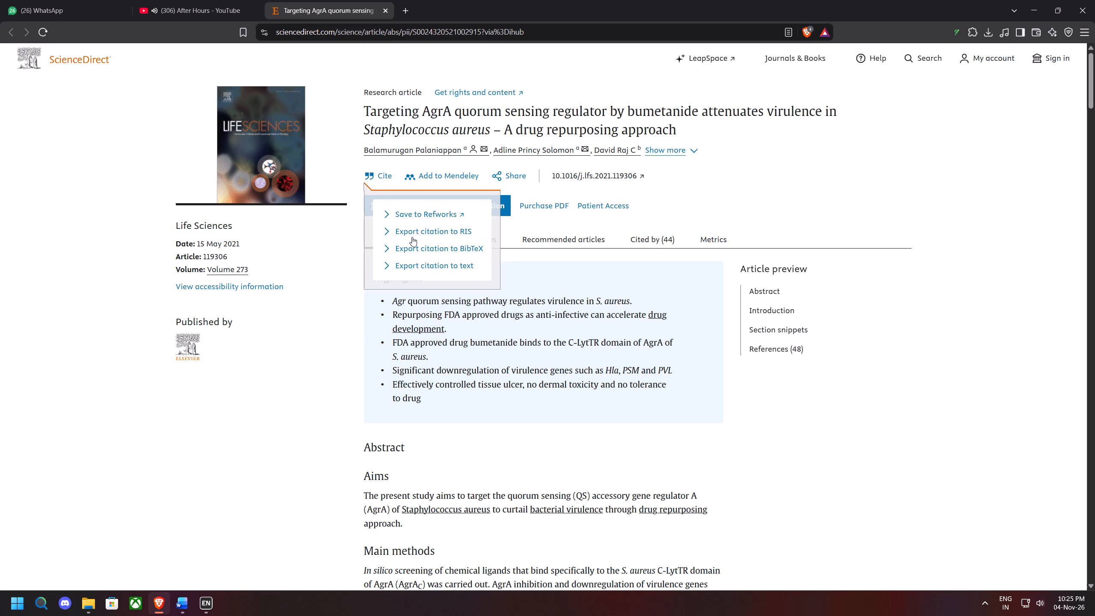
pyautogui.click(424, 231)
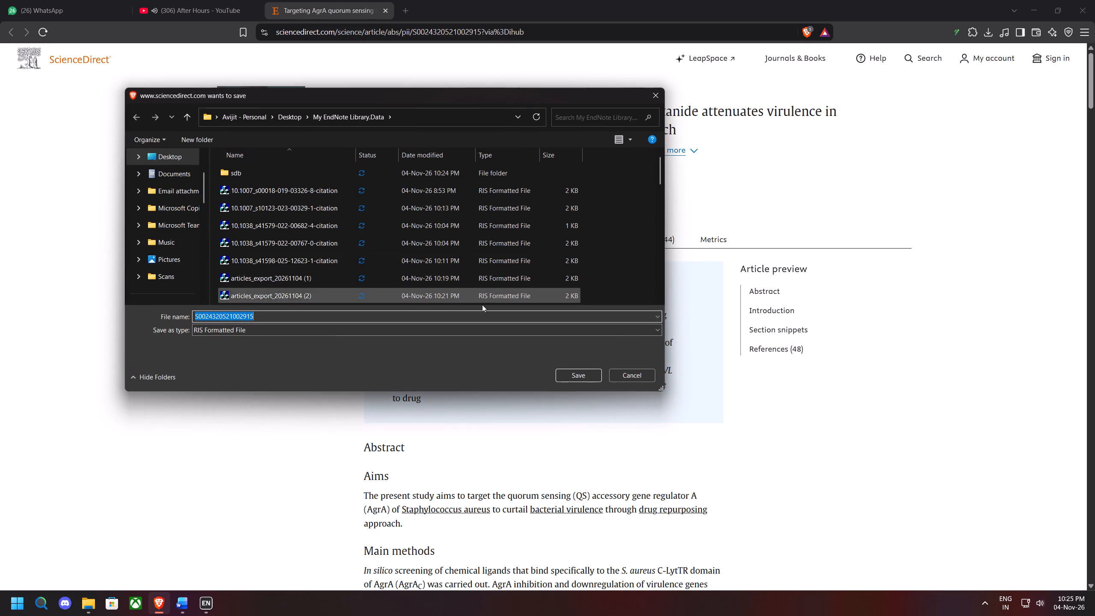
pyautogui.click(574, 374)
pyautogui.click(388, 14)
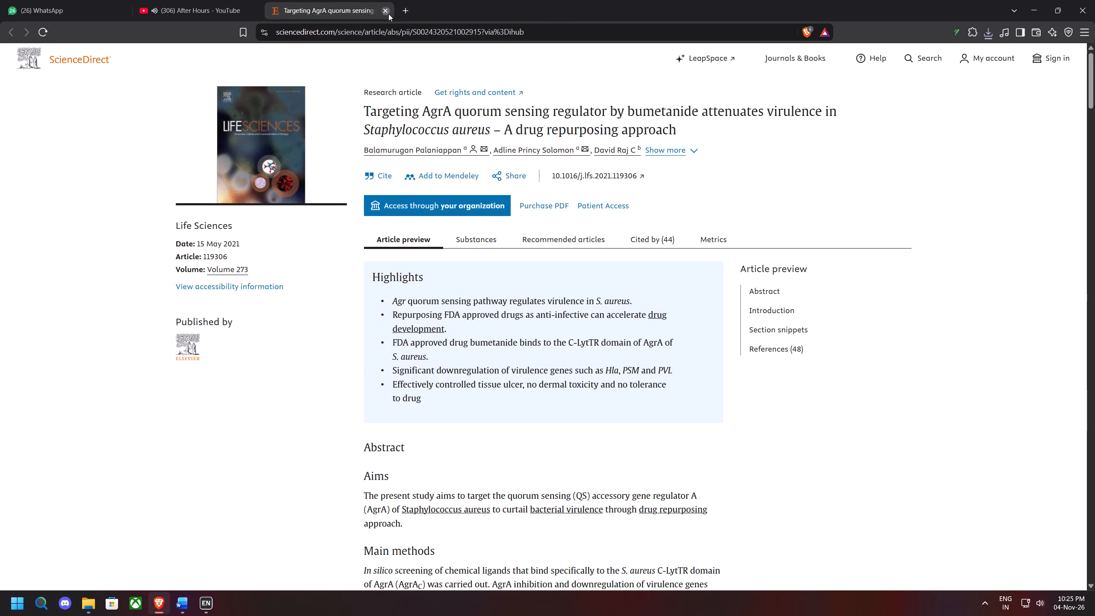
pyautogui.click(903, 51)
pyautogui.click(1035, 10)
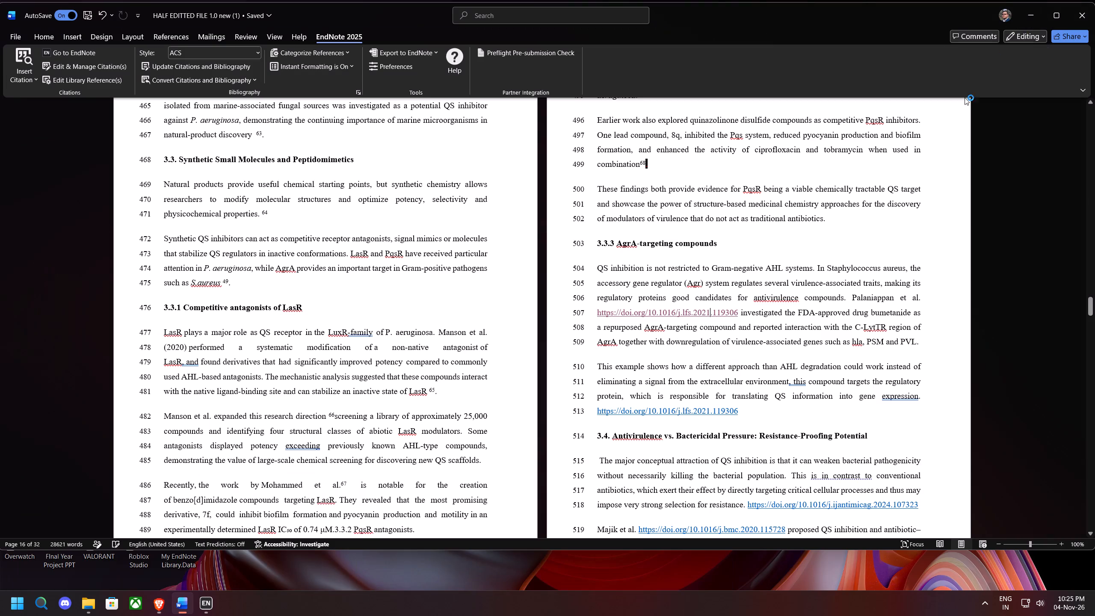
# Replace the 10.1016/j.lfs.2021.119306 link after "Palaniappan et al." in section 3.3.3 with the selected EndNote citation.
pyautogui.moveTo(737, 316); pyautogui.dragTo(596, 320)
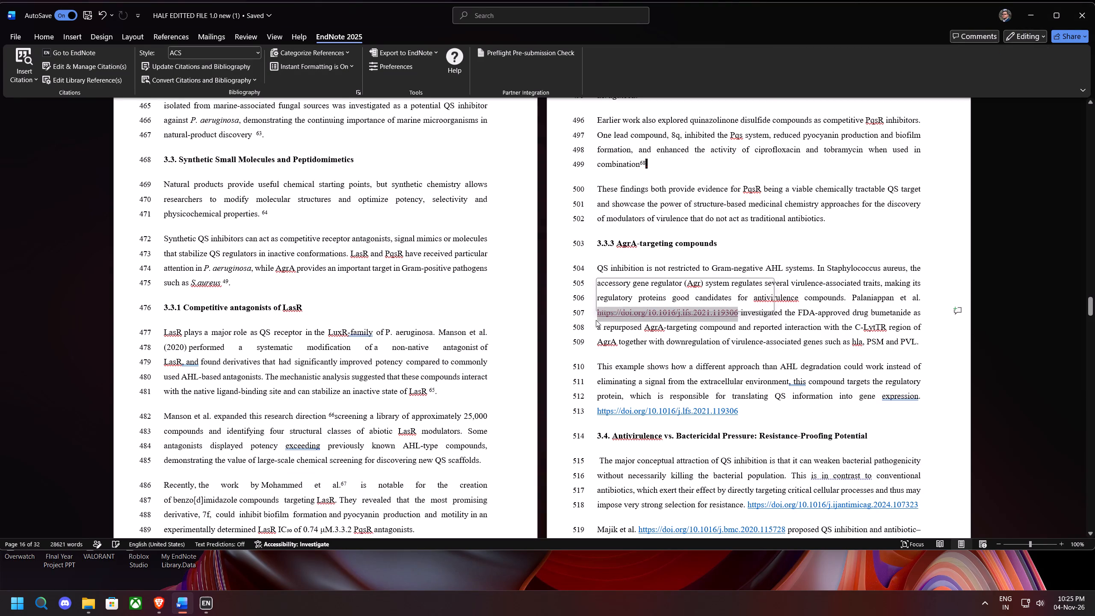
pyautogui.press('BackSpace')
pyautogui.click(7, 73)
pyautogui.click(20, 82)
pyautogui.click(48, 109)
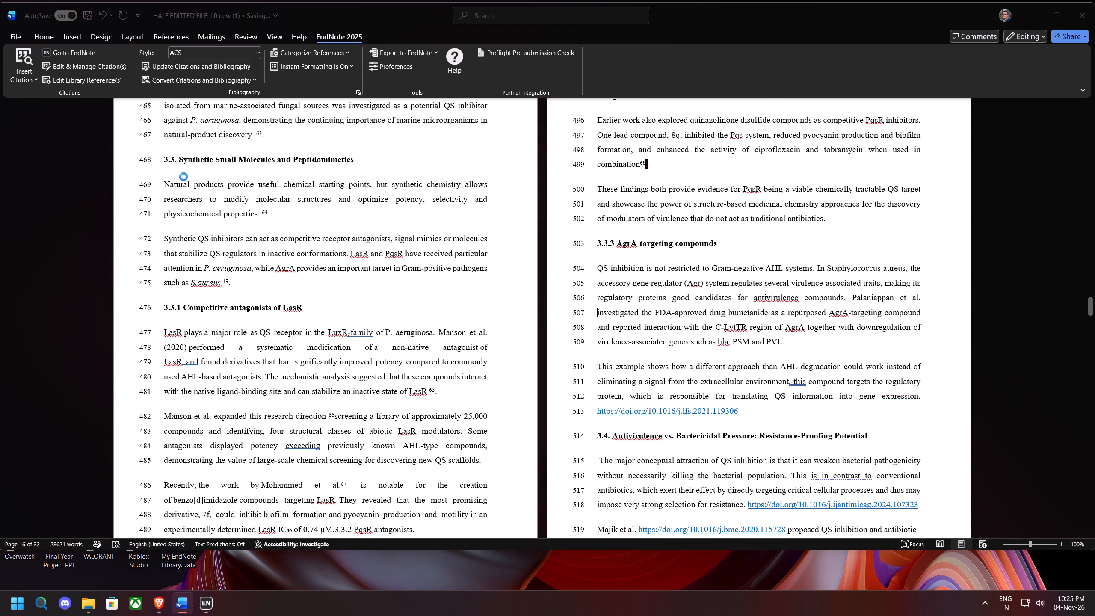
# Check the article behind the remaining 10.1016/j.lfs.2021.119306 link at the end of section 3.3.3, close its page and return to the manuscript.
pyautogui.doubleClick(731, 411)
pyautogui.click(703, 414)
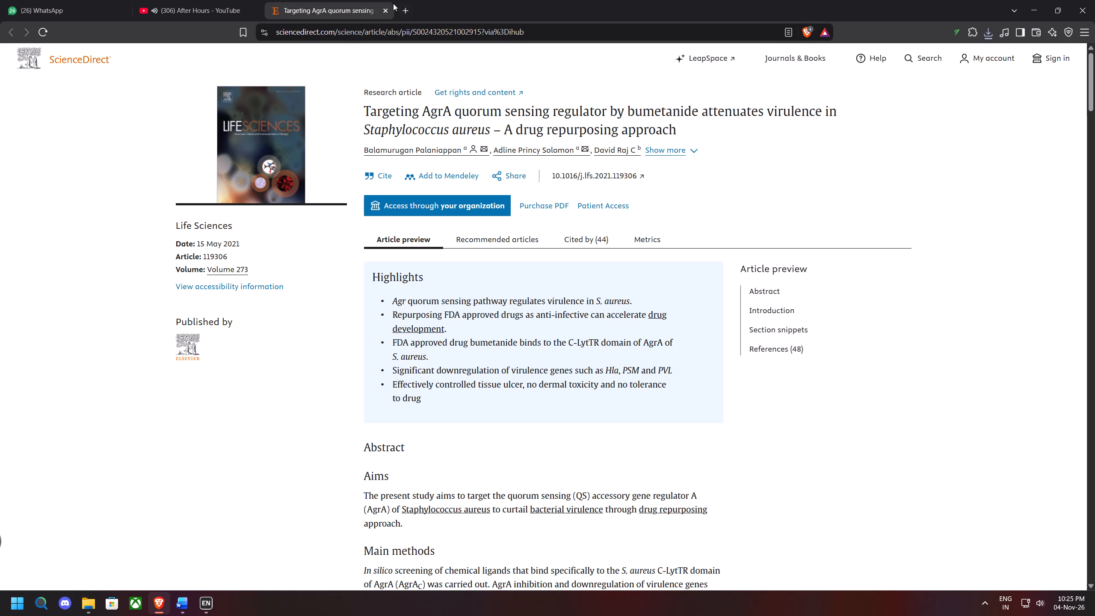
pyautogui.click(382, 11)
pyautogui.click(1036, 8)
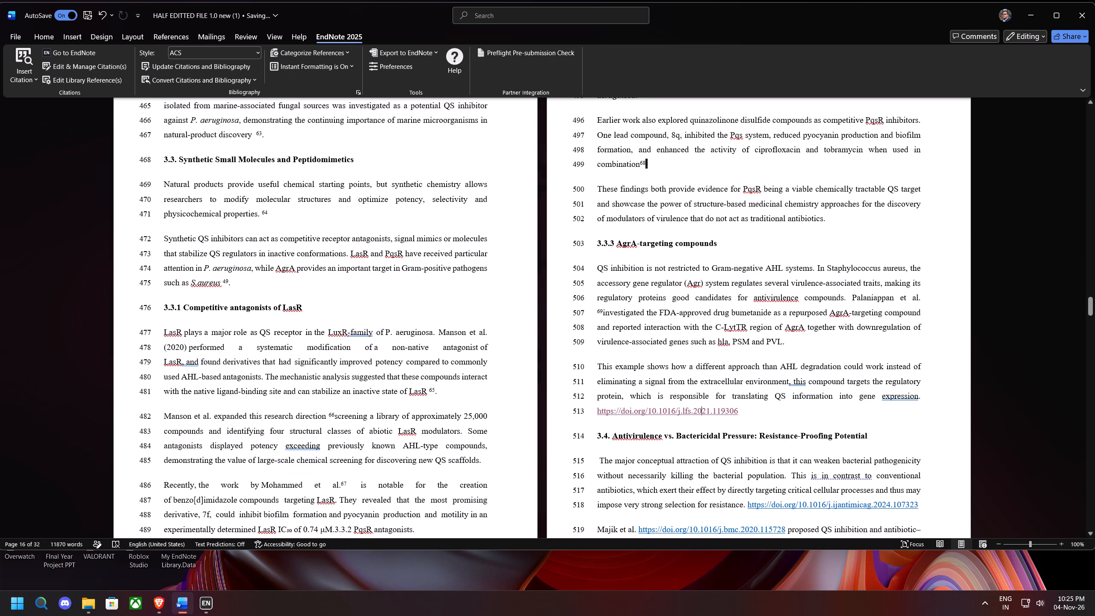
# Replace the 10.1016/j.lfs.2021.119306 link after "gene expression." at the end of section 3.3.3 with the selected EndNote citation.
pyautogui.moveTo(738, 415); pyautogui.dragTo(570, 416)
pyautogui.press('BackSpace')
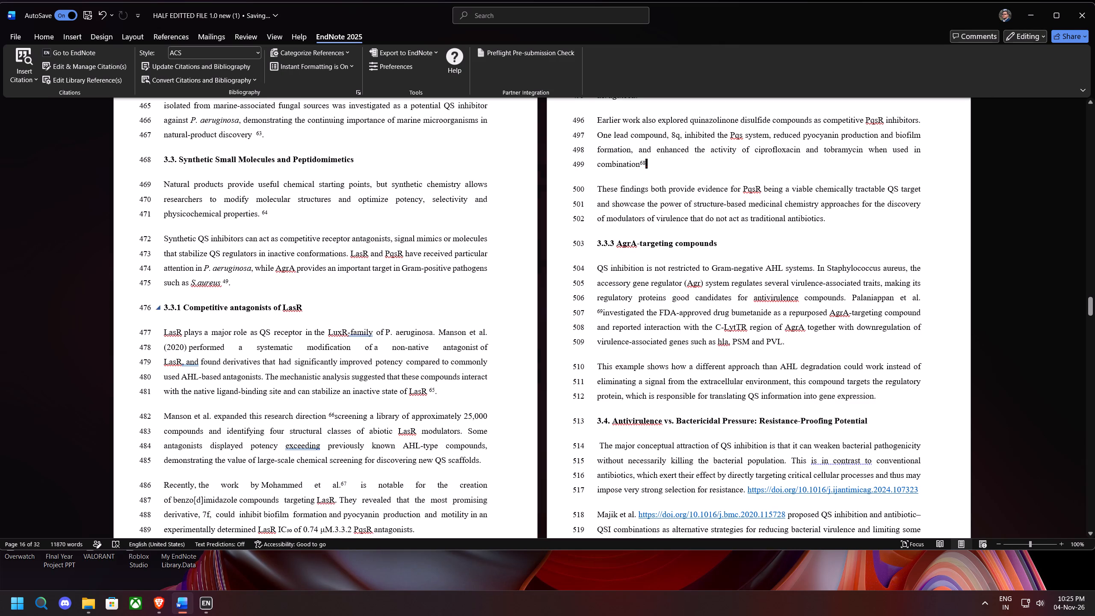
pyautogui.click(24, 72)
pyautogui.click(33, 109)
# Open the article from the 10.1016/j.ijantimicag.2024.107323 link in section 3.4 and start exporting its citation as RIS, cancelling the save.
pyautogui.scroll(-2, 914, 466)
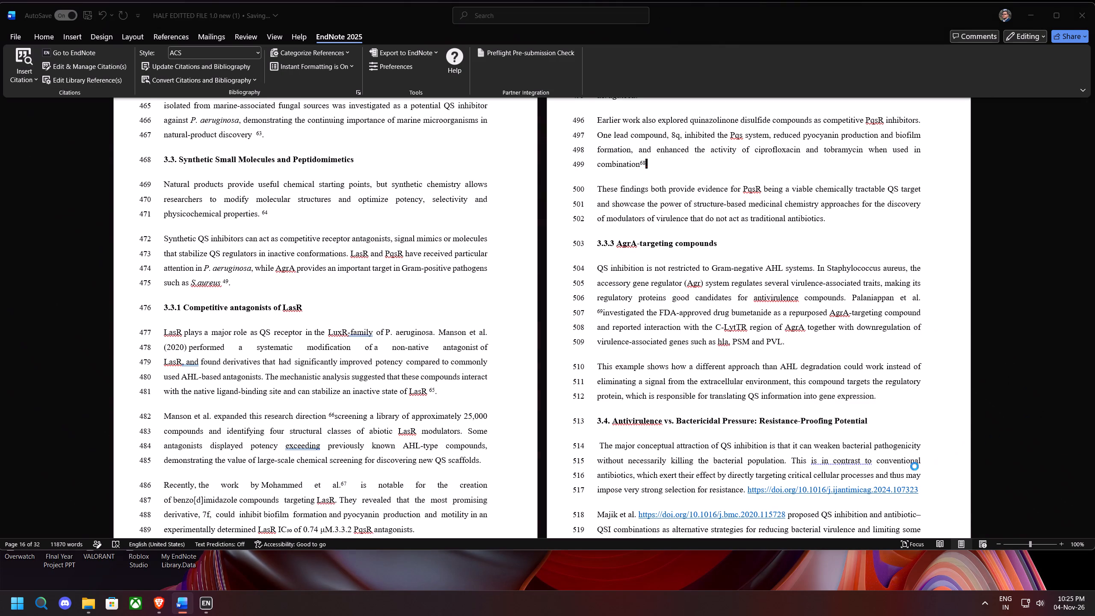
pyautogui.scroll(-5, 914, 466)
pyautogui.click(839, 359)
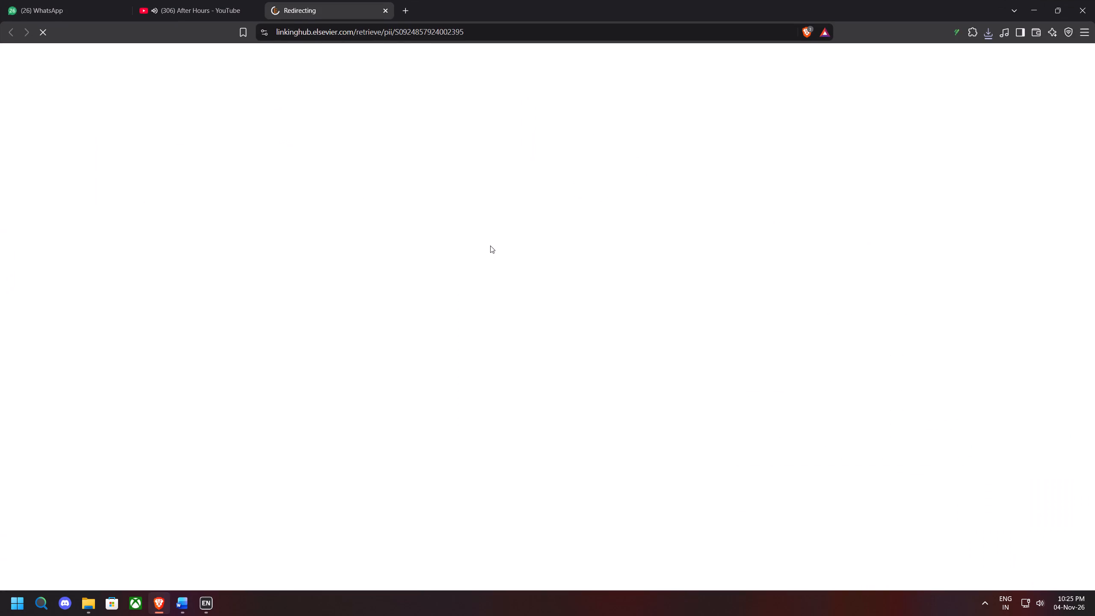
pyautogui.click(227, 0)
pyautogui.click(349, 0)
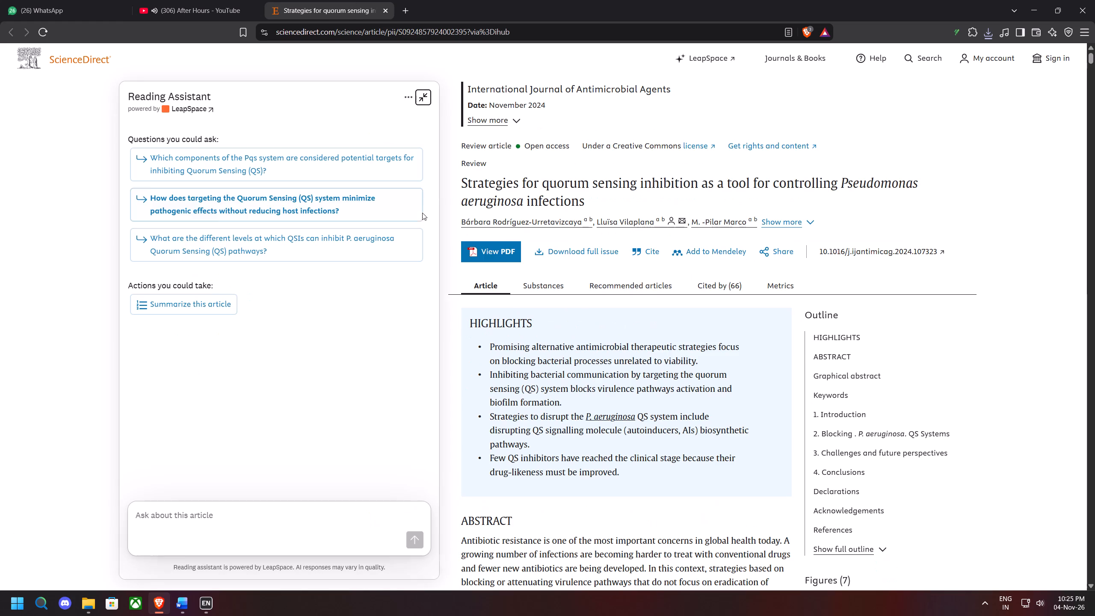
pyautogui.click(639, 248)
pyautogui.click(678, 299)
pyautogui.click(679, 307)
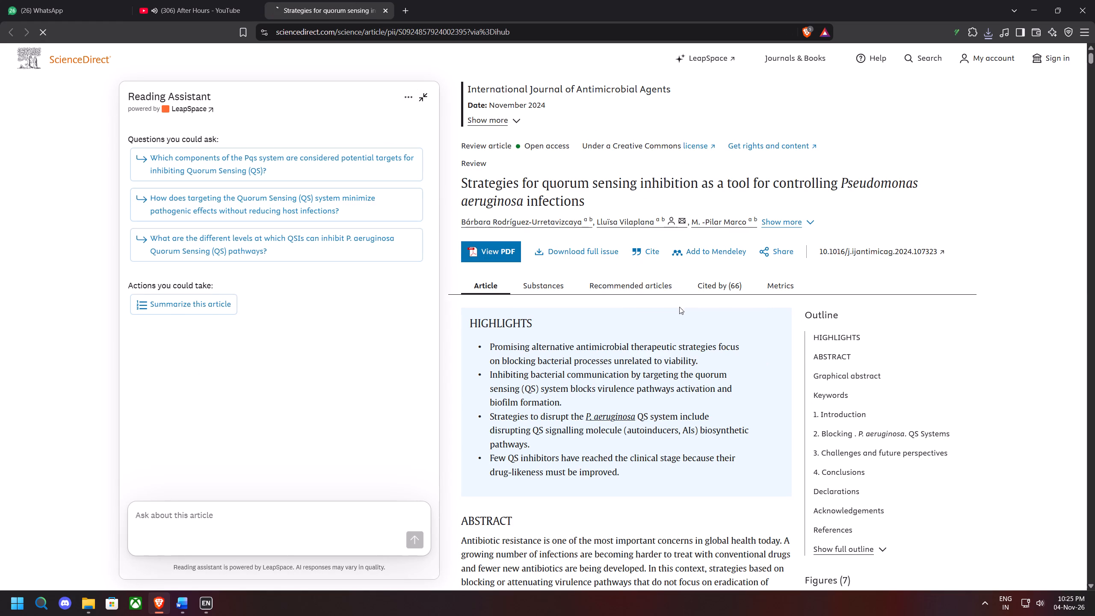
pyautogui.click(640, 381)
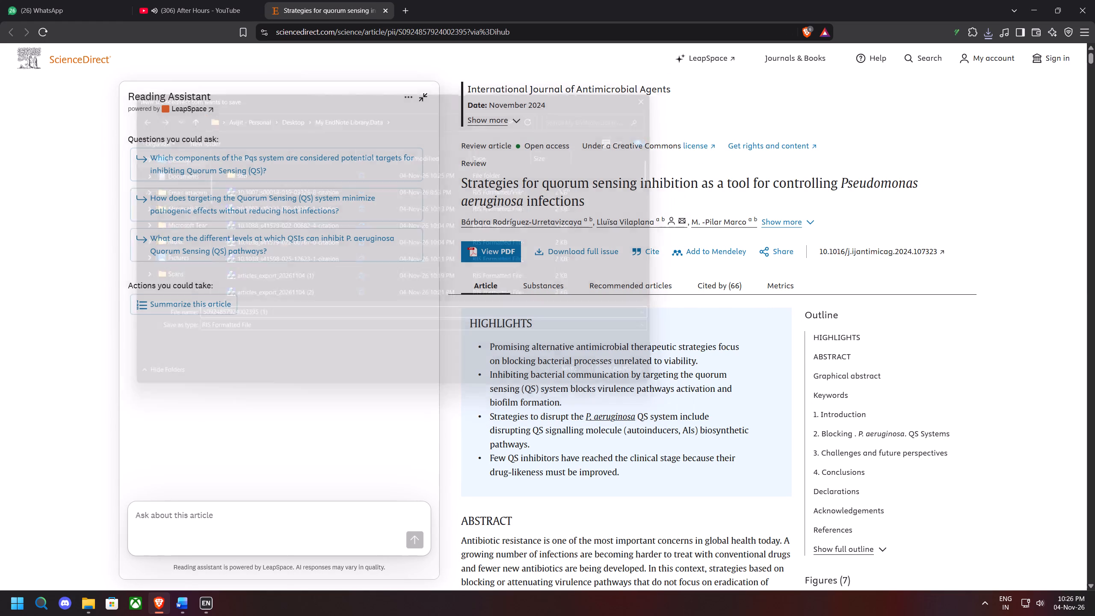
# Find the existing S0924857924002395.ris in the full download history, import it into EndNote, close both pages and return to the manuscript.
pyautogui.click(984, 33)
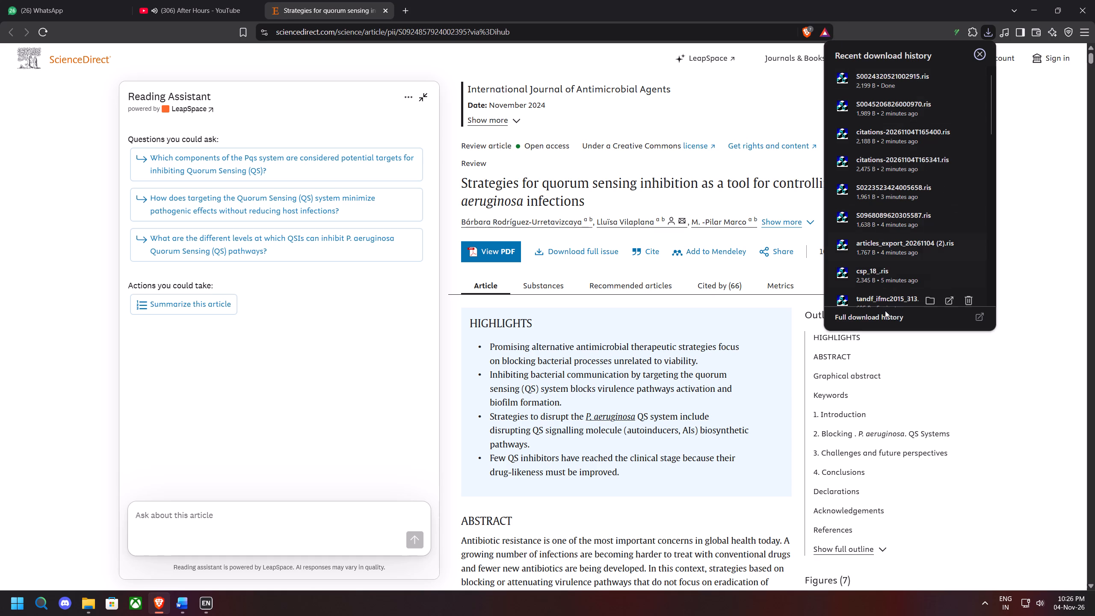
pyautogui.click(873, 315)
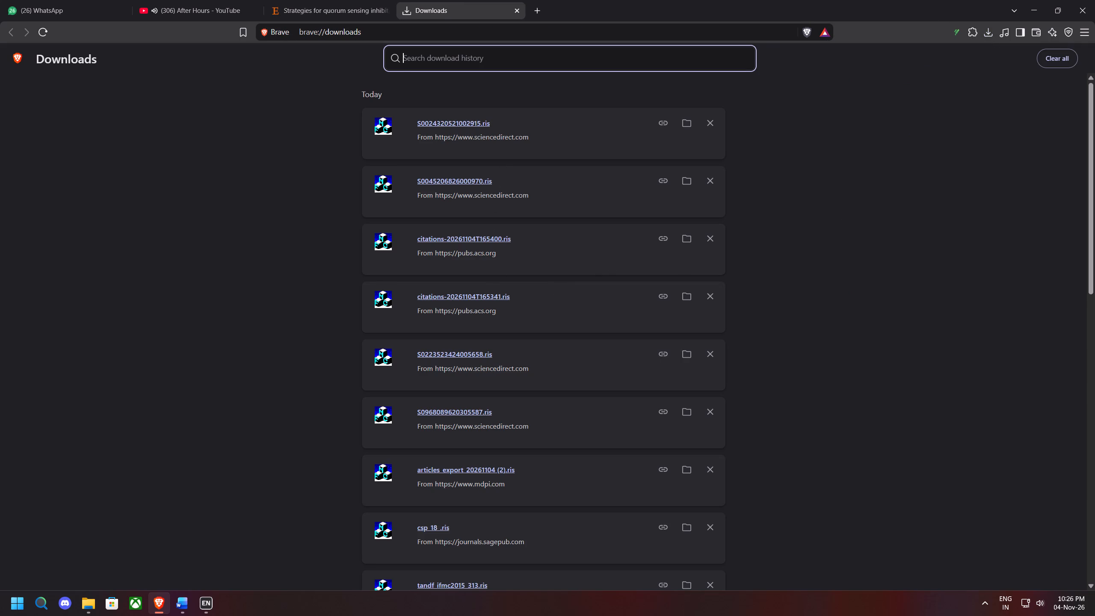
pyautogui.scroll(-4, 490, 376)
pyautogui.scroll(-3, 487, 414)
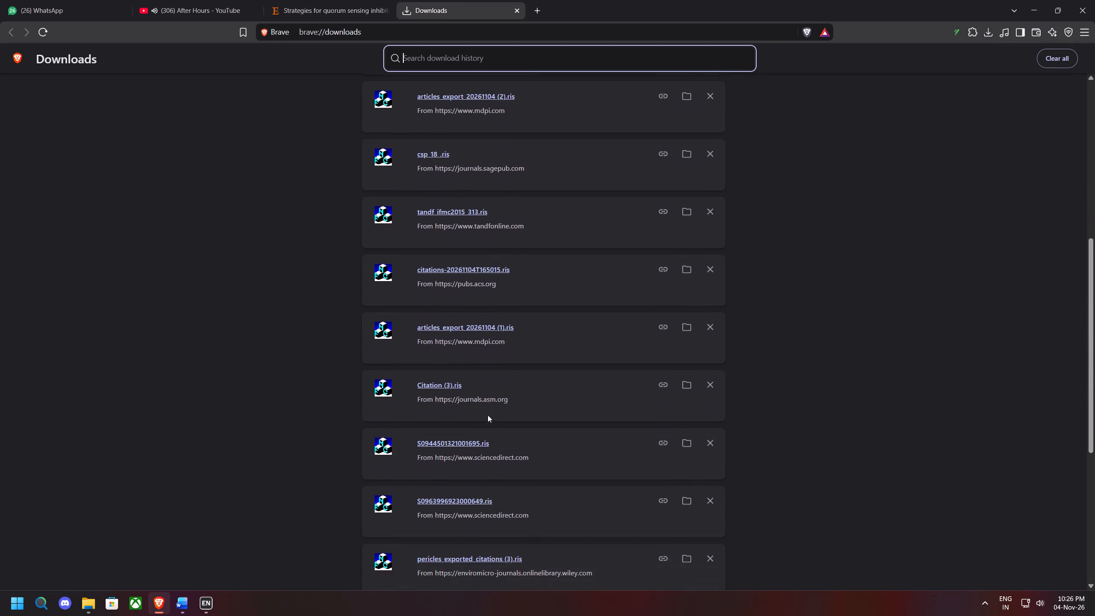
pyautogui.scroll(-4, 470, 453)
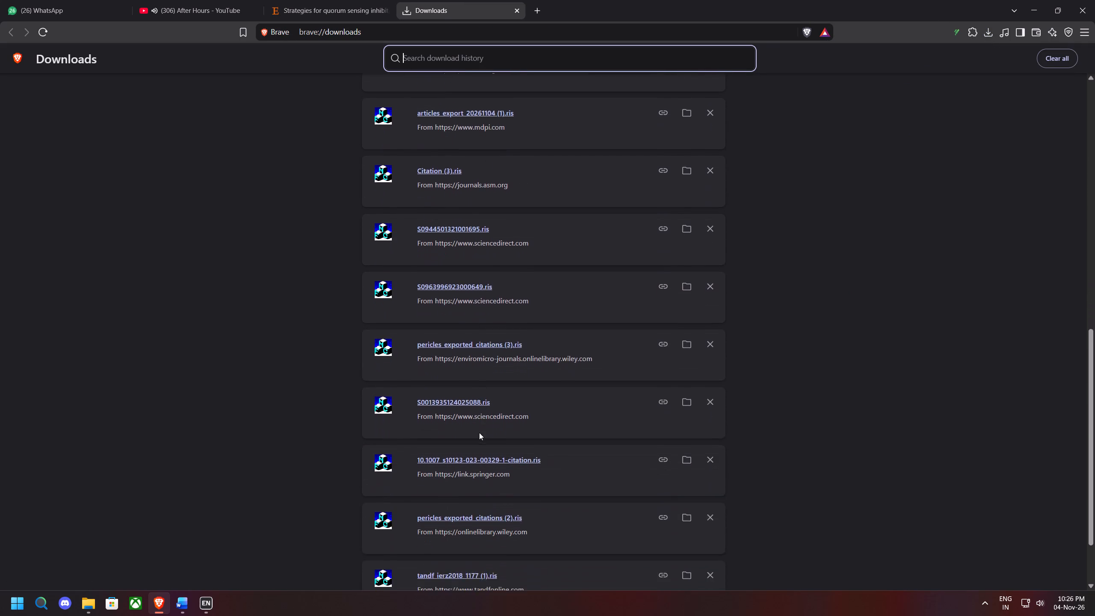
pyautogui.scroll(-6, 479, 433)
pyautogui.scroll(-2, 508, 414)
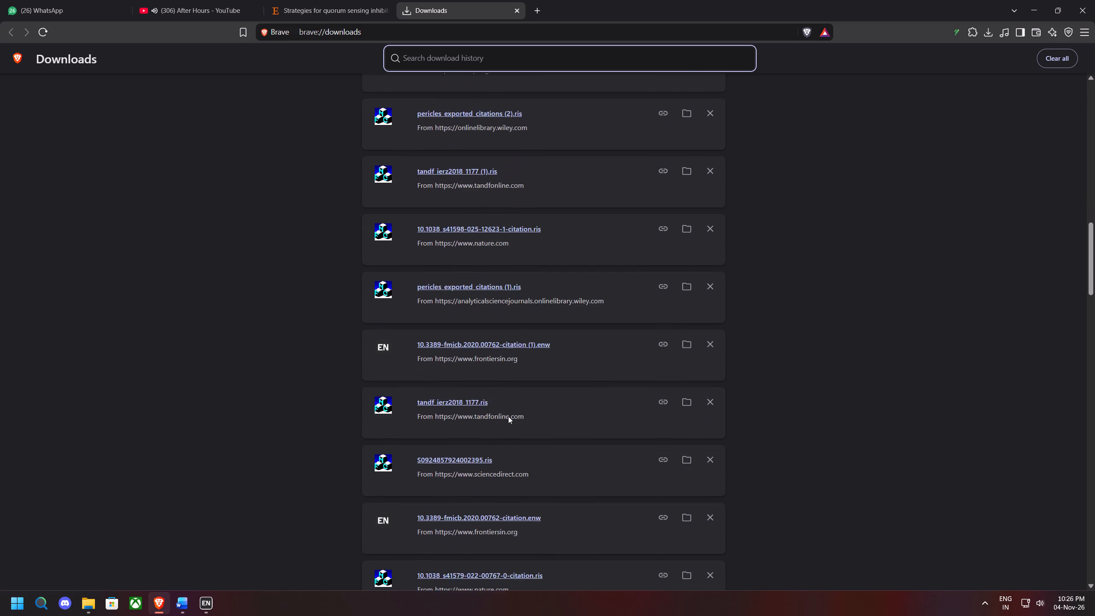
pyautogui.scroll(-2, 501, 406)
pyautogui.click(460, 355)
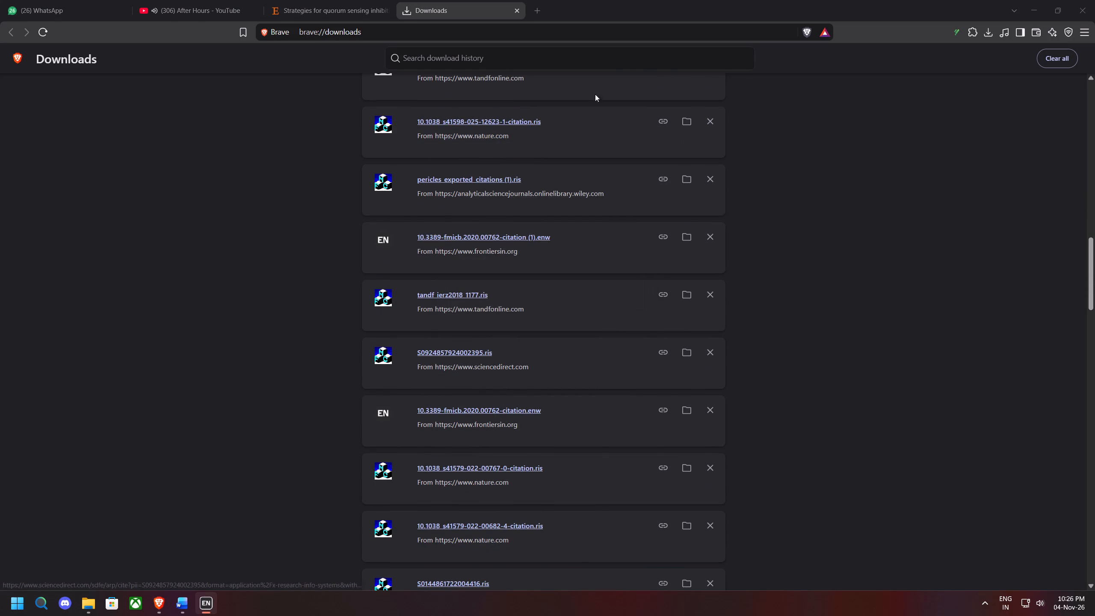
pyautogui.click(512, 9)
pyautogui.doubleClick(382, 11)
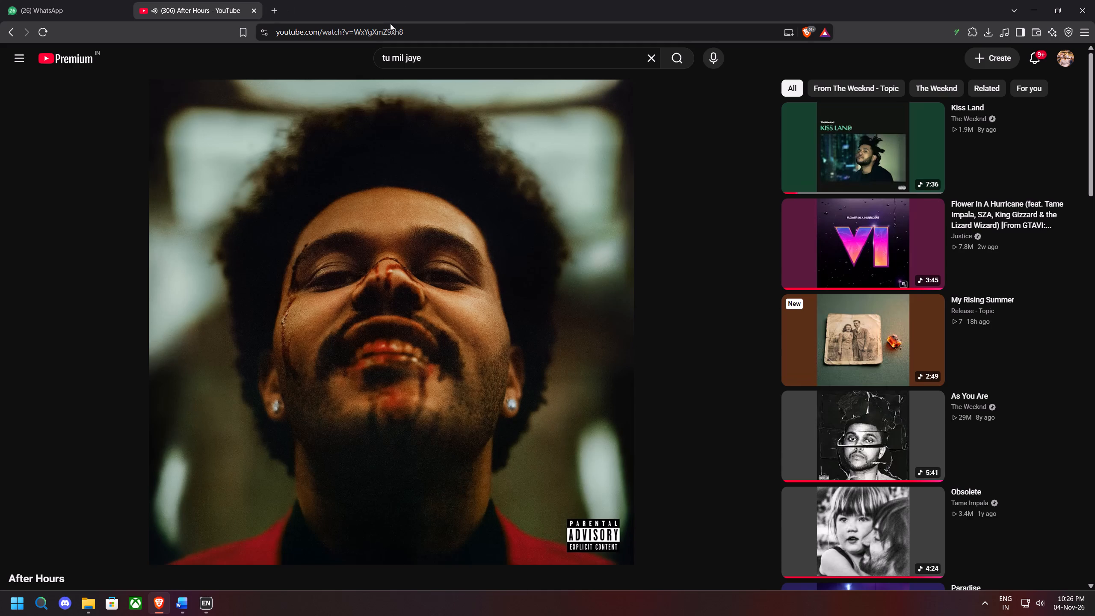
pyautogui.click(1039, 6)
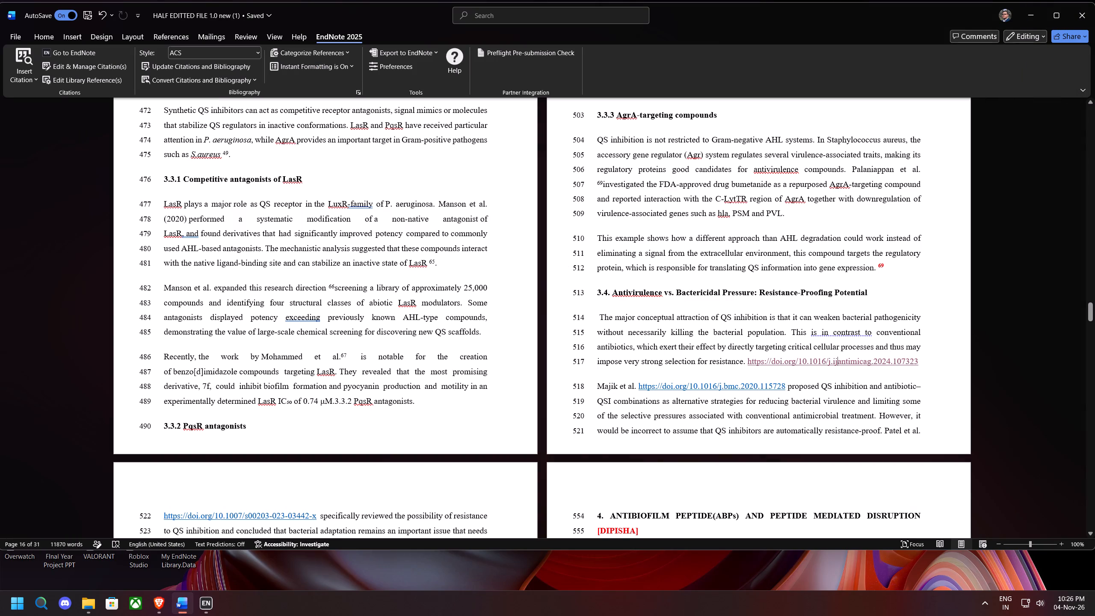
# Replace the 10.1016/j.ijantimicag.2024.107323 link after "selection for resistance." in section 3.4 with the selected EndNote citation, leaving no space before it.
pyautogui.moveTo(747, 364); pyautogui.dragTo(931, 361)
pyautogui.press('BackSpace')
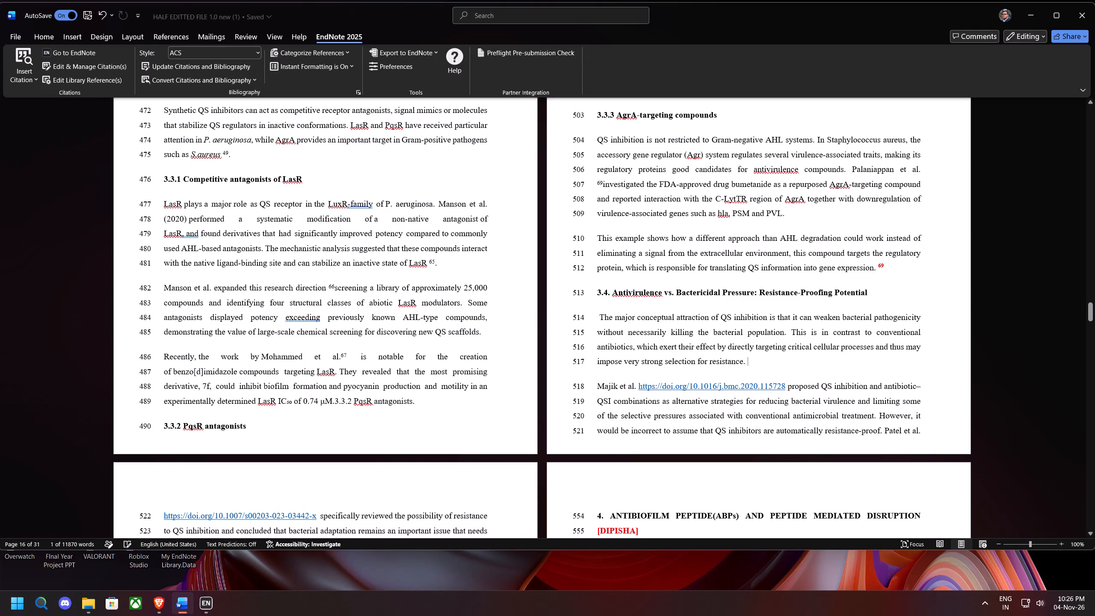
pyautogui.press('BackSpace')
pyautogui.click(9, 68)
pyautogui.click(20, 79)
pyautogui.click(43, 109)
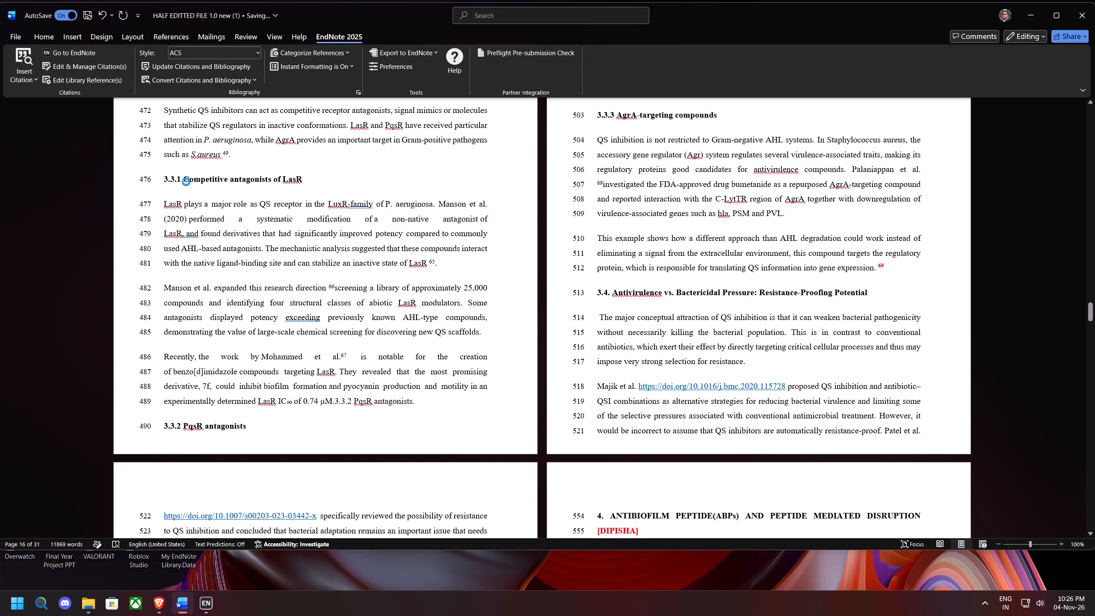
# Open the article from the 10.1016/j.bmc.2020.115728 link in section 3.4 and start exporting its citation as RIS, cancelling the save.
pyautogui.click(695, 385)
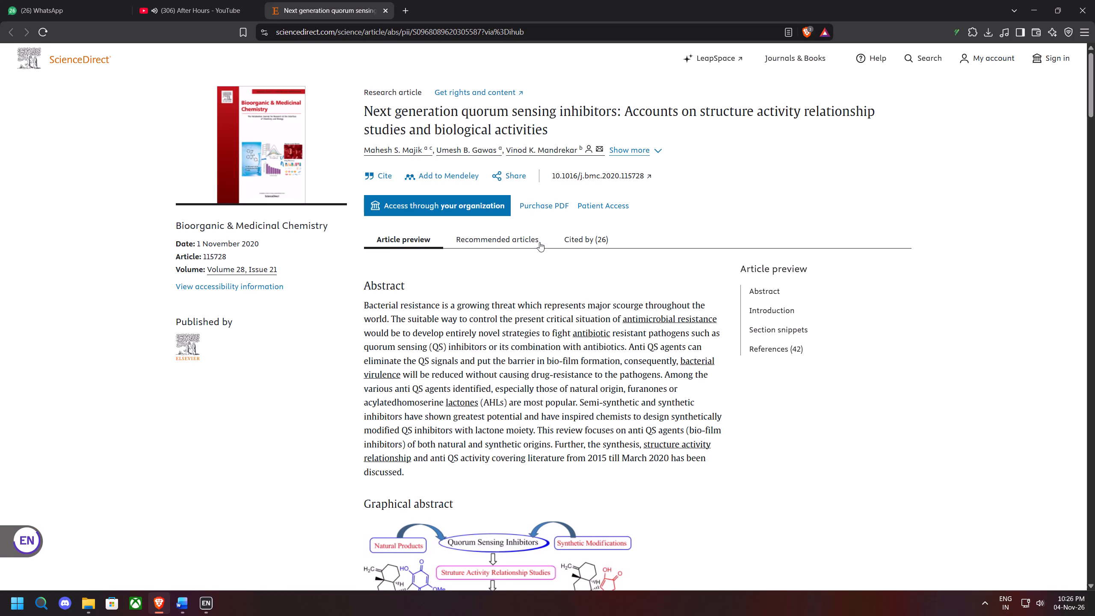
pyautogui.click(380, 181)
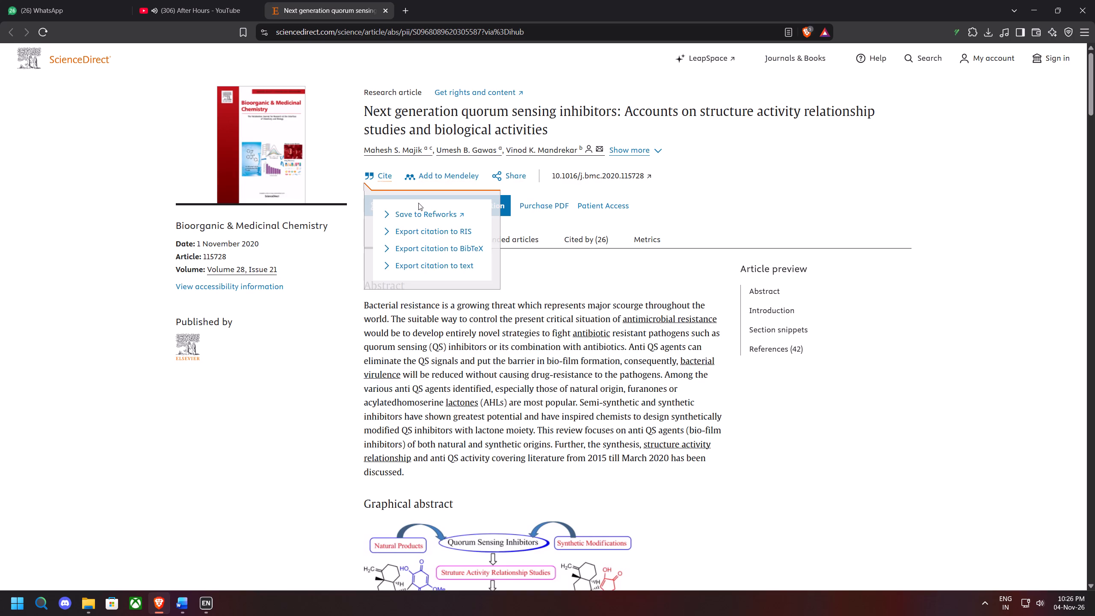
pyautogui.click(432, 231)
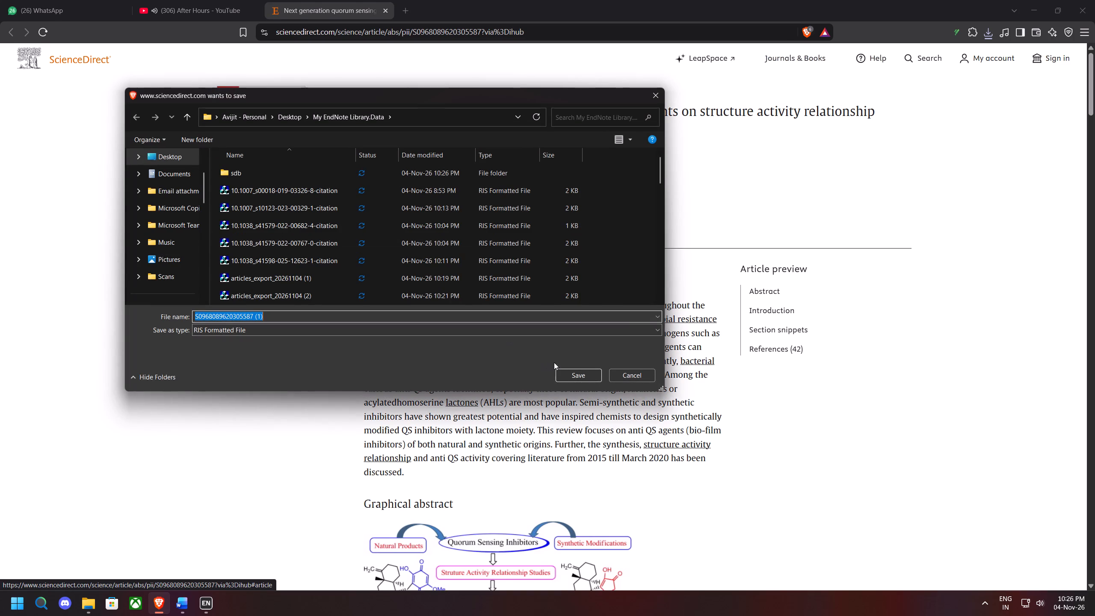
pyautogui.click(617, 379)
# Import the already downloaded S0968089620305587.ris into EndNote, close the article page and return to the manuscript.
pyautogui.click(986, 32)
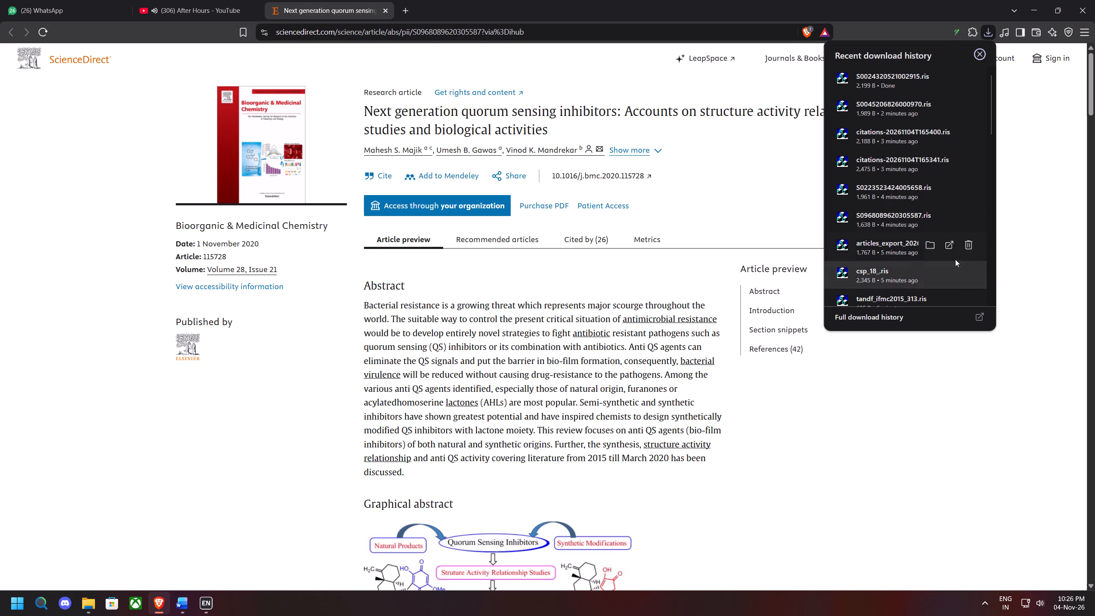
pyautogui.doubleClick(882, 221)
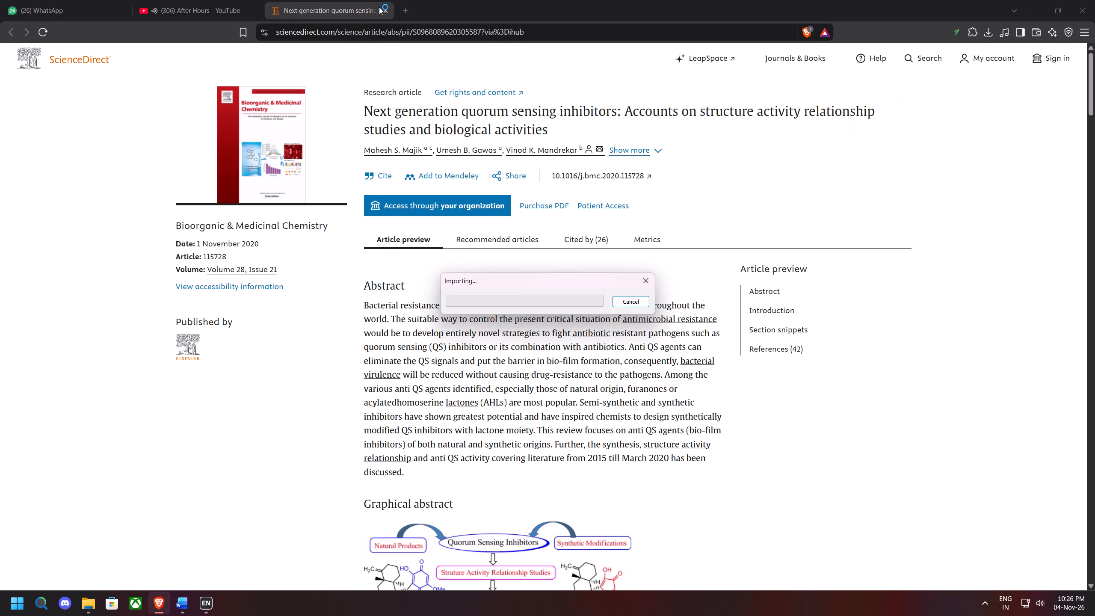
pyautogui.click(383, 10)
pyautogui.click(1033, 8)
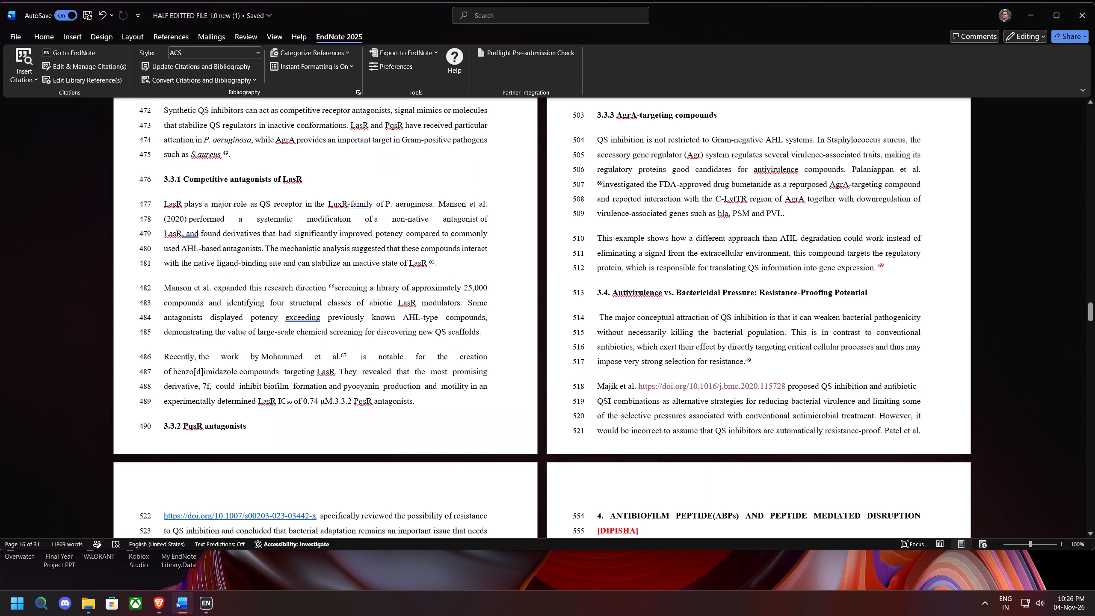
# Replace the 10.1016/j.bmc.2020.115728 link after "Majik et al." in section 3.4 with the selected EndNote citation.
pyautogui.moveTo(785, 385); pyautogui.dragTo(637, 386)
pyautogui.press('BackSpace')
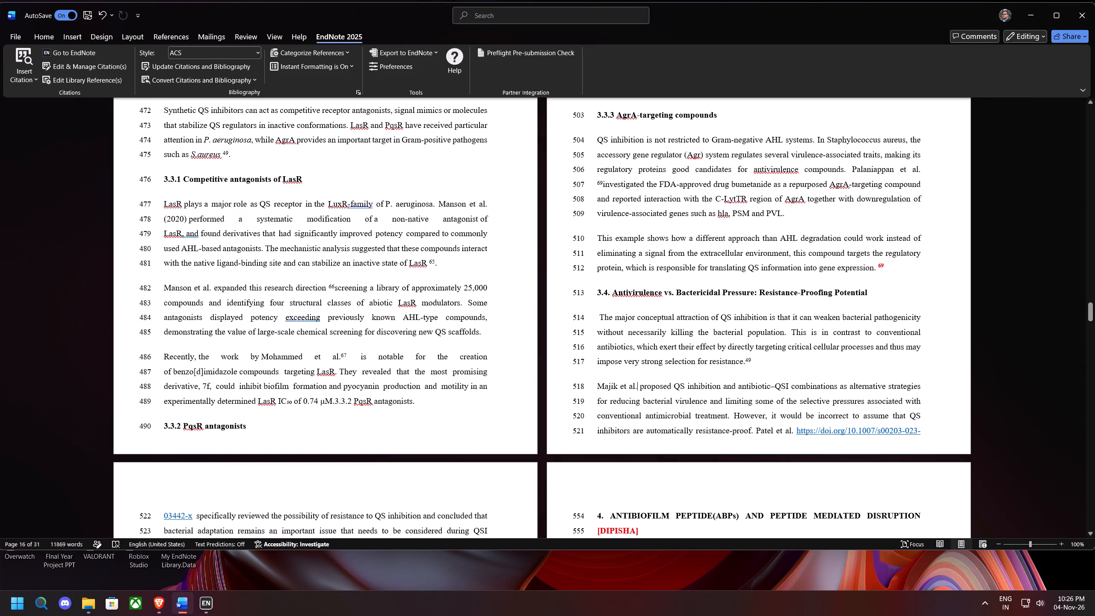
pyautogui.click(28, 80)
pyautogui.click(52, 115)
pyautogui.scroll(-2, 775, 377)
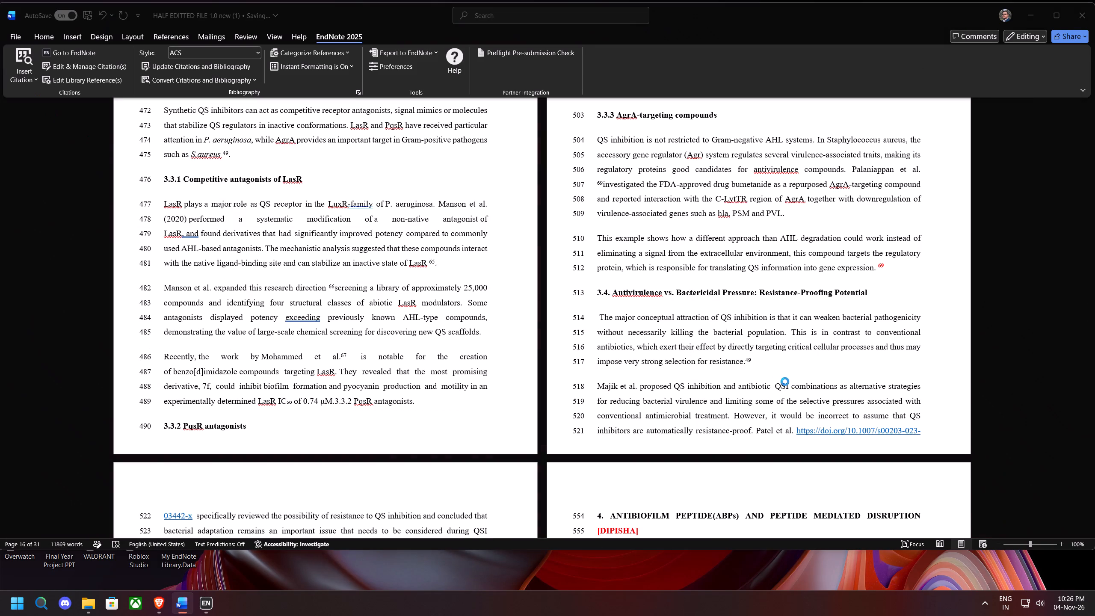
pyautogui.scroll(-4, 785, 382)
pyautogui.scroll(-1, 781, 344)
pyautogui.scroll(-2, 749, 367)
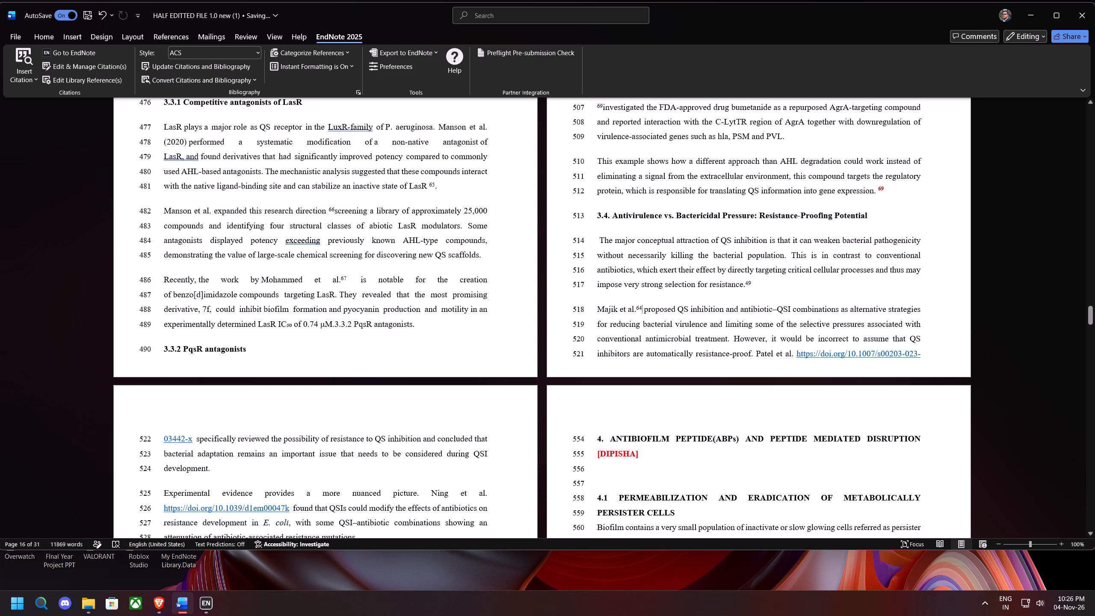
pyautogui.click(839, 354)
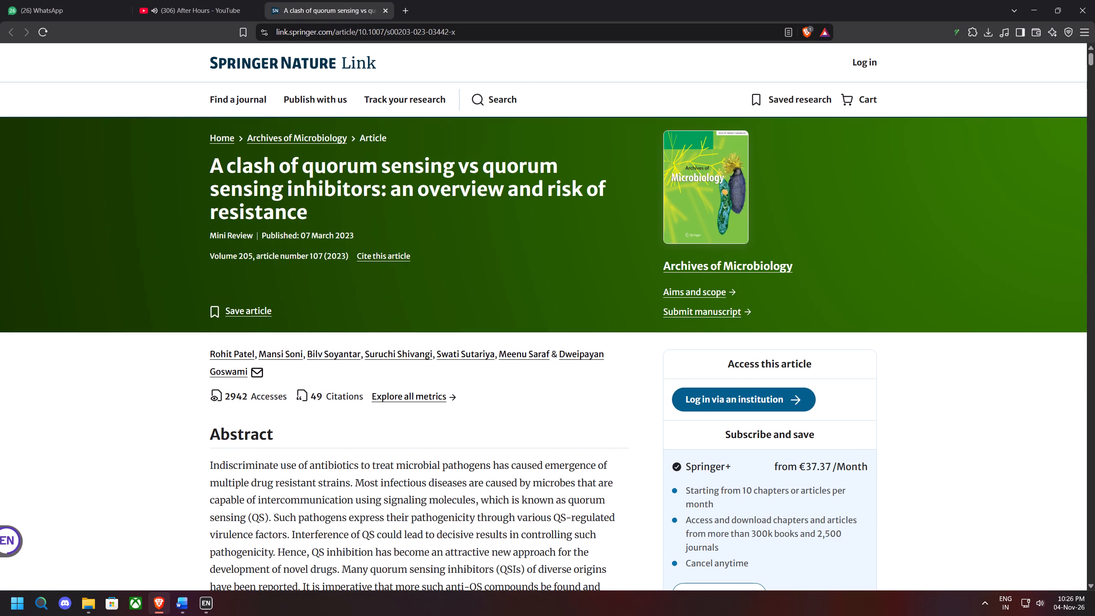
pyautogui.click(373, 252)
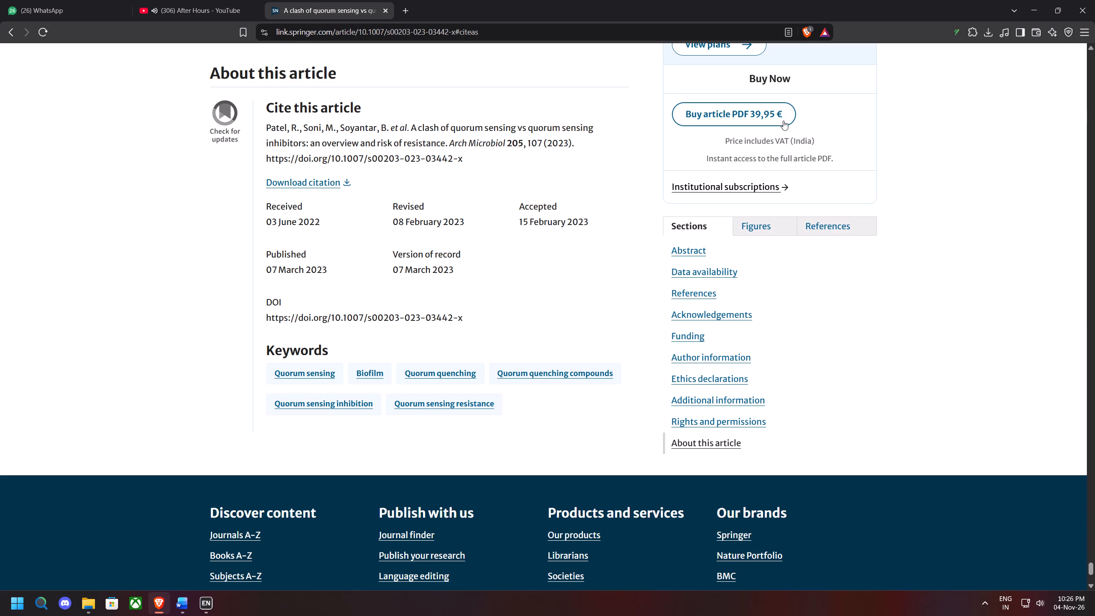
pyautogui.click(333, 187)
pyautogui.click(568, 381)
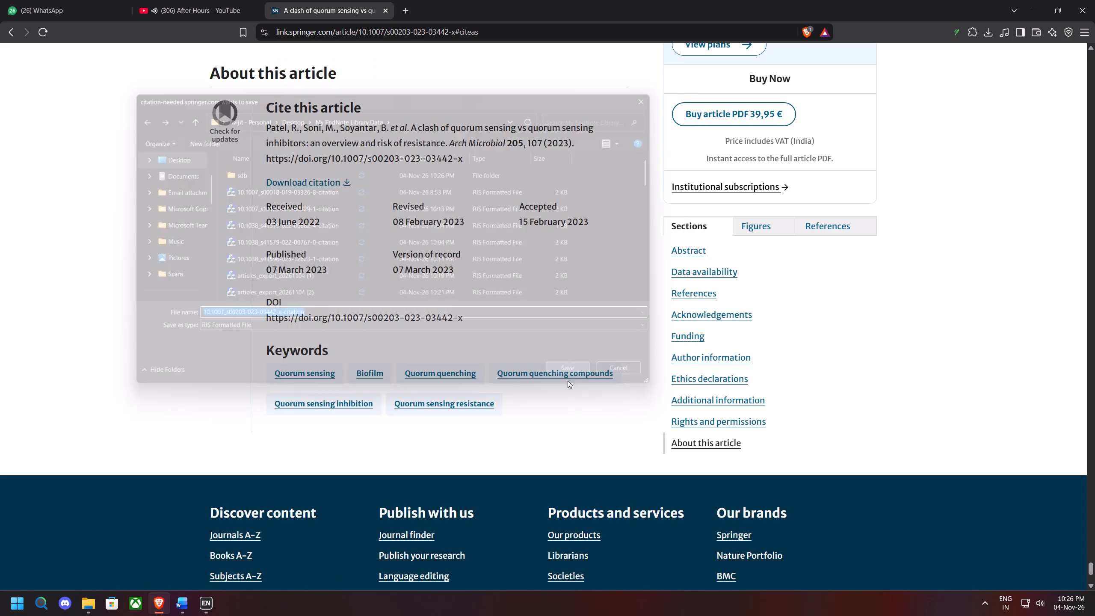
pyautogui.click(385, 9)
pyautogui.click(901, 54)
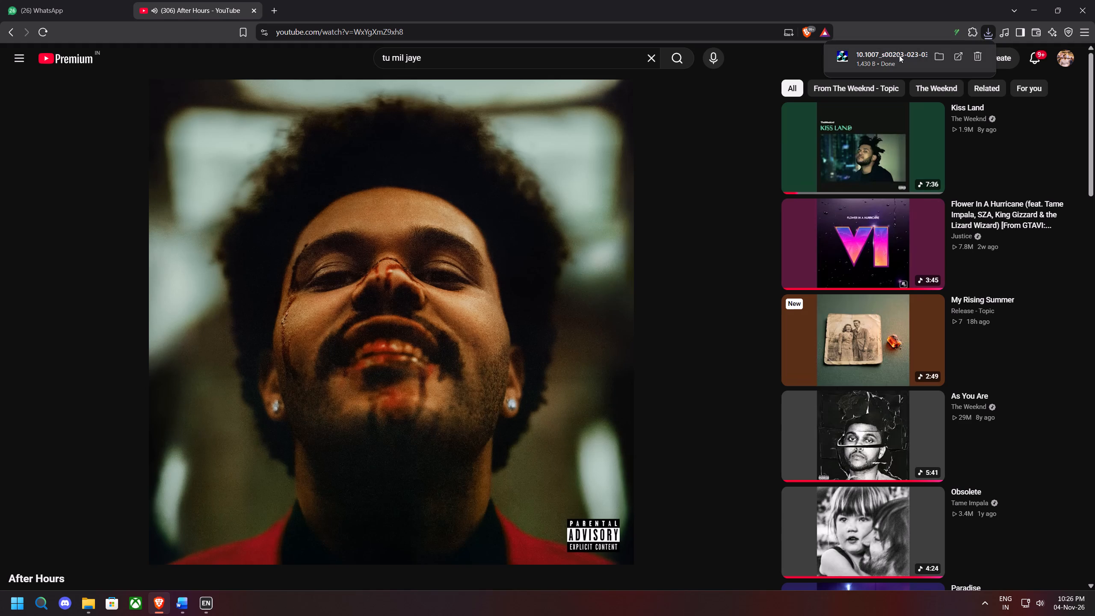
pyautogui.click(899, 55)
pyautogui.click(886, 59)
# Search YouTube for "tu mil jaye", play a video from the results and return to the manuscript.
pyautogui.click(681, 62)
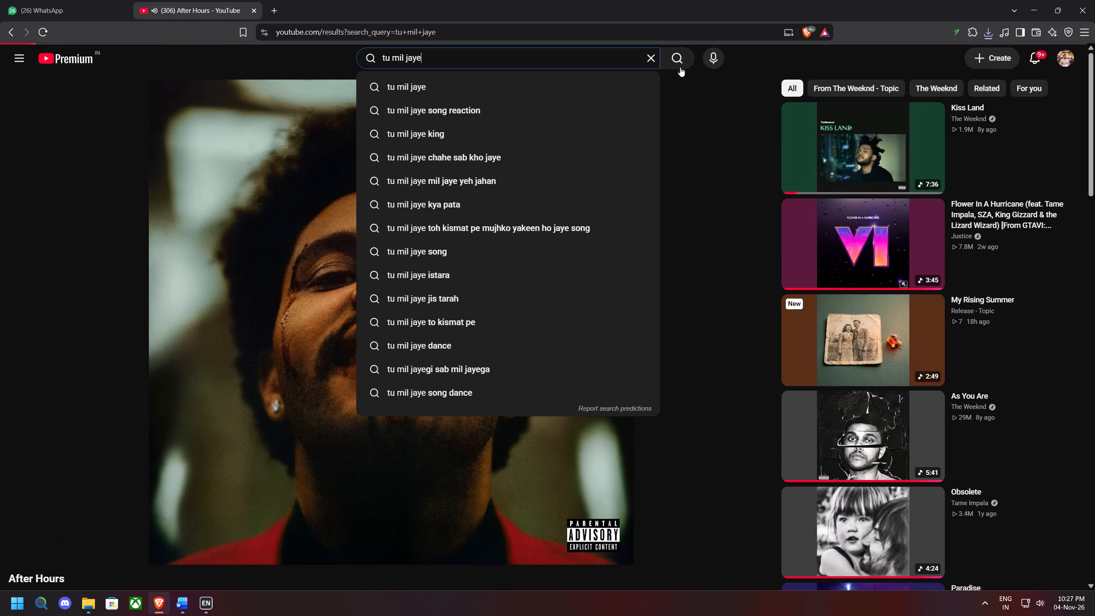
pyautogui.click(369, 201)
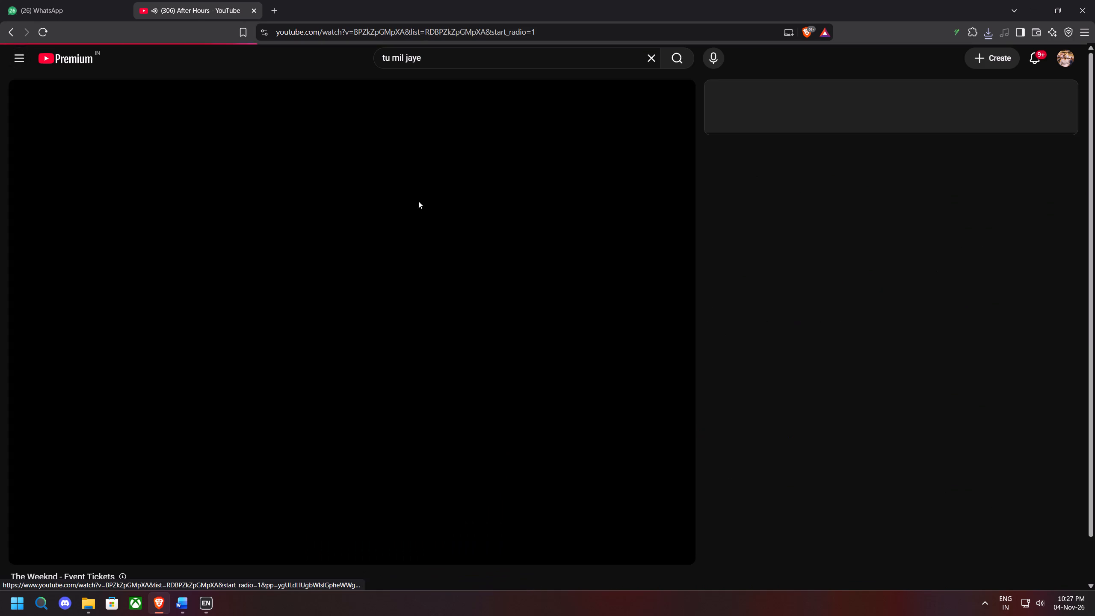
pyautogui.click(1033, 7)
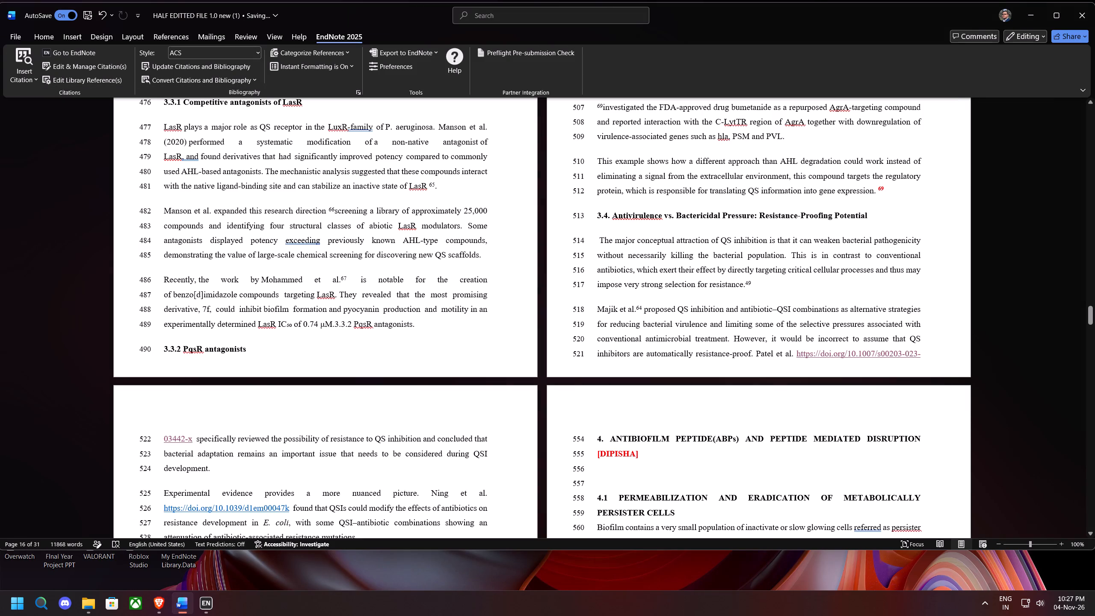
pyautogui.scroll(-3, 804, 355)
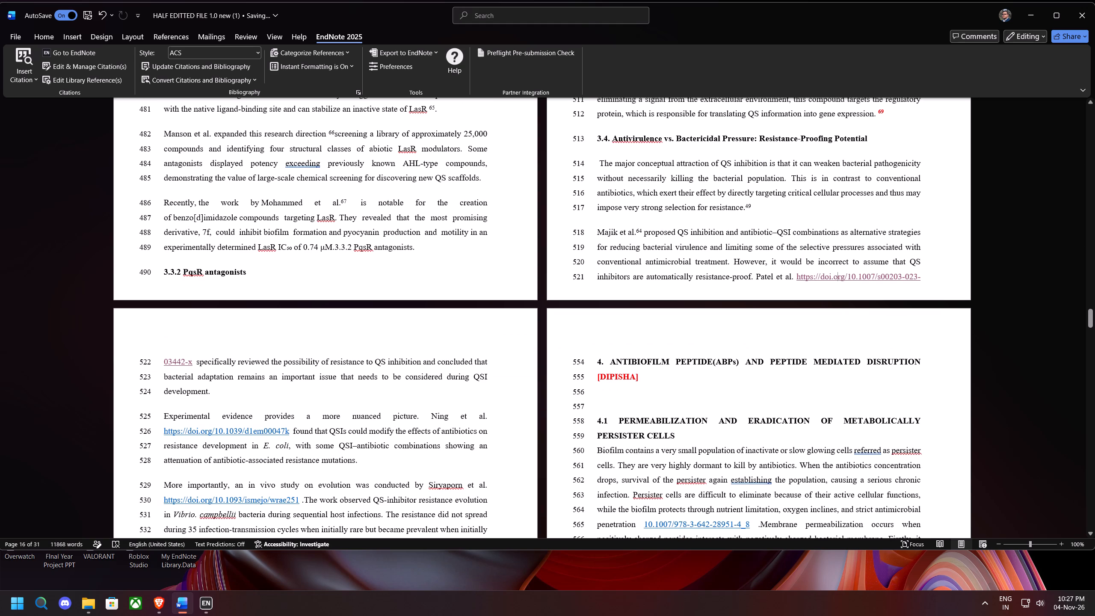
pyautogui.moveTo(191, 361); pyautogui.dragTo(793, 274)
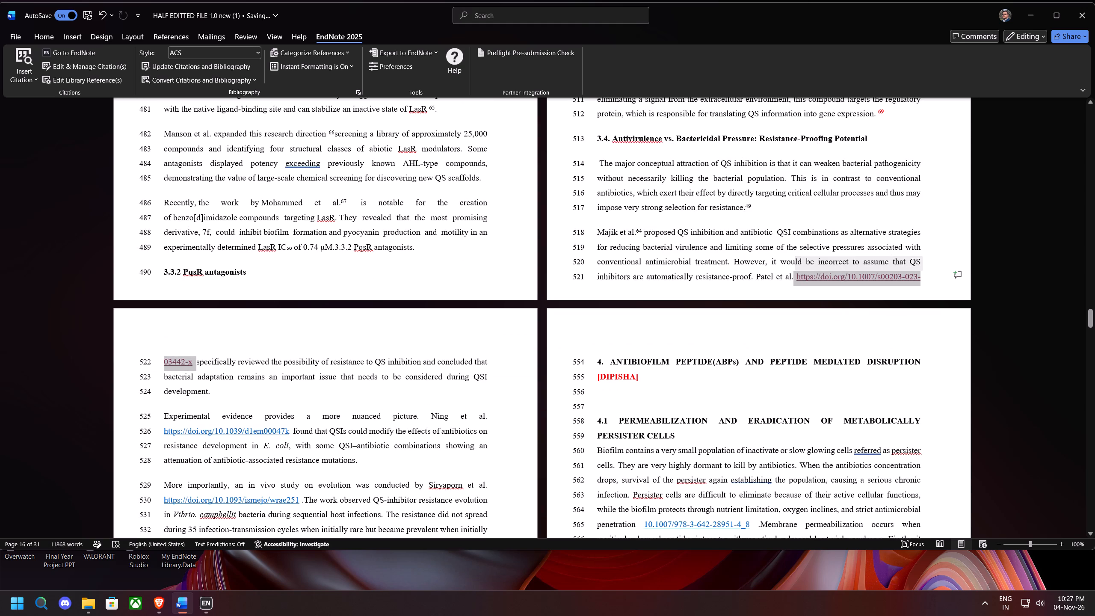
pyautogui.moveTo(793, 274); pyautogui.dragTo(798, 277)
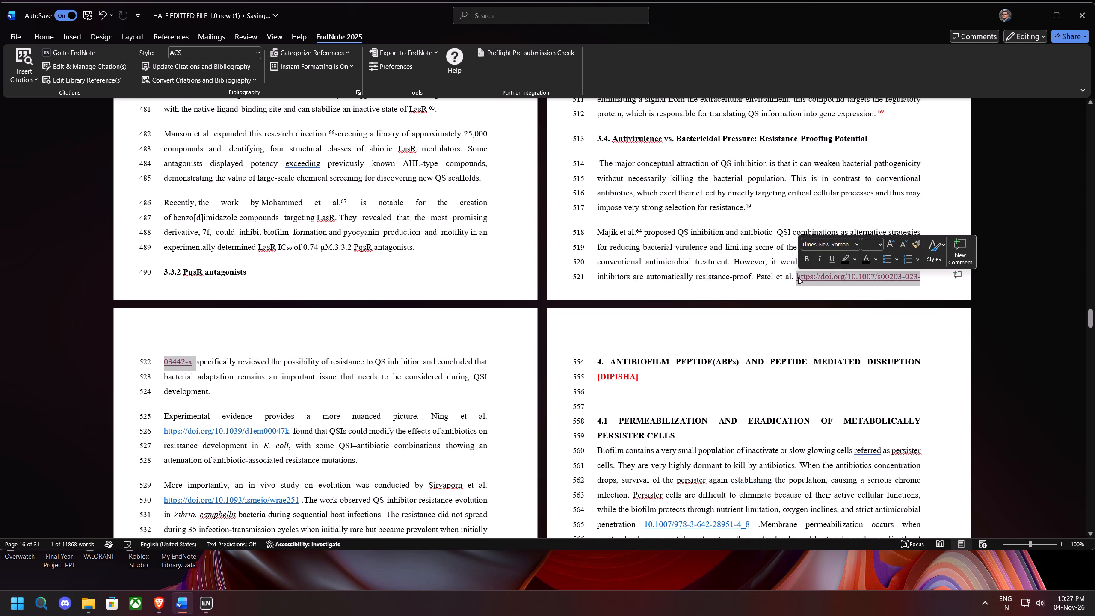
pyautogui.press('BackSpace')
pyautogui.click(29, 74)
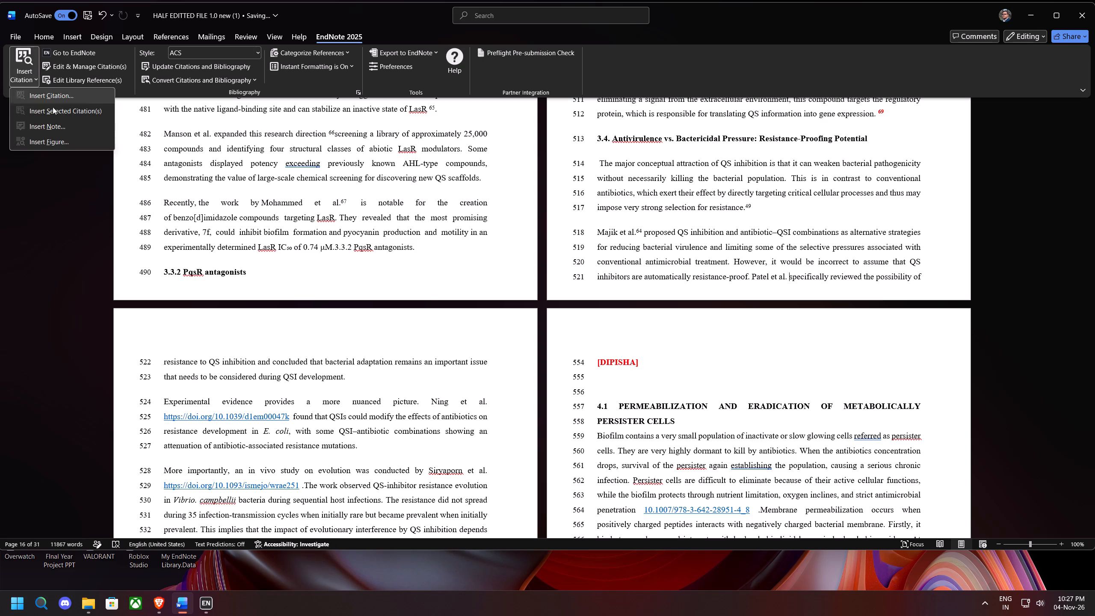
pyautogui.click(65, 115)
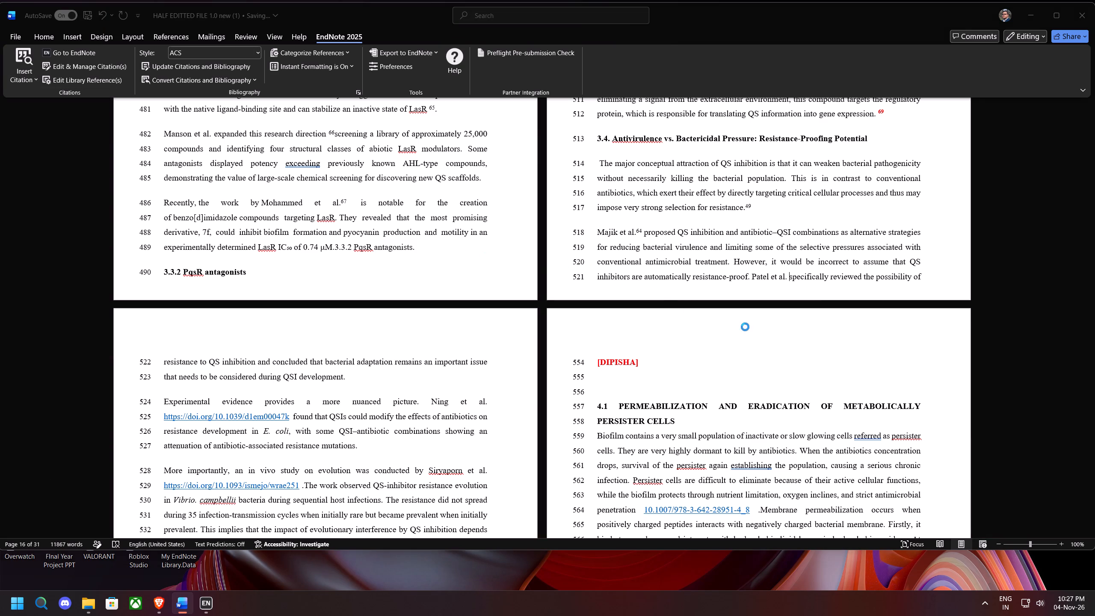
pyautogui.scroll(2, 799, 296)
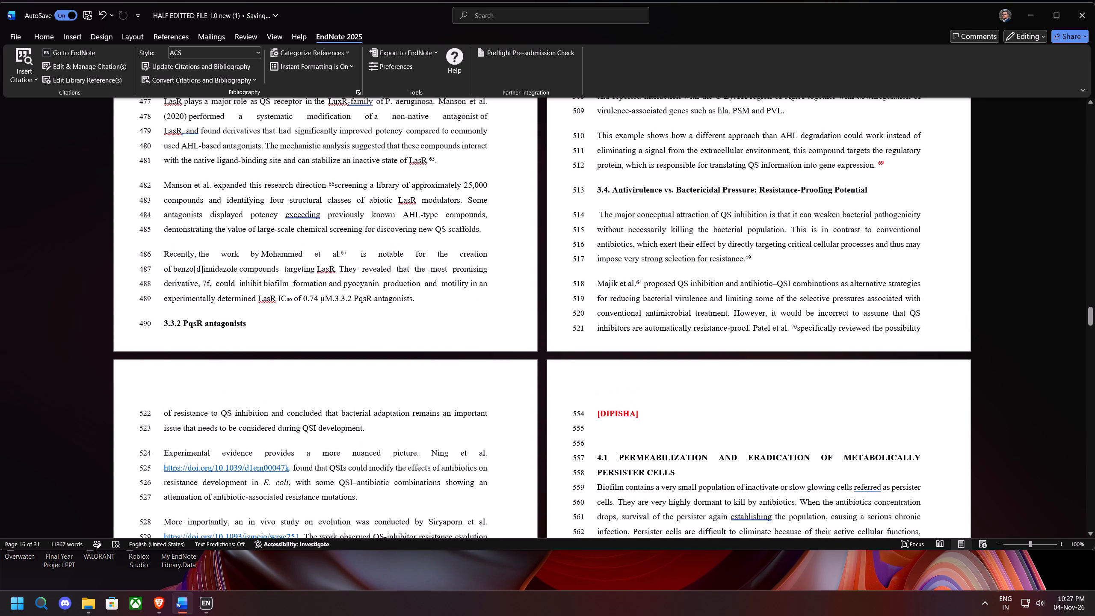
pyautogui.press('space')
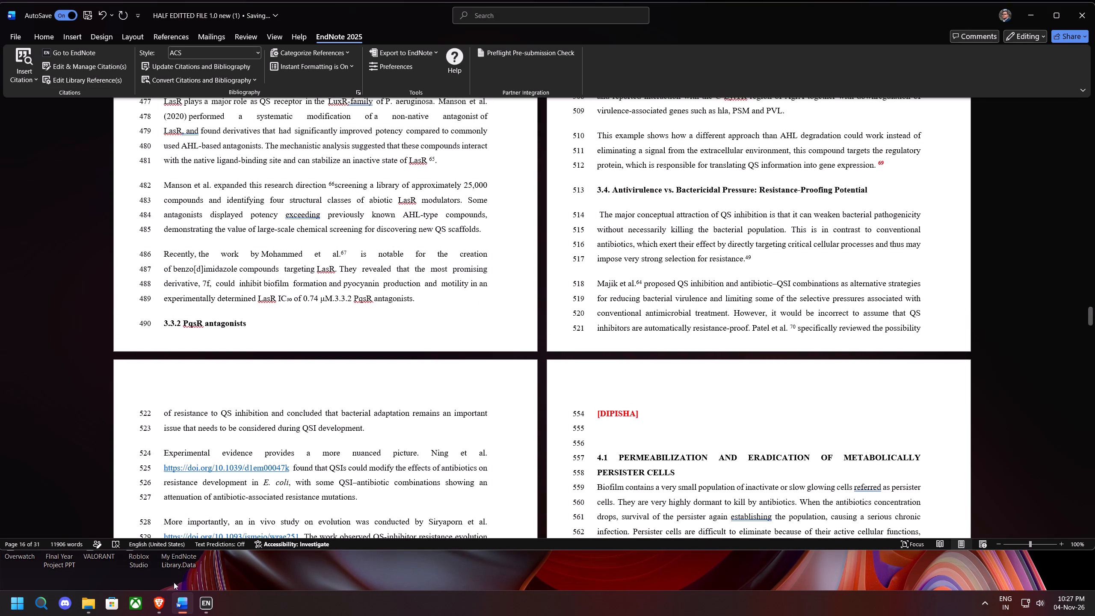
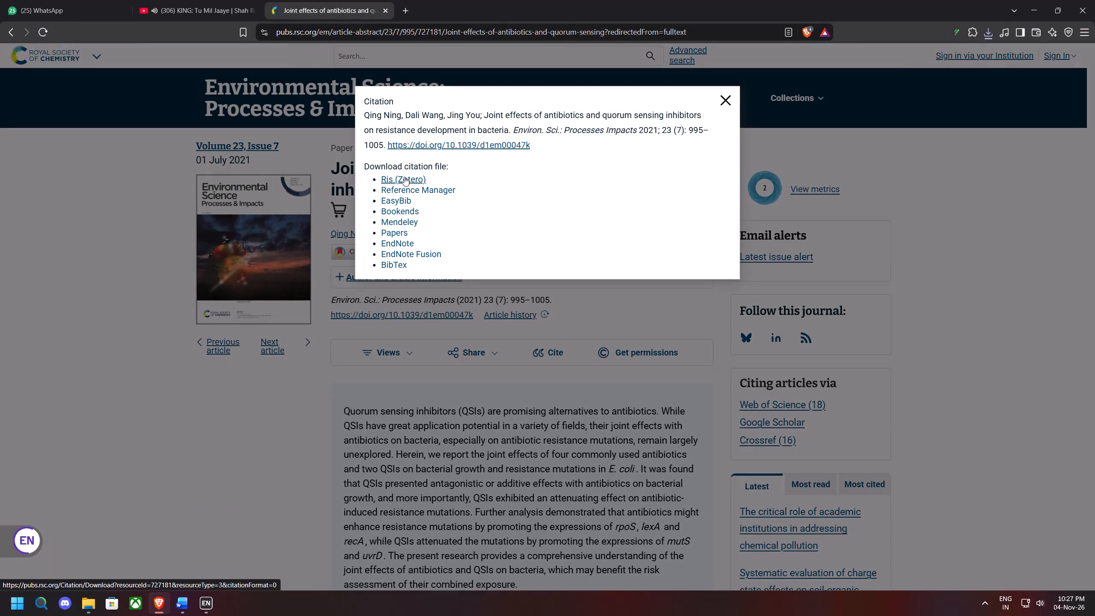
# Save the RIS citation file of the 10.1039/d1em00047k article on quorum sensing inhibitors and close the article's citation window.
pyautogui.click(403, 179)
pyautogui.click(562, 373)
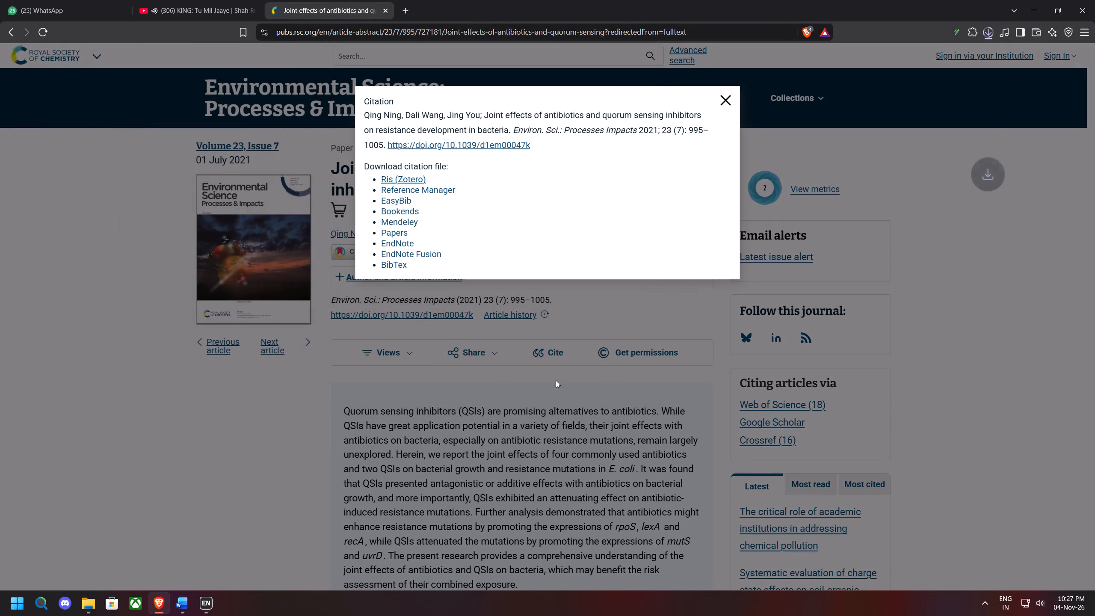
pyautogui.click(869, 60)
pyautogui.click(724, 103)
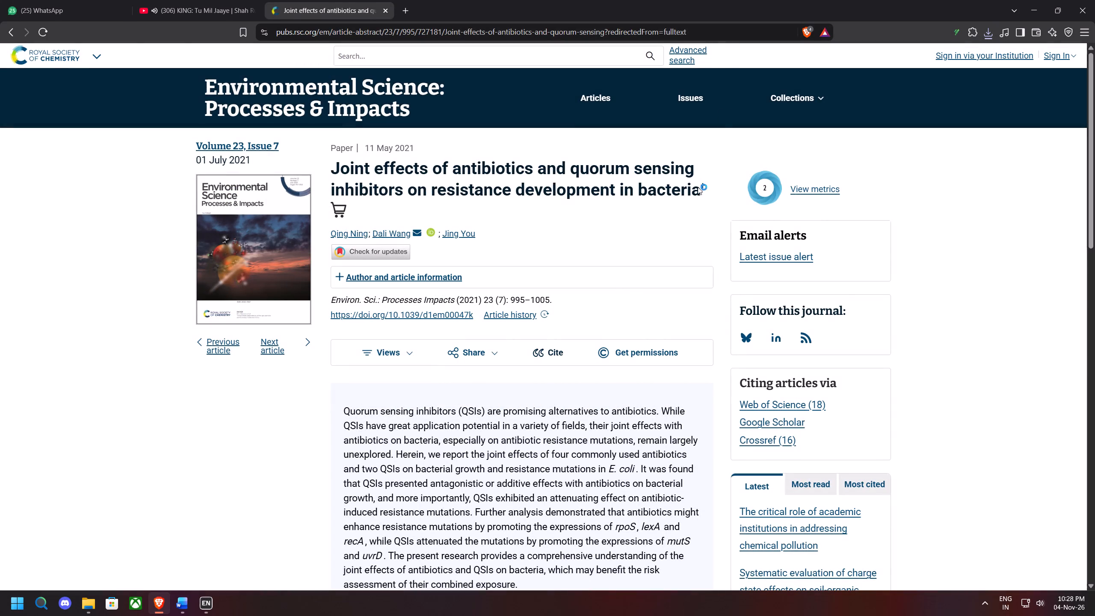
pyautogui.click(976, 595)
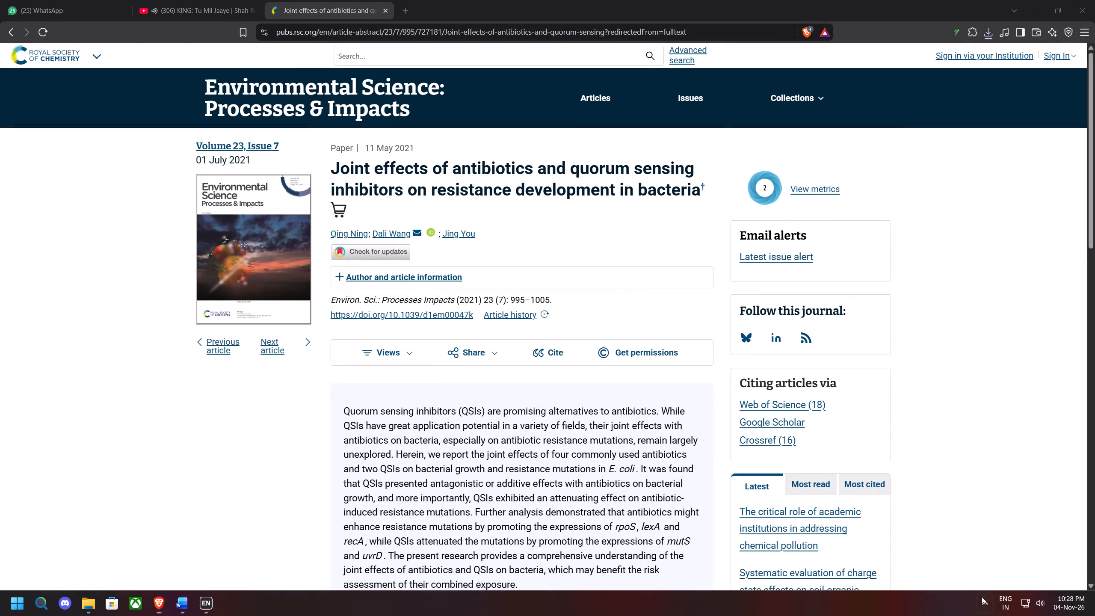
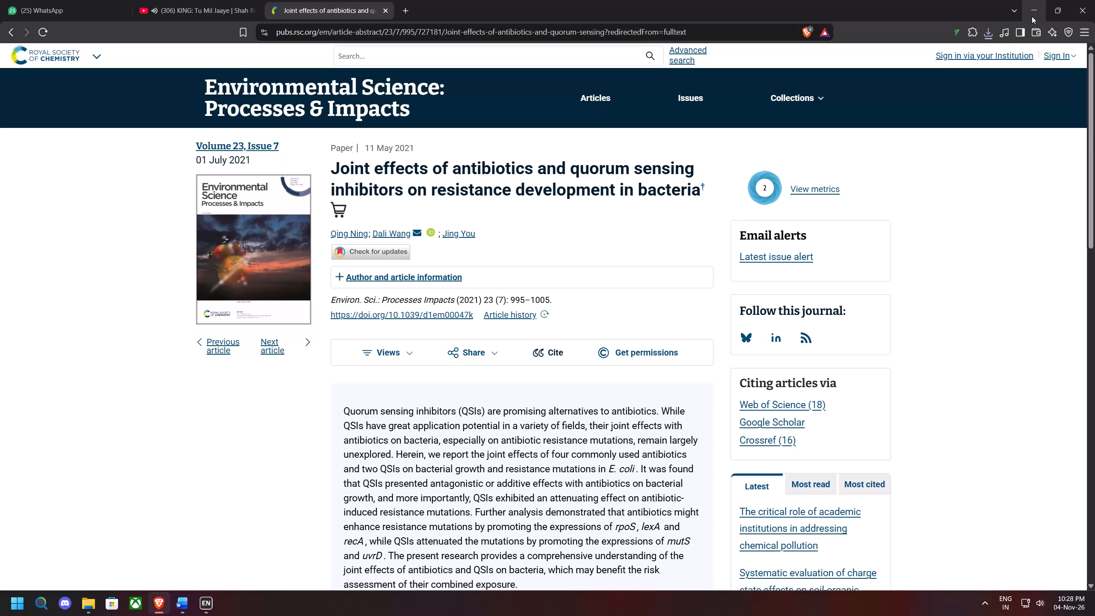
# Save the RIS citation file of the 10.1039/d1em00047k article again and import it into EndNote.
pyautogui.click(985, 35)
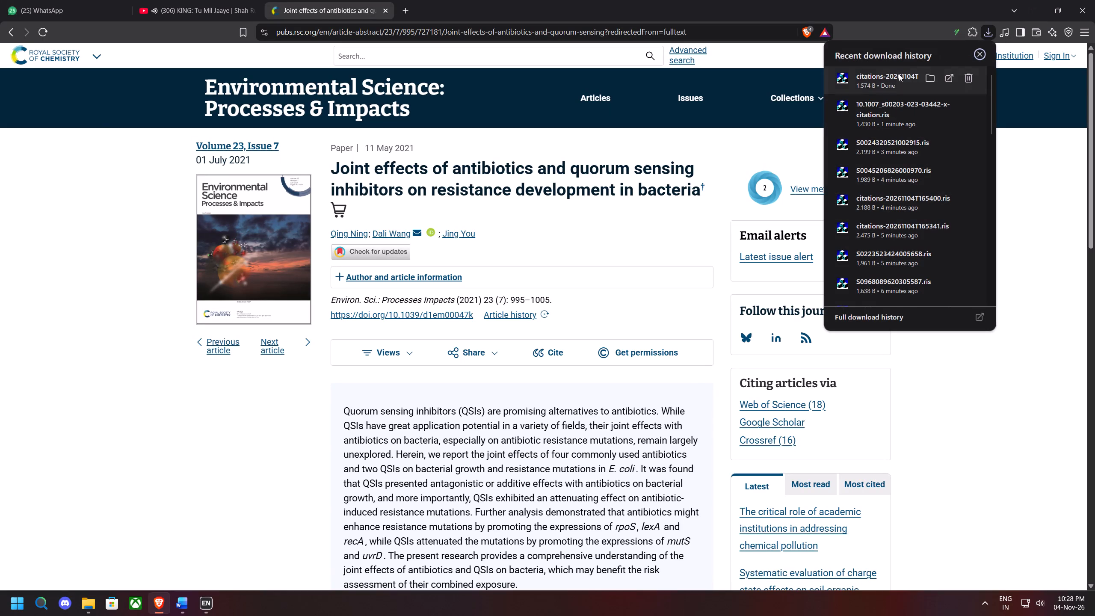
pyautogui.click(550, 344)
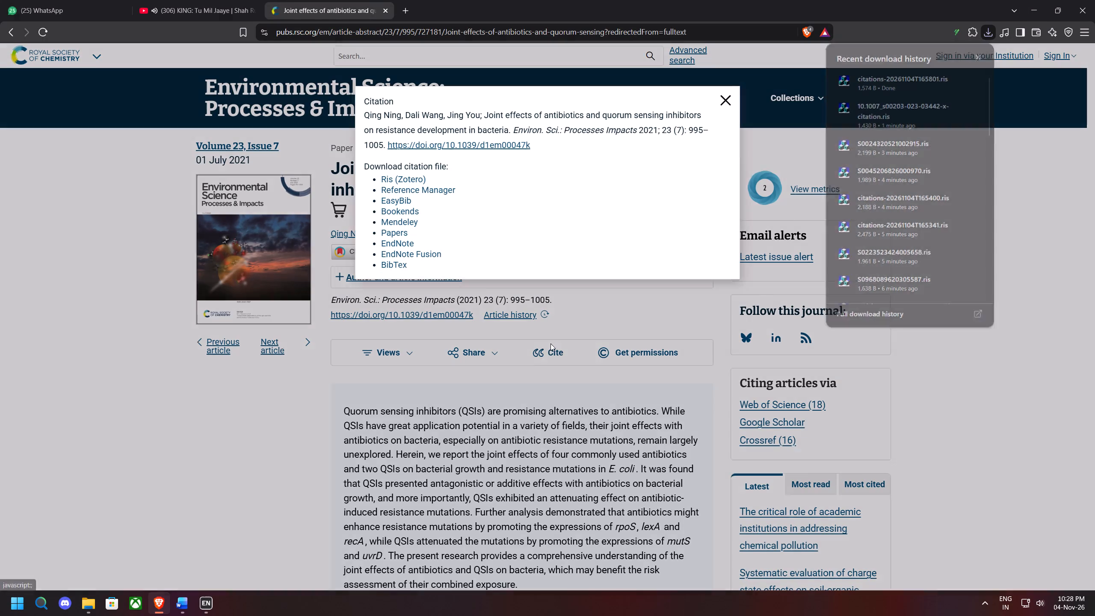
pyautogui.click(402, 180)
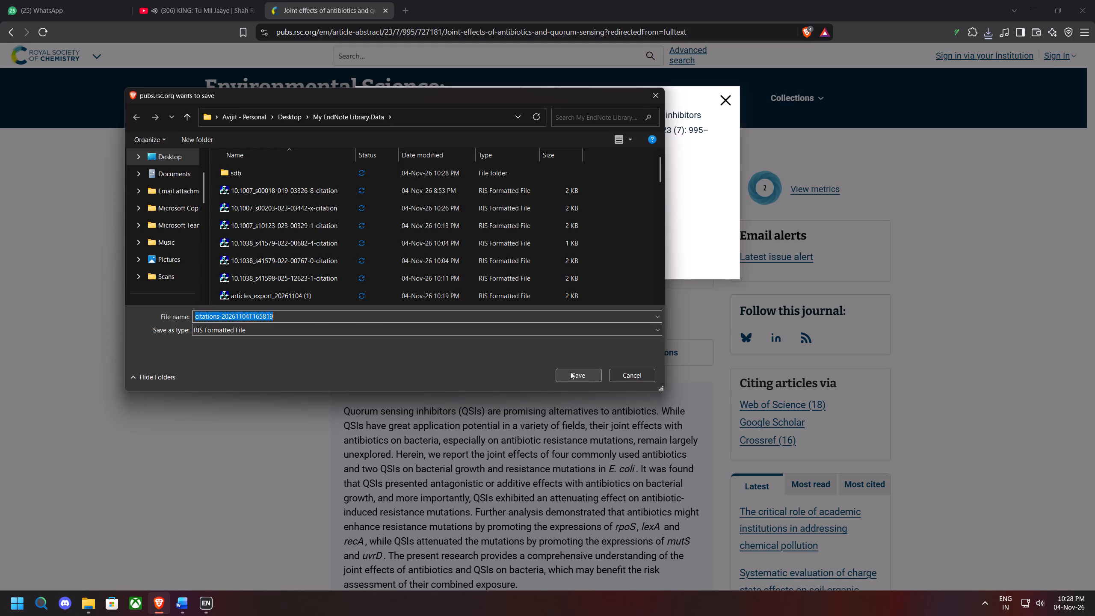
pyautogui.click(570, 372)
pyautogui.click(904, 60)
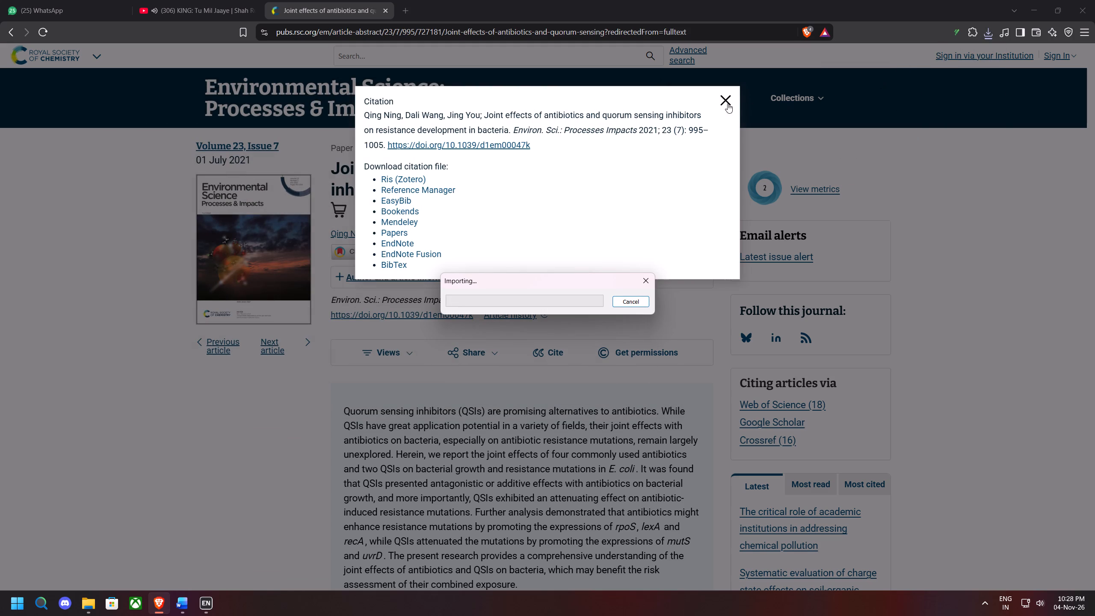
# In the Word manuscript, replace the 10.1039/d1em00047k link after "Ning et al." with the EndNote citation of the selected reference.
pyautogui.click(1036, 3)
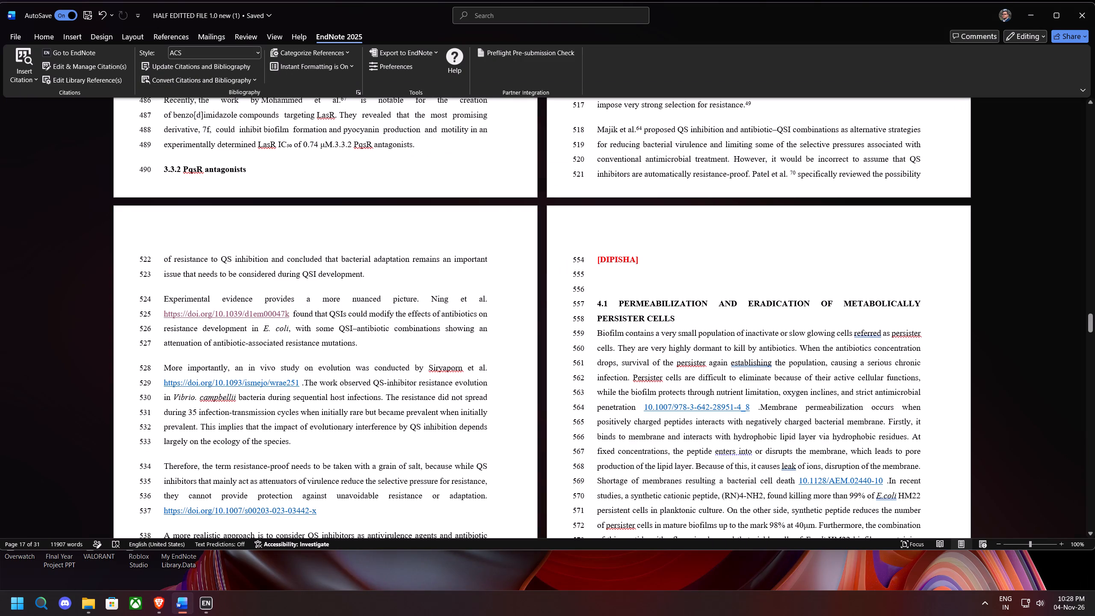
pyautogui.moveTo(289, 312); pyautogui.dragTo(164, 318)
pyautogui.press('BackSpace')
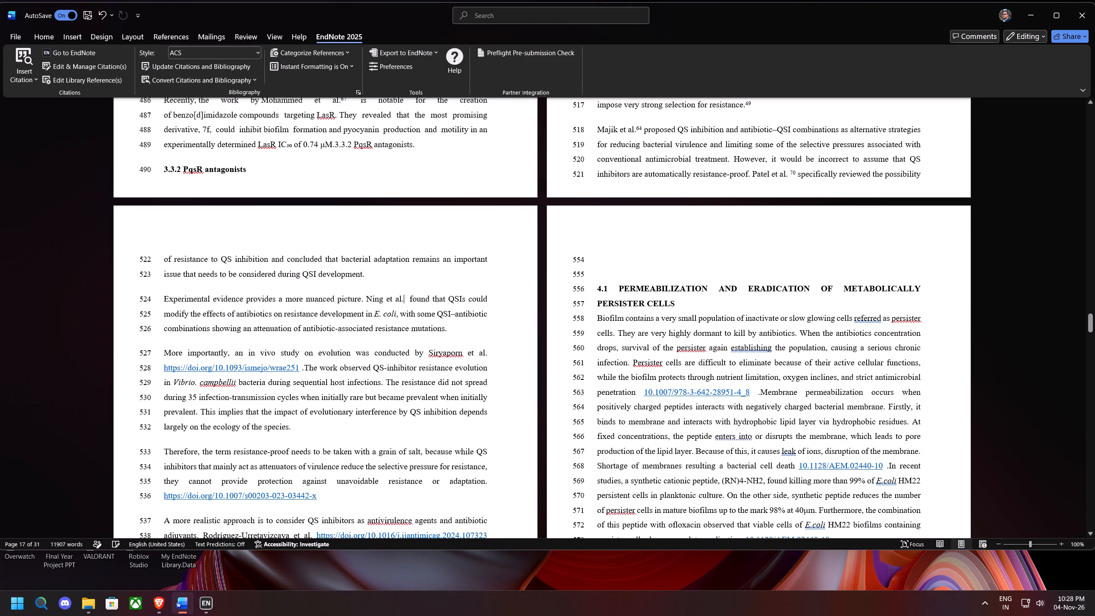
pyautogui.click(28, 79)
pyautogui.click(45, 110)
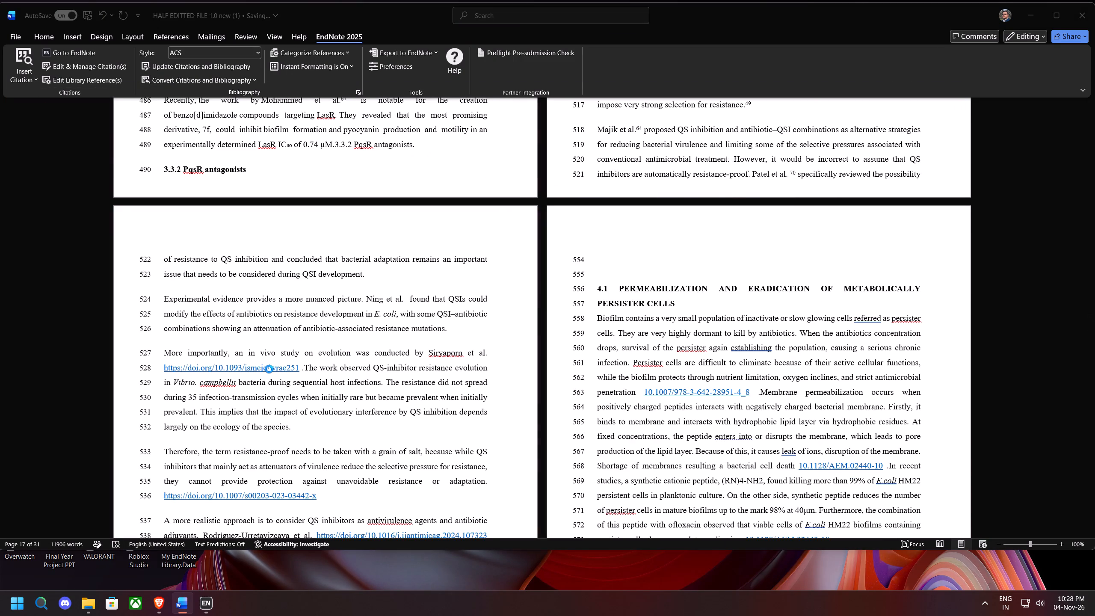
# Open the 10.1093/ismejo/wrae251 article, save its citation in .ris format, import it into EndNote, and close the article.
pyautogui.click(259, 370)
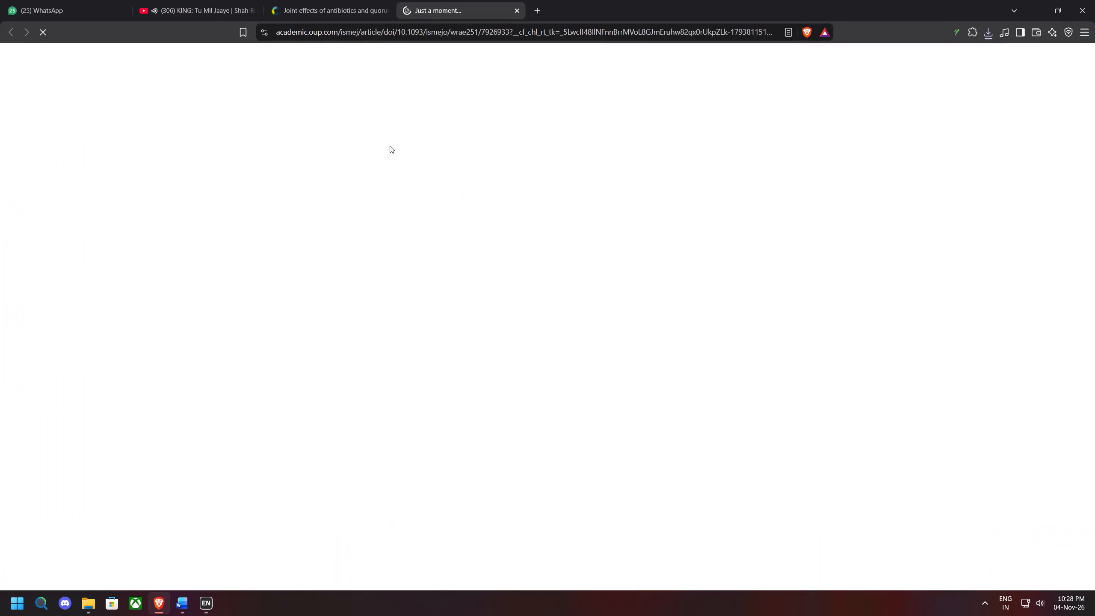
pyautogui.click(388, 12)
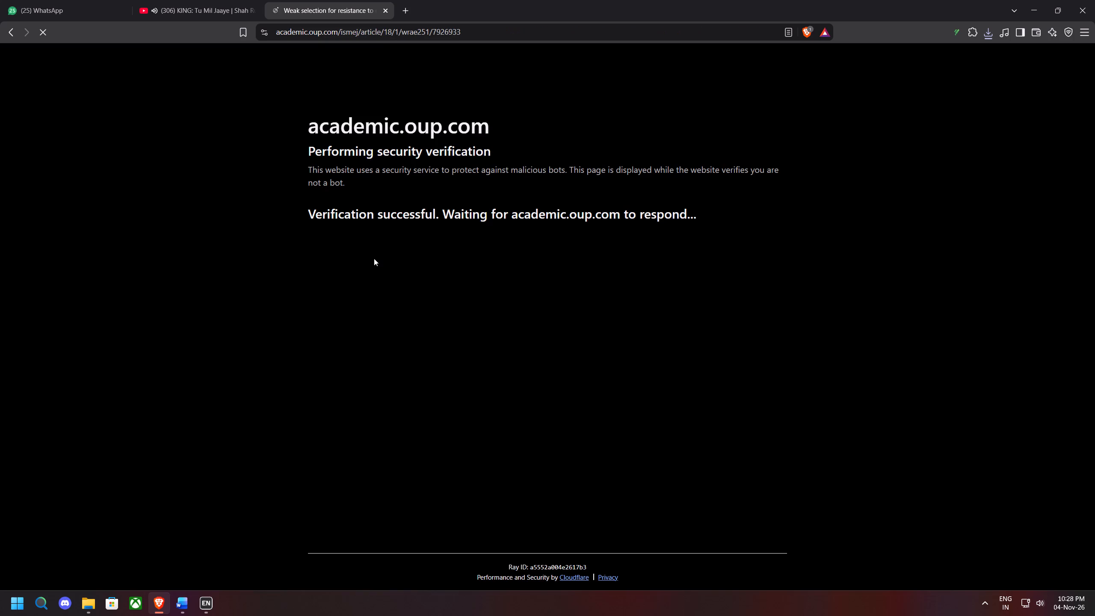
pyautogui.click(484, 311)
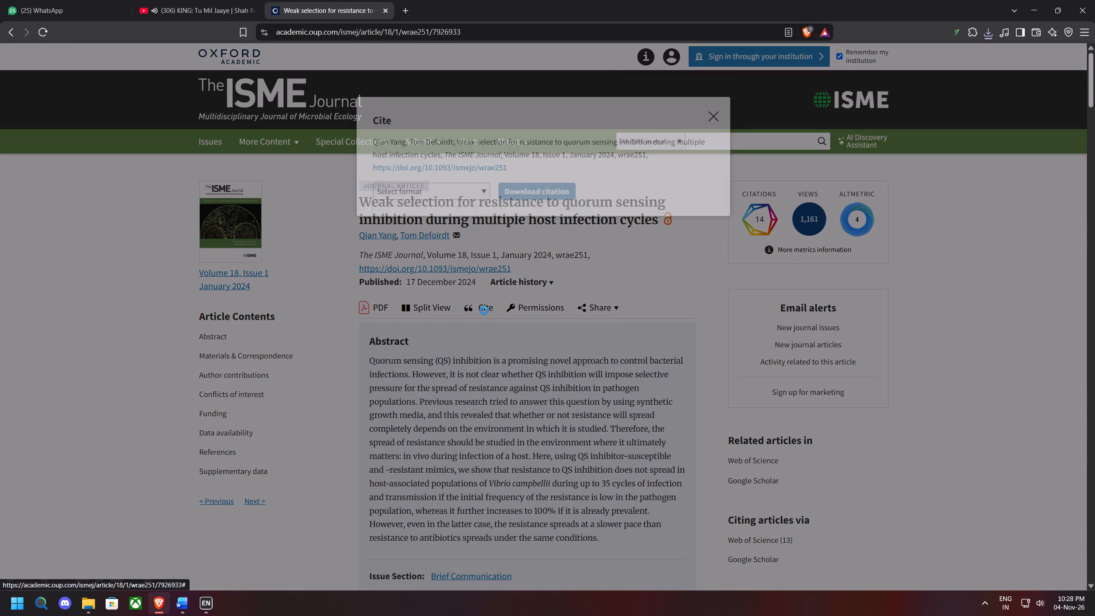
pyautogui.click(431, 200)
pyautogui.click(408, 218)
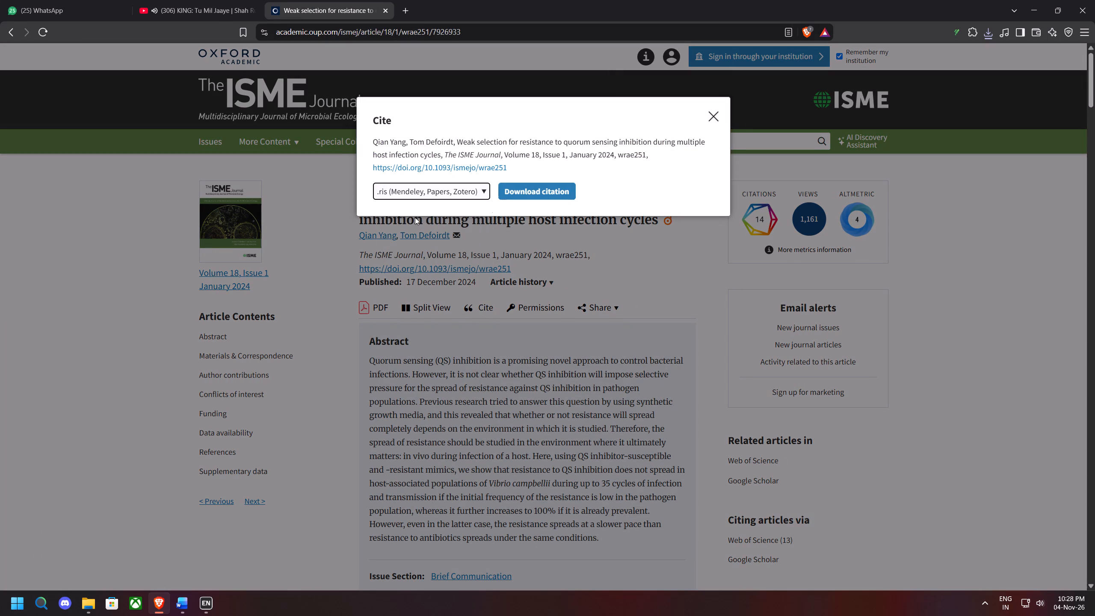
pyautogui.click(532, 193)
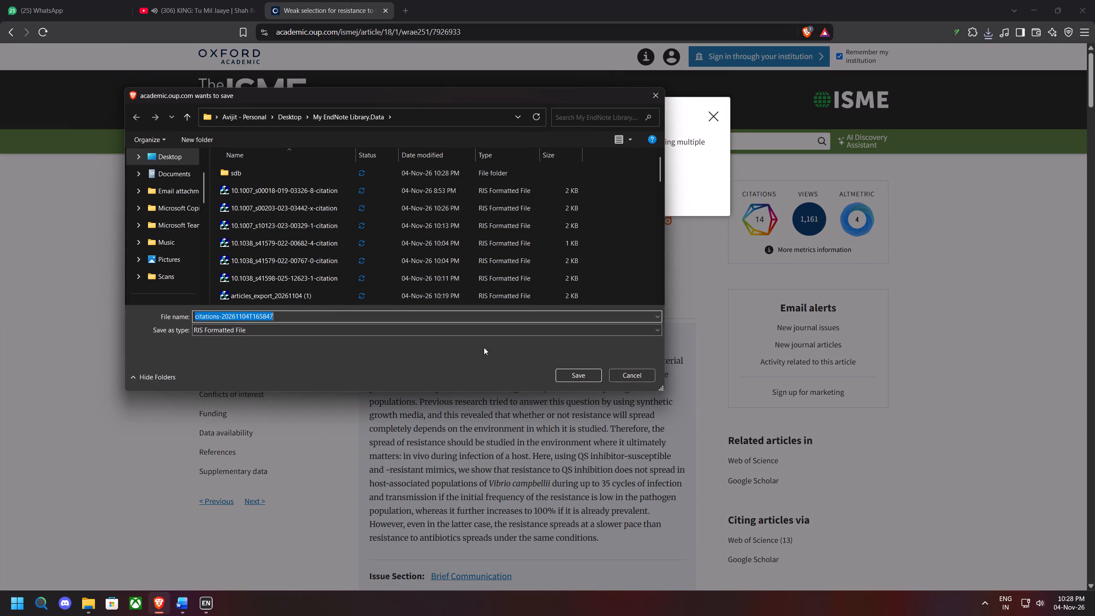
pyautogui.click(573, 371)
pyautogui.click(707, 118)
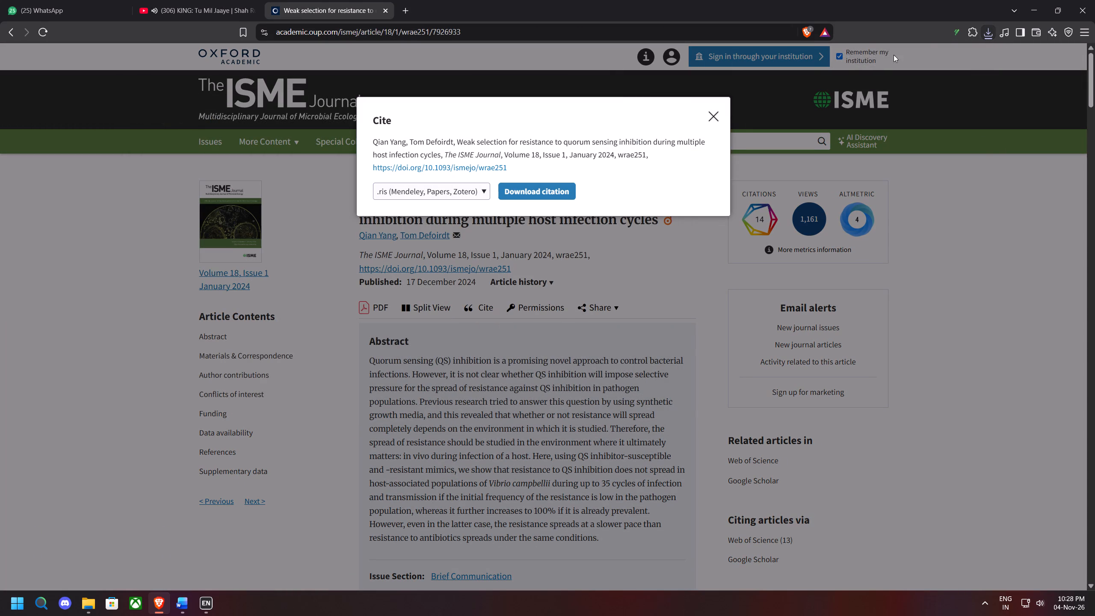
pyautogui.click(985, 29)
pyautogui.click(881, 87)
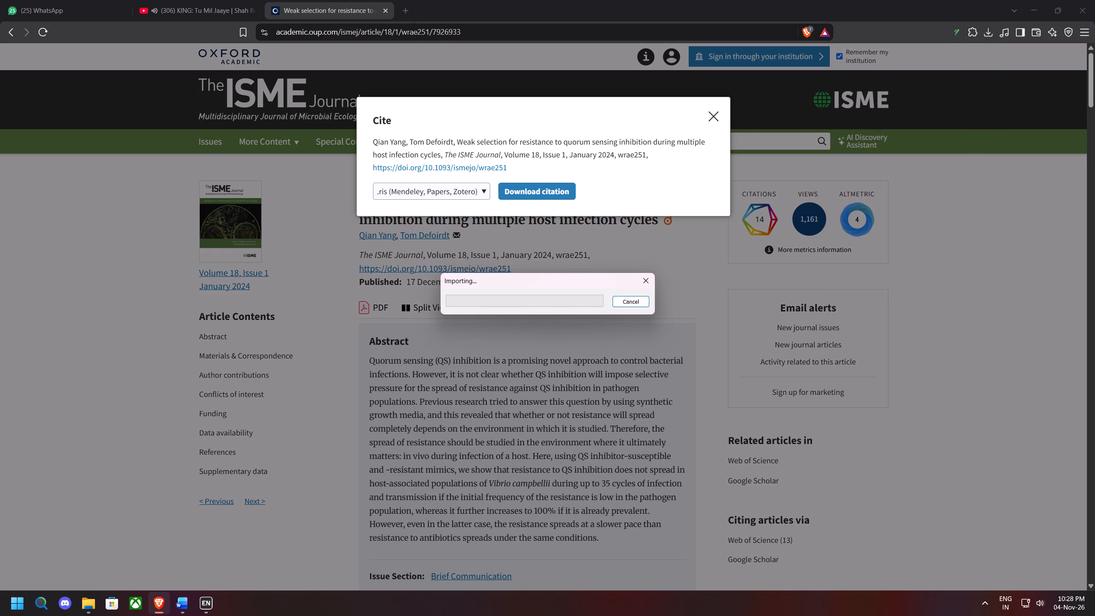
pyautogui.click(387, 11)
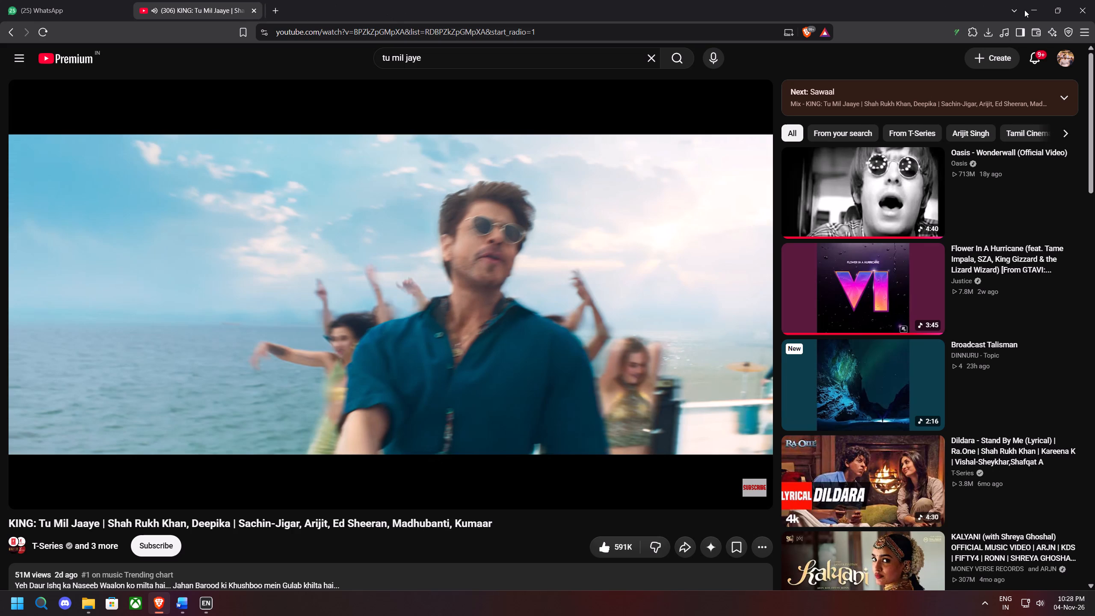
# In the manuscript, replace the 10.1093/ismejo/wrae251 link after "Siryaporn et al." with the EndNote citation of the selected reference.
pyautogui.click(1032, 11)
pyautogui.moveTo(298, 367); pyautogui.dragTo(221, 369)
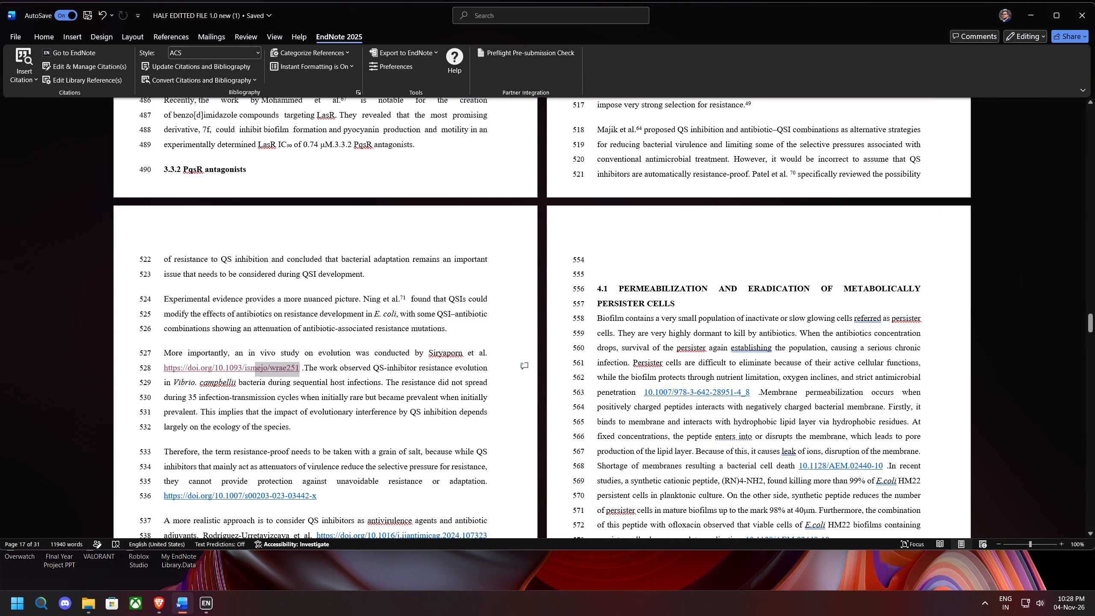
pyautogui.moveTo(221, 369); pyautogui.dragTo(159, 371)
pyautogui.press('BackSpace')
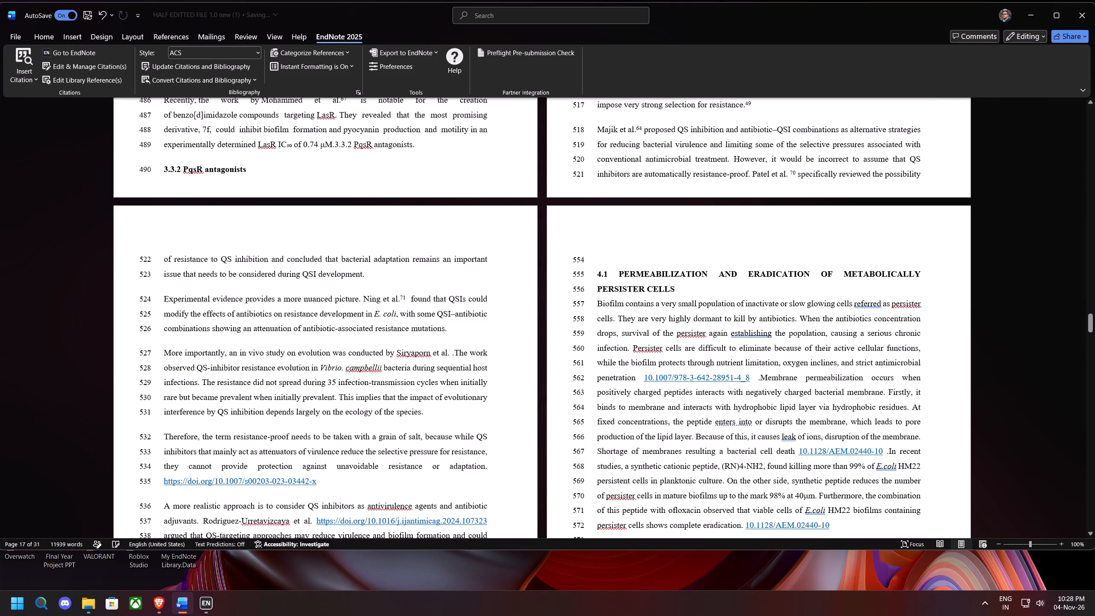
pyautogui.click(20, 85)
pyautogui.click(55, 111)
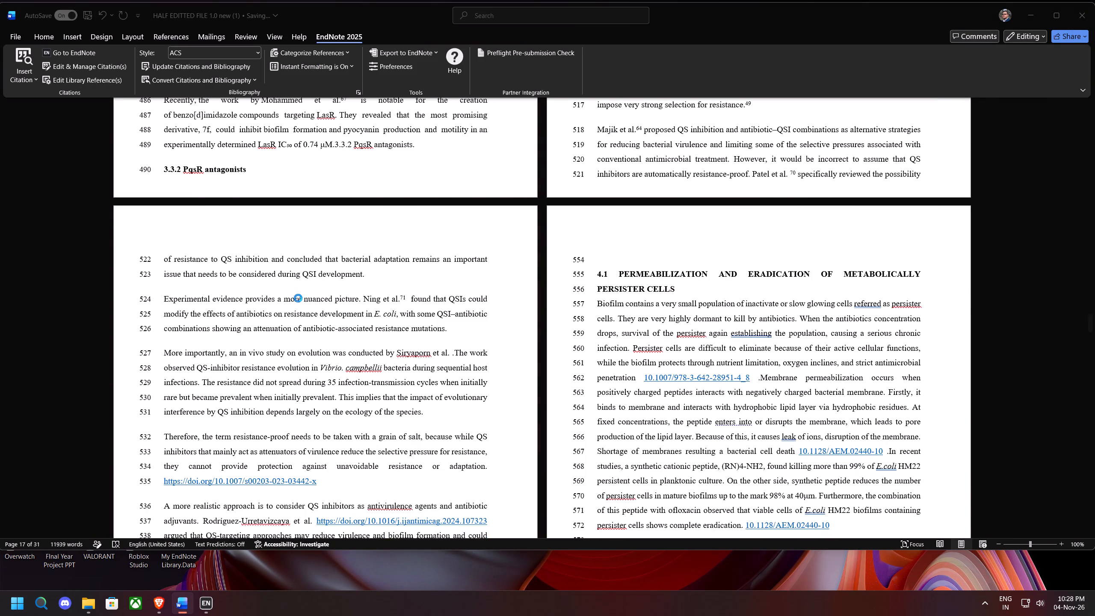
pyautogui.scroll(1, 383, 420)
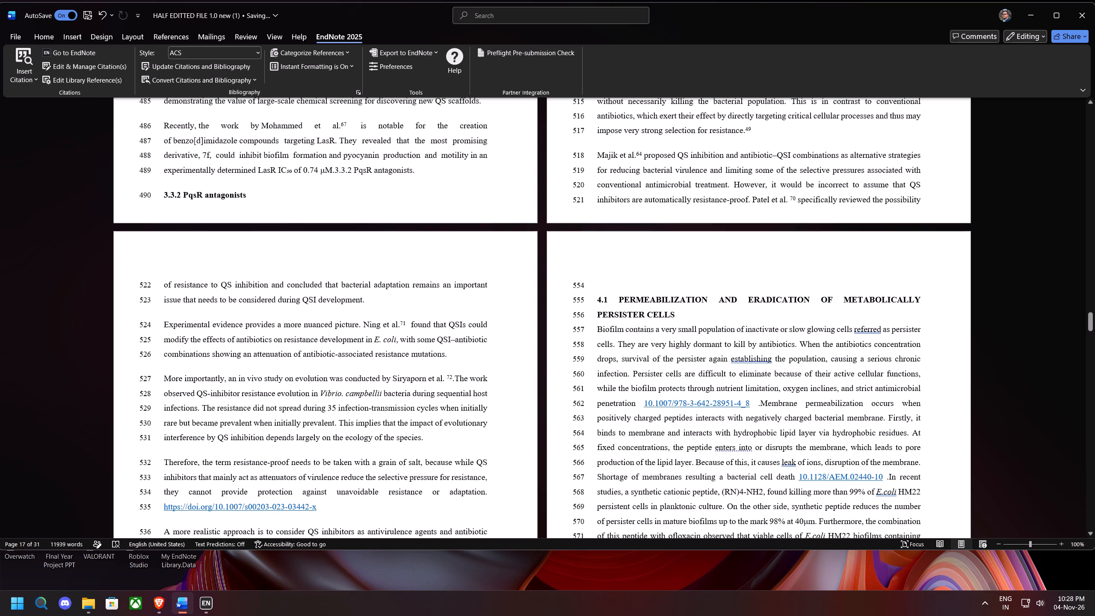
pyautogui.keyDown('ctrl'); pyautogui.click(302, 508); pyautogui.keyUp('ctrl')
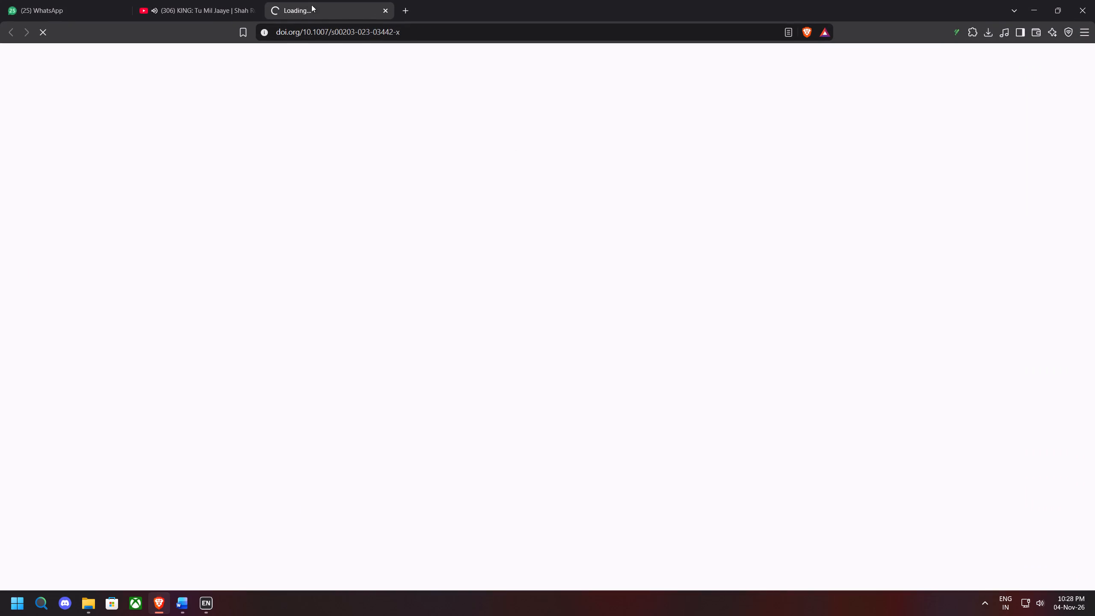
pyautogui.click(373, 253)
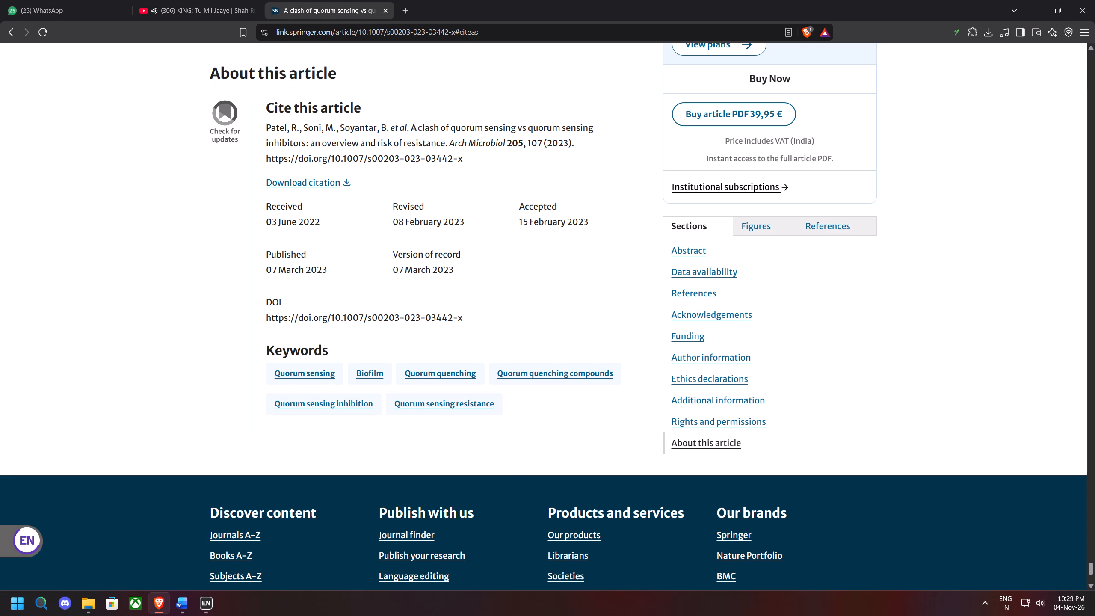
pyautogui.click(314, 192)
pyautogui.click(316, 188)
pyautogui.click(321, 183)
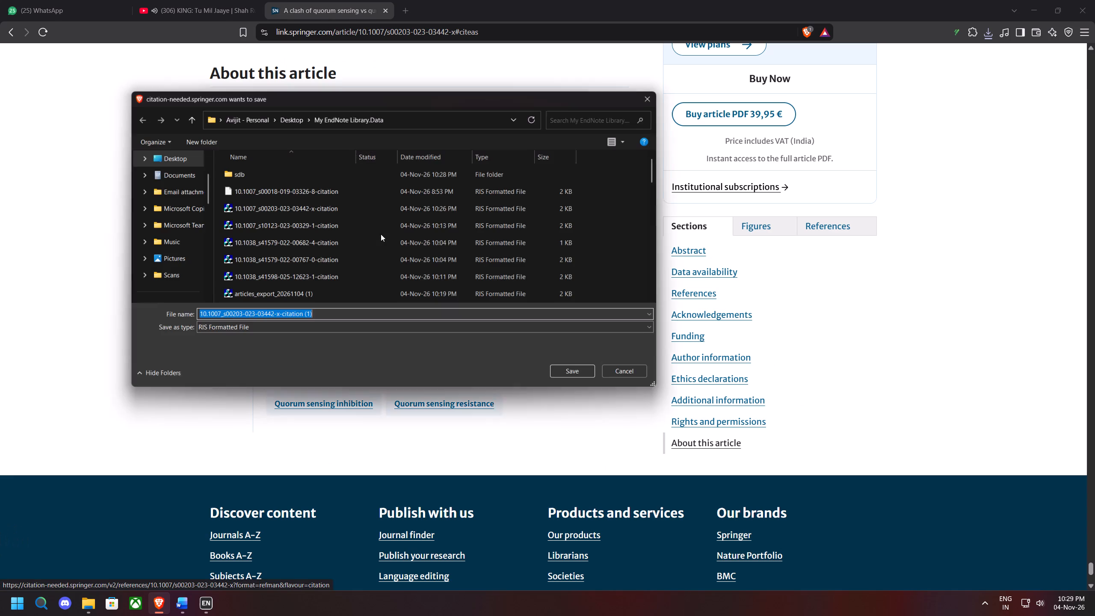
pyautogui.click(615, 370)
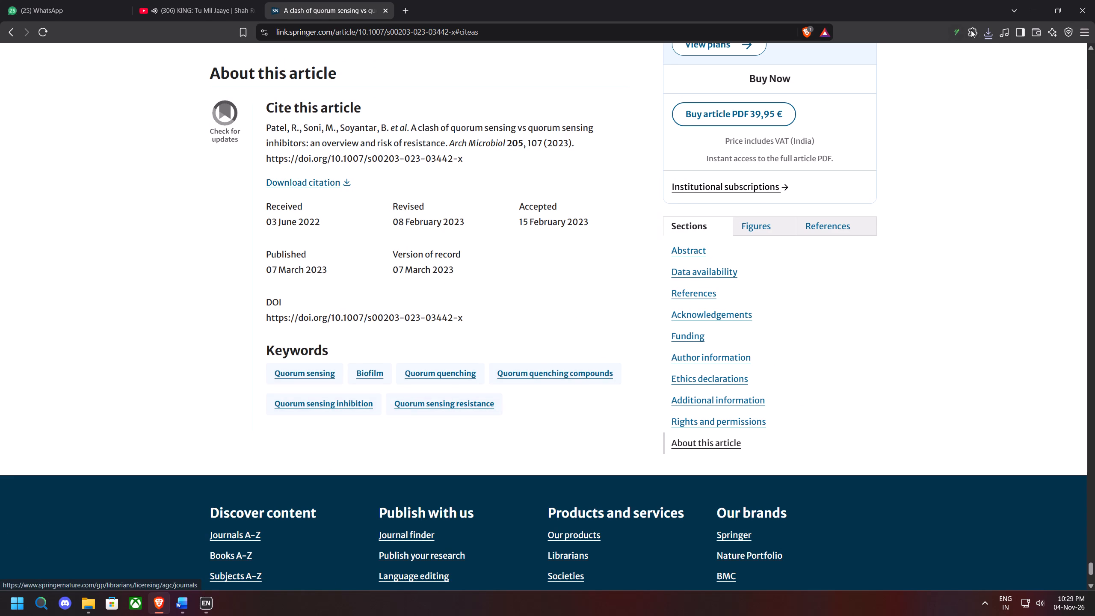
pyautogui.click(989, 36)
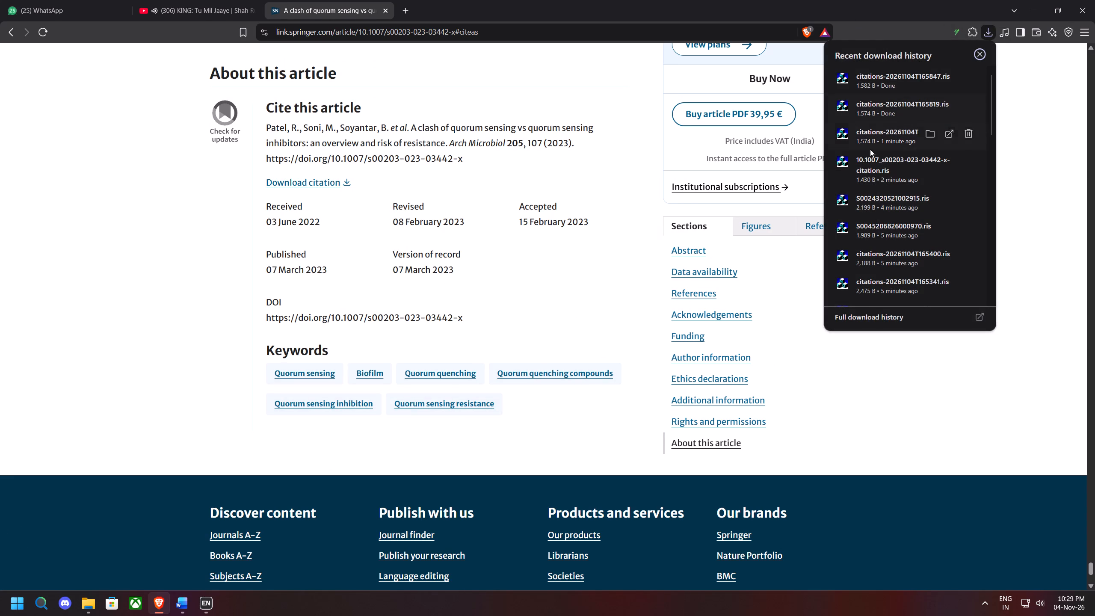
pyautogui.click(871, 159)
pyautogui.click(391, 12)
pyautogui.click(385, 11)
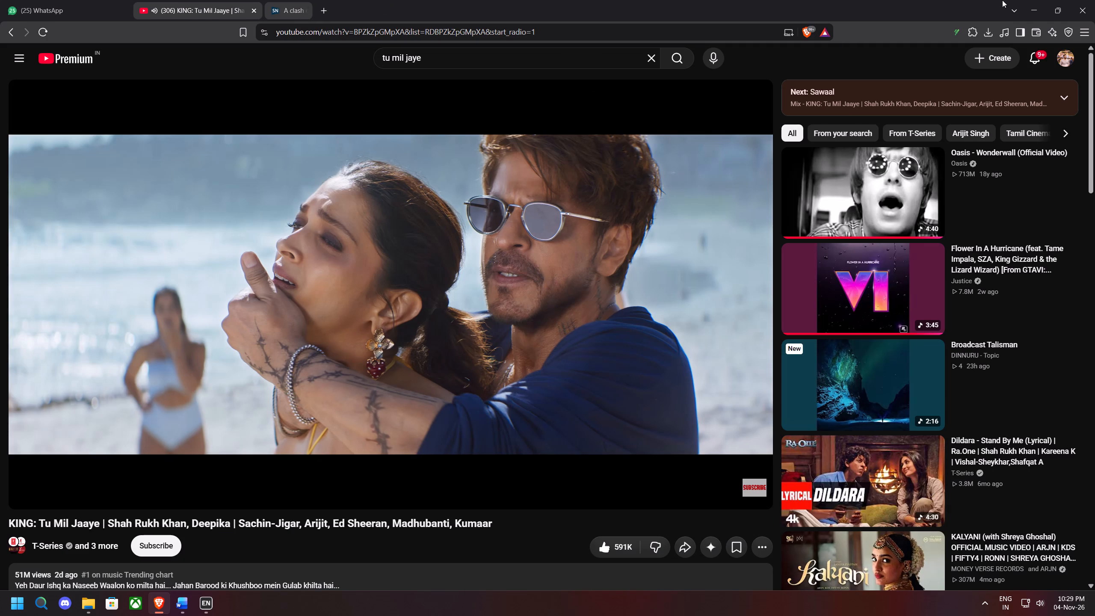
pyautogui.click(1028, 7)
pyautogui.moveTo(315, 508); pyautogui.dragTo(150, 508)
pyautogui.press('BackSpace')
pyautogui.click(24, 79)
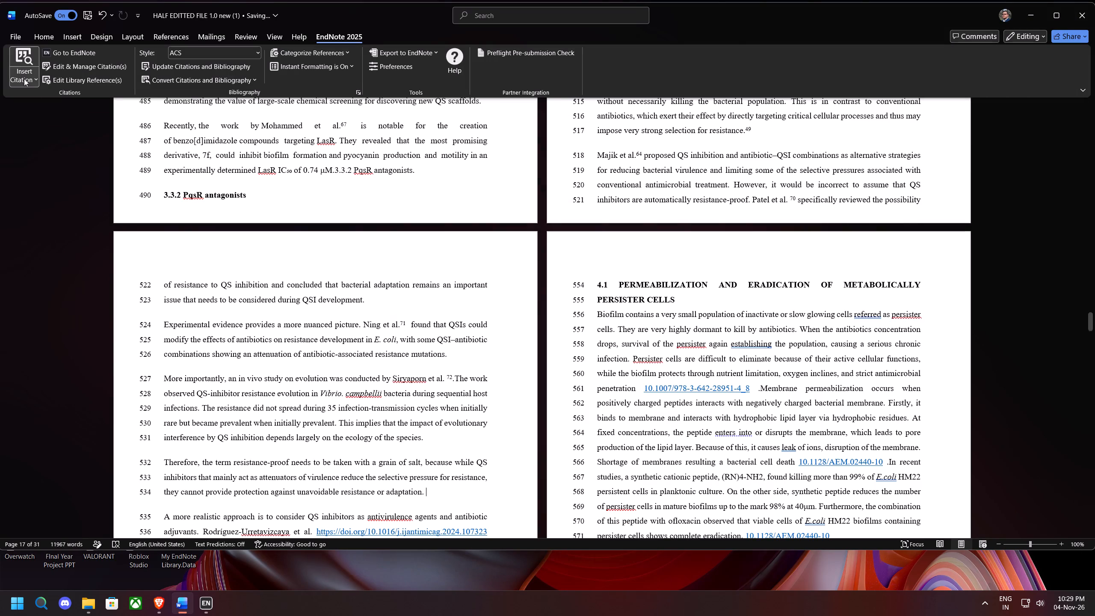
pyautogui.click(41, 112)
# Delete the extra space between "unavoidable resistance or adaptation." and its superscript citation number.
pyautogui.scroll(-4, 352, 306)
pyautogui.scroll(-5, 323, 385)
pyautogui.scroll(-4, 324, 335)
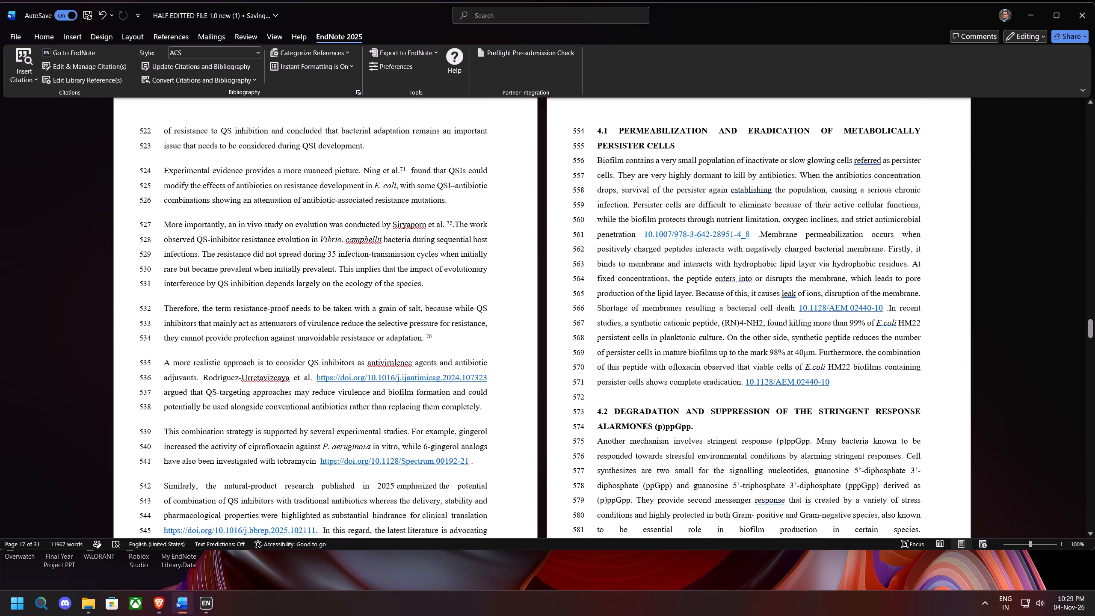
pyautogui.click(427, 335)
pyautogui.press('BackSpace')
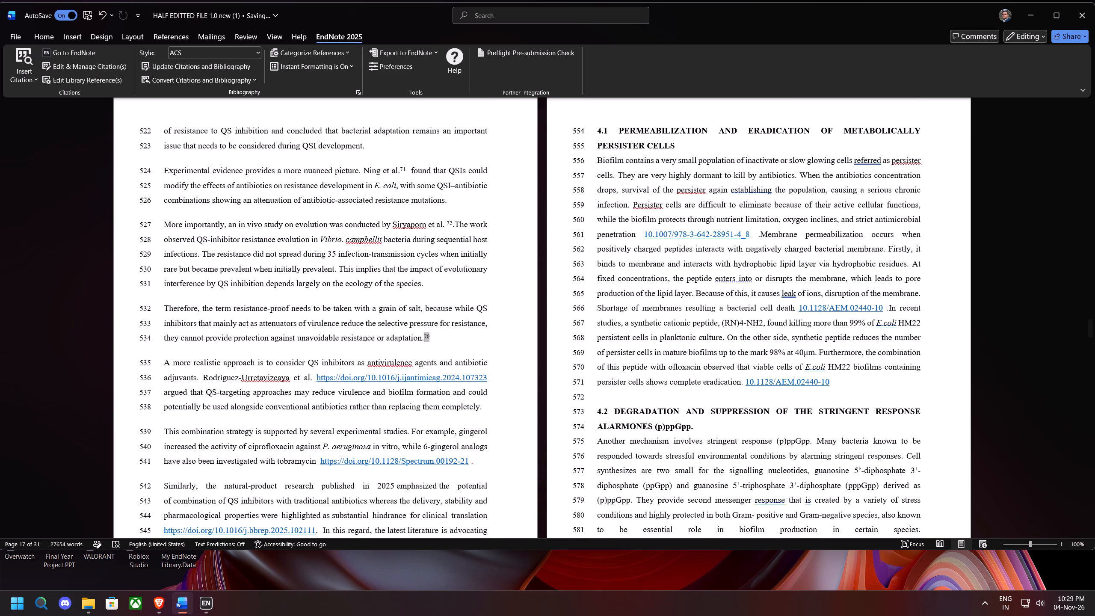
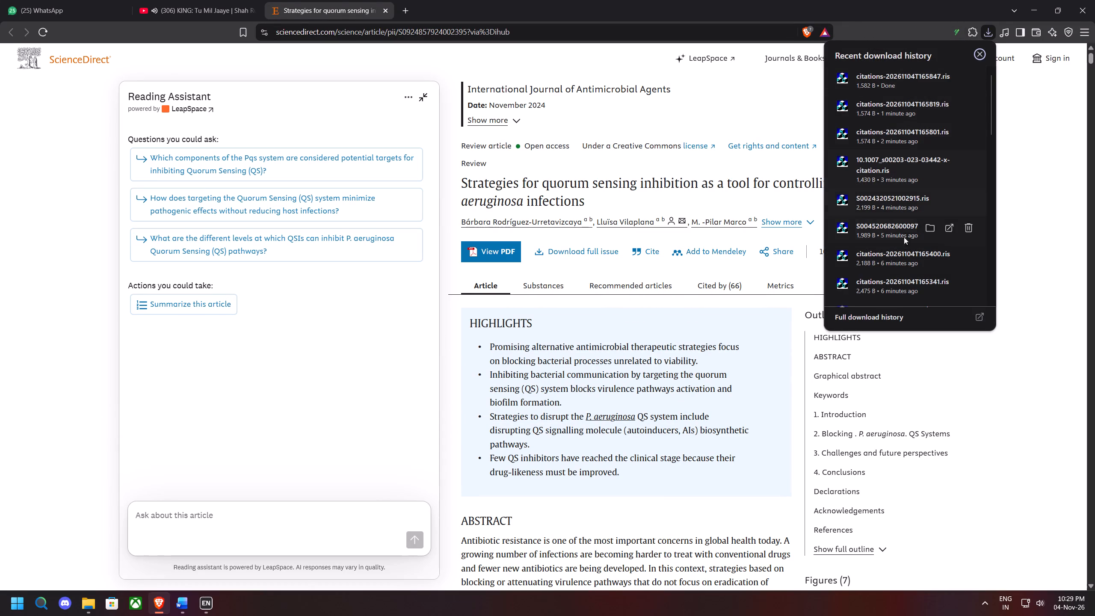
# Find the S0924857924002395.ris file in the download history by searching for 395, and import it into EndNote.
pyautogui.scroll(-3, 907, 244)
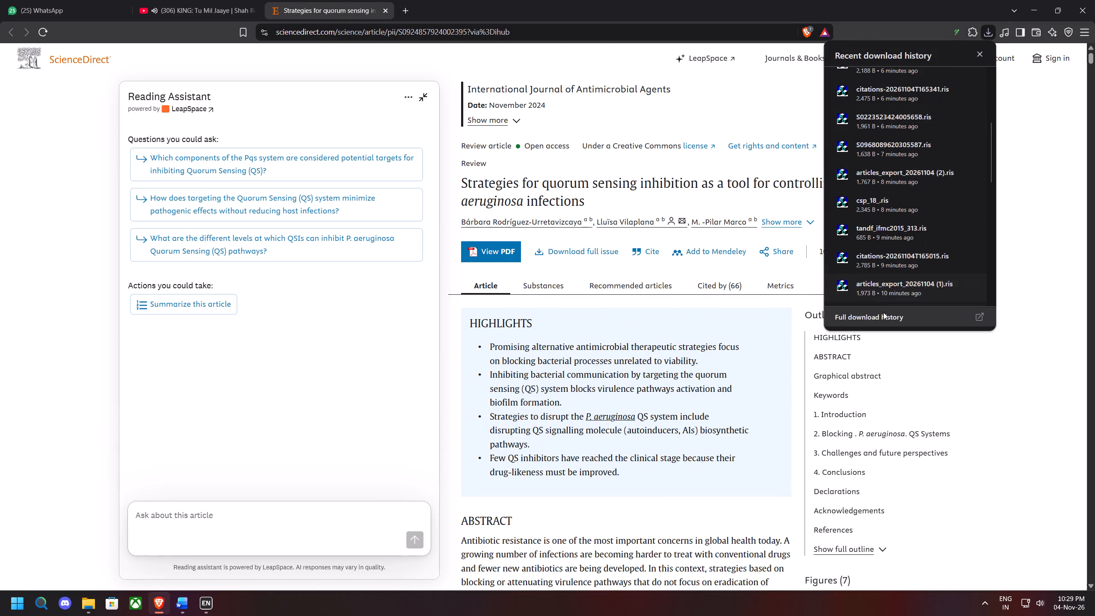
pyautogui.click(880, 318)
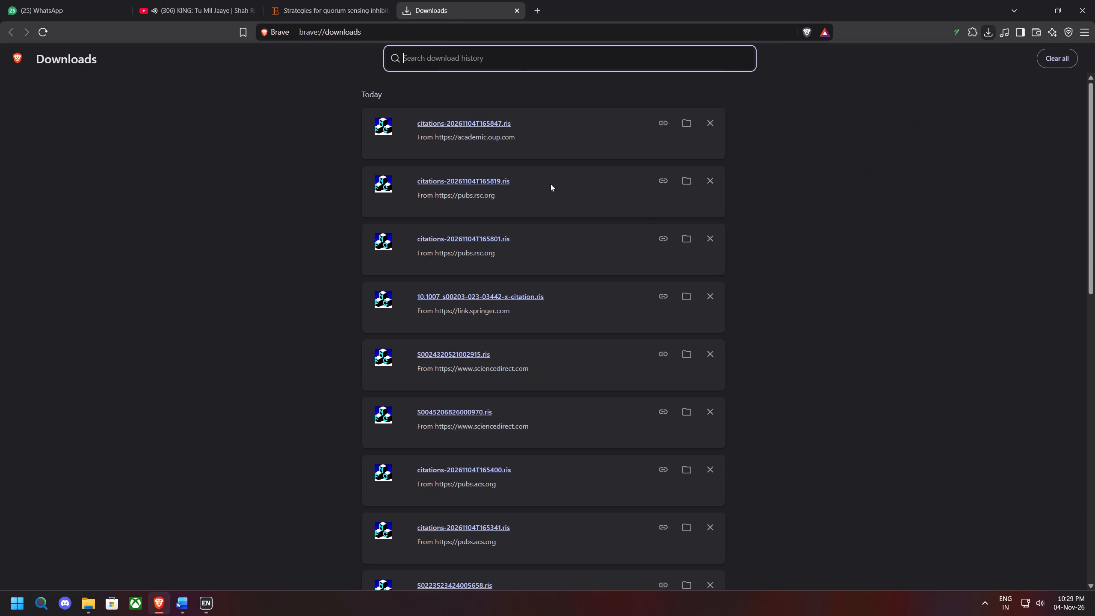
pyautogui.click(489, 59)
pyautogui.write('395')
pyautogui.press('Return')
pyautogui.click(454, 129)
pyautogui.click(460, 124)
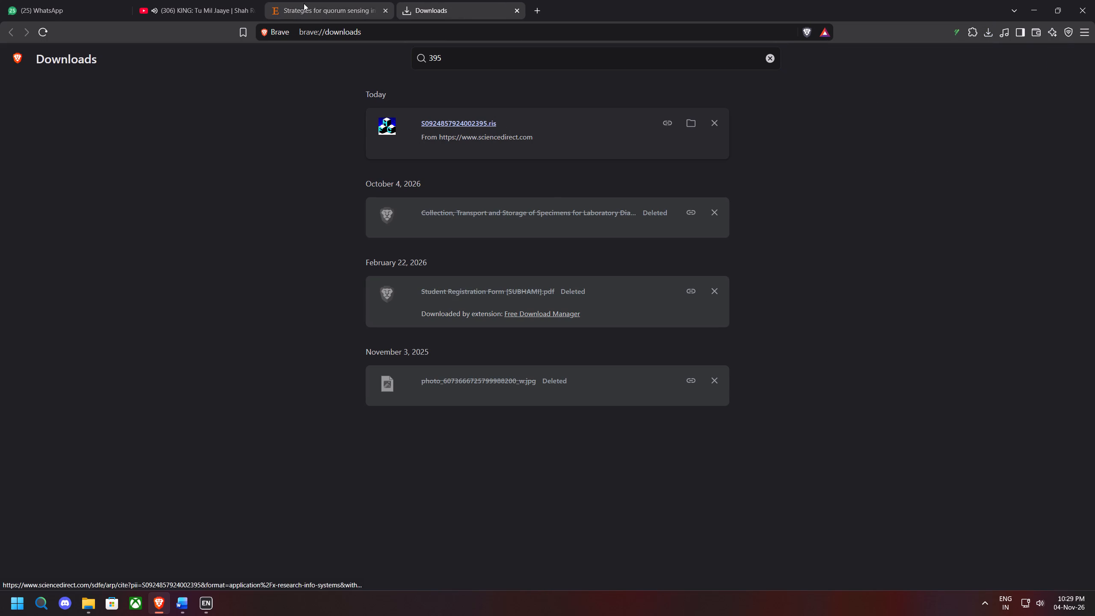
pyautogui.click(384, 14)
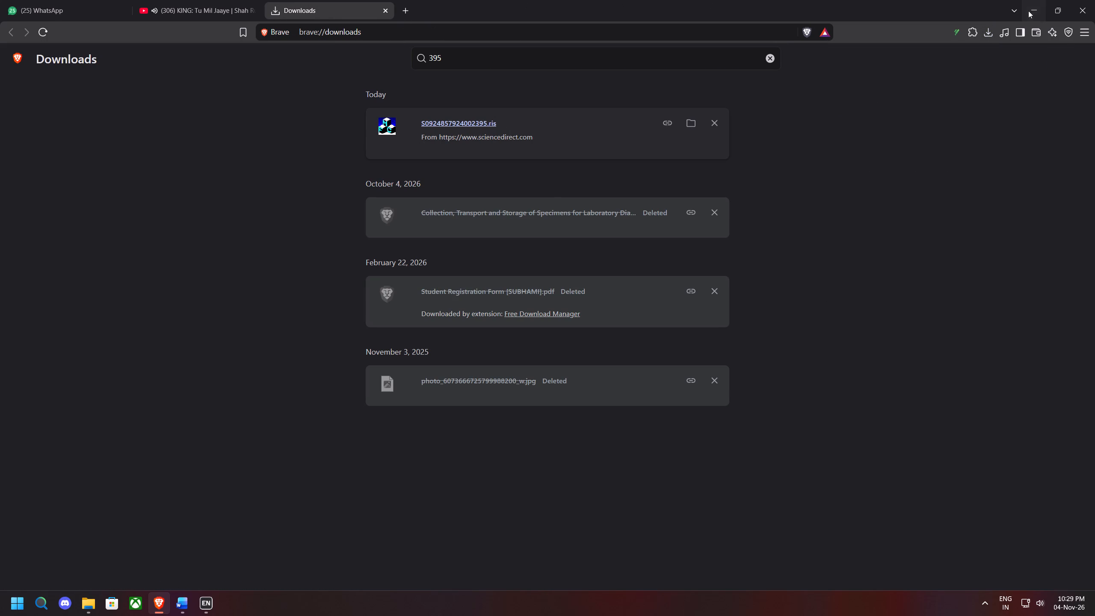
pyautogui.click(1028, 11)
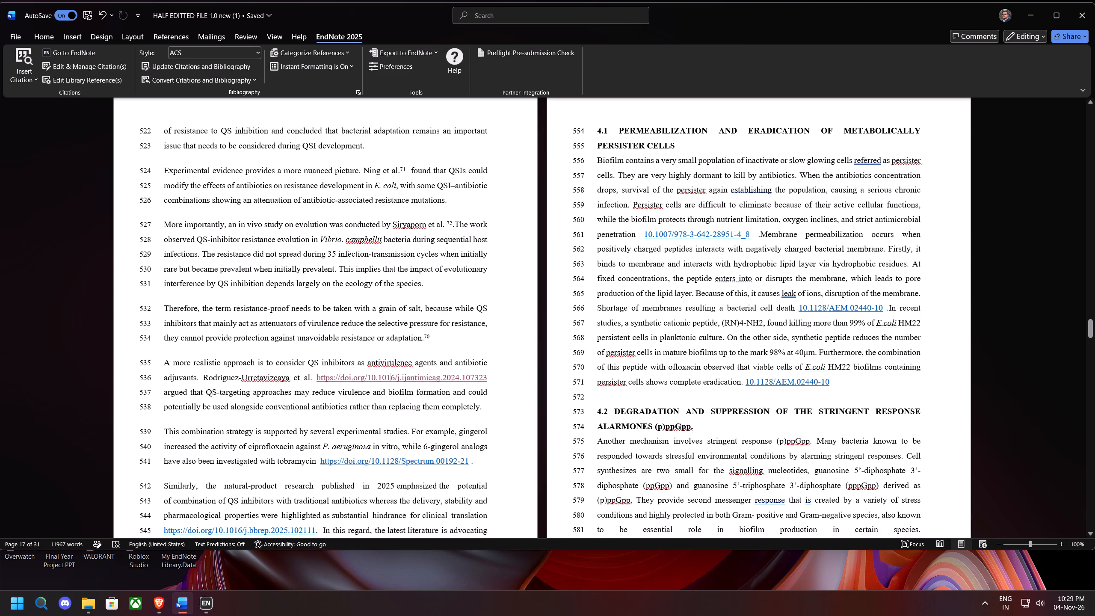
# In the manuscript, replace the 10.1016/j.ijantimicag.2024.107323 link after "Urretavizcaya et al." with the selected reference's EndNote citation, followed by a space.
pyautogui.moveTo(489, 376); pyautogui.dragTo(348, 379)
pyautogui.press('BackSpace')
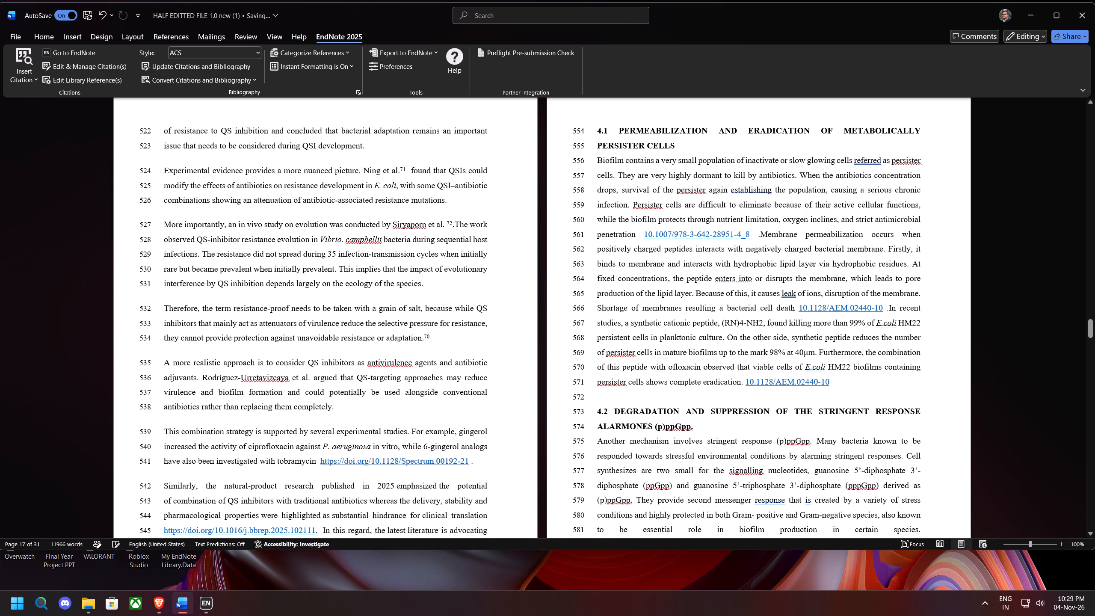
pyautogui.click(20, 85)
pyautogui.click(40, 113)
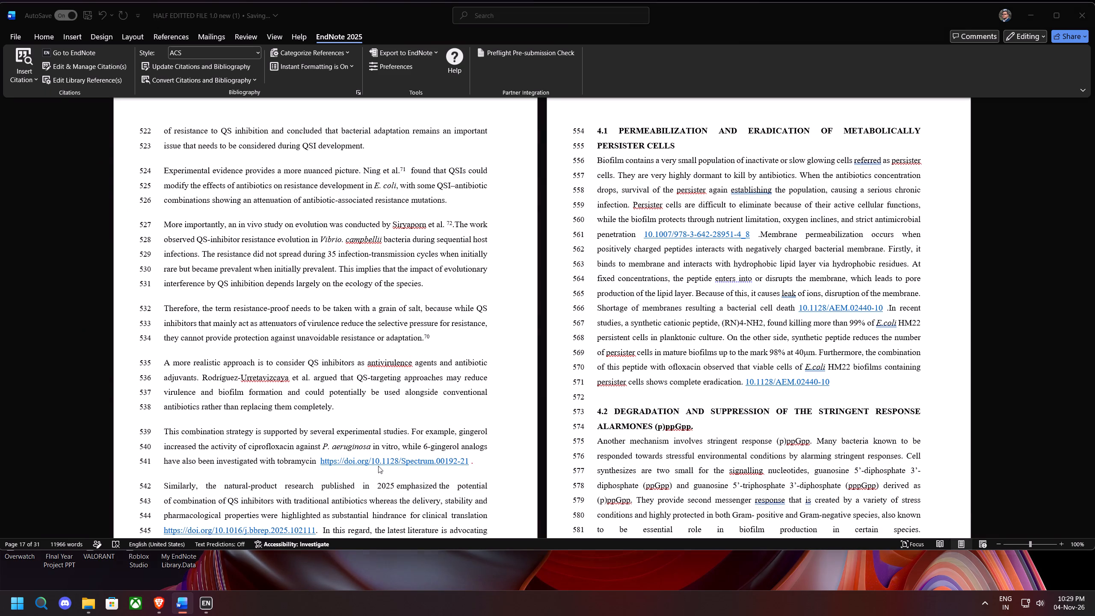
pyautogui.press('space')
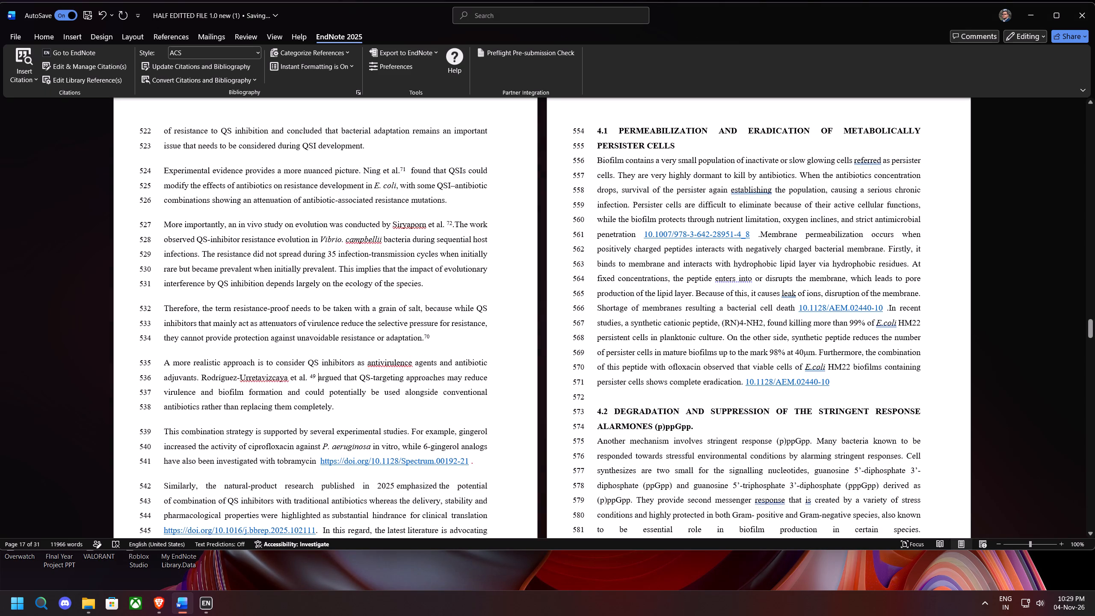
# Download the RIS citation of the linked 10.1128/Spectrum.00192-21 article as Citation (4) and import it into EndNote.
pyautogui.keyDown('ctrl'); pyautogui.click(382, 465); pyautogui.keyUp('ctrl')
pyautogui.click(388, 11)
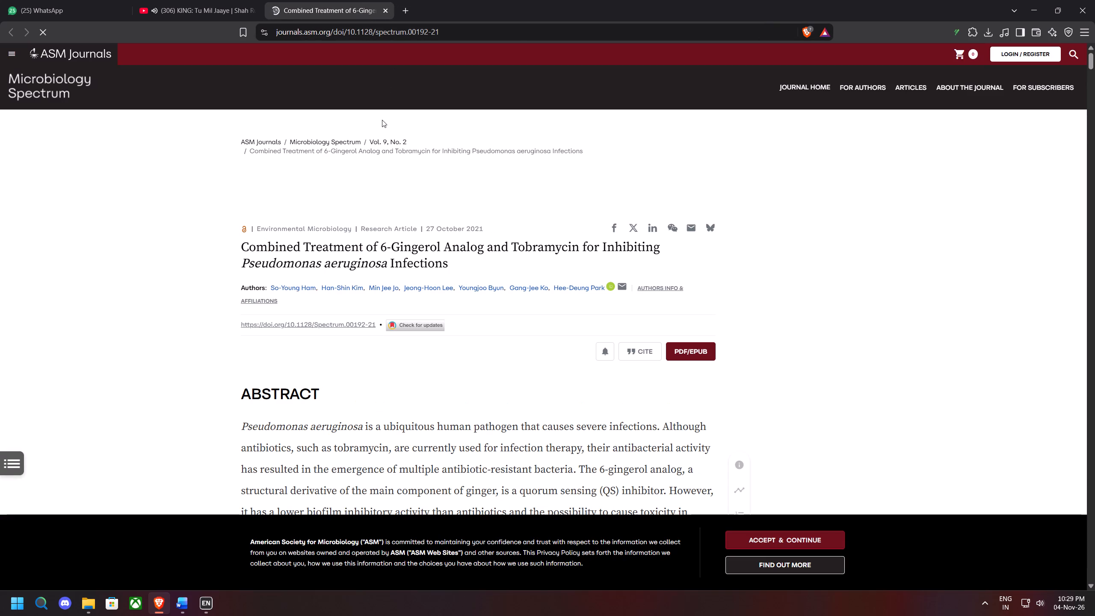
pyautogui.click(656, 356)
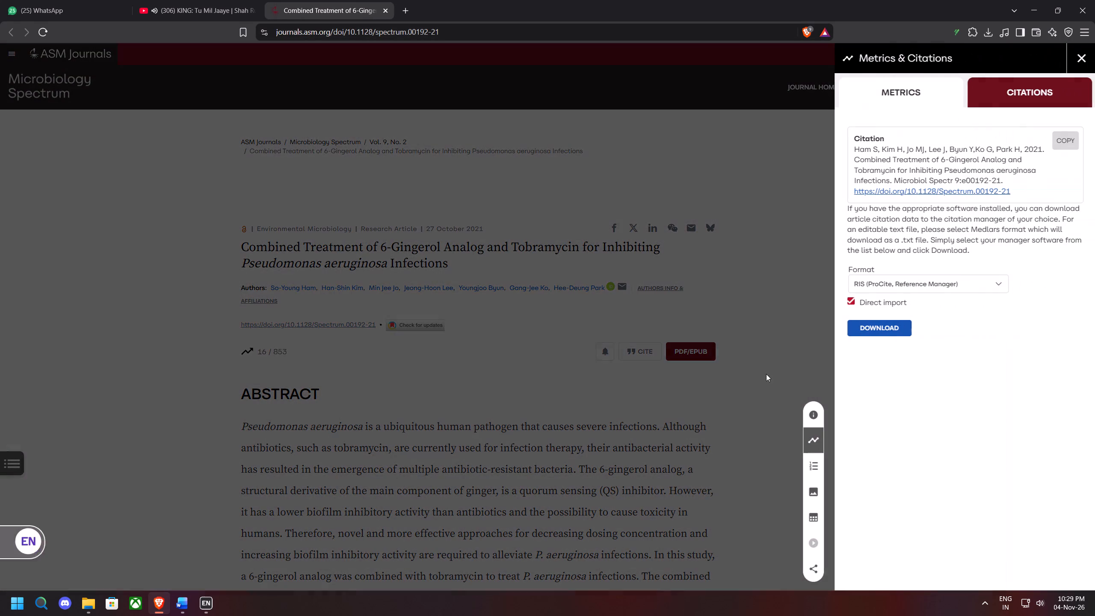
pyautogui.click(889, 323)
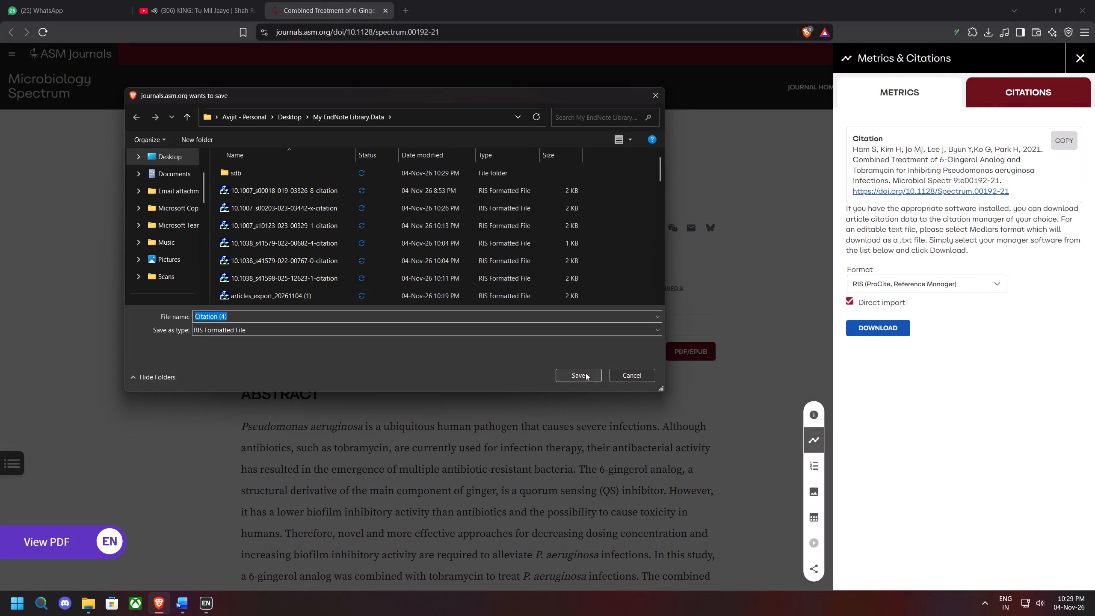
pyautogui.click(563, 376)
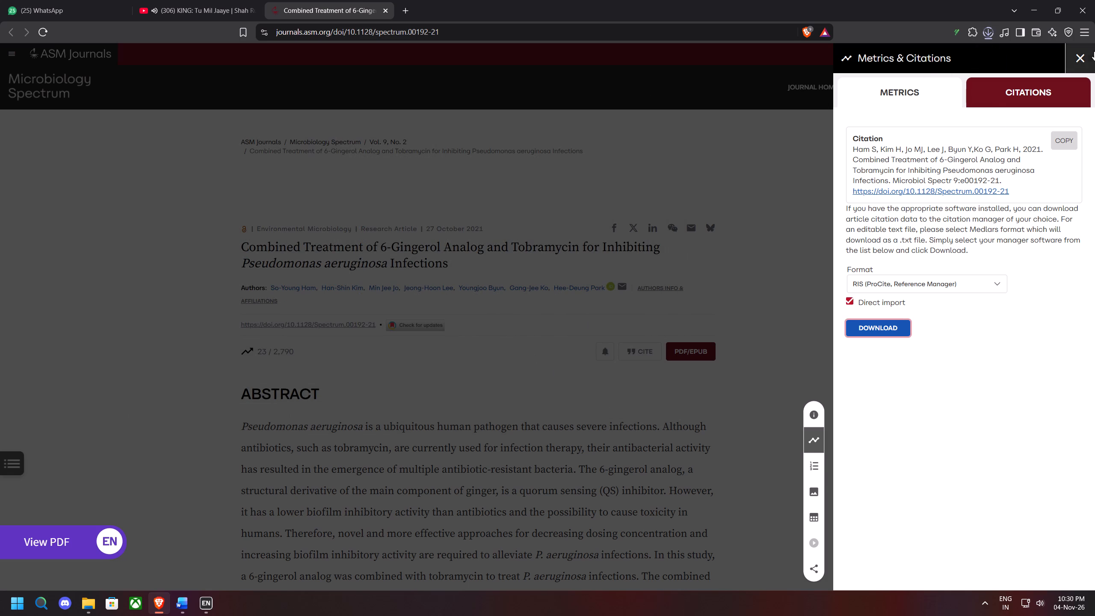
pyautogui.click(1082, 58)
pyautogui.click(896, 62)
pyautogui.click(386, 14)
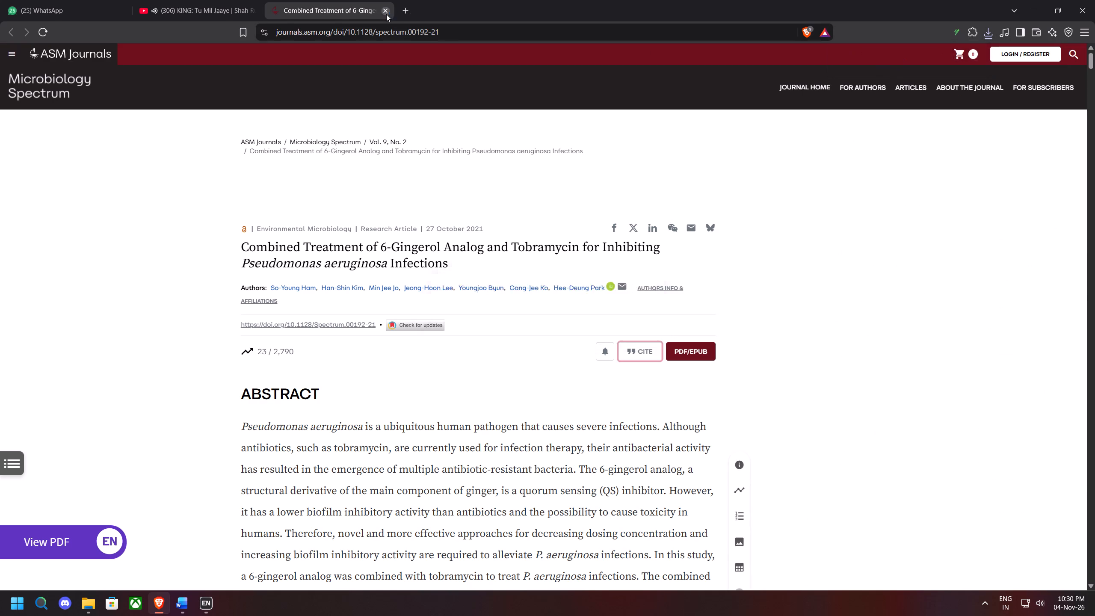
pyautogui.click(1032, 7)
# In the manuscript, replace the 10.1128/Spectrum.00192-21 link after "investigated with tobramycin" with the EndNote citation of the selected reference.
pyautogui.scroll(-3, 330, 469)
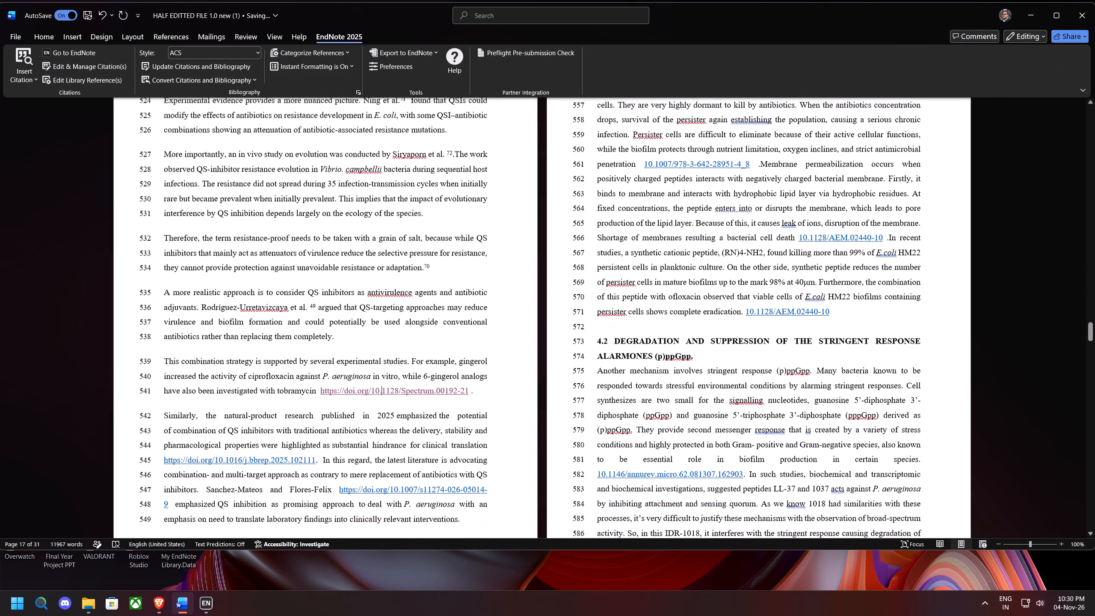
pyautogui.moveTo(468, 385); pyautogui.dragTo(319, 384)
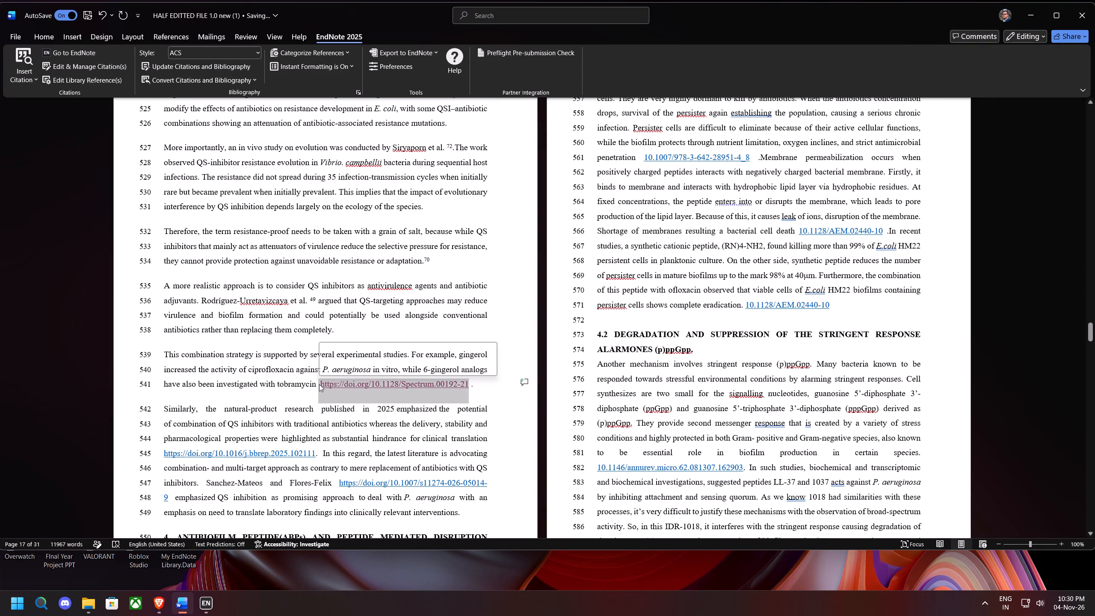
pyautogui.press('BackSpace')
pyautogui.click(37, 84)
pyautogui.click(42, 109)
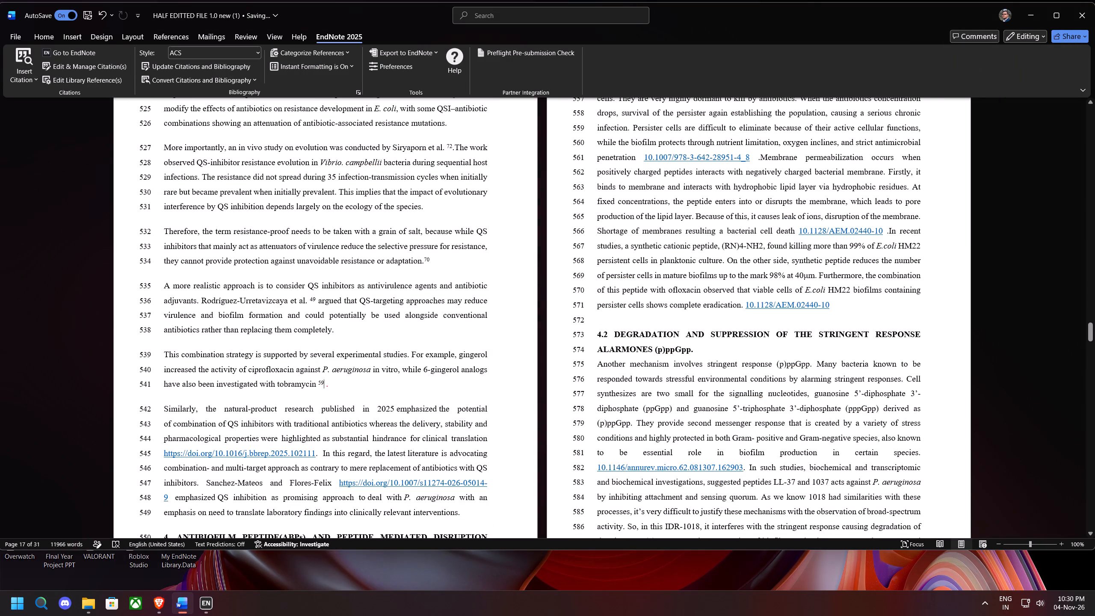
# Apply the current font colour to the full stop after the "investigated with tobramycin" citation.
pyautogui.moveTo(329, 386); pyautogui.dragTo(326, 386)
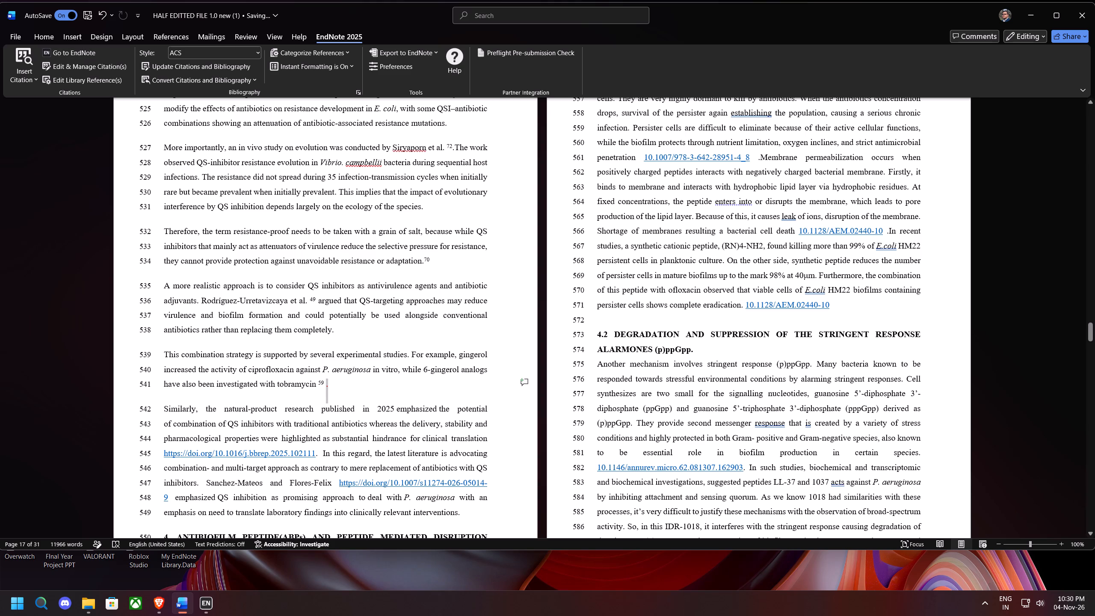
pyautogui.rightClick(326, 388)
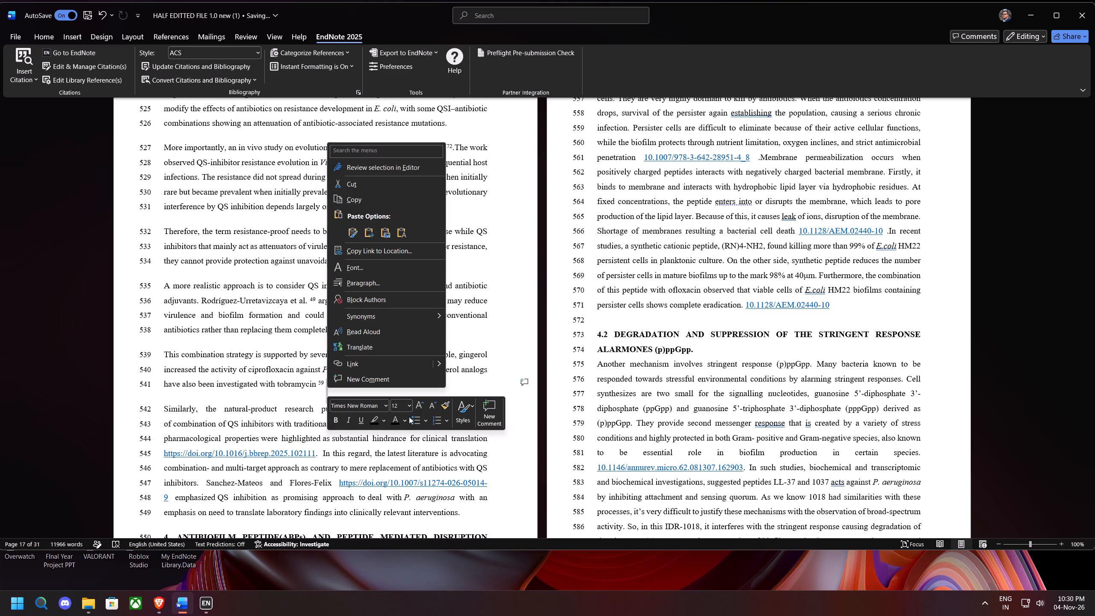
pyautogui.click(395, 418)
pyautogui.click(434, 376)
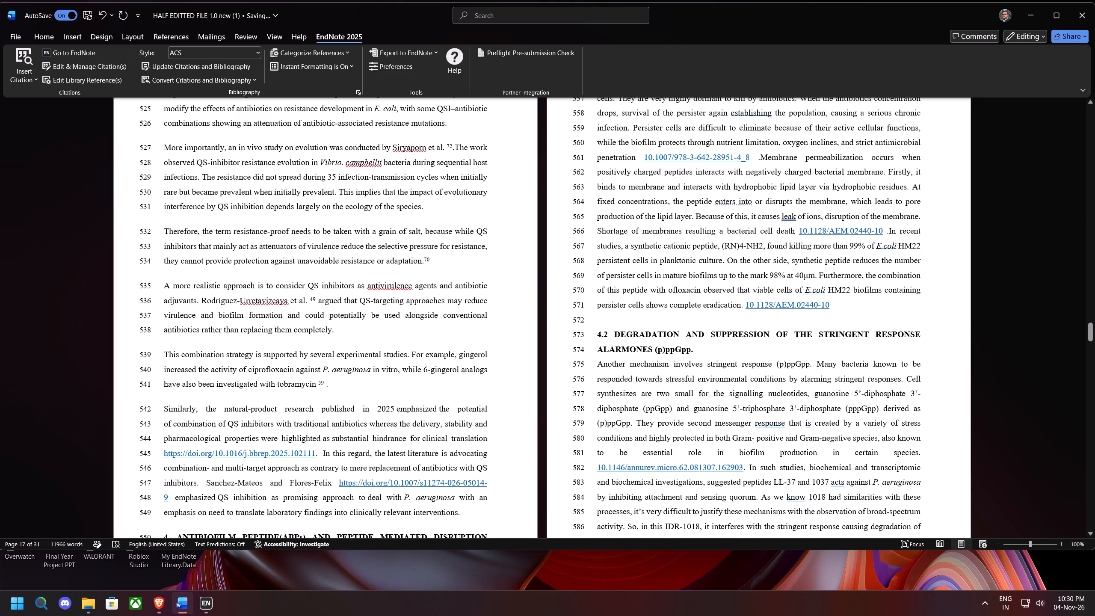
# Download the RIS citation of the linked 10.1016/j.bbrep.2025.102111 article as S2405580825001980.ris and import it into EndNote.
pyautogui.click(246, 459)
pyautogui.click(248, 453)
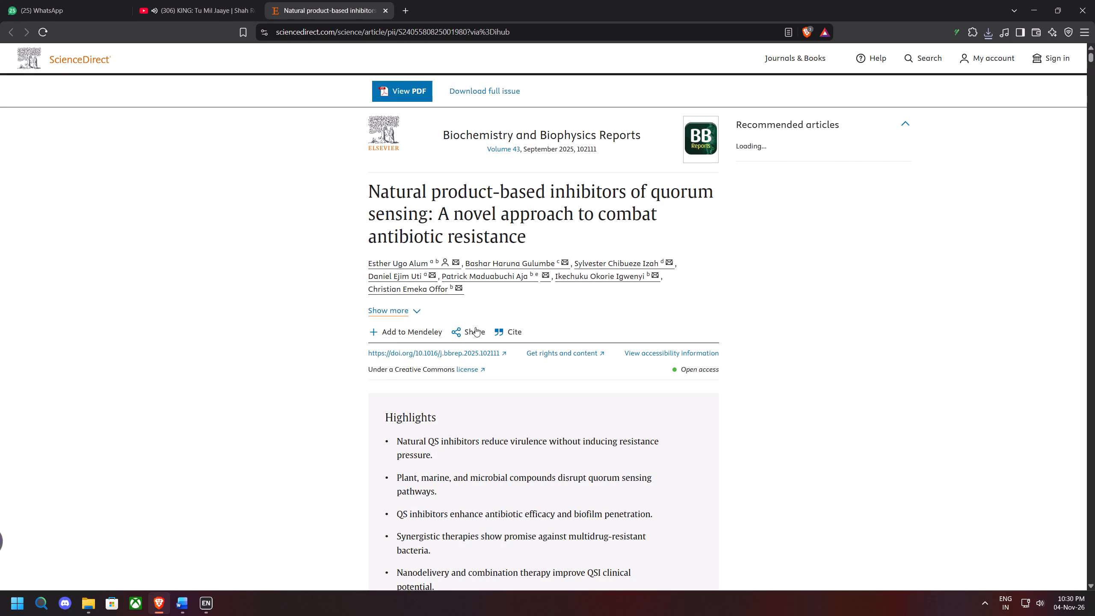
pyautogui.click(506, 333)
pyautogui.click(573, 384)
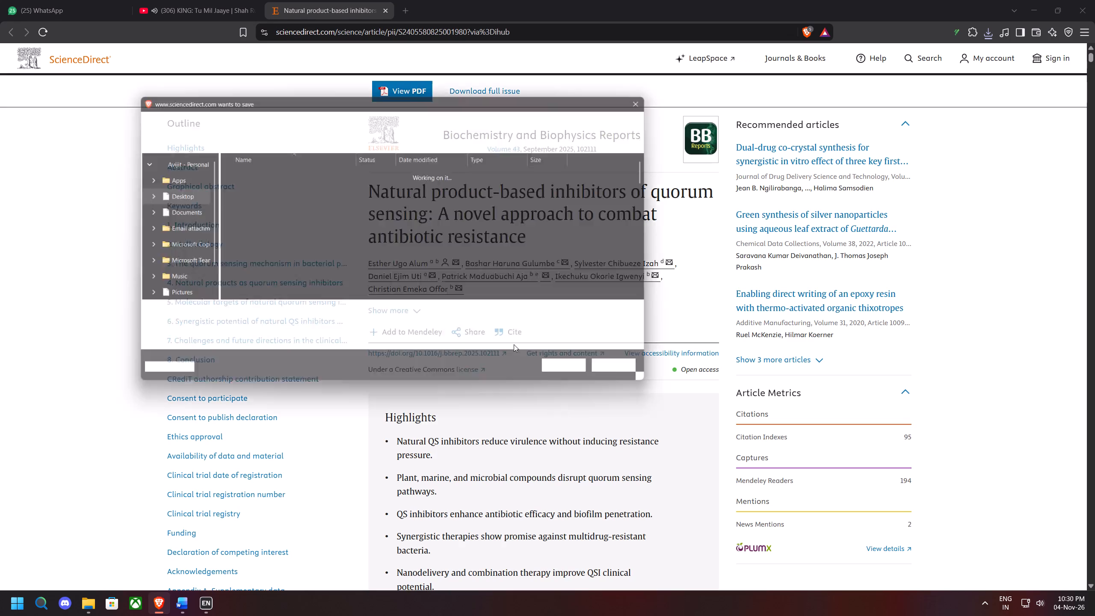
pyautogui.click(595, 378)
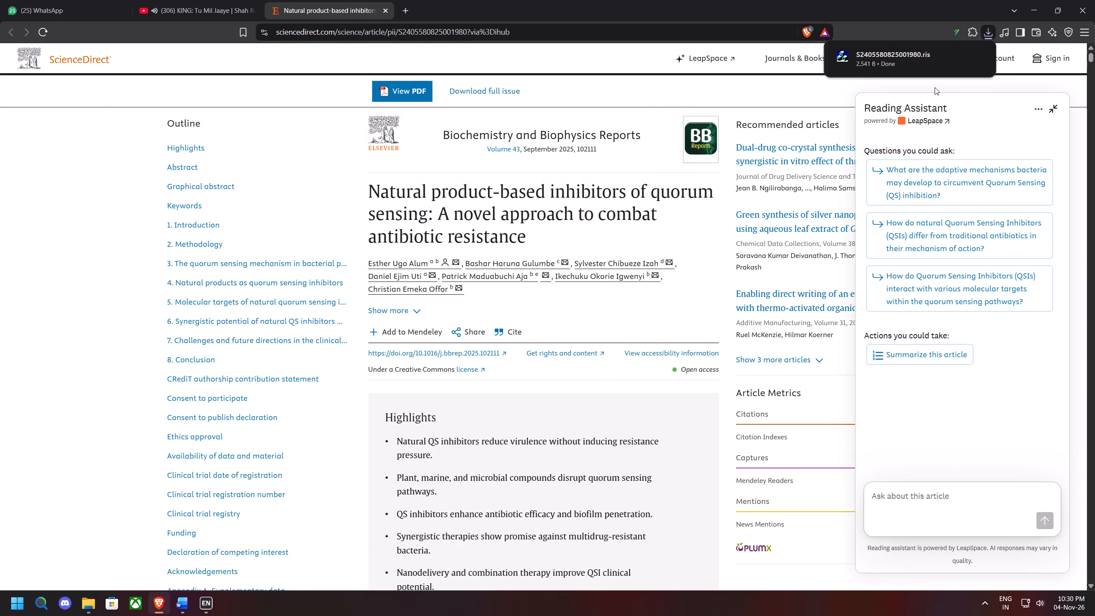
pyautogui.click(875, 67)
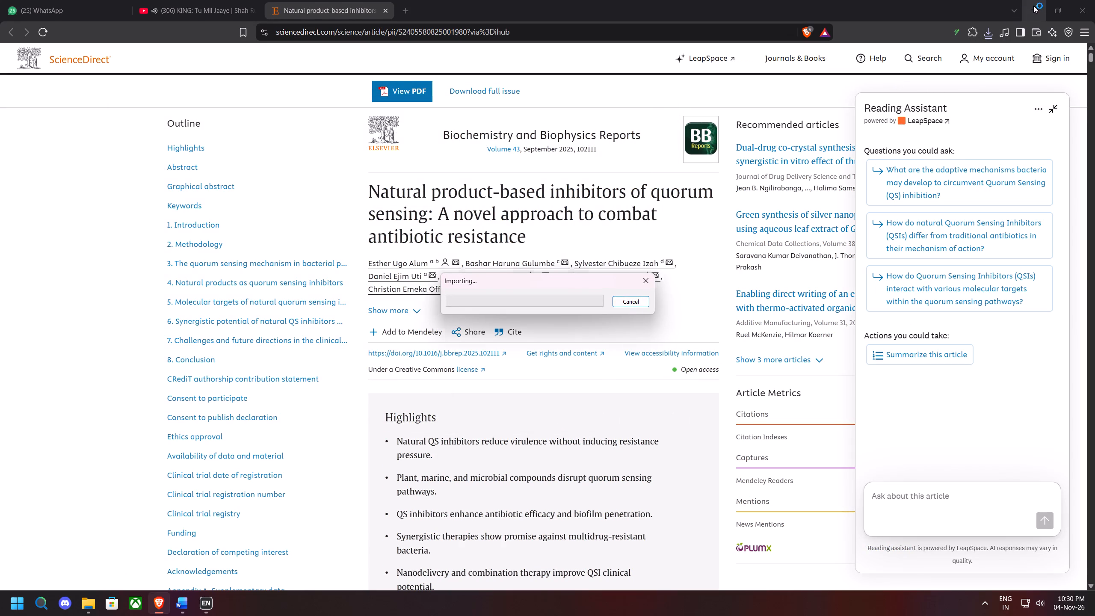
pyautogui.click(1038, 4)
# In the manuscript, replace the 10.1016/j.bbrep.2025.102111 link after "clinical translation" with the EndNote citation of the selected reference.
pyautogui.moveTo(315, 452); pyautogui.dragTo(195, 456)
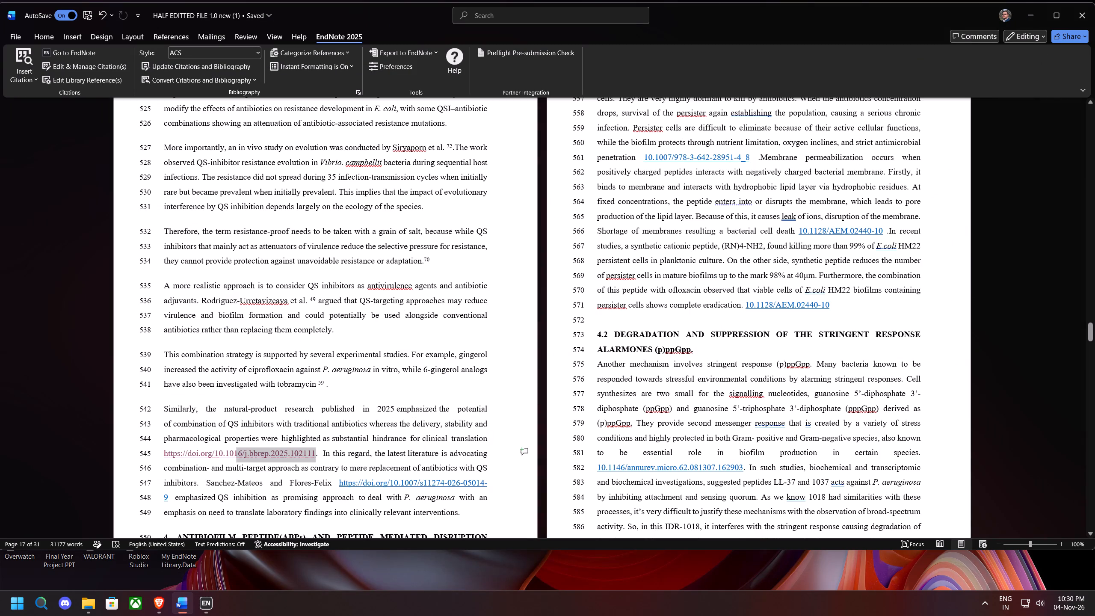
pyautogui.moveTo(195, 456); pyautogui.dragTo(164, 453)
pyautogui.press('BackSpace')
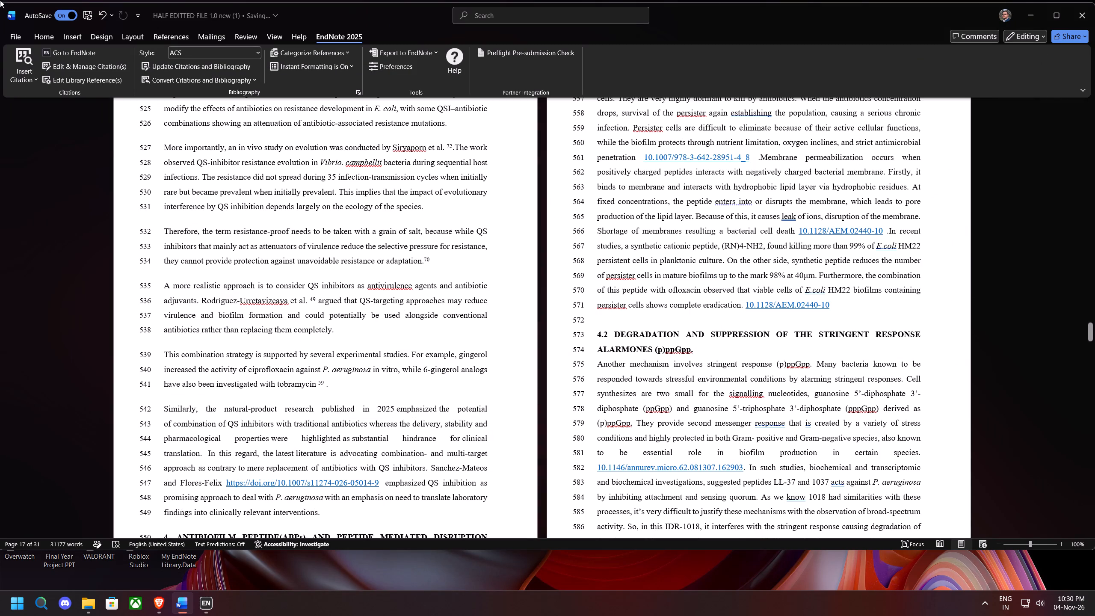
pyautogui.click(26, 78)
pyautogui.click(57, 112)
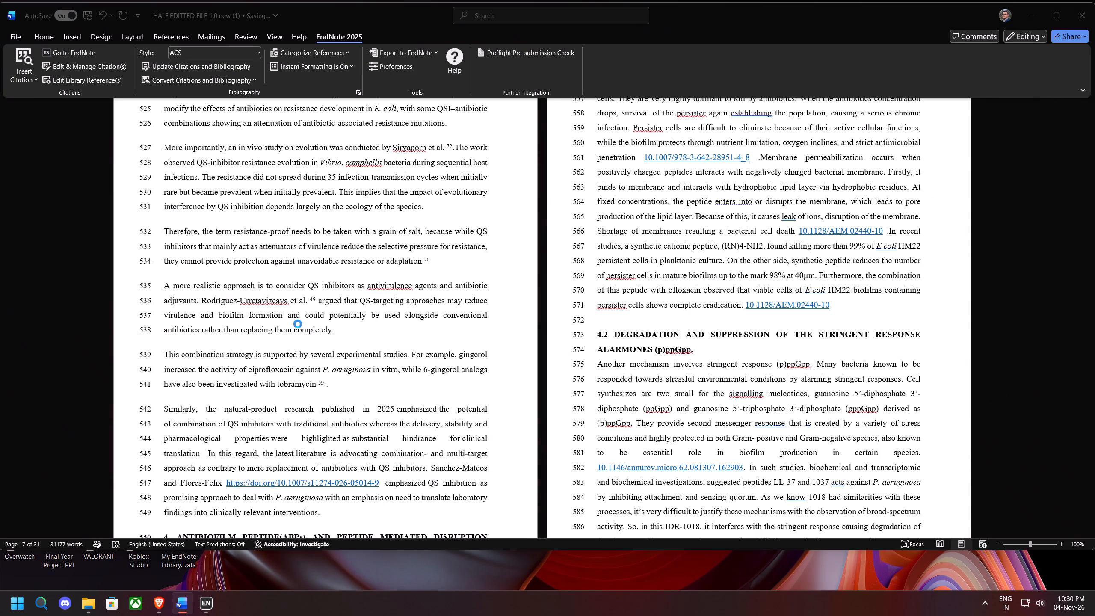
pyautogui.scroll(-8, 300, 326)
pyautogui.click(291, 380)
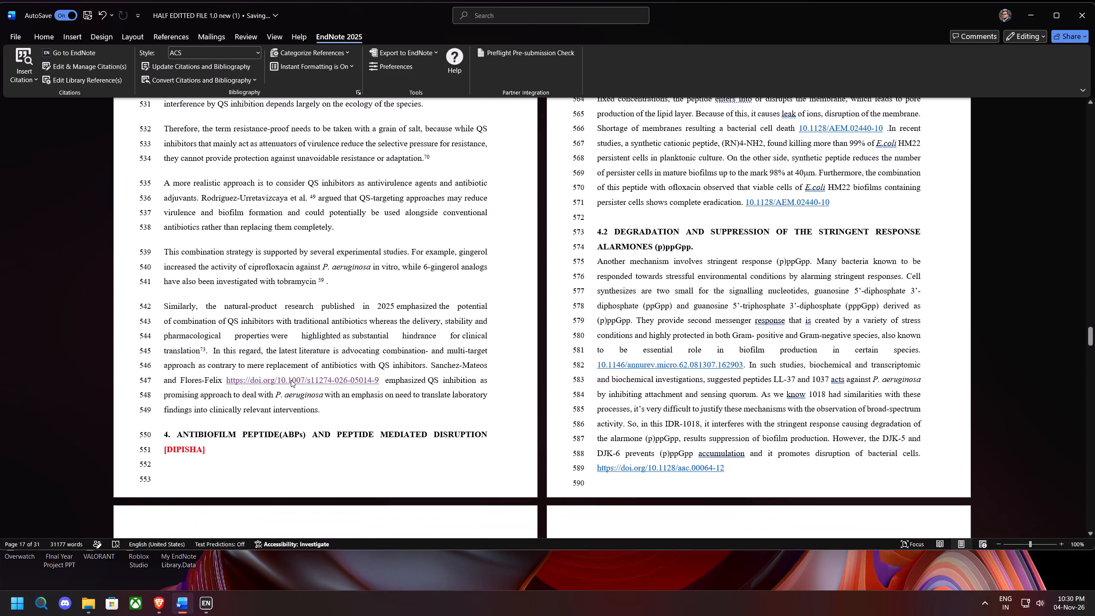
pyautogui.click(388, 12)
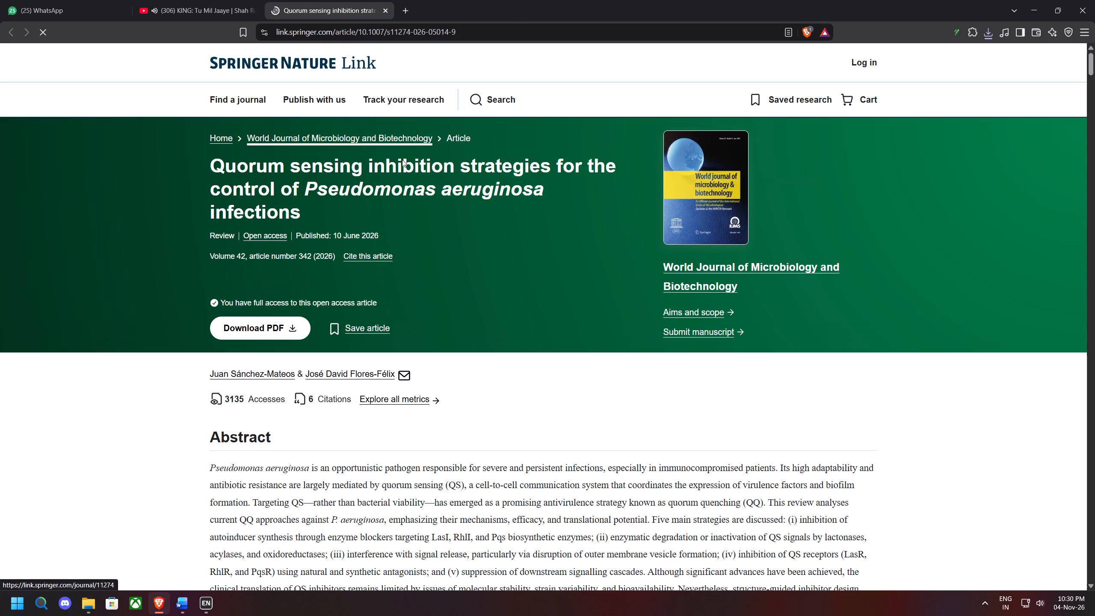
pyautogui.doubleClick(363, 250)
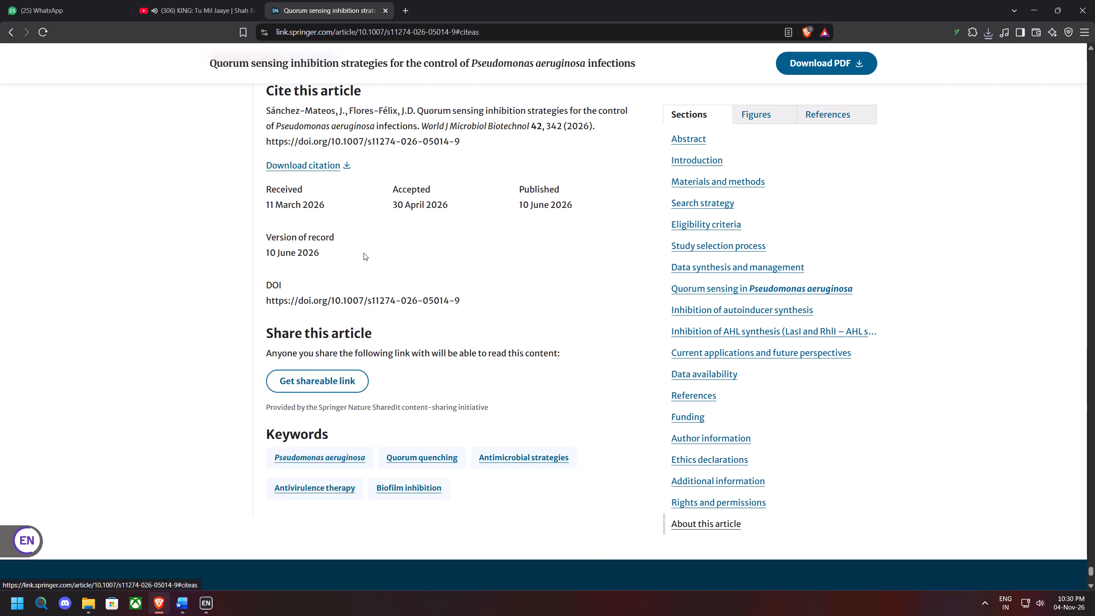
pyautogui.click(333, 221)
pyautogui.click(333, 229)
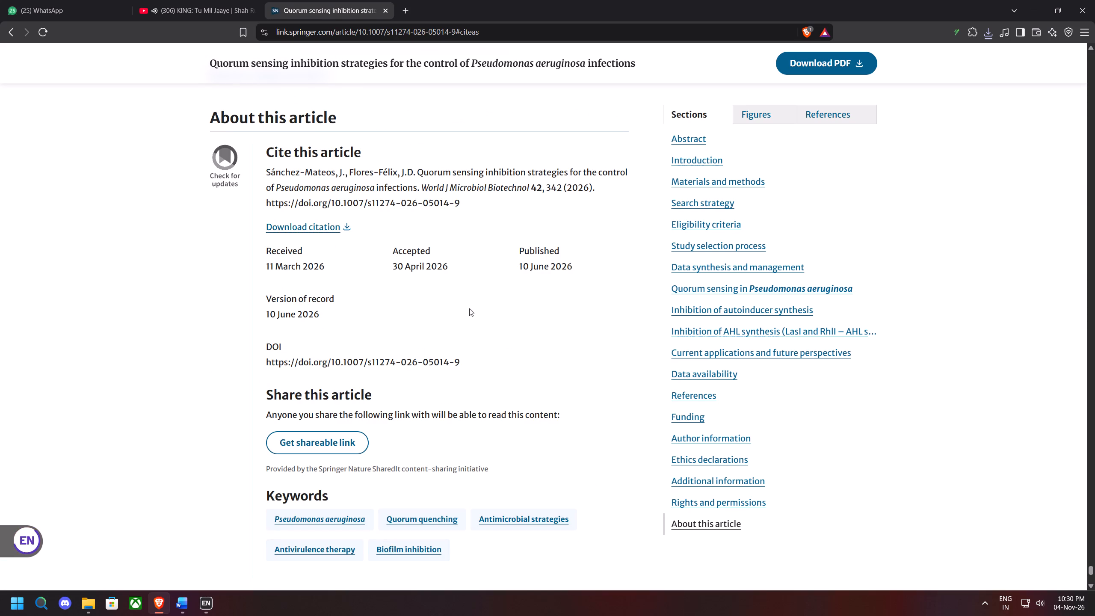
pyautogui.click(573, 371)
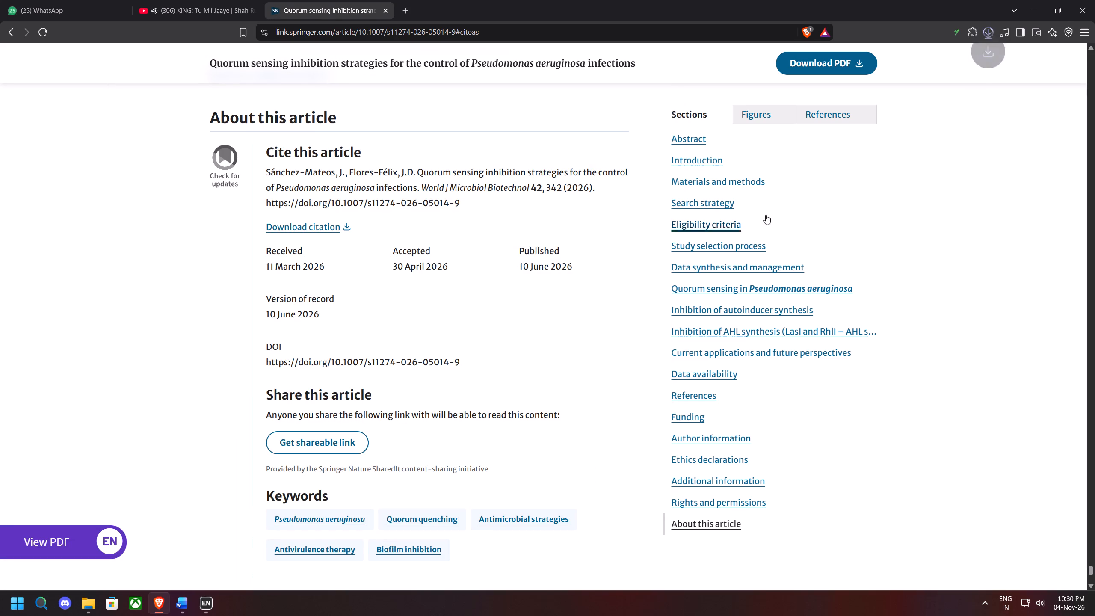
pyautogui.click(921, 64)
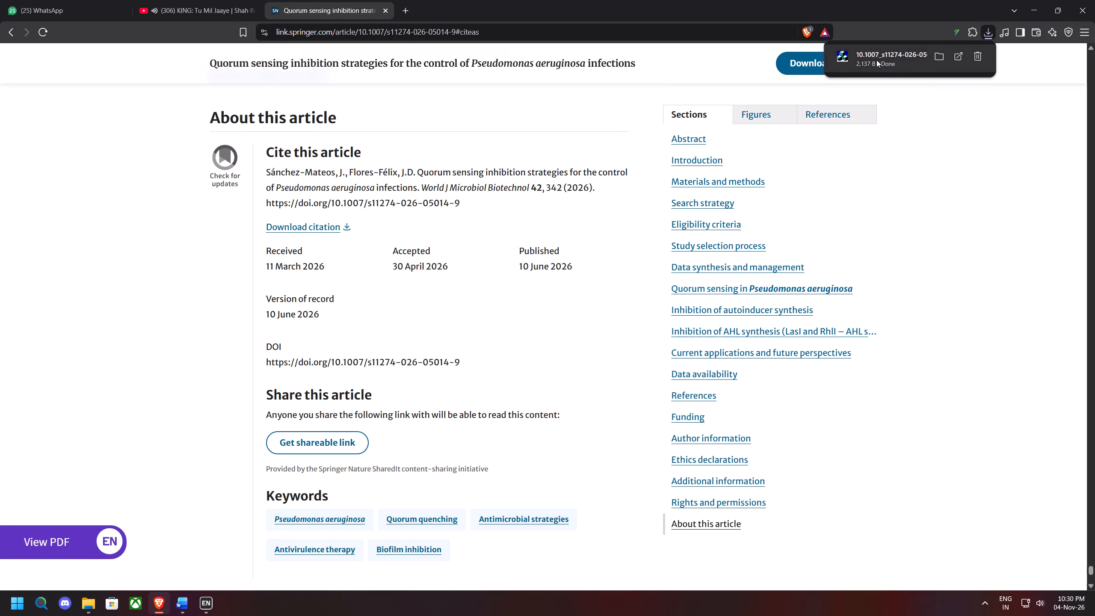
pyautogui.click(876, 60)
pyautogui.click(1034, 5)
pyautogui.moveTo(379, 380); pyautogui.dragTo(377, 380)
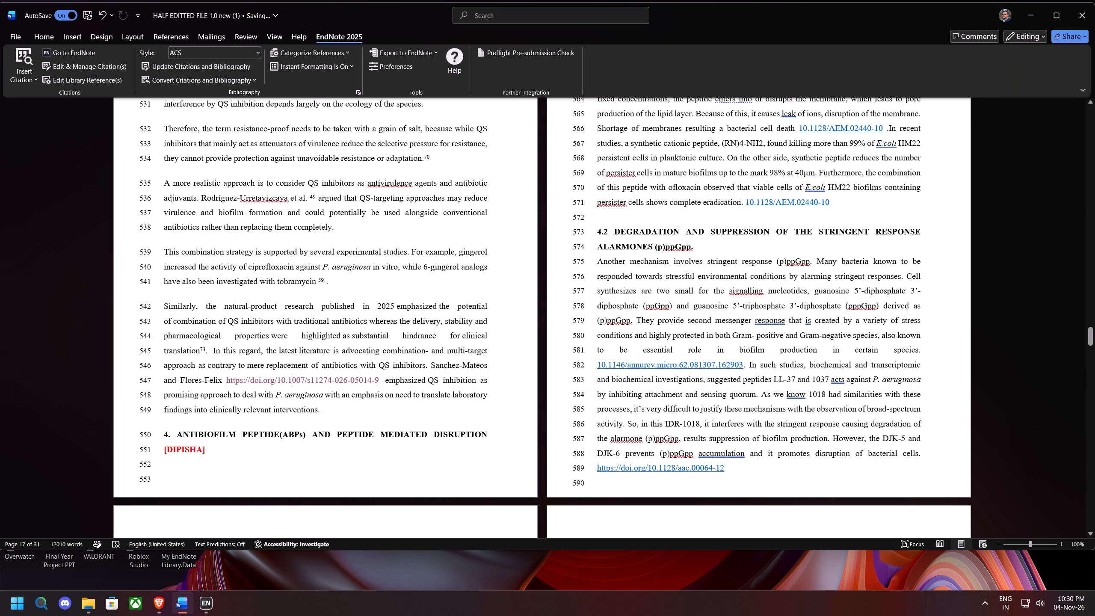
pyautogui.moveTo(377, 380); pyautogui.dragTo(227, 385)
pyautogui.press('BackSpace')
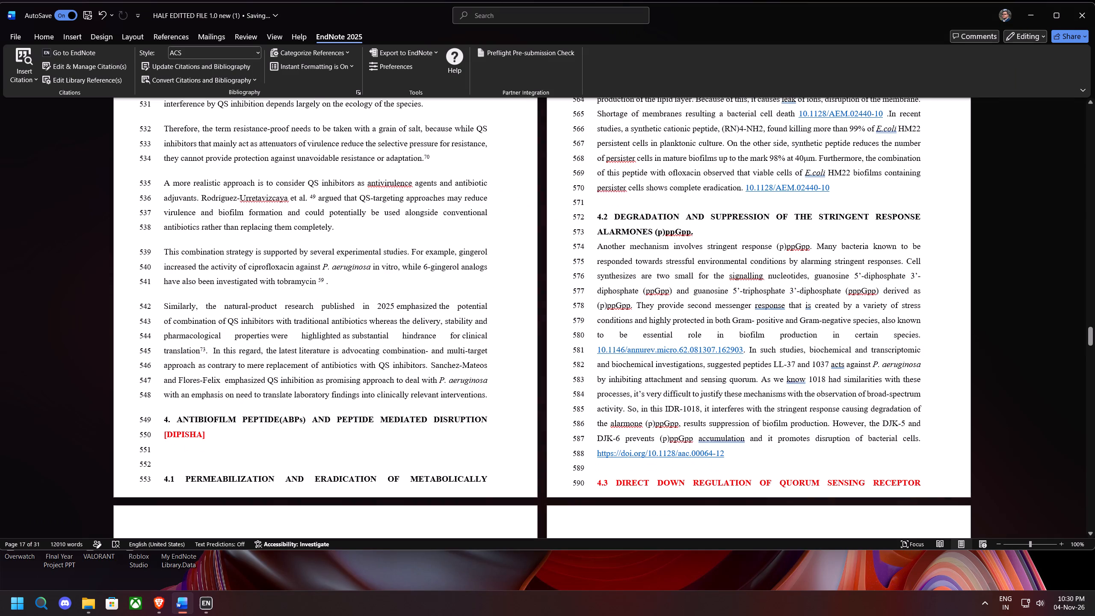
pyautogui.click(11, 85)
pyautogui.click(37, 107)
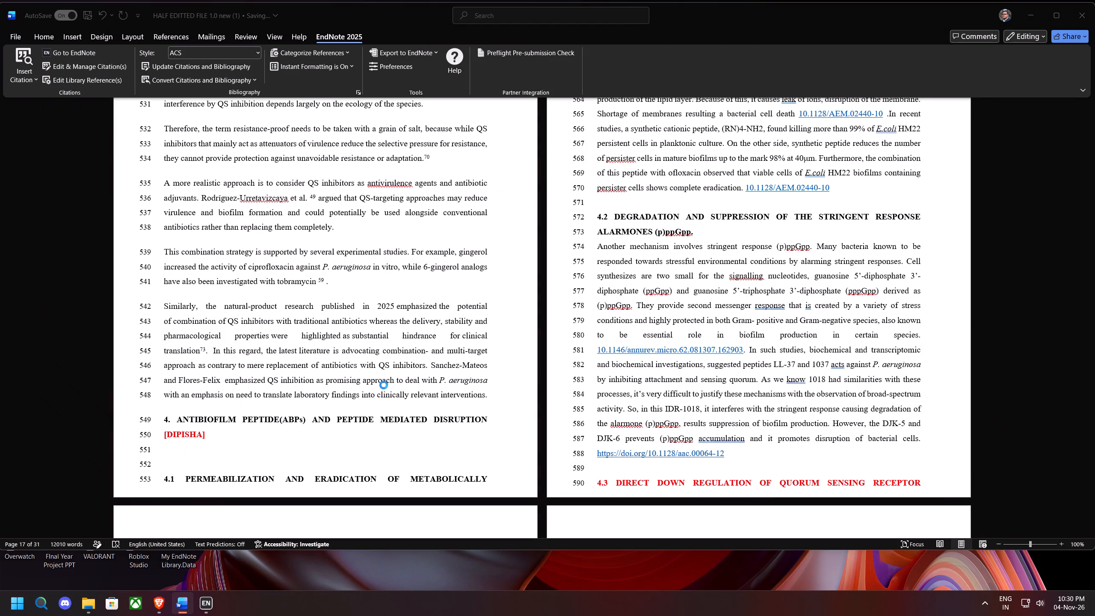
pyautogui.scroll(10, 465, 442)
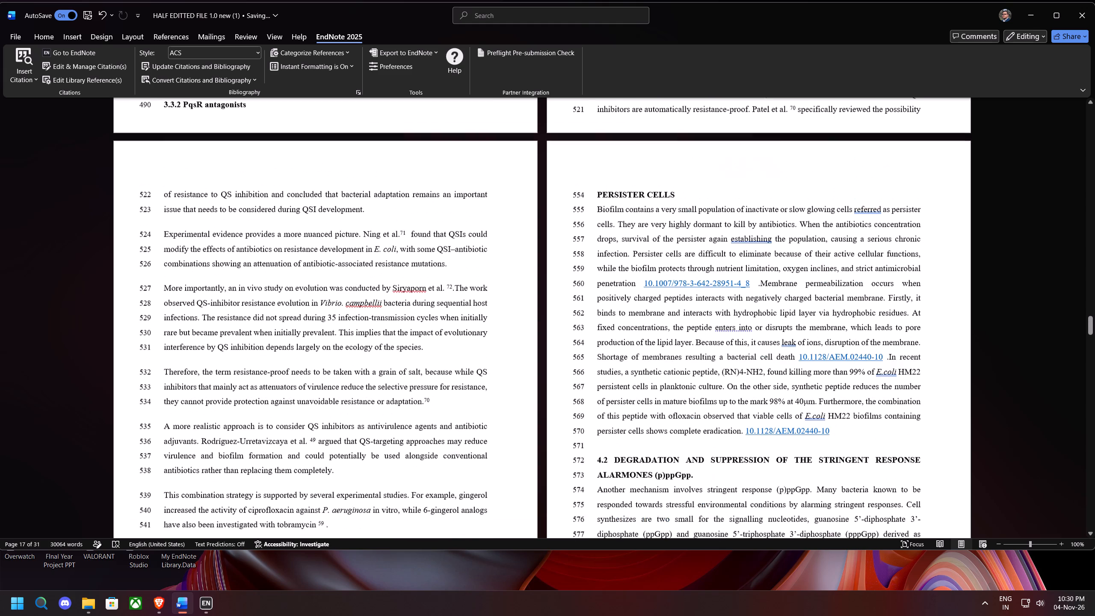
pyautogui.click(728, 297)
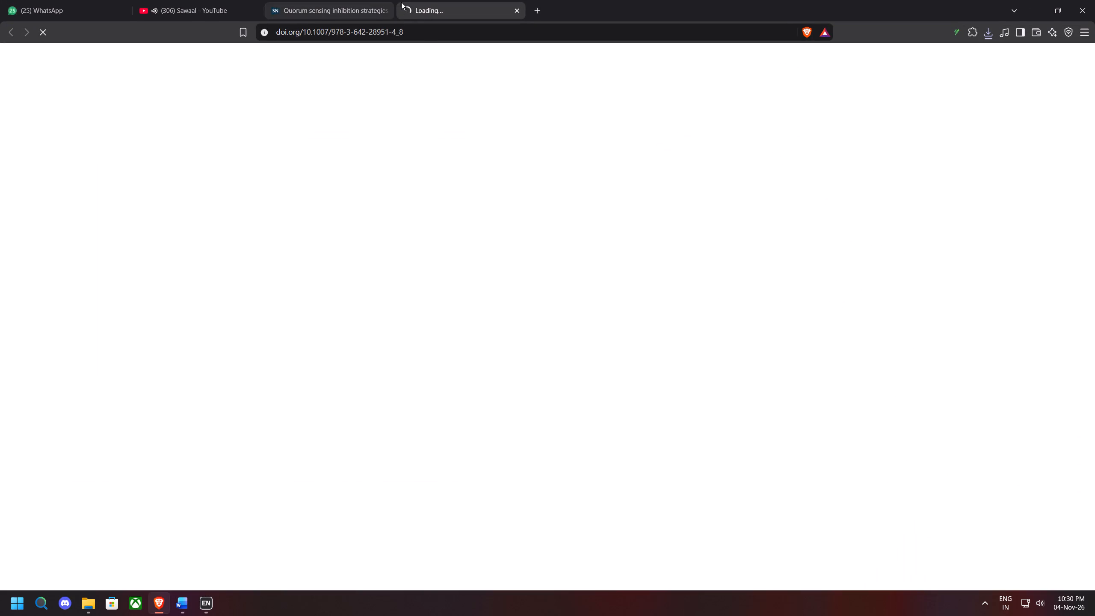
pyautogui.click(390, 8)
pyautogui.click(382, 10)
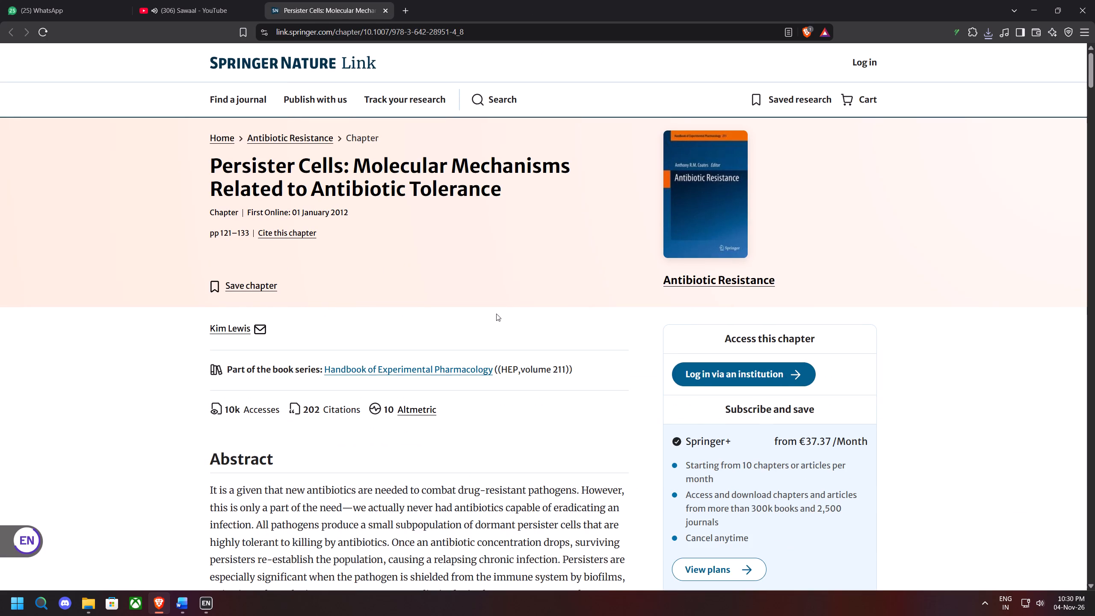
pyautogui.click(269, 234)
pyautogui.click(222, 200)
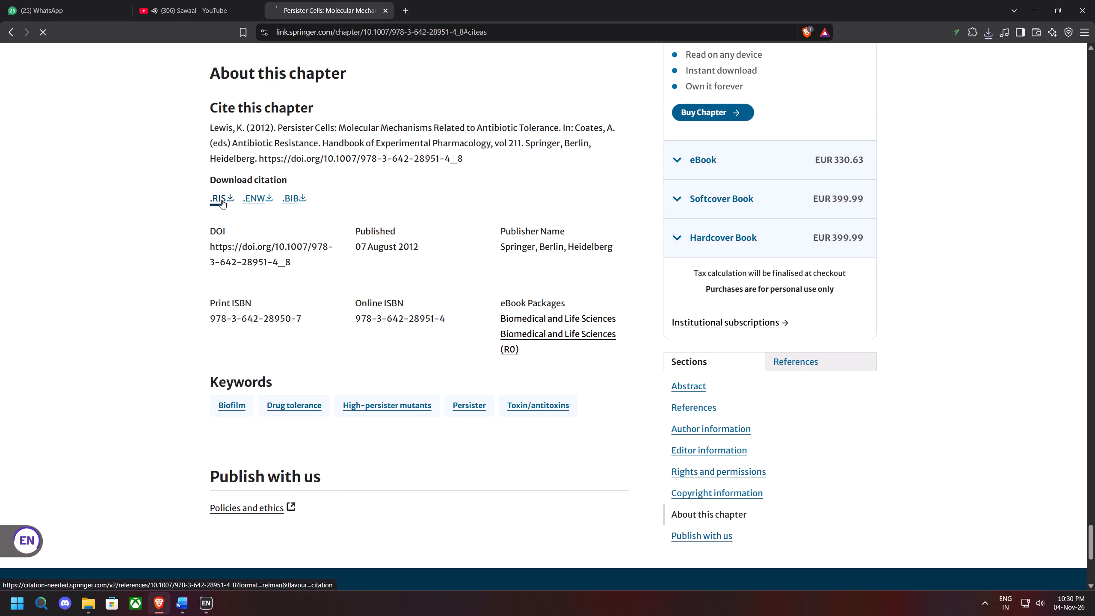
pyautogui.click(574, 374)
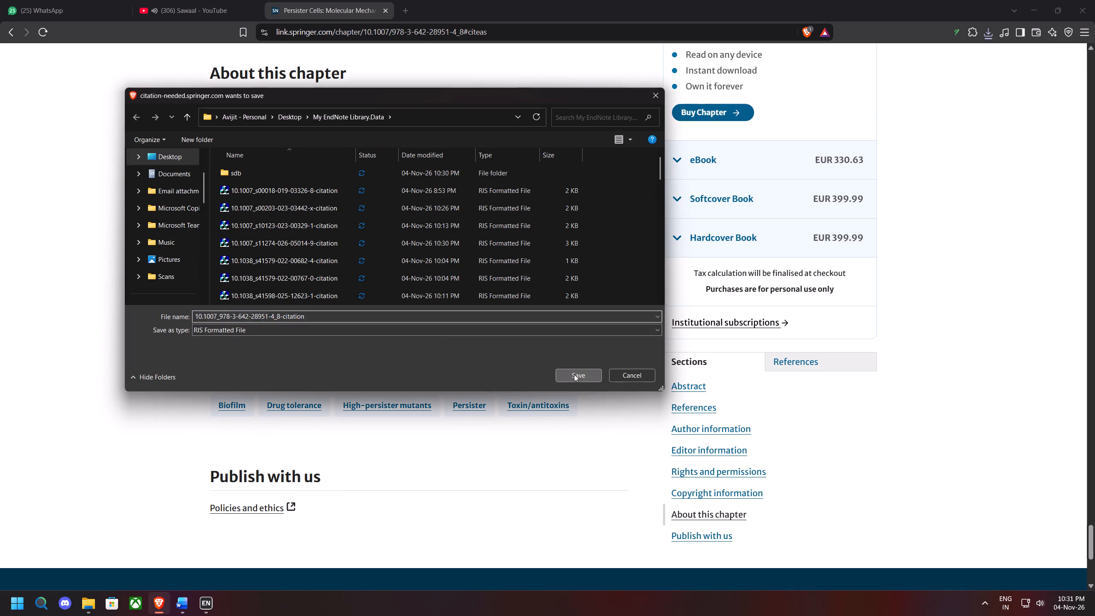
pyautogui.click(910, 59)
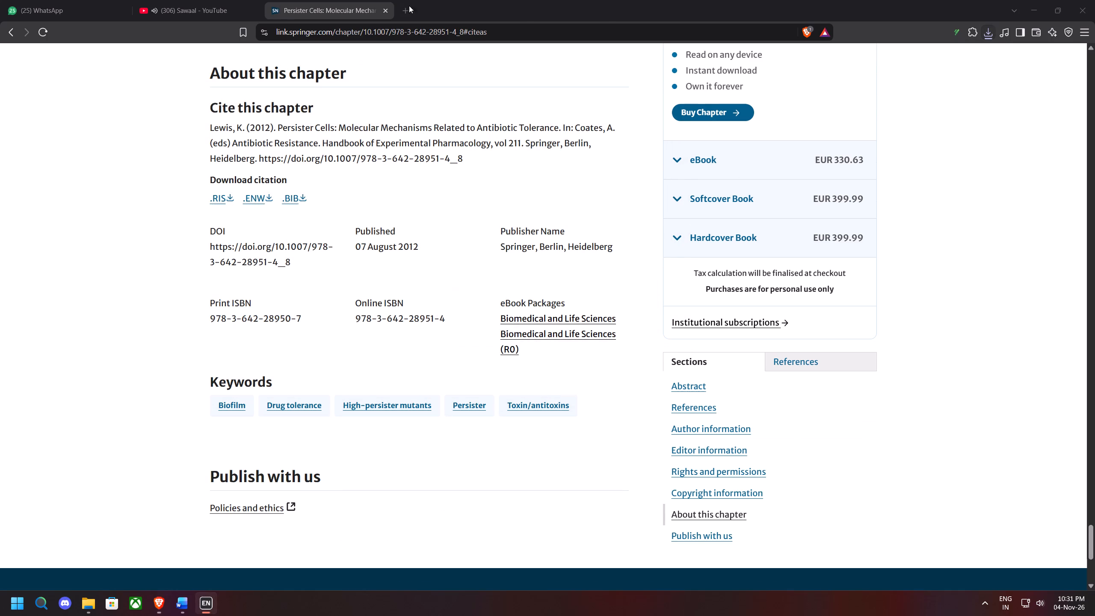
pyautogui.click(385, 9)
pyautogui.click(1039, 11)
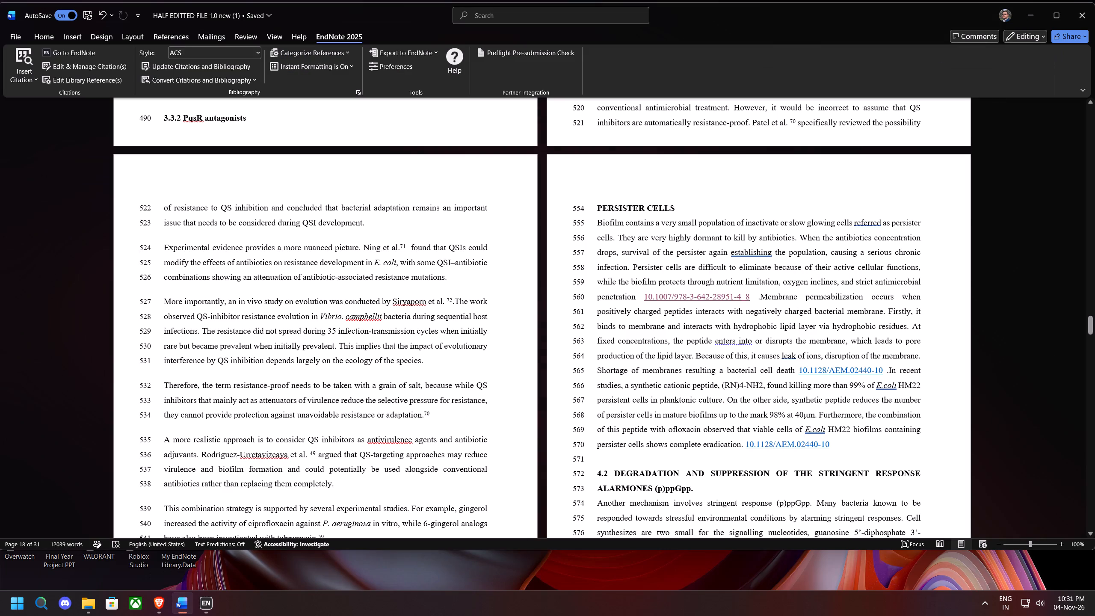
pyautogui.moveTo(749, 297); pyautogui.dragTo(643, 298)
pyautogui.press('BackSpace')
pyautogui.press('BackSpace')
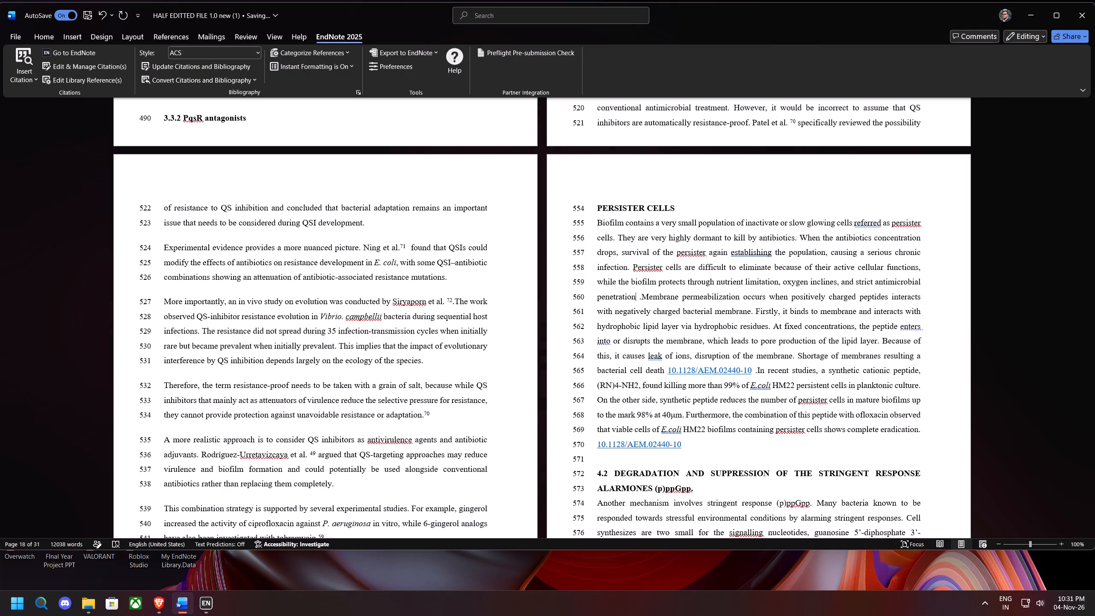
pyautogui.click(26, 89)
pyautogui.click(28, 80)
pyautogui.click(42, 105)
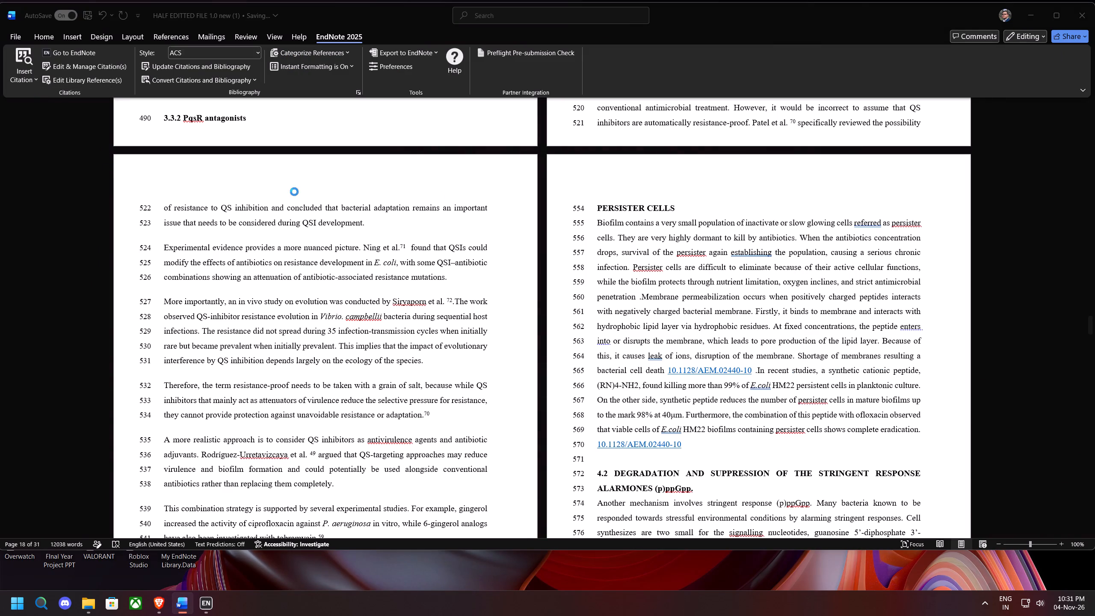
pyautogui.click(645, 301)
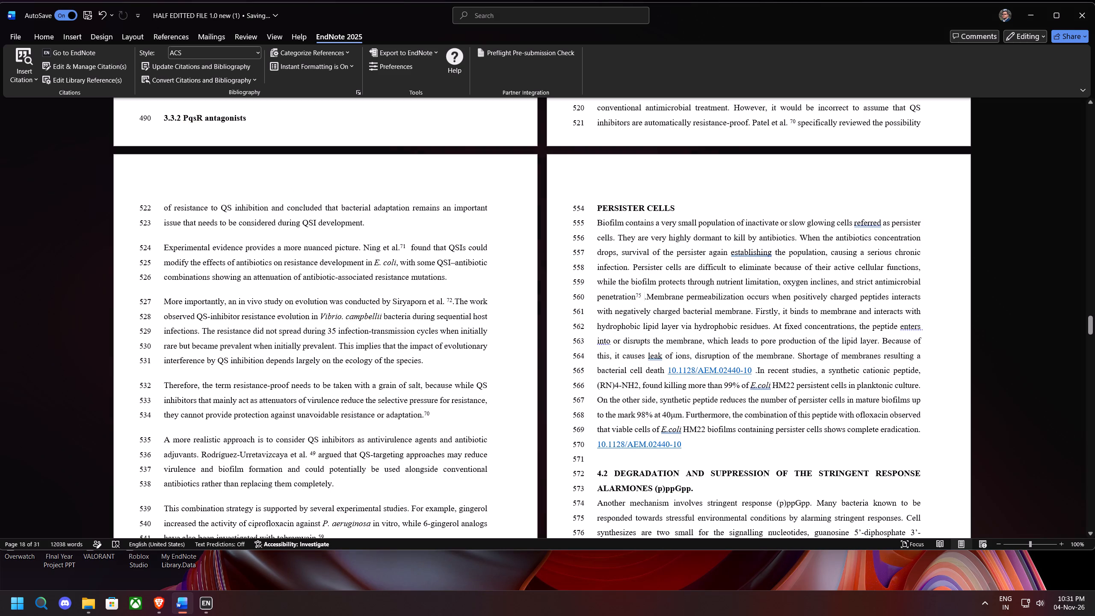
pyautogui.press('BackSpace')
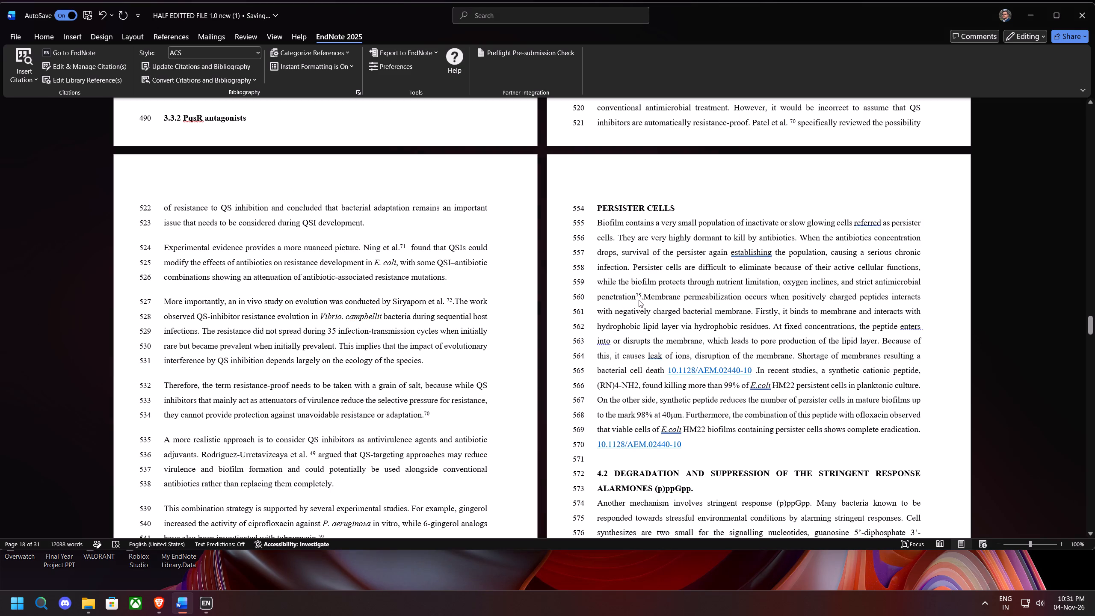
pyautogui.click(641, 299)
pyautogui.click(644, 299)
pyautogui.press('space')
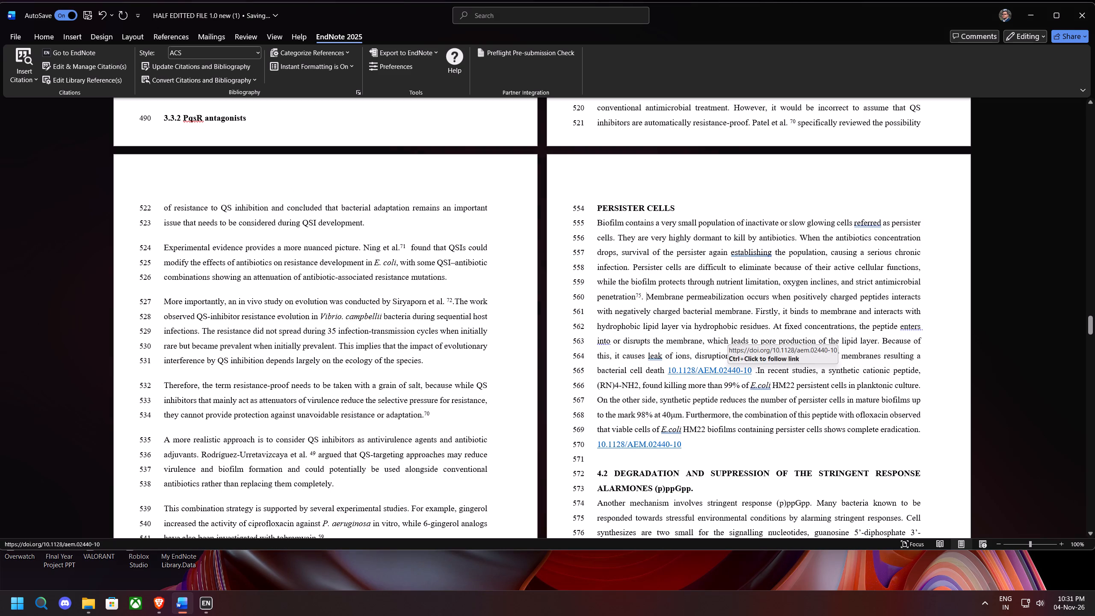
# Download the RIS citation of the linked 10.1128/AEM.02440-10 ASM article as Citation (5) and import it into EndNote.
pyautogui.click(734, 371)
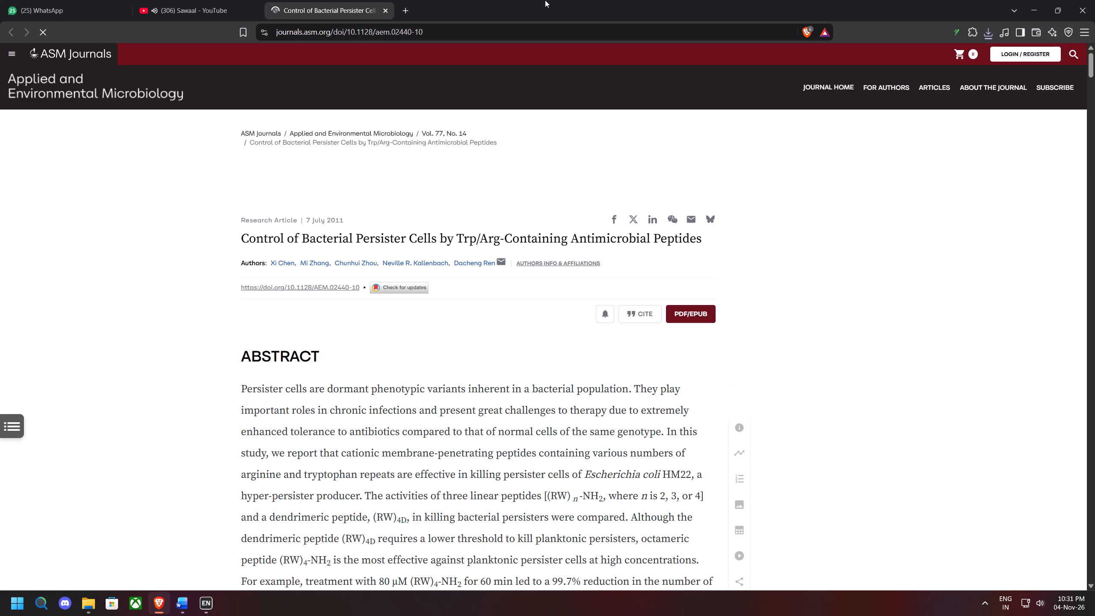
pyautogui.click(642, 311)
pyautogui.click(885, 328)
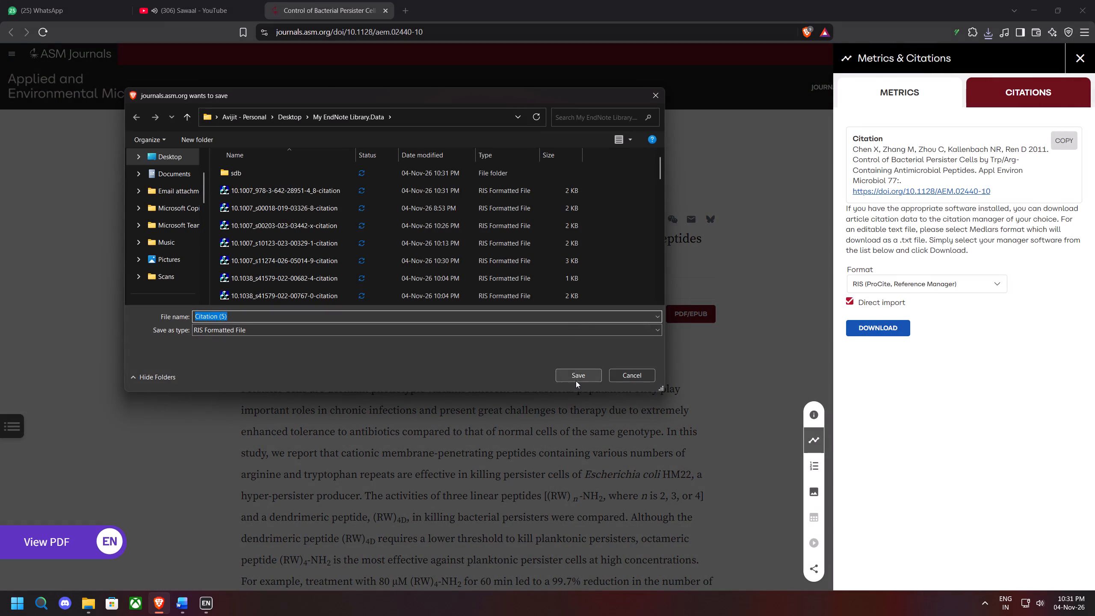
pyautogui.click(577, 379)
pyautogui.click(893, 59)
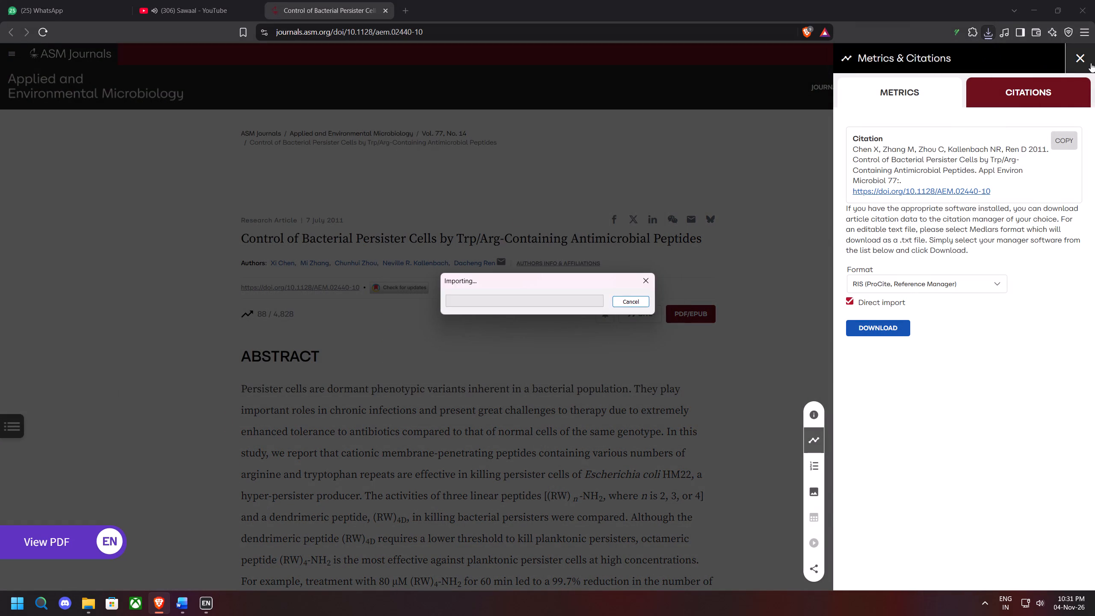
pyautogui.click(1091, 59)
pyautogui.click(1039, 15)
# In the manuscript, replace the 10.1128/AEM.02440-10 link after "bacterial cell death" with the EndNote citation of the selected reference.
pyautogui.moveTo(753, 371); pyautogui.dragTo(668, 370)
pyautogui.press('BackSpace')
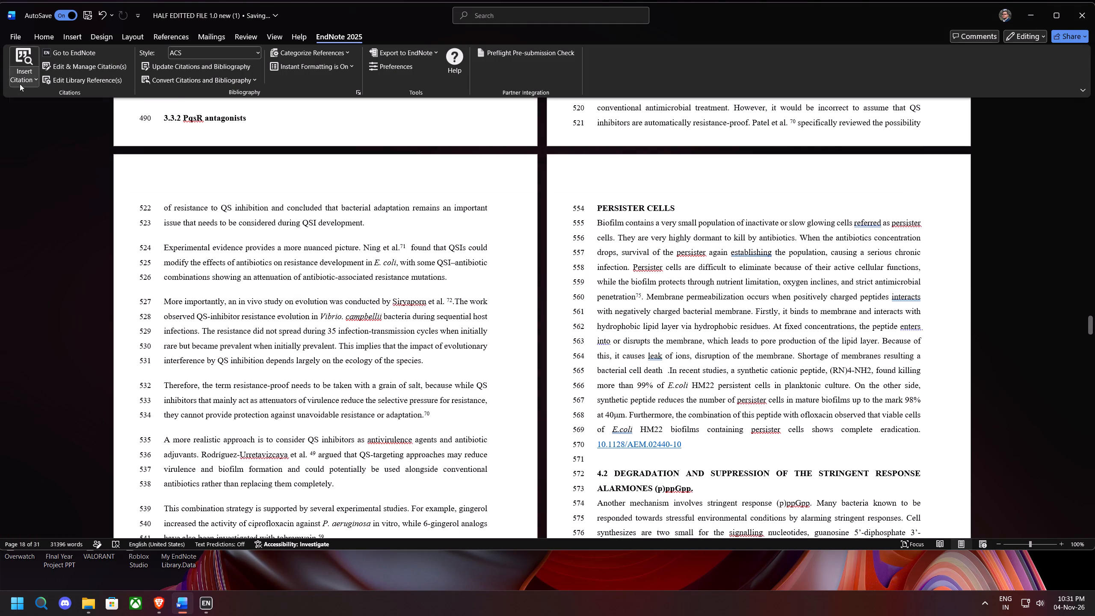
pyautogui.click(20, 84)
pyautogui.click(36, 107)
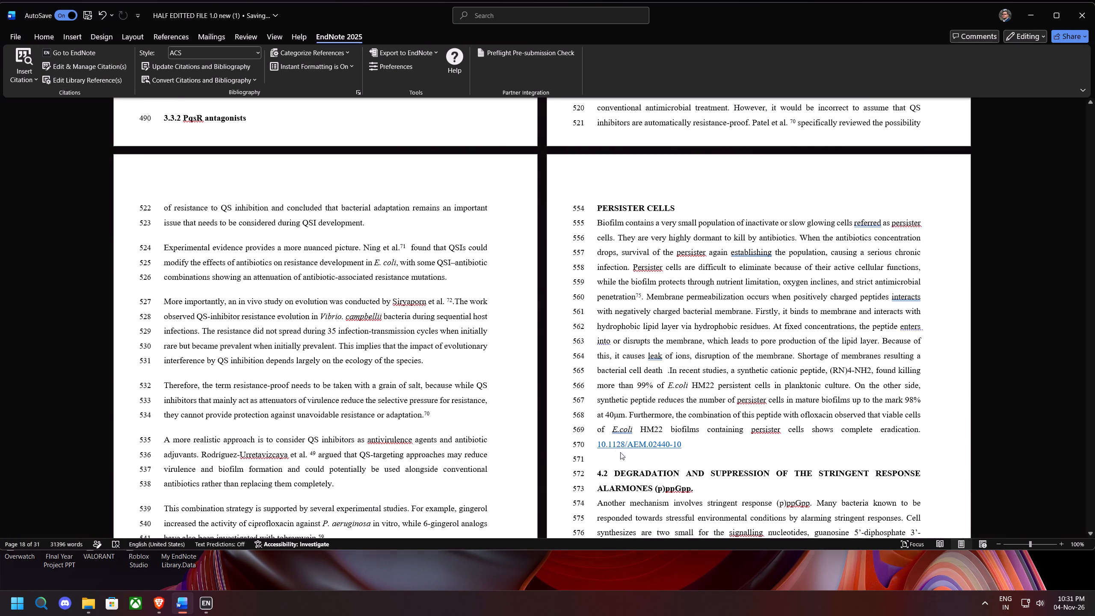
# Open the second 10.1128/AEM.02440-10 link, after "complete eradication", close its page, and replace the link with the selected EndNote citation.
pyautogui.click(627, 447)
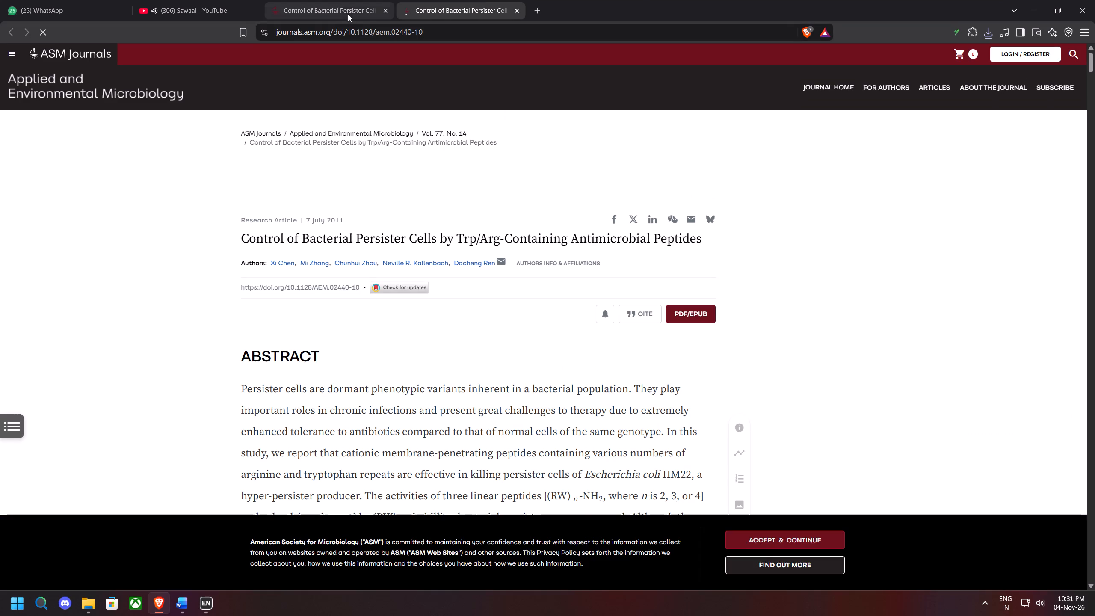
pyautogui.click(512, 14)
pyautogui.click(513, 14)
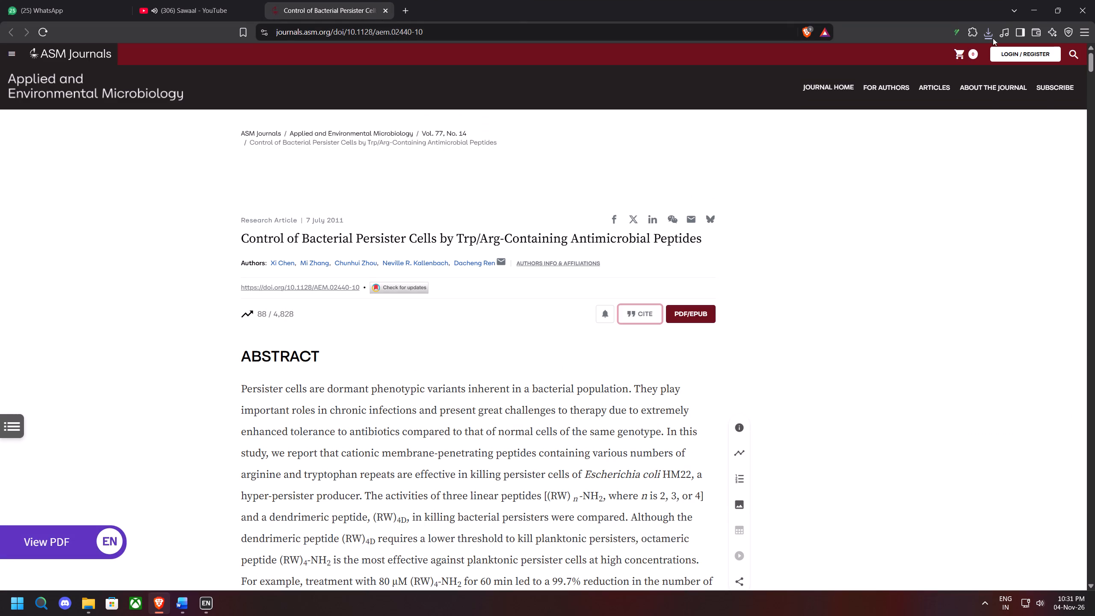
pyautogui.click(1031, 9)
pyautogui.click(678, 449)
pyautogui.moveTo(682, 447); pyautogui.dragTo(591, 451)
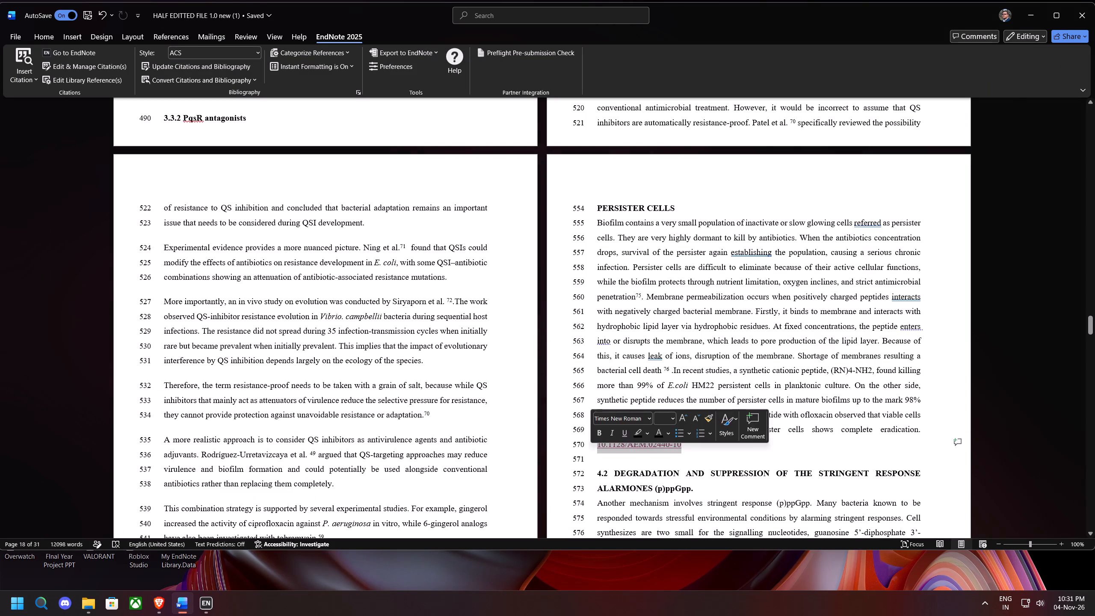
pyautogui.press('BackSpace')
pyautogui.click(21, 80)
pyautogui.click(55, 113)
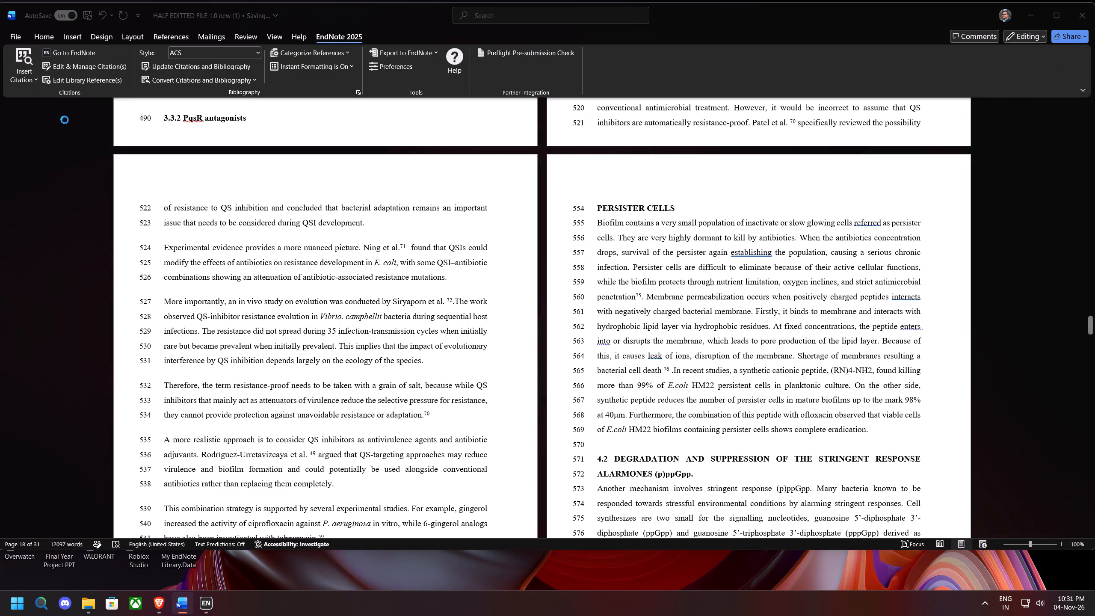
# Download the EndNote citation of the linked 10.1146/annurev.micro.62.081307.162903 article as annurev.micro.62.081307.162903.enw and import it into EndNote.
pyautogui.scroll(-5, 598, 414)
pyautogui.scroll(-6, 620, 368)
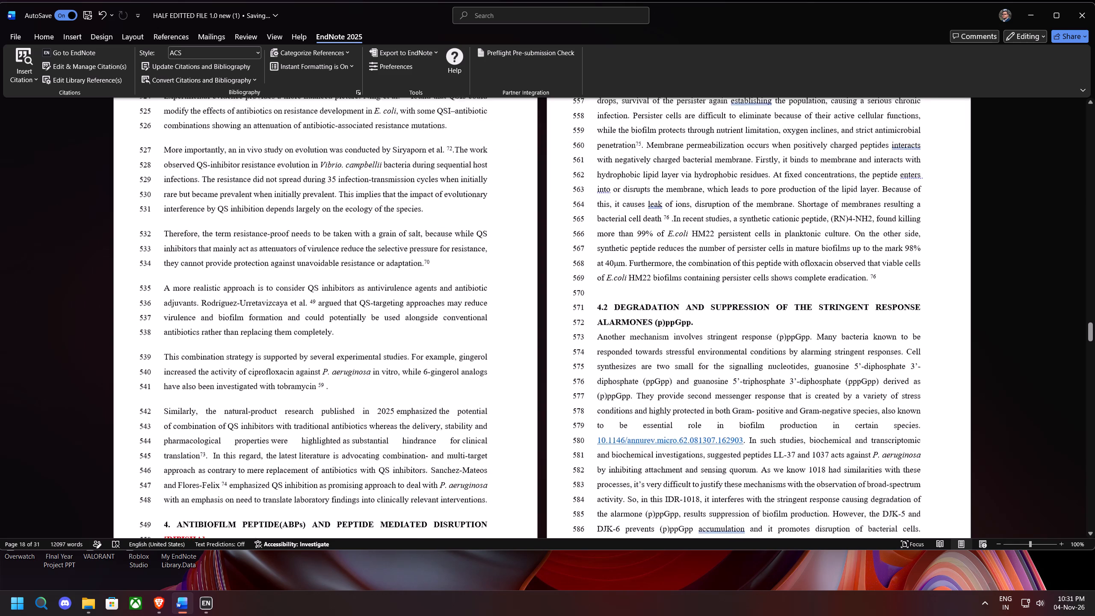
pyautogui.scroll(-3, 614, 349)
pyautogui.scroll(-2, 654, 364)
pyautogui.click(661, 313)
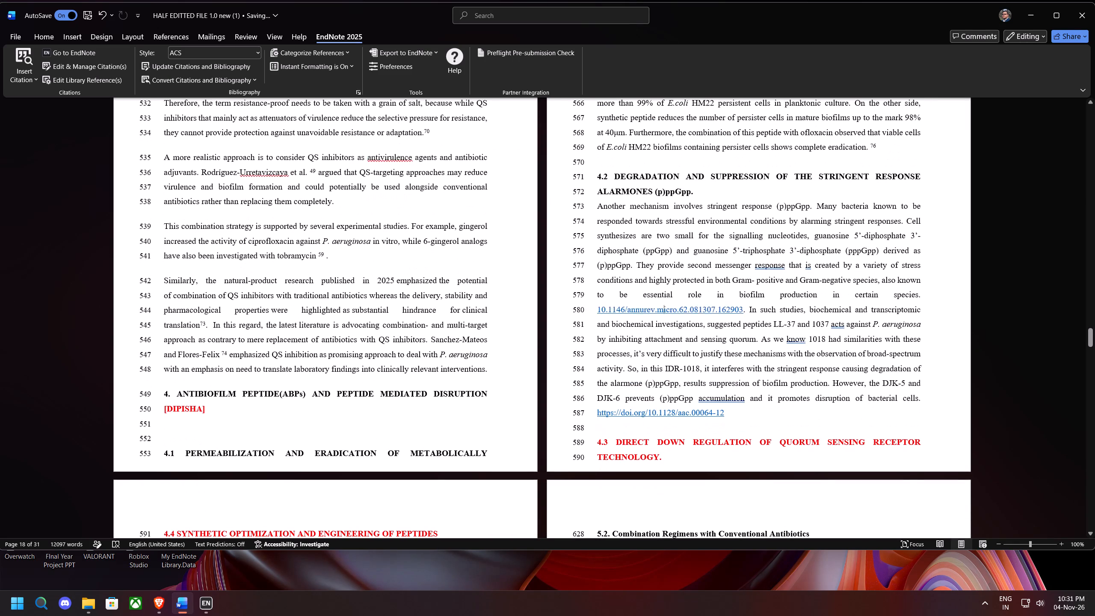
pyautogui.click(385, 12)
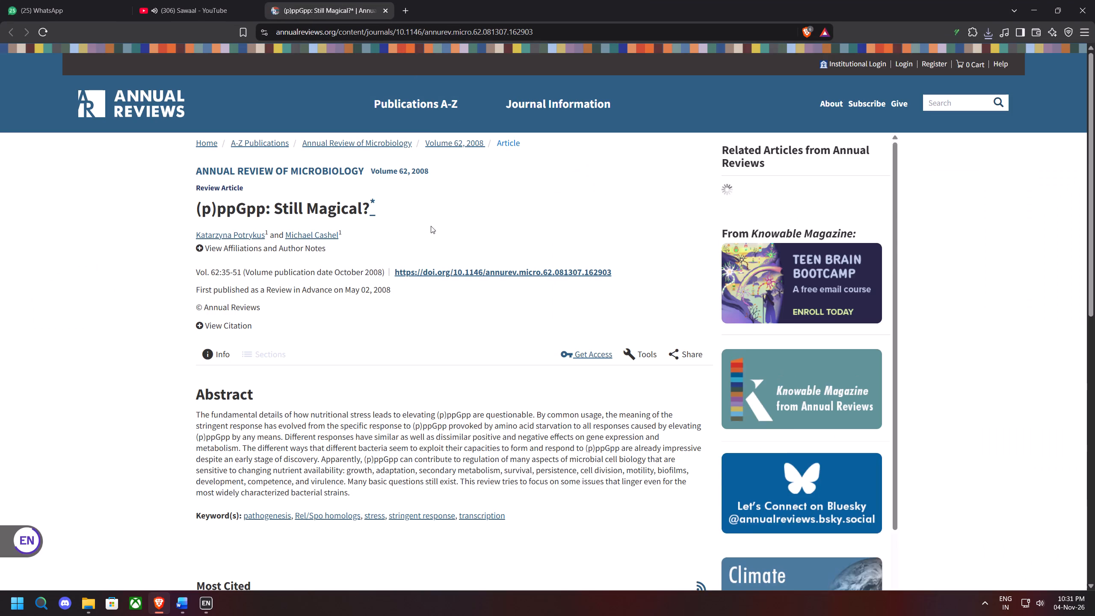
pyautogui.click(637, 349)
pyautogui.click(675, 443)
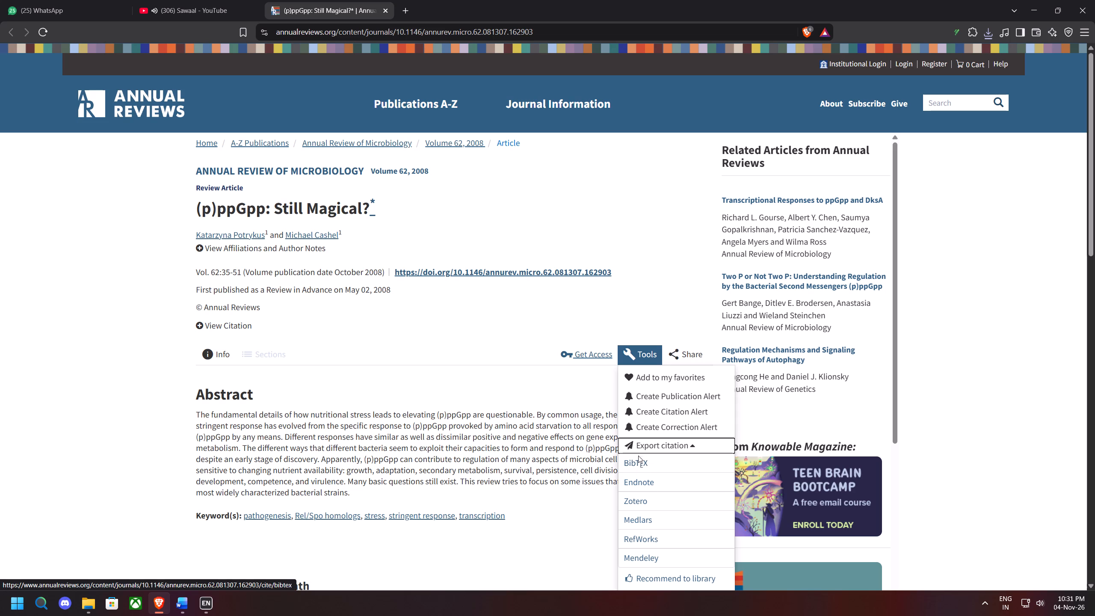
pyautogui.click(643, 482)
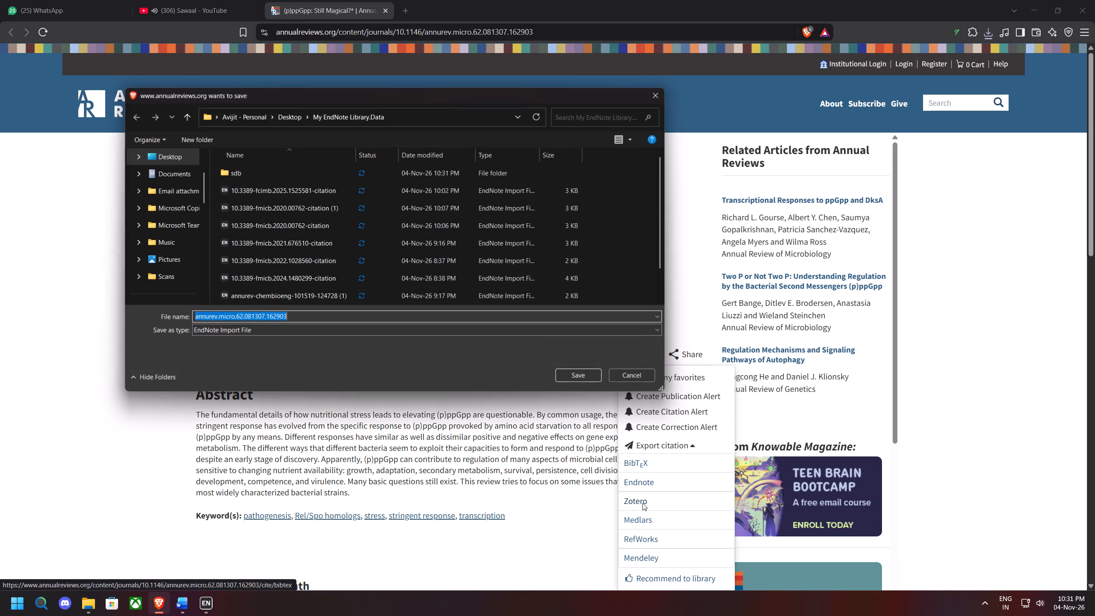
pyautogui.click(577, 374)
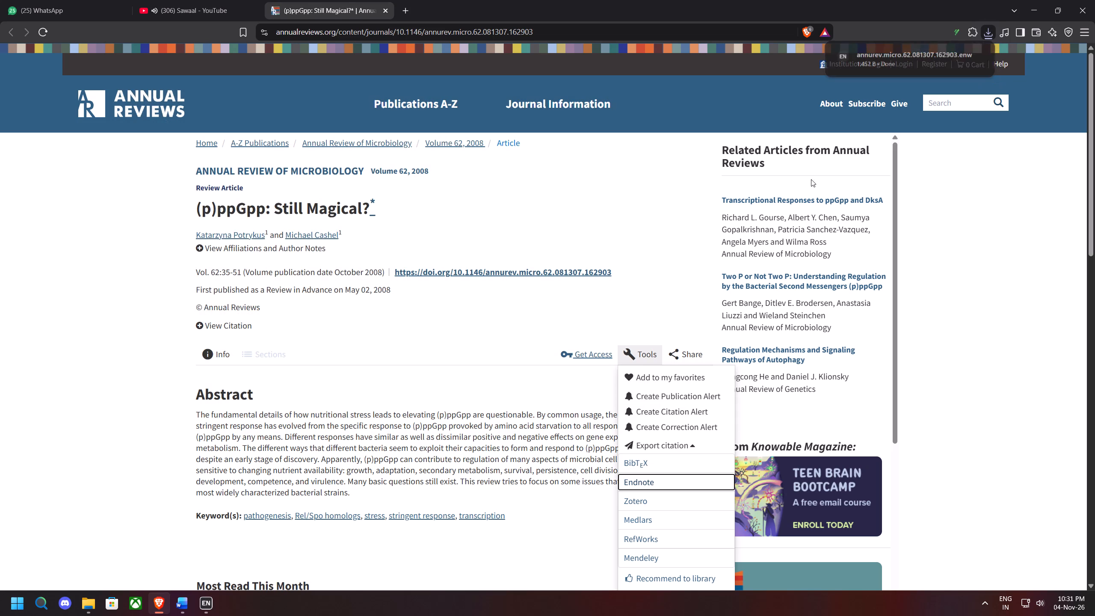
pyautogui.click(875, 62)
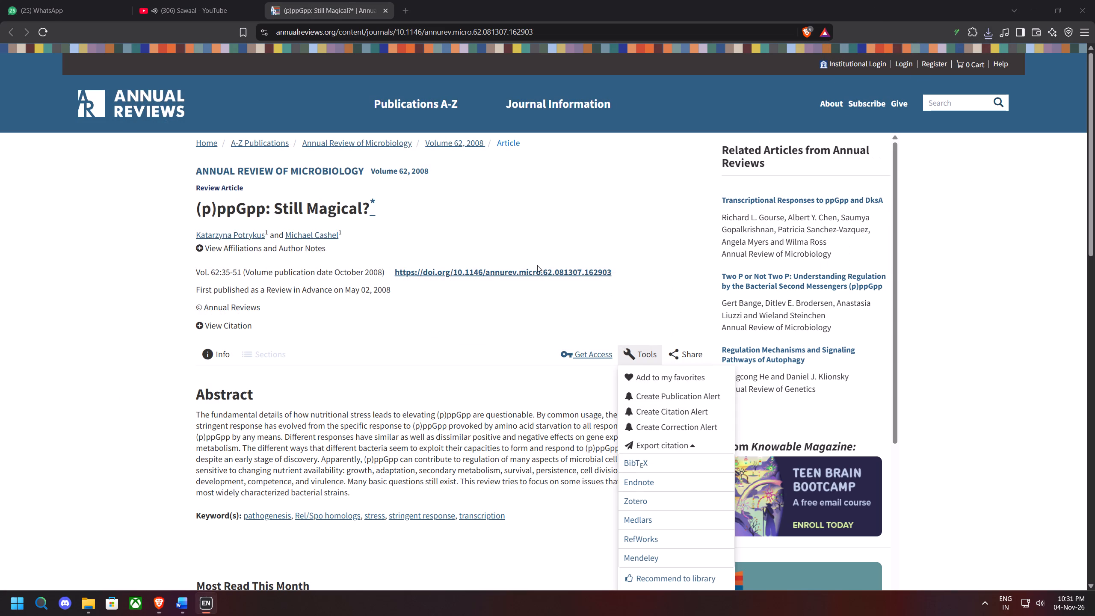
pyautogui.click(1030, 13)
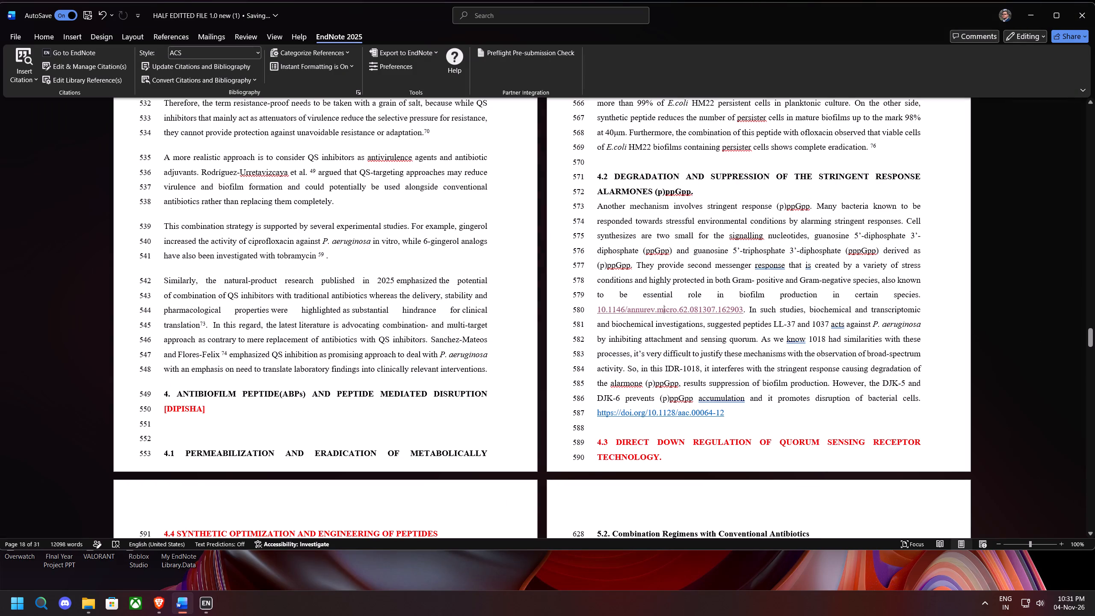
# In section 4.2, replace the 10.1146/annurev.micro.62.081307.162903 link after "in certain species" with the EndNote citation of the selected reference.
pyautogui.moveTo(743, 311); pyautogui.dragTo(571, 308)
pyautogui.press('BackSpace')
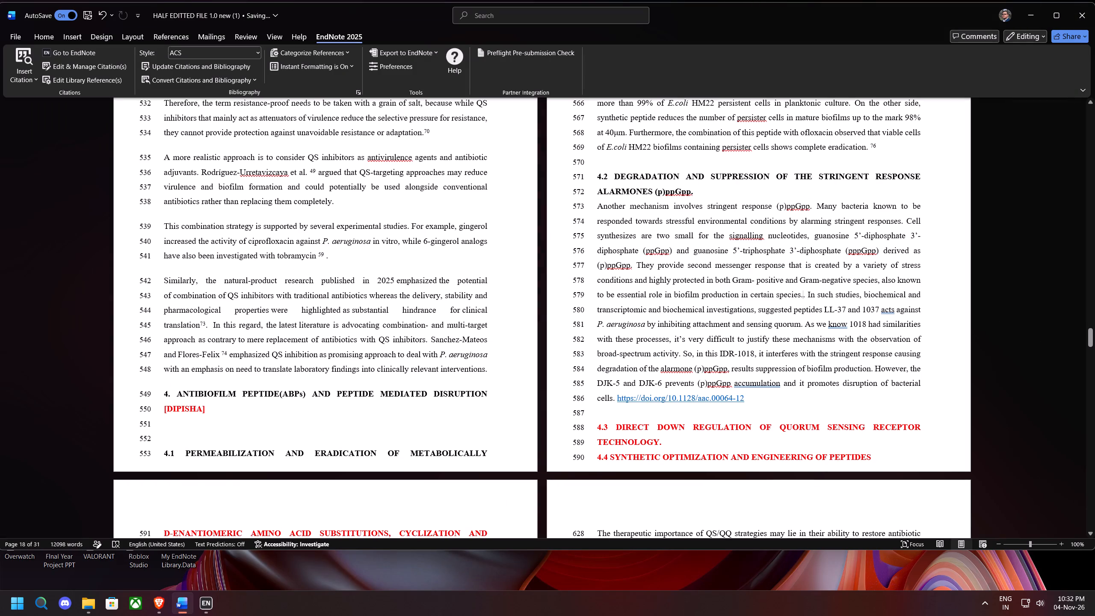
pyautogui.click(21, 76)
pyautogui.click(42, 103)
pyautogui.click(666, 416)
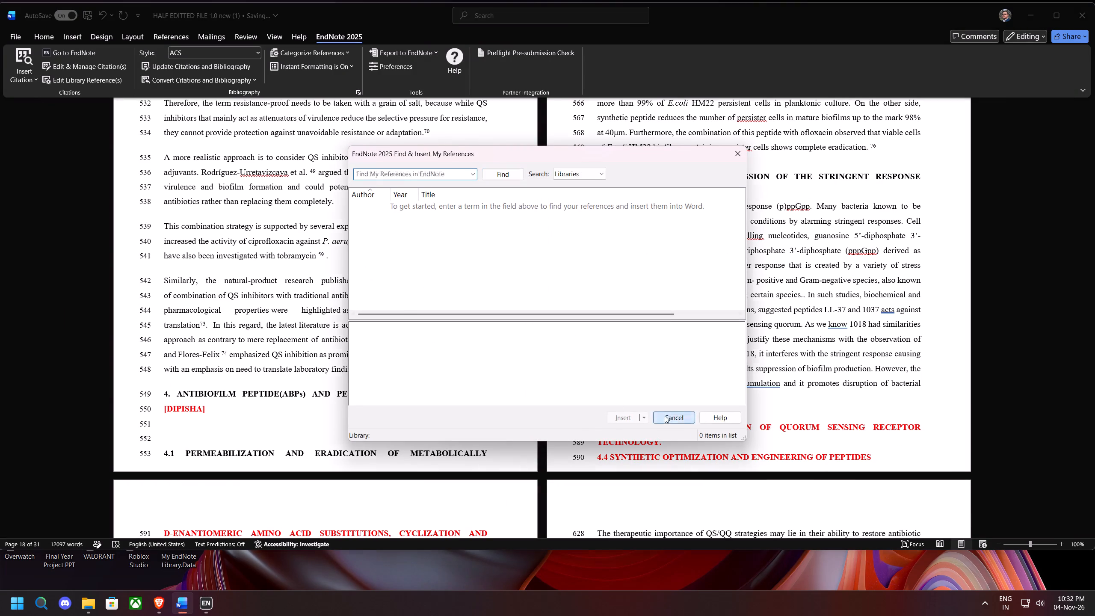
pyautogui.click(15, 90)
pyautogui.click(18, 83)
pyautogui.click(41, 113)
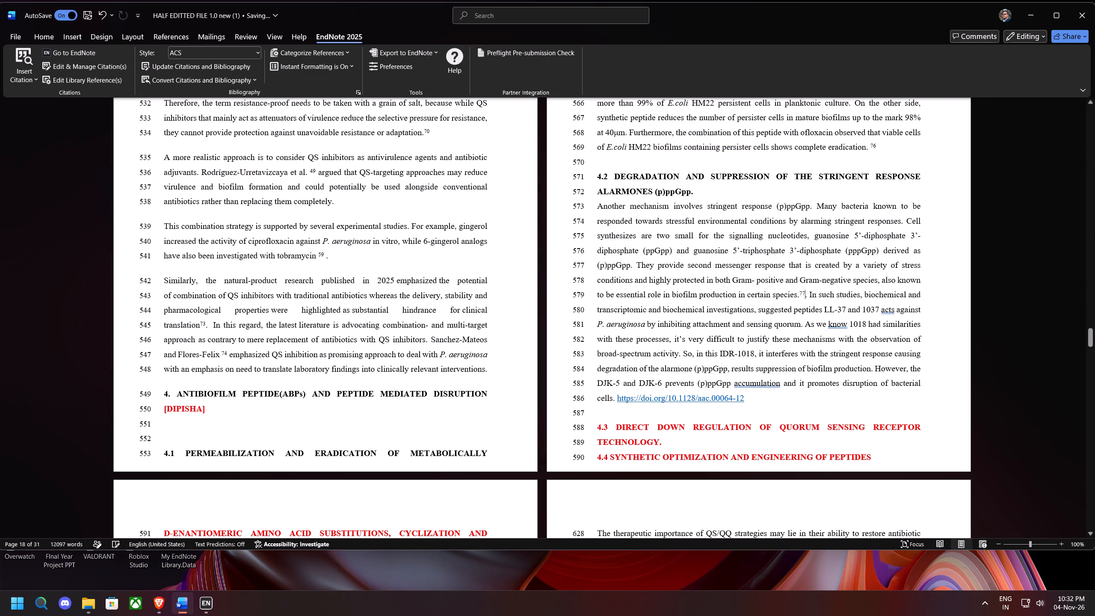
# Review the numbered reference list at the end of the manuscript, including its most recently added entries.
pyautogui.scroll(-8, 888, 349)
pyautogui.scroll(1, 876, 341)
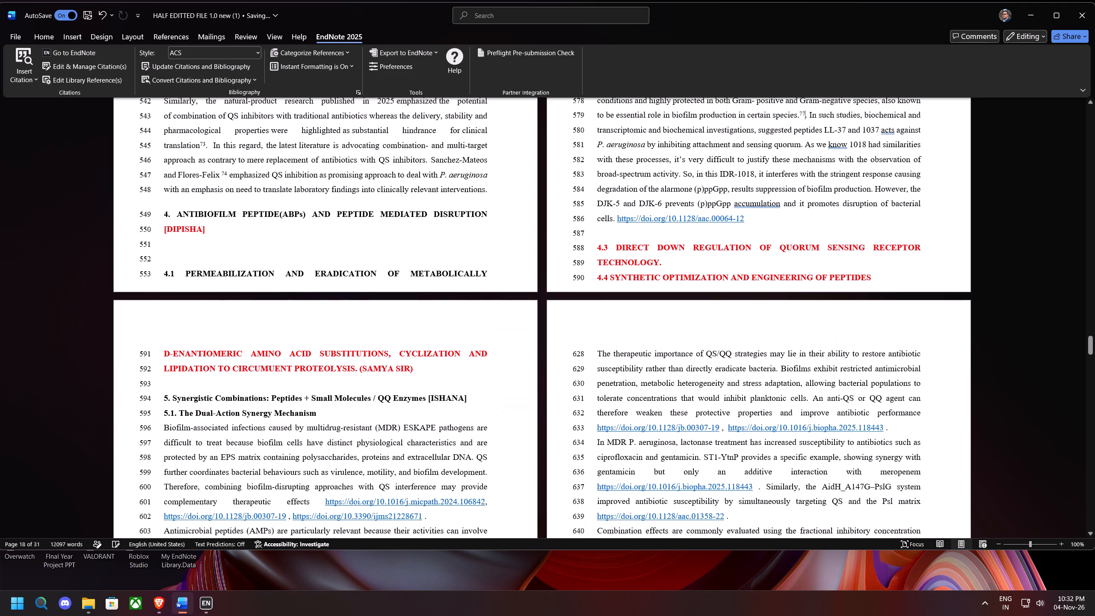
pyautogui.middleClick(497, 231)
pyautogui.click(506, 433)
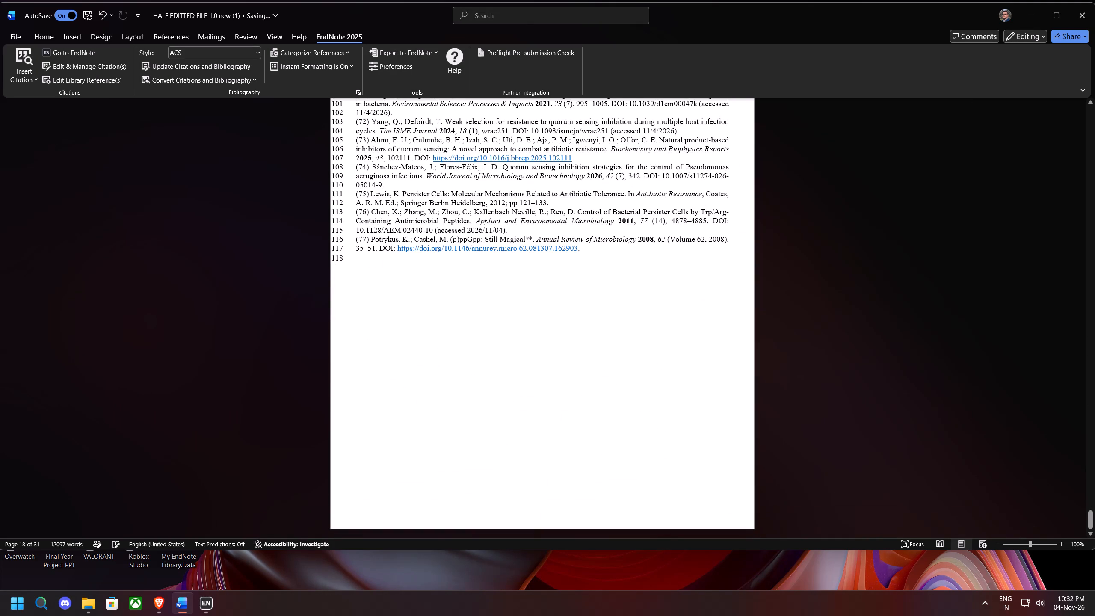
pyautogui.scroll(6, 477, 363)
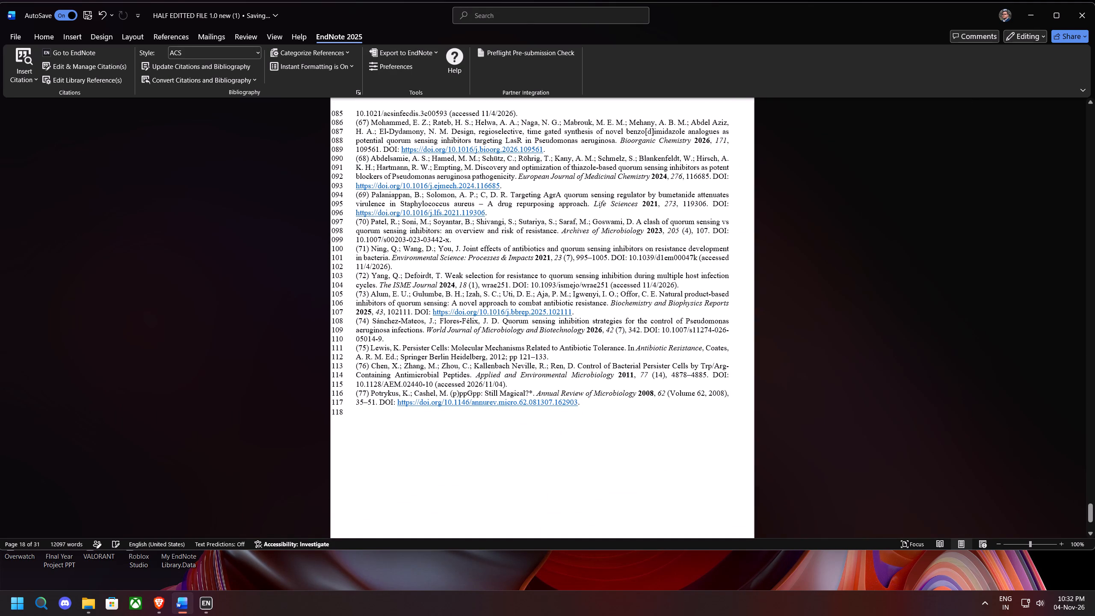
pyautogui.scroll(2, 494, 408)
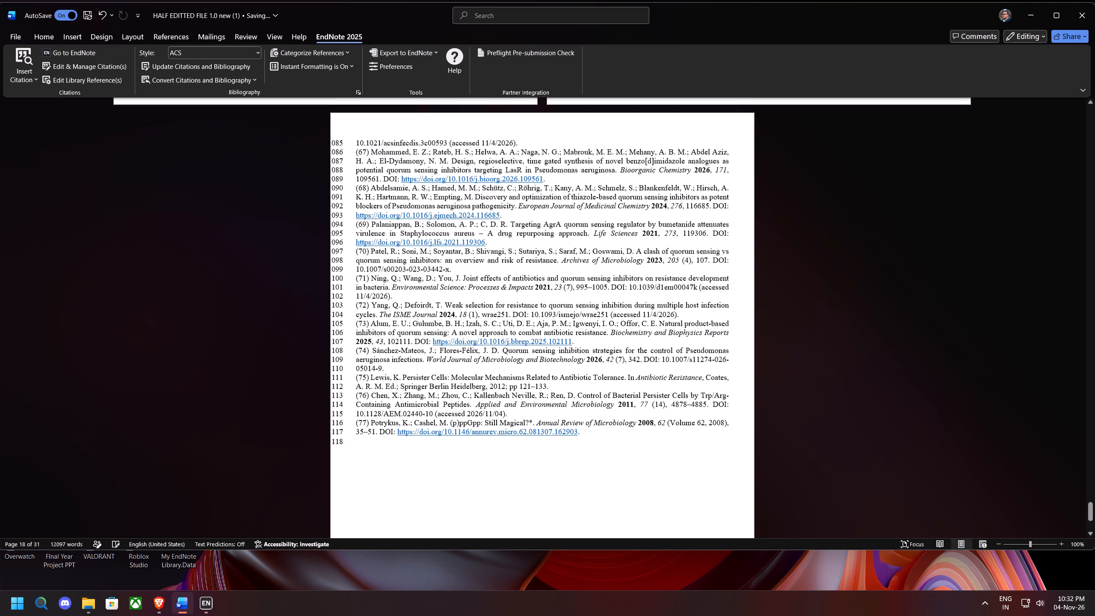
pyautogui.scroll(9, 494, 407)
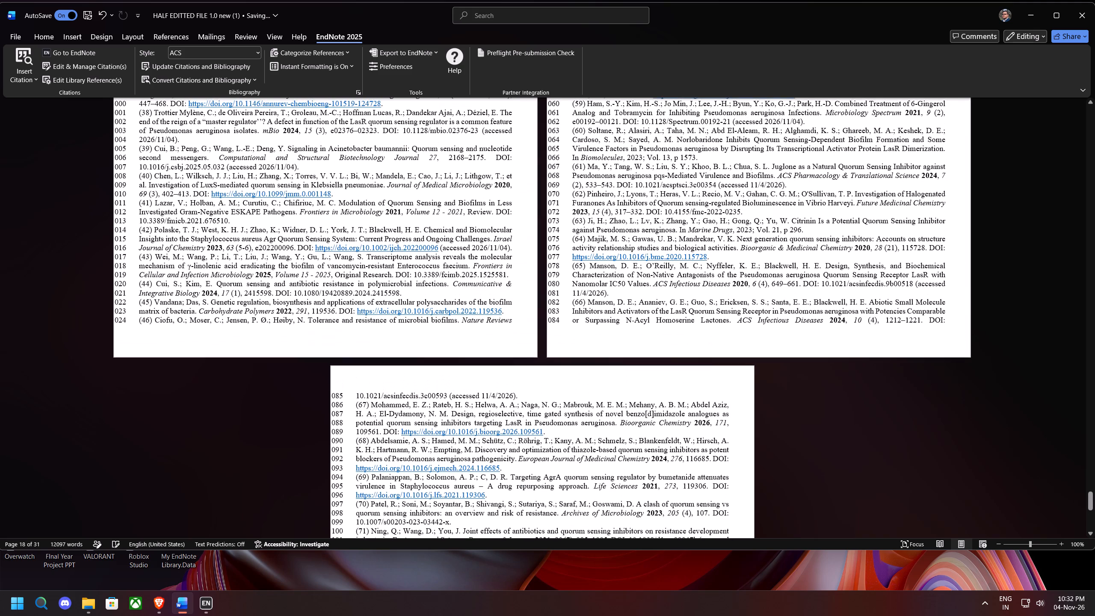
pyautogui.scroll(1, 494, 403)
pyautogui.scroll(4, 470, 368)
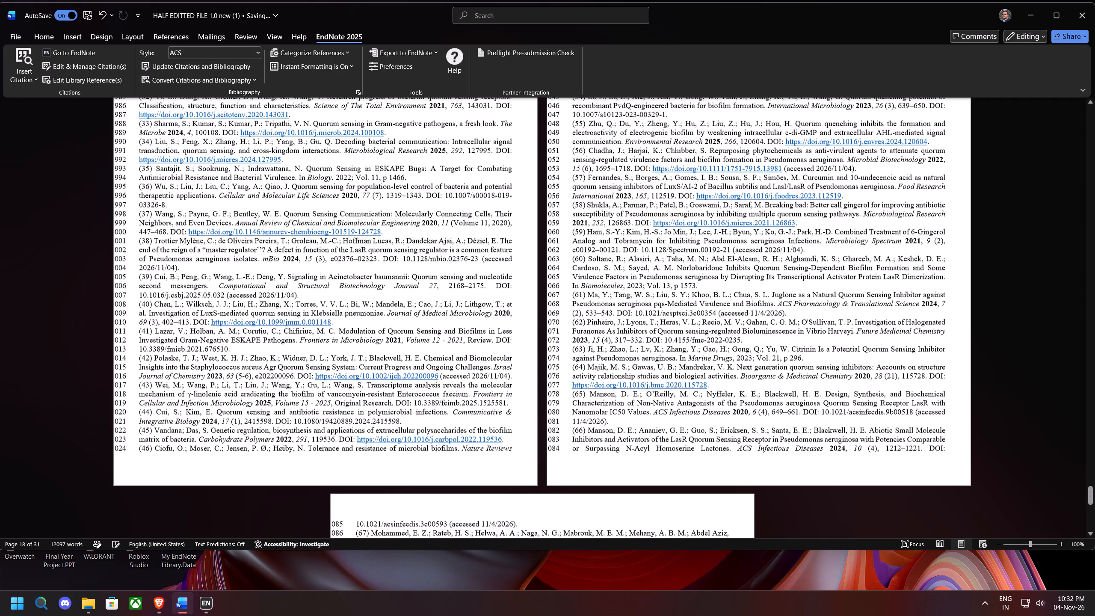
pyautogui.scroll(4, 470, 368)
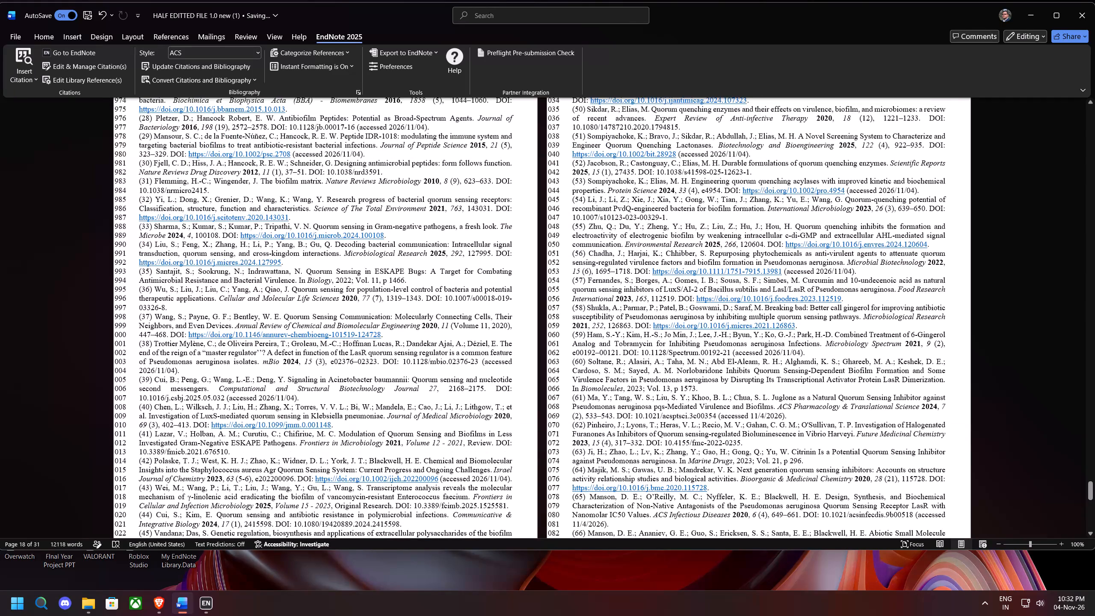
pyautogui.scroll(3, 470, 369)
pyautogui.scroll(-1, 470, 369)
pyautogui.scroll(11, 470, 370)
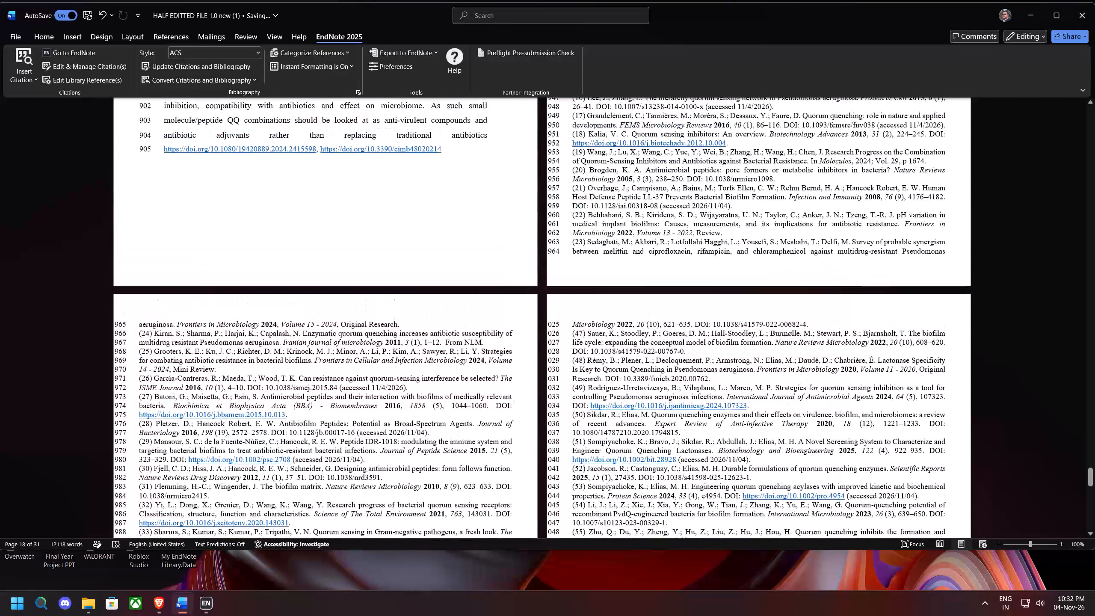
pyautogui.scroll(9, 463, 372)
pyautogui.scroll(-6, 464, 376)
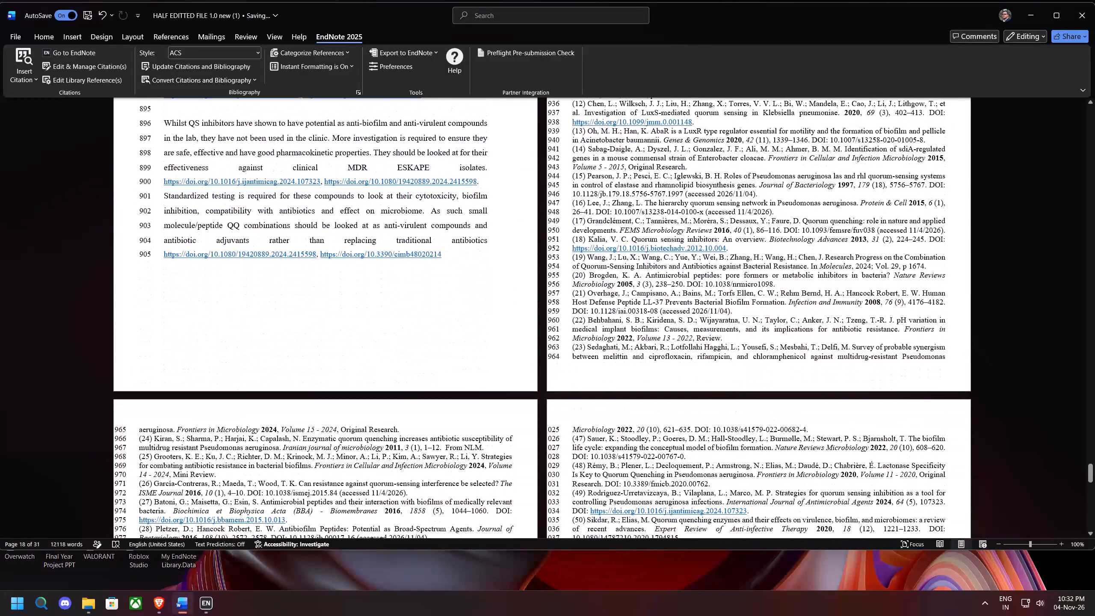
pyautogui.scroll(-10, 544, 400)
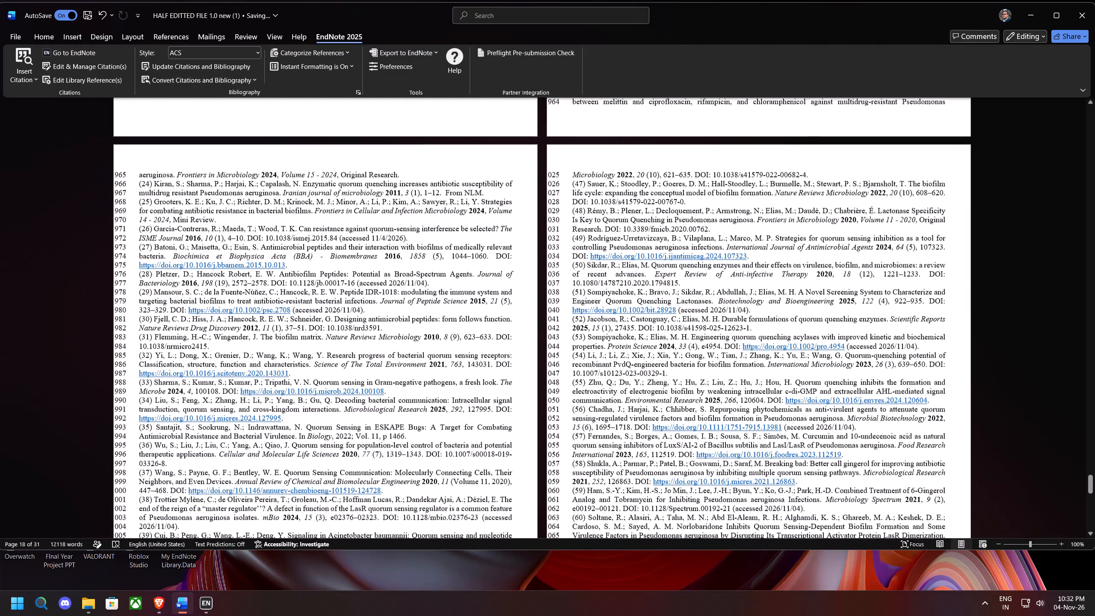
pyautogui.scroll(-11, 594, 358)
pyautogui.scroll(-7, 624, 393)
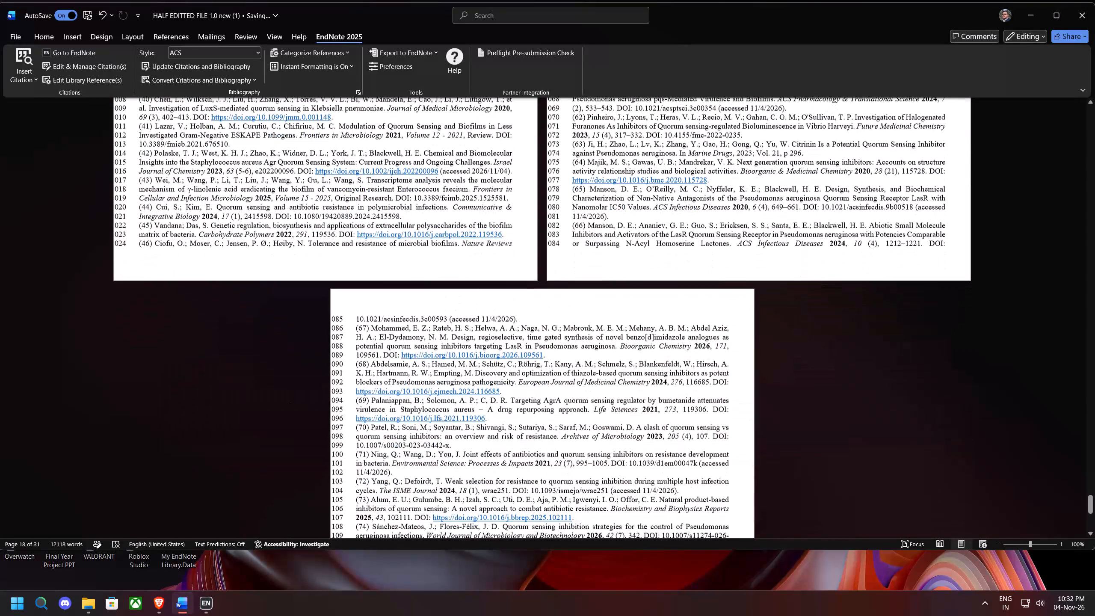
pyautogui.scroll(-1, 612, 398)
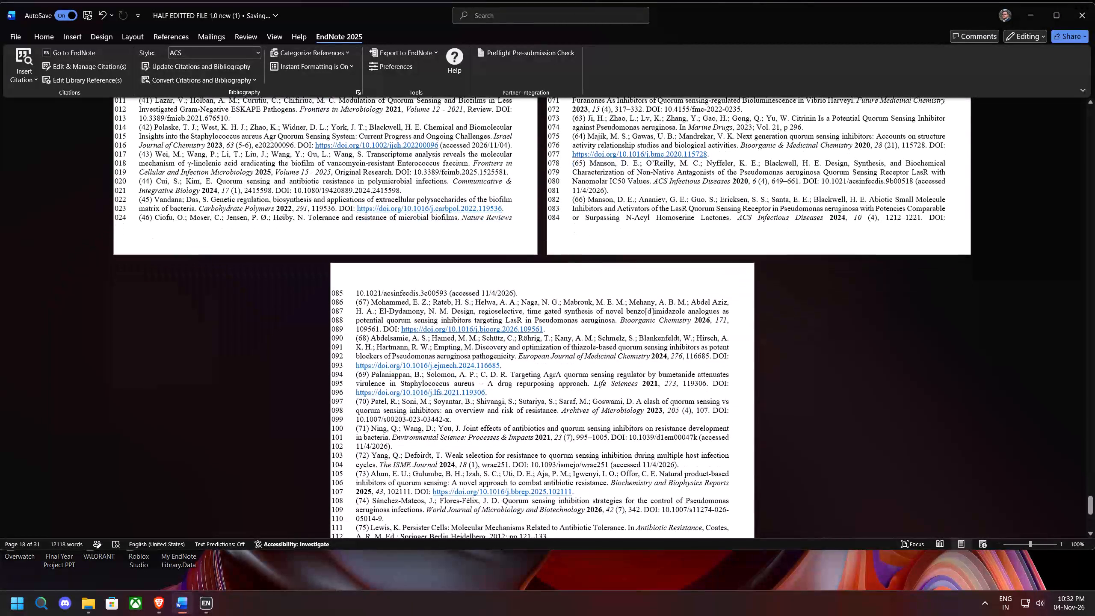
pyautogui.scroll(-11, 614, 397)
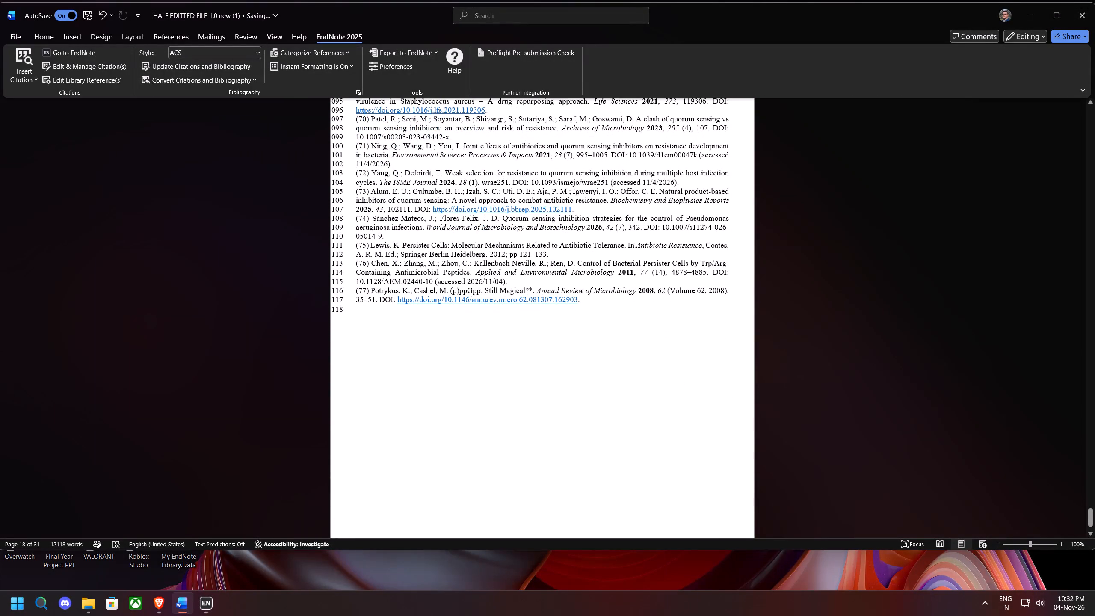
pyautogui.scroll(-4, 825, 448)
# Check the order of the in-text citation numbers in section 2 of the manuscript.
pyautogui.moveTo(1091, 516); pyautogui.dragTo(1080, 227)
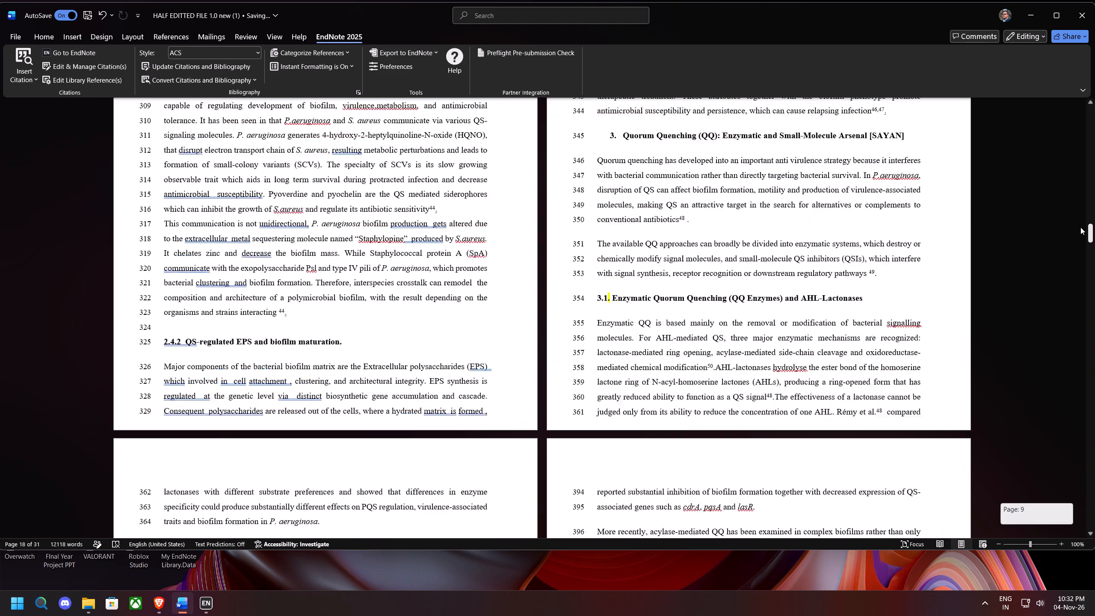
pyautogui.moveTo(1080, 227); pyautogui.dragTo(1083, 161)
pyautogui.scroll(1, 816, 252)
pyautogui.scroll(-1, 815, 252)
pyautogui.scroll(5, 814, 252)
pyautogui.scroll(-10, 813, 285)
pyautogui.scroll(1, 804, 282)
pyautogui.scroll(-5, 804, 284)
pyautogui.scroll(1, 803, 285)
pyautogui.scroll(-2, 802, 285)
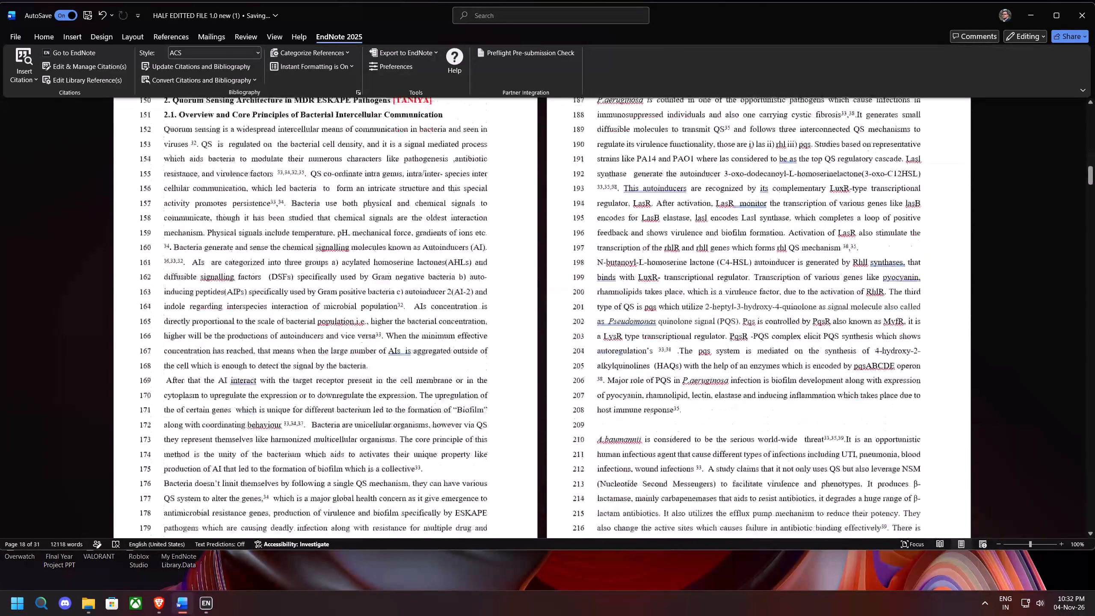
pyautogui.scroll(-16, 800, 288)
pyautogui.scroll(-2, 797, 345)
pyautogui.scroll(1, 799, 351)
pyautogui.scroll(-6, 799, 352)
pyautogui.scroll(-13, 771, 379)
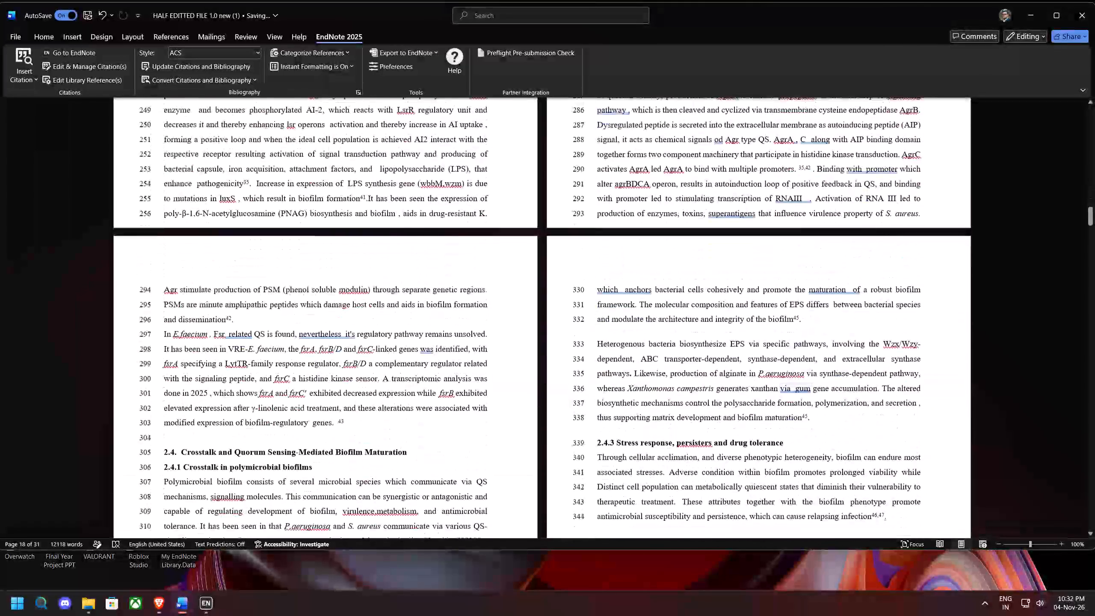
pyautogui.scroll(1, 953, 281)
pyautogui.scroll(-1, 939, 284)
pyautogui.scroll(1, 923, 286)
pyautogui.scroll(-10, 915, 286)
# Open the 10.1128/aac.00064-12 link at the end of section 4.2 and close the previous article's page.
pyautogui.middleClick(886, 338)
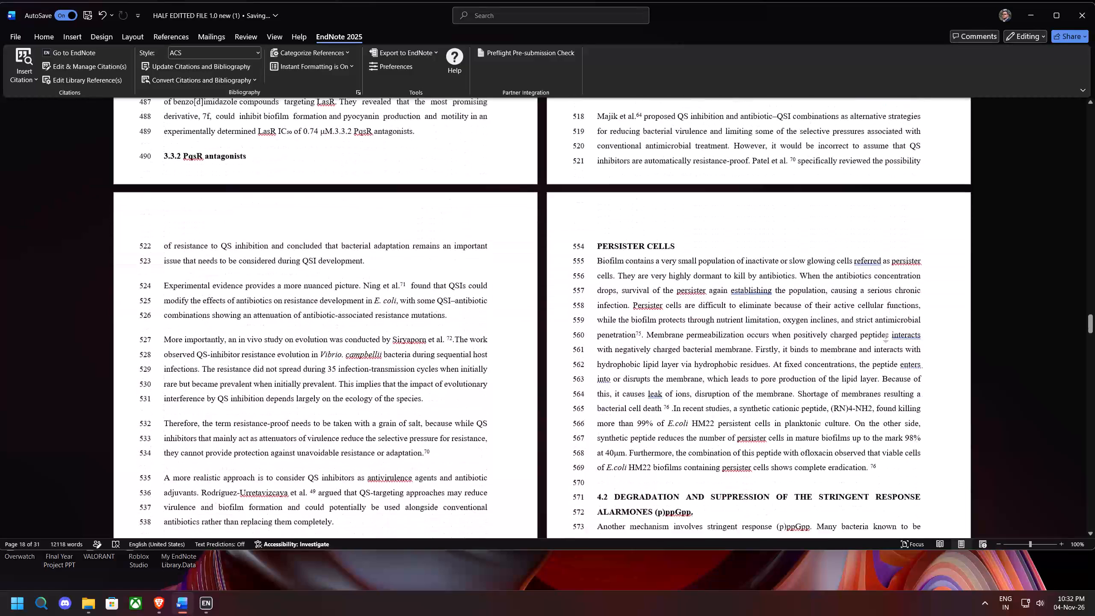
pyautogui.click(905, 283)
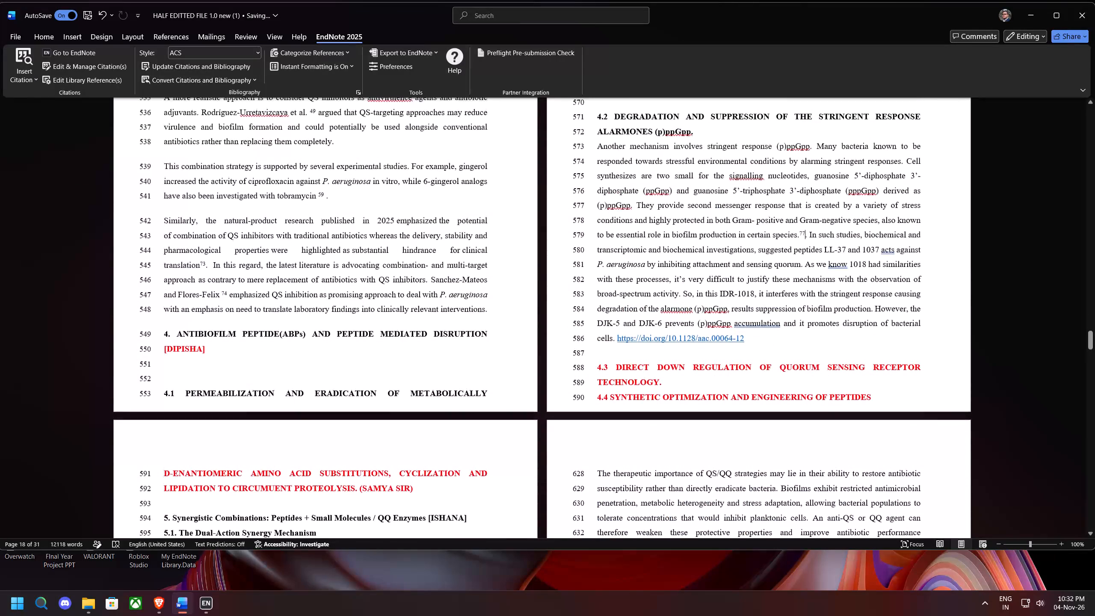
pyautogui.click(719, 339)
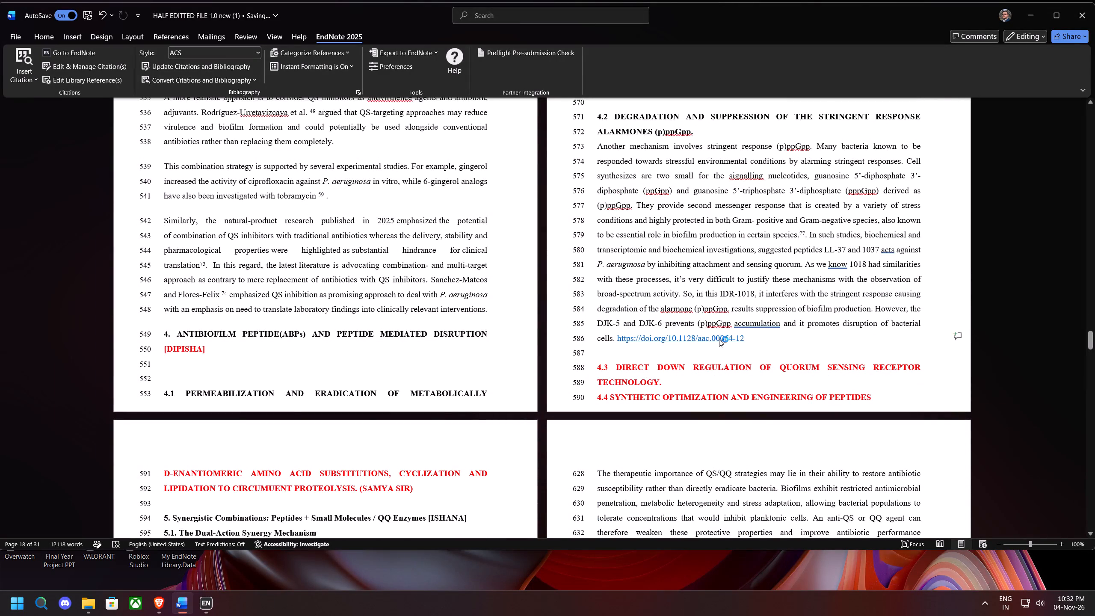
pyautogui.click(383, 13)
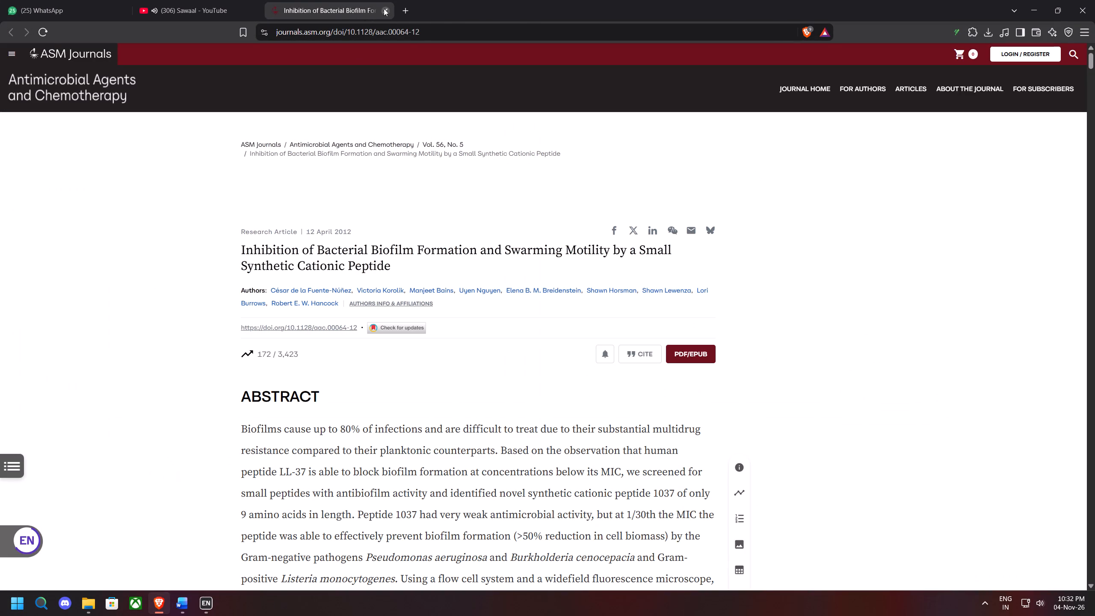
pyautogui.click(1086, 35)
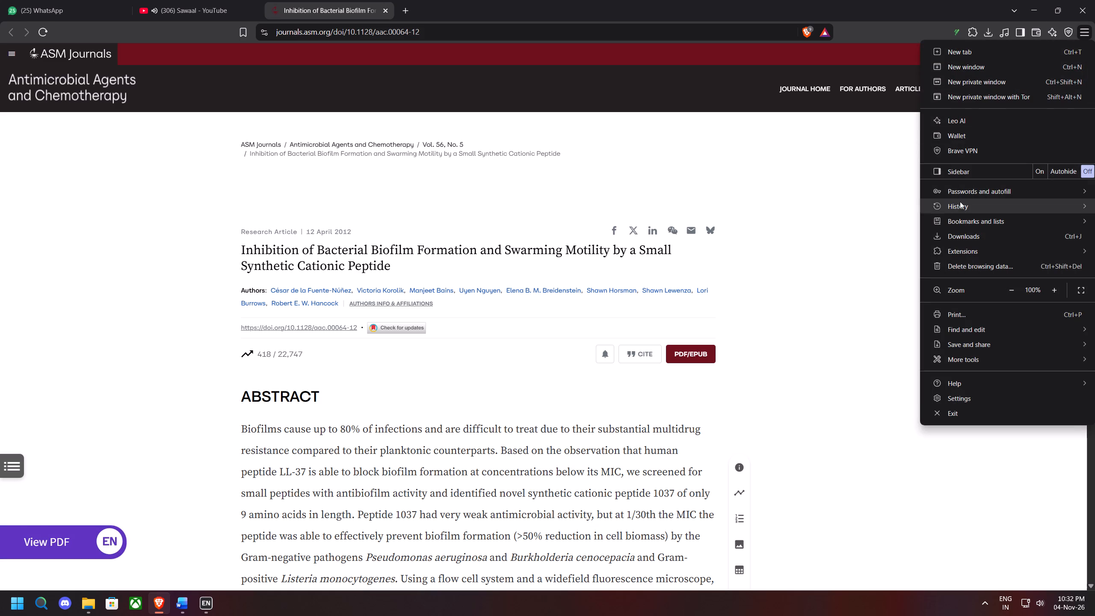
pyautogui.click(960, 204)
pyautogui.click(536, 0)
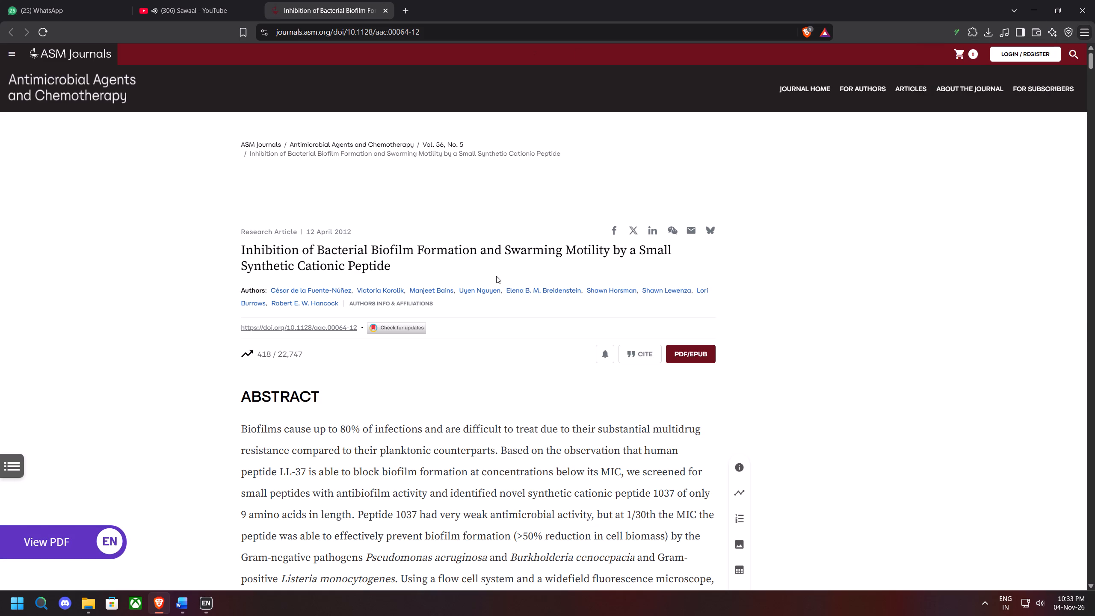
# Download the RIS citation of the 10.1128/aac.00064-12 article with direct import and import it into EndNote.
pyautogui.click(638, 353)
pyautogui.click(888, 337)
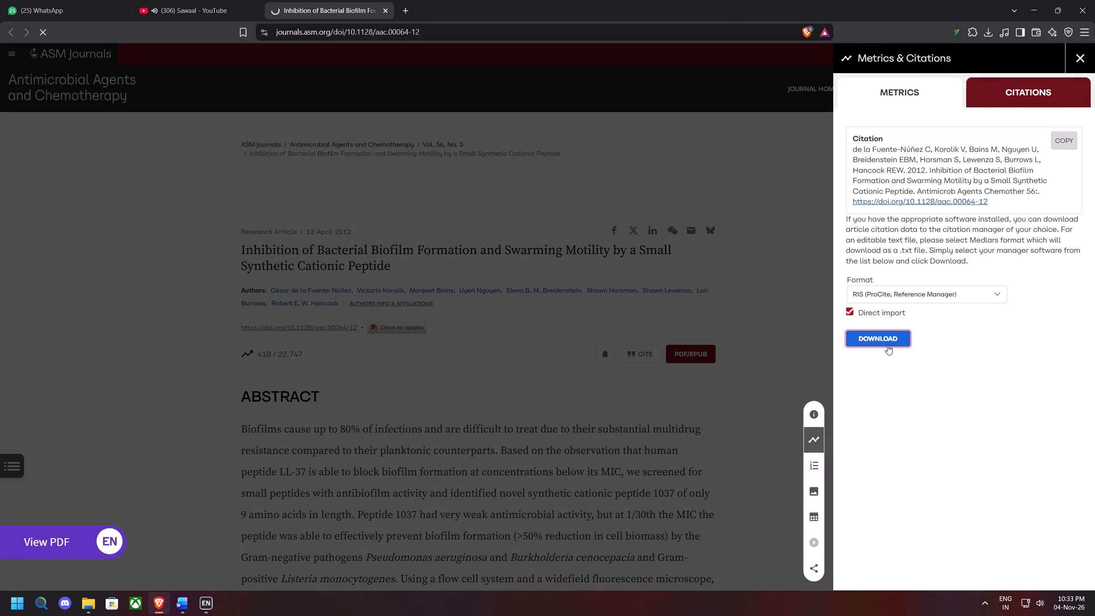
pyautogui.click(559, 371)
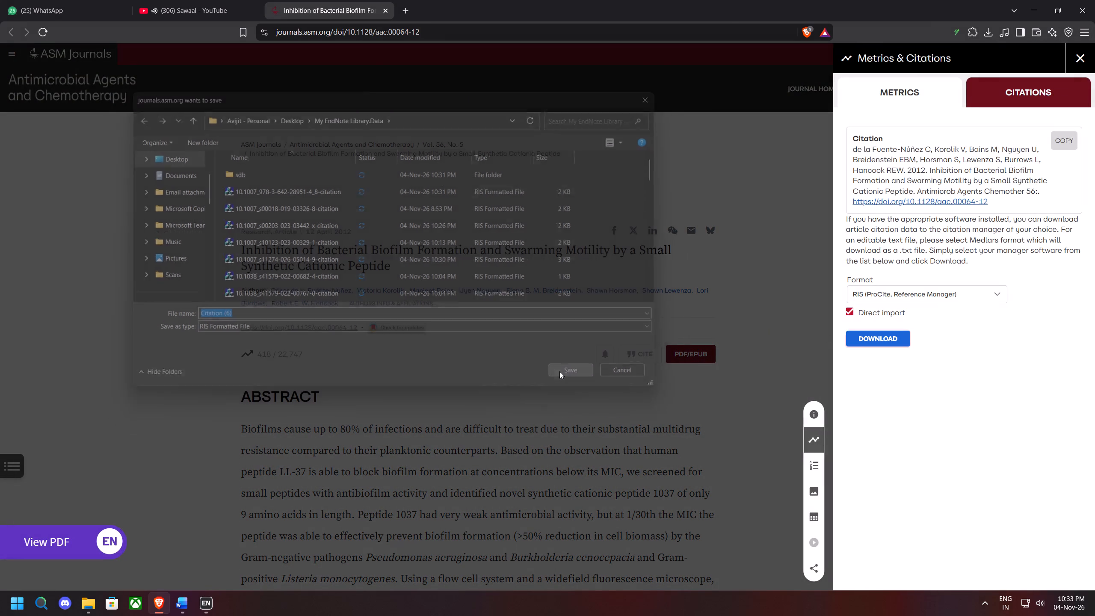
pyautogui.click(918, 58)
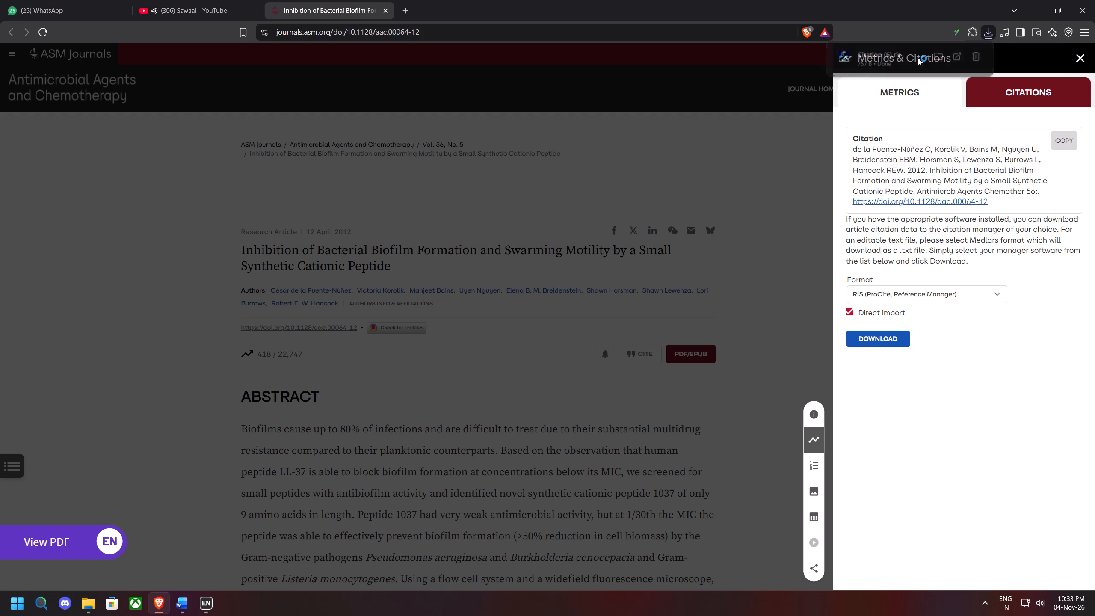
pyautogui.click(1031, 15)
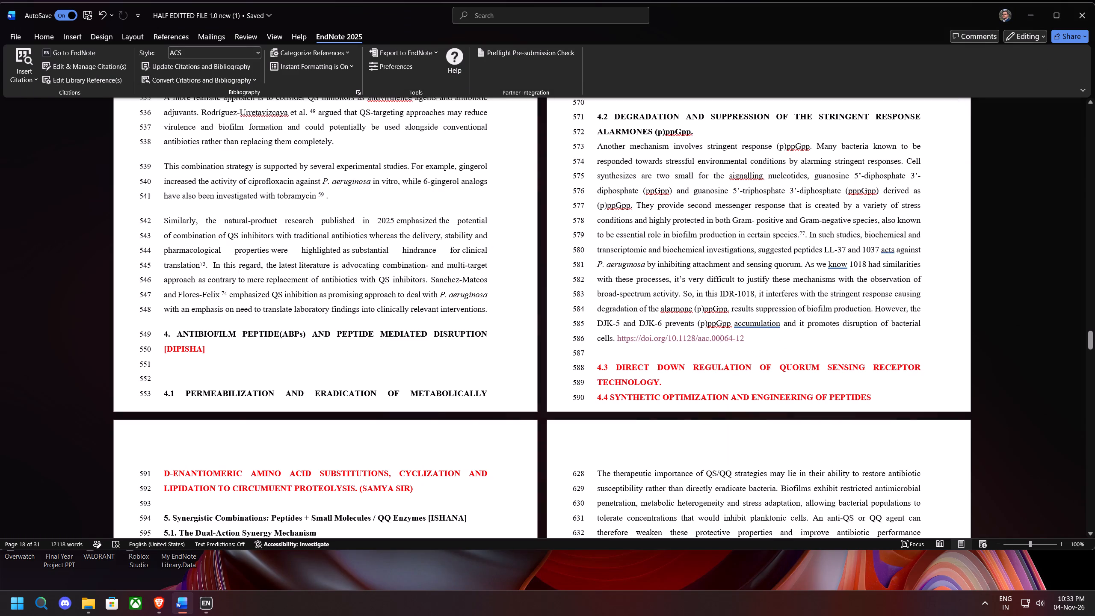
# Replace the 10.1128/aac.00064-12 link after "disruption of bacterial cells" with the EndNote citation of the selected reference.
pyautogui.moveTo(747, 337); pyautogui.dragTo(617, 343)
pyautogui.press('BackSpace')
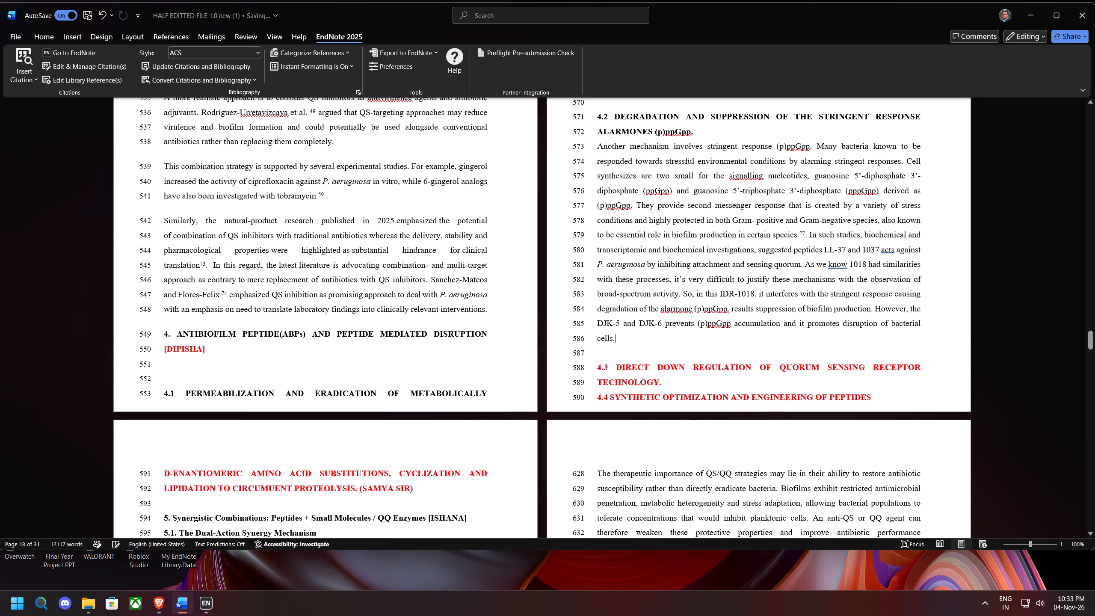
pyautogui.click(20, 76)
pyautogui.click(42, 107)
# Open the 10.1016/j.micpath.2024.106842 link in section 5.1, close the previous article's page, then download the article's citation and import it into EndNote.
pyautogui.scroll(-8, 498, 385)
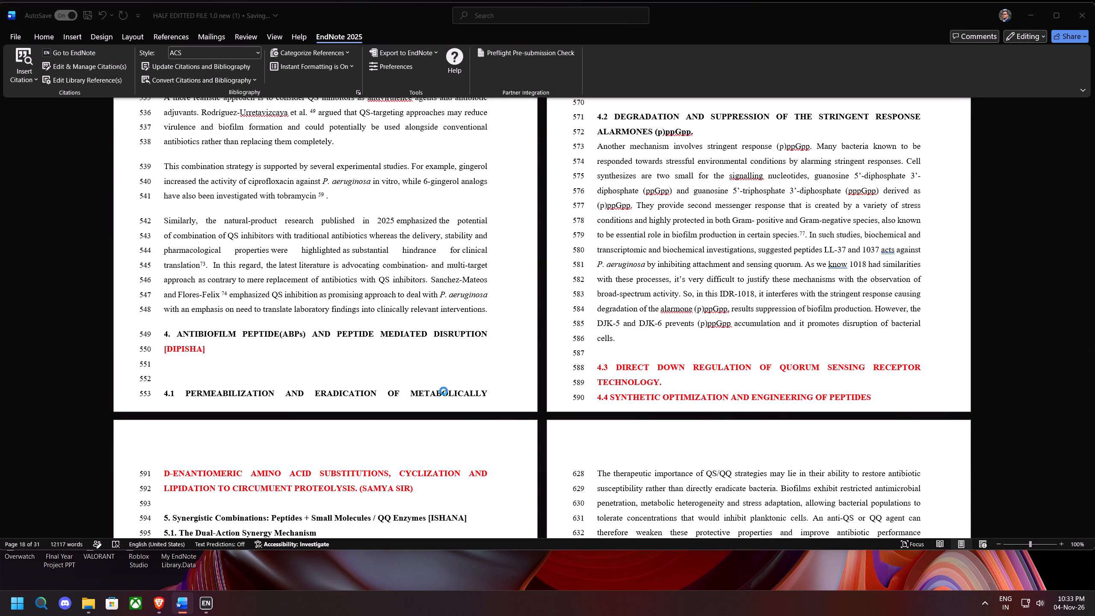
pyautogui.scroll(-5, 444, 391)
pyautogui.scroll(1, 457, 396)
pyautogui.scroll(-7, 457, 397)
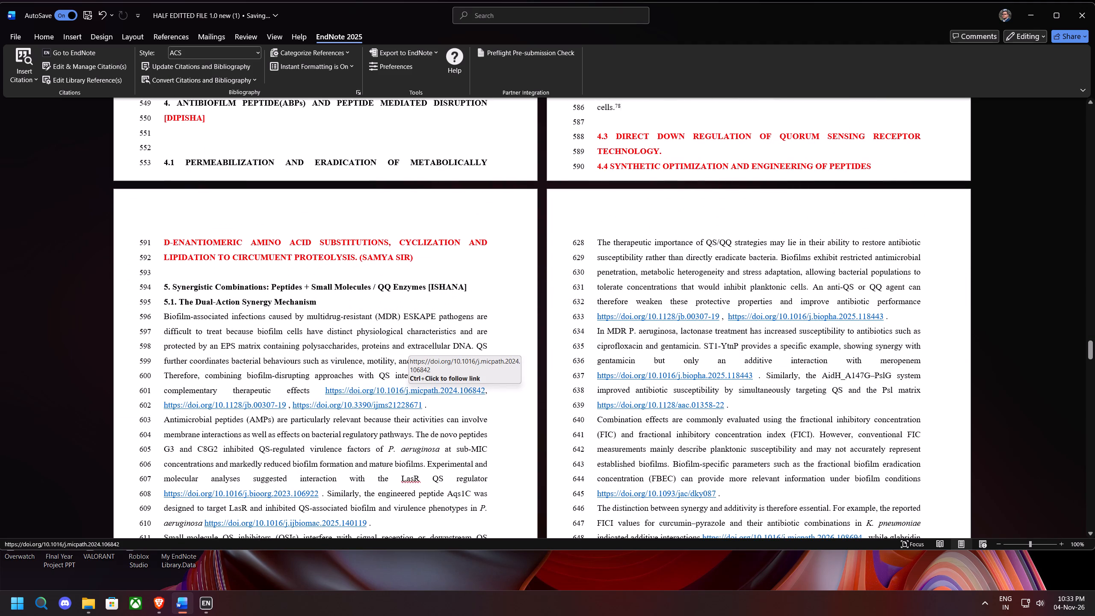
pyautogui.scroll(-2, 410, 389)
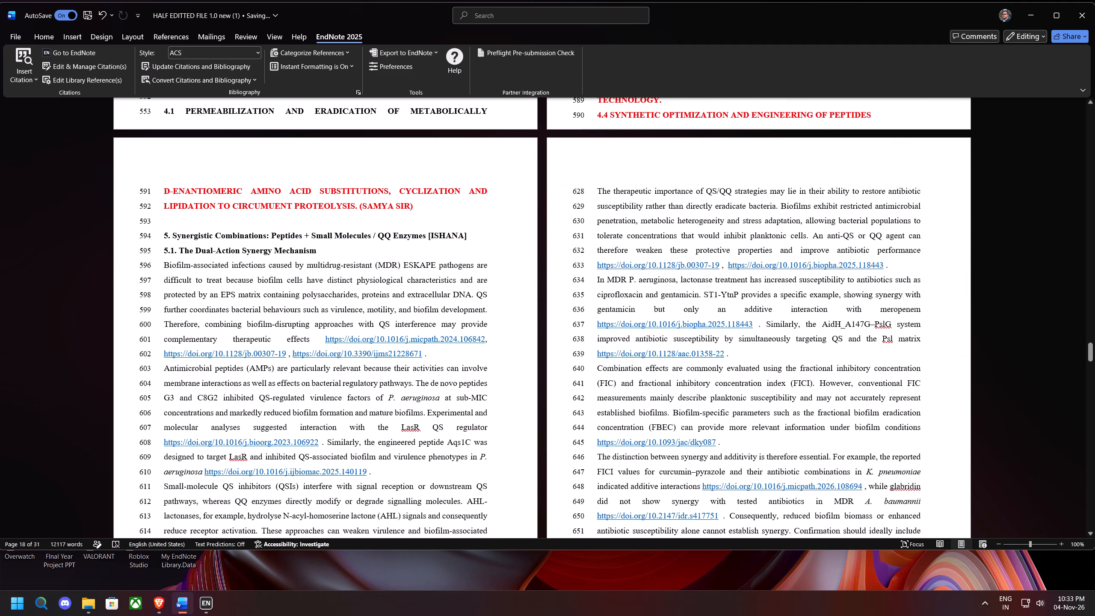
pyautogui.keyDown('ctrl'); pyautogui.click(414, 338); pyautogui.keyUp('ctrl')
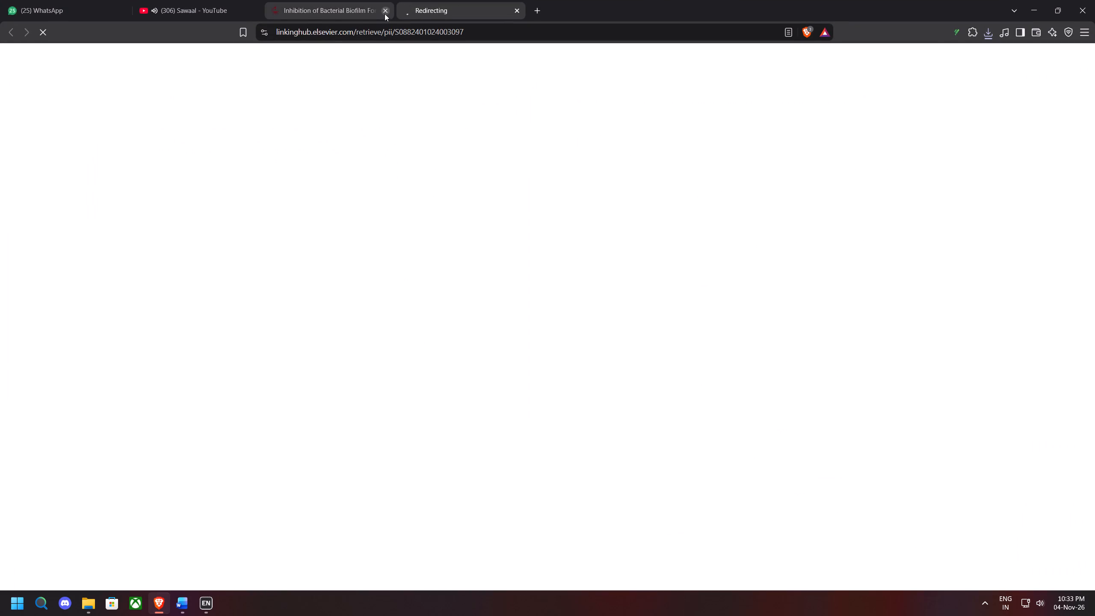
pyautogui.click(385, 14)
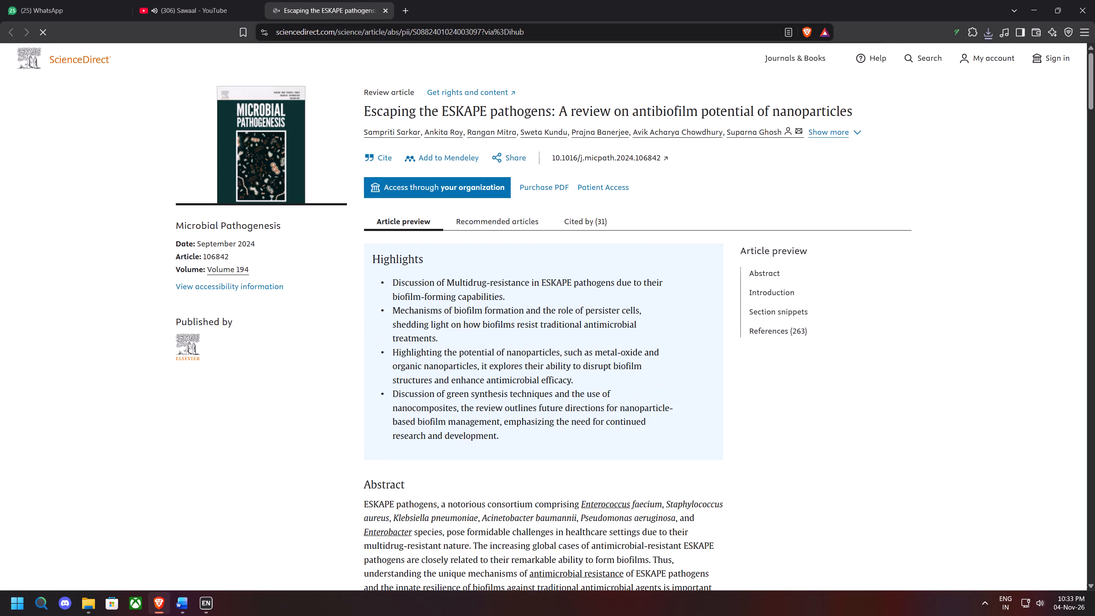
pyautogui.click(378, 152)
pyautogui.click(435, 213)
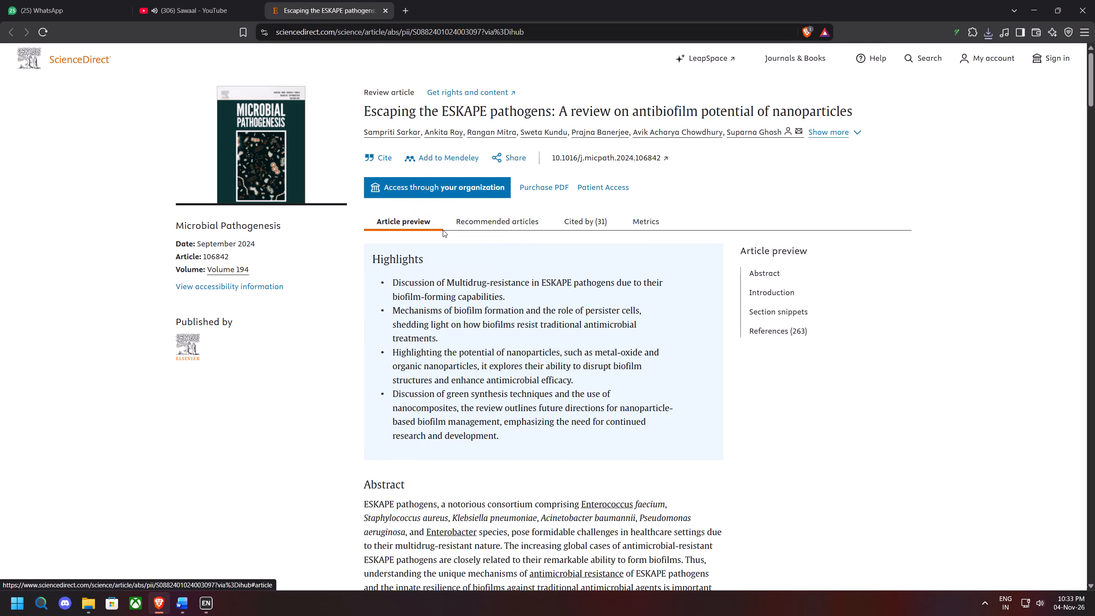
pyautogui.click(558, 369)
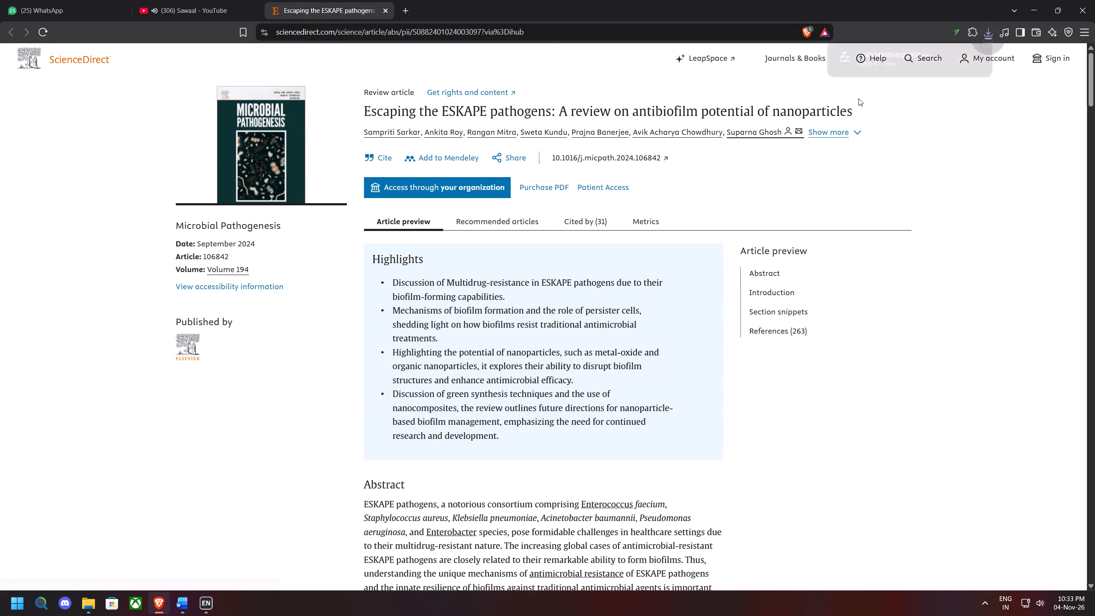
pyautogui.click(863, 60)
pyautogui.click(1031, 9)
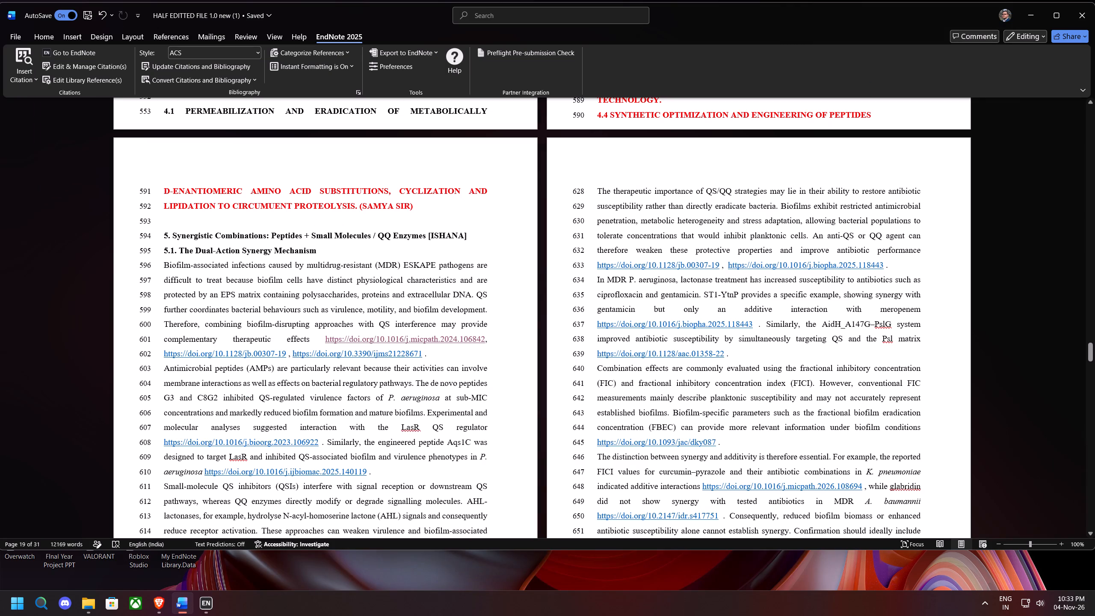
# Replace the 10.1016/j.micpath.2024.106842 link after "complementary therapeutic effects" with the selected EndNote reference's citation and remove the spaces around its comma.
pyautogui.moveTo(324, 338); pyautogui.dragTo(485, 341)
pyautogui.press('BackSpace')
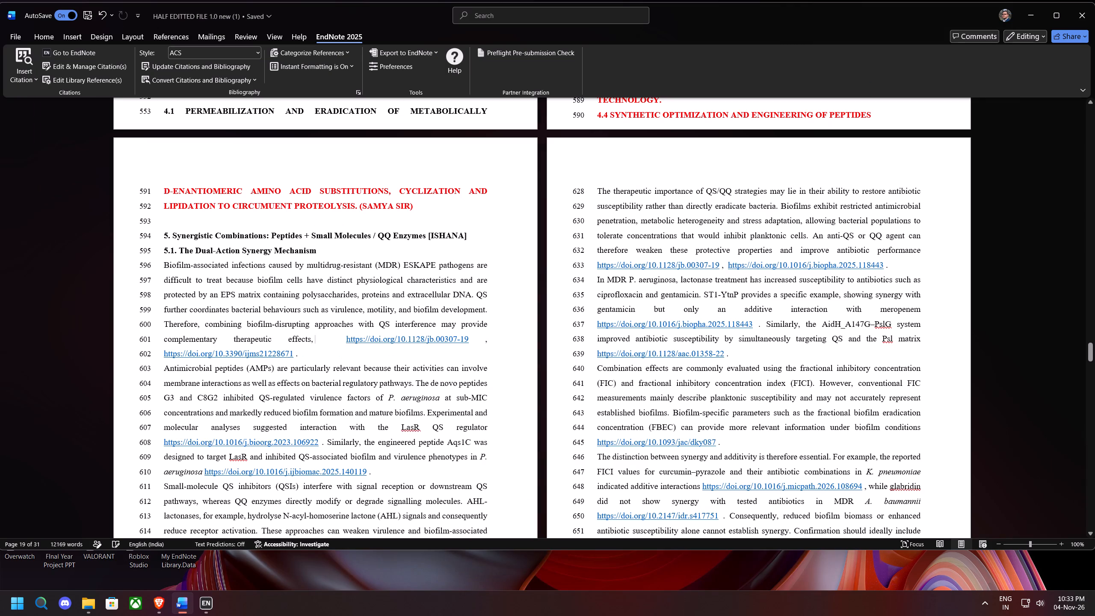
pyautogui.click(17, 76)
pyautogui.click(42, 107)
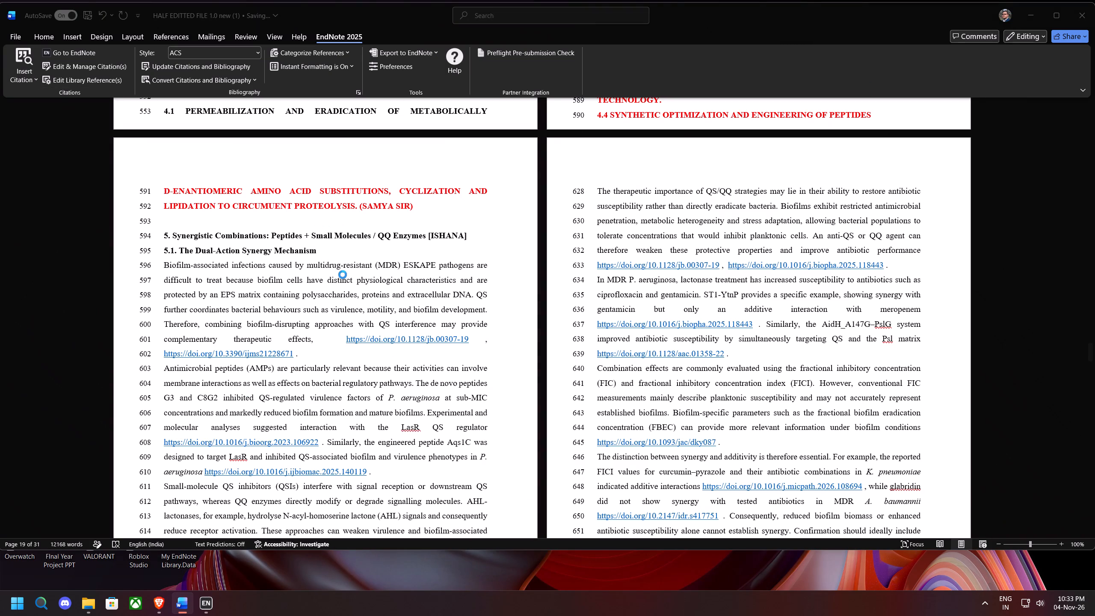
pyautogui.click(336, 341)
pyautogui.press('BackSpace')
pyautogui.press('Right')
pyautogui.press('BackSpace')
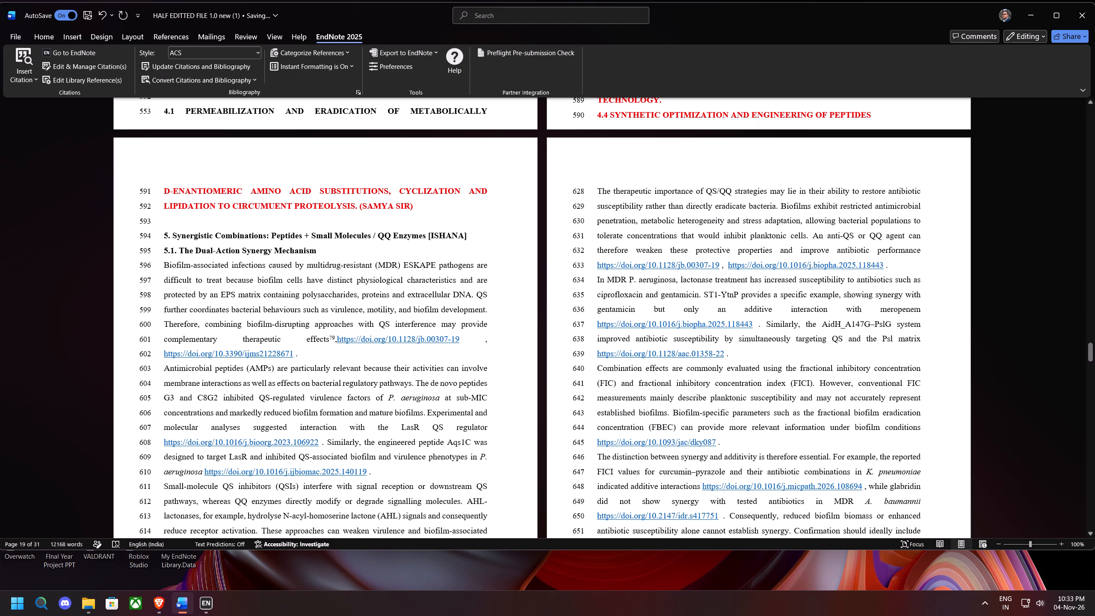
# Download the RIS citation of the article linked as 10.1128/jb.00307-19 in section 5.1 with direct import and import it into EndNote.
pyautogui.keyDown('ctrl'); pyautogui.click(386, 341); pyautogui.keyUp('ctrl')
pyautogui.click(385, 12)
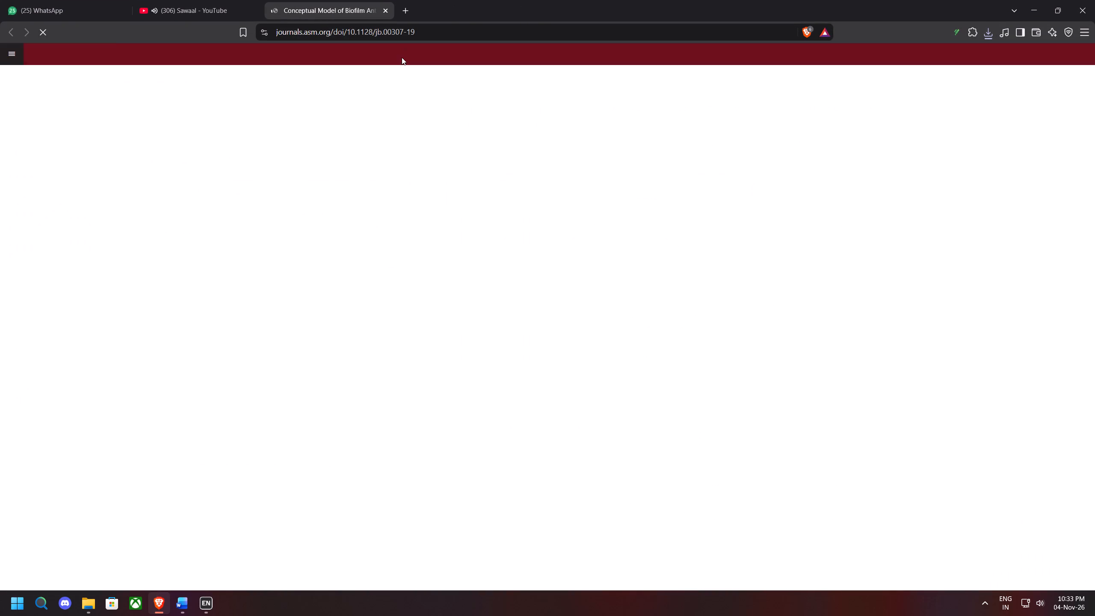
pyautogui.click(633, 349)
pyautogui.click(642, 353)
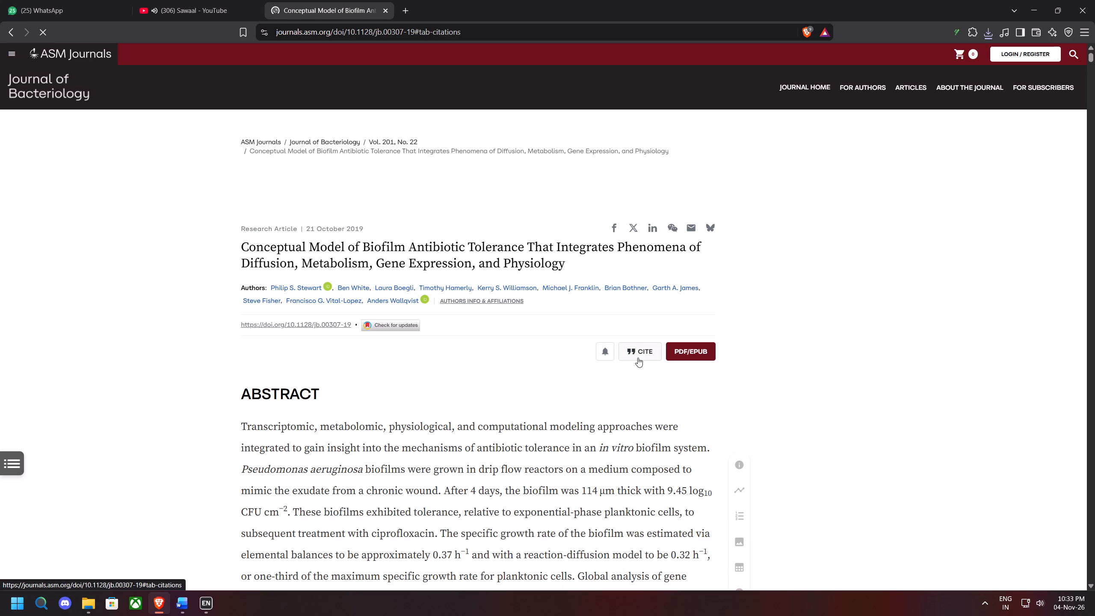
pyautogui.click(848, 344)
pyautogui.click(868, 349)
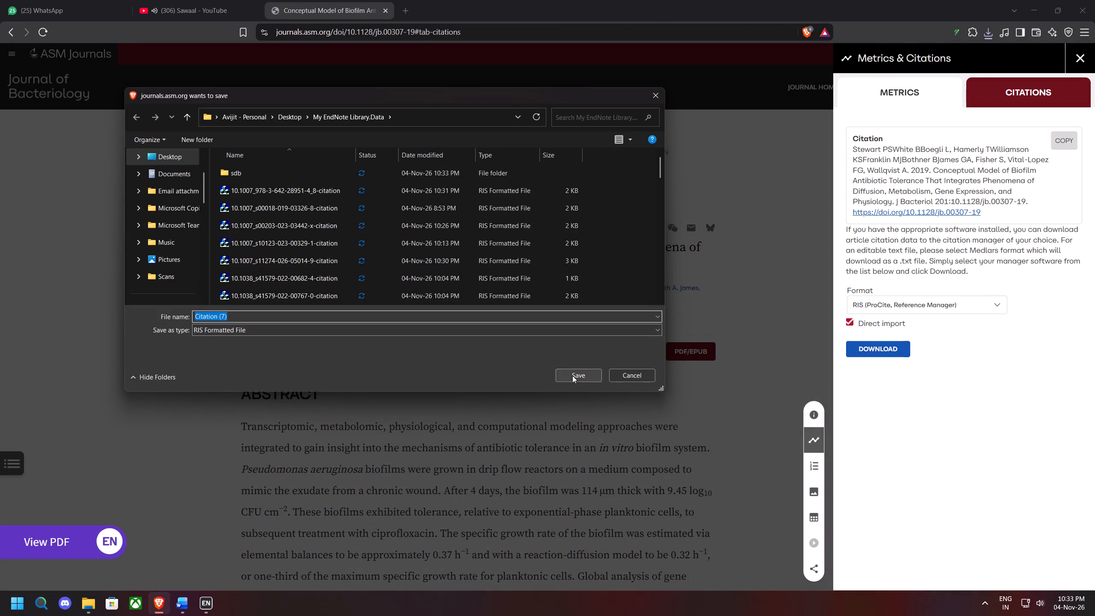
pyautogui.click(572, 376)
pyautogui.click(863, 58)
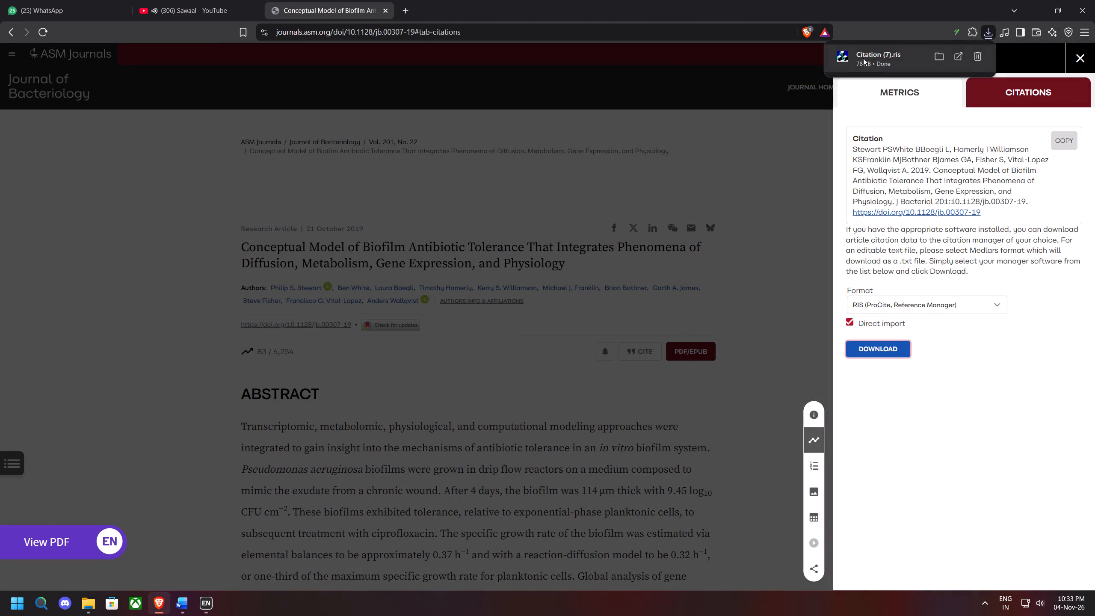
pyautogui.click(1081, 52)
pyautogui.click(1039, 7)
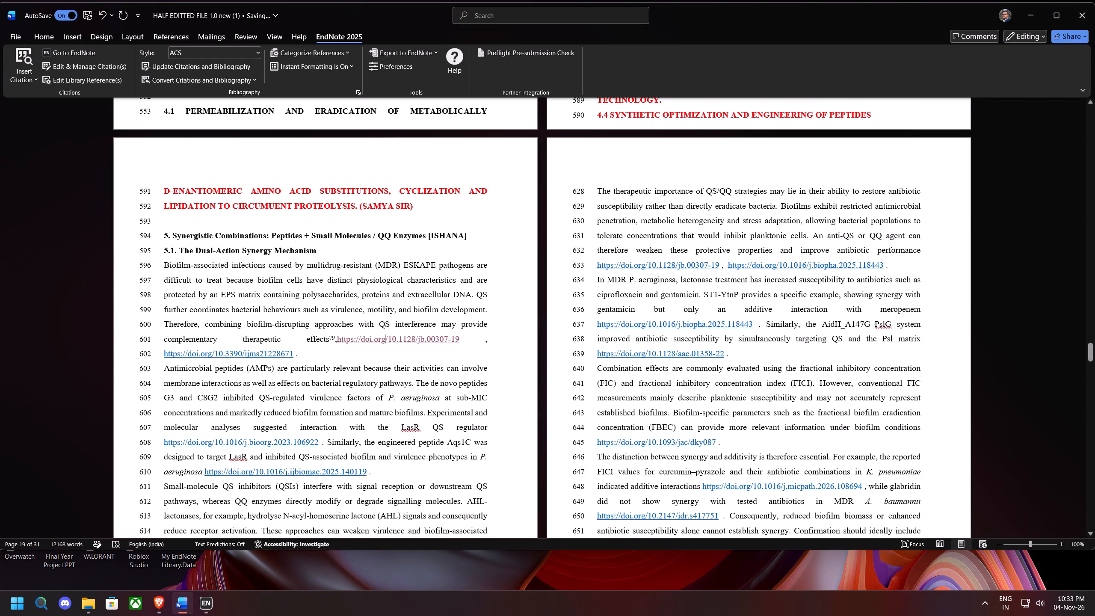
# Replace the 10.1128/jb.00307-19 link after "complementary therapeutic effects" with the EndNote citation of the selected reference.
pyautogui.moveTo(464, 339); pyautogui.dragTo(338, 341)
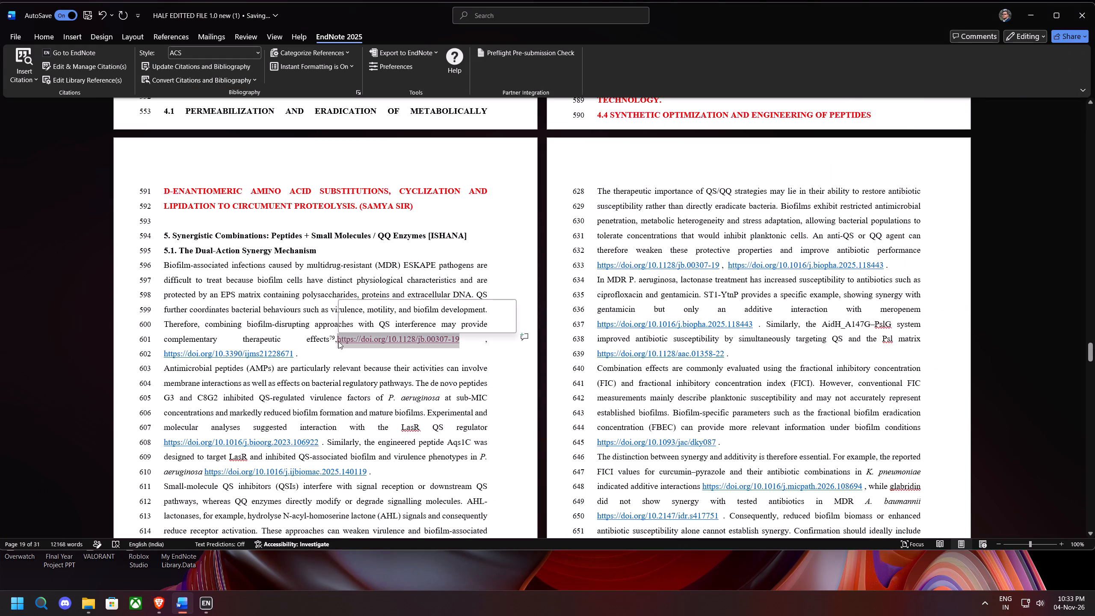
pyautogui.press('BackSpace')
pyautogui.click(22, 74)
pyautogui.click(48, 109)
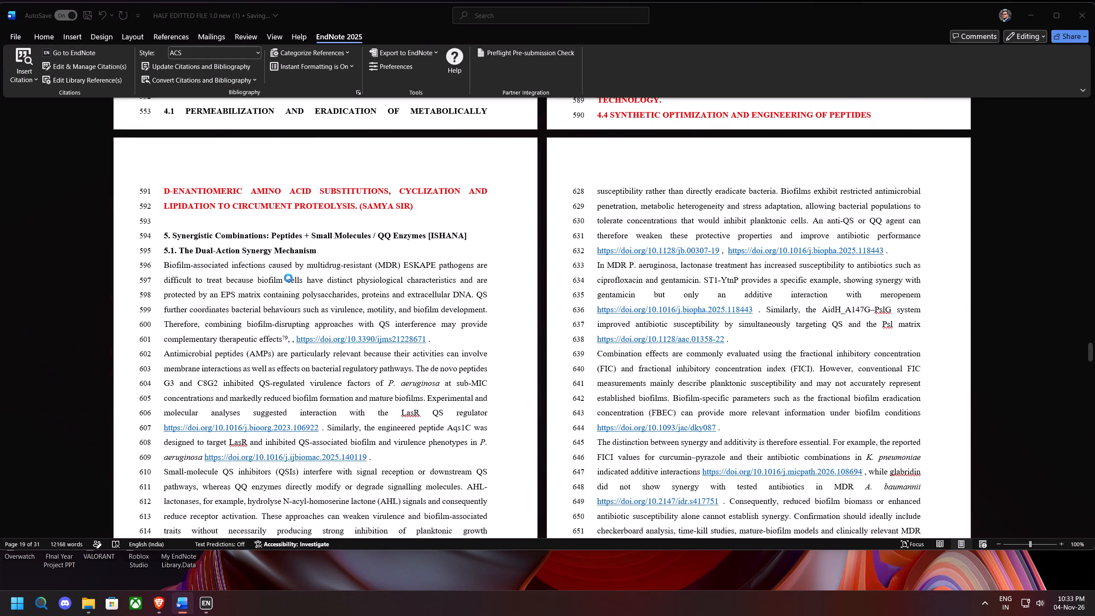
# Download the RIS citation of the article linked as 10.3390/ijms21228671 in section 5.1 and import it into EndNote.
pyautogui.click(302, 339)
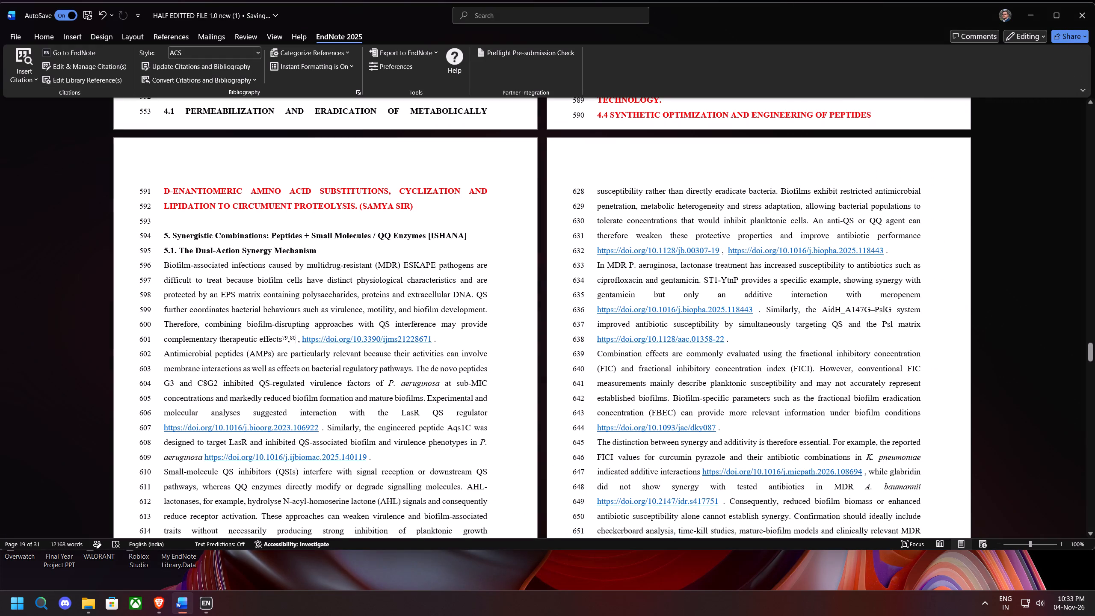
pyautogui.click(326, 341)
pyautogui.keyDown('ctrl'); pyautogui.click(326, 341); pyautogui.keyUp('ctrl')
pyautogui.click(326, 341)
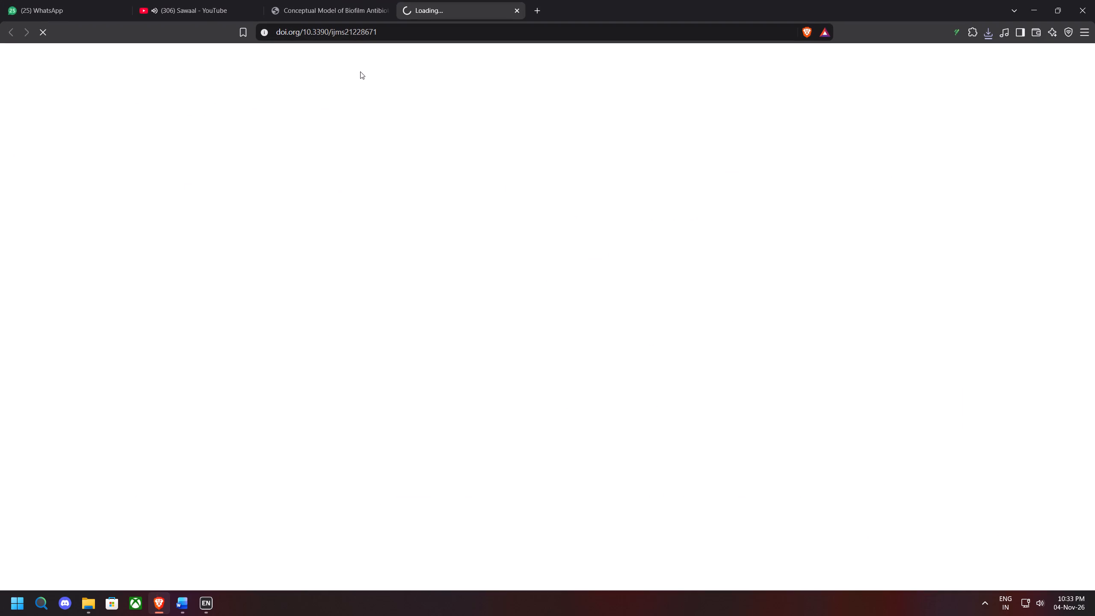
pyautogui.click(386, 12)
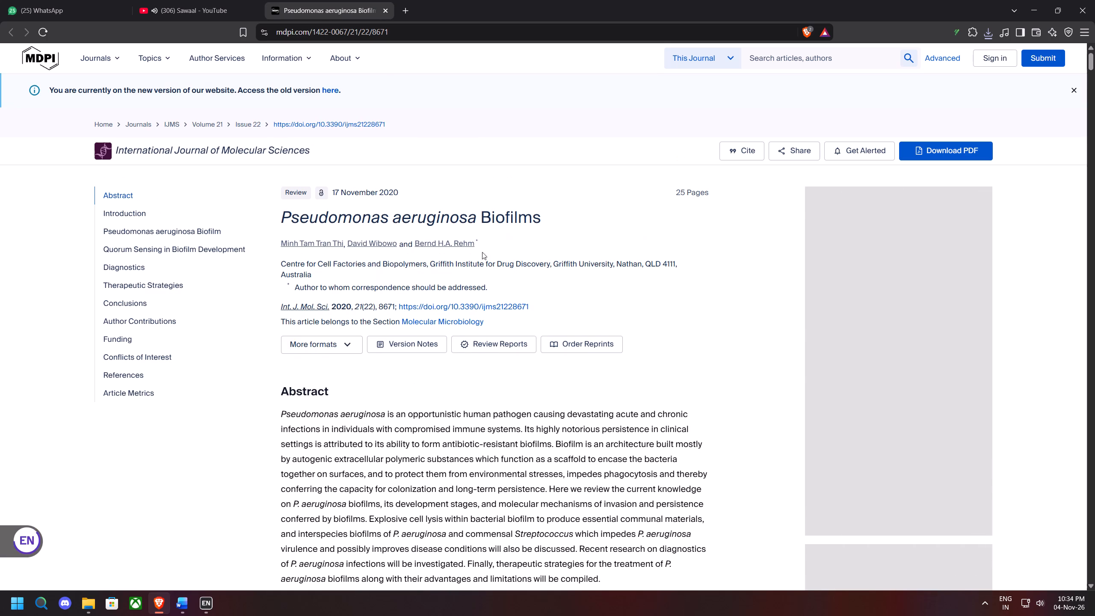
pyautogui.click(357, 347)
pyautogui.click(356, 344)
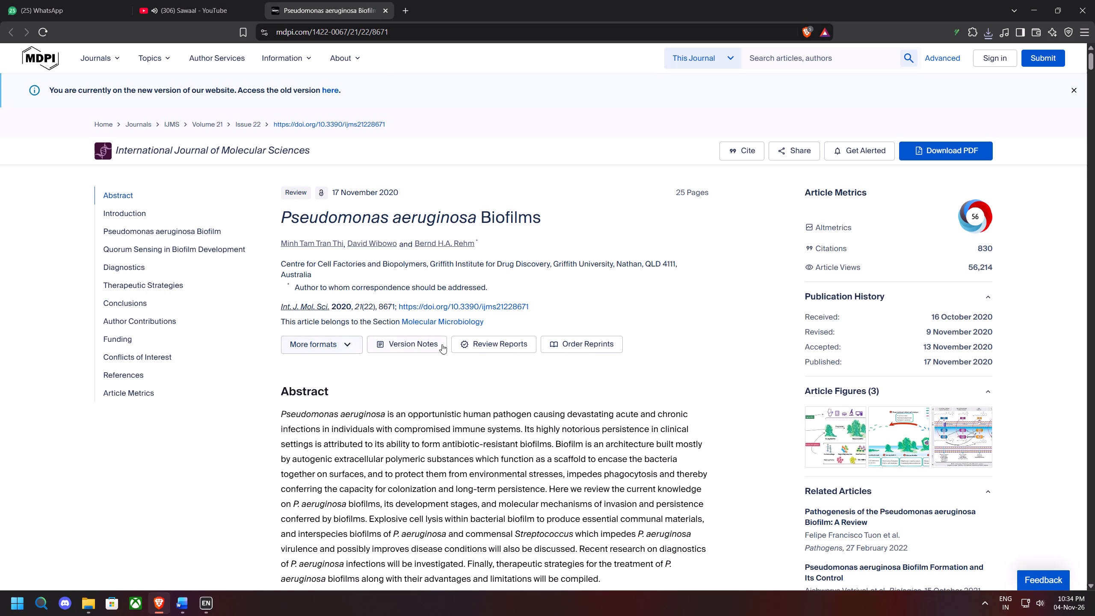
pyautogui.click(749, 151)
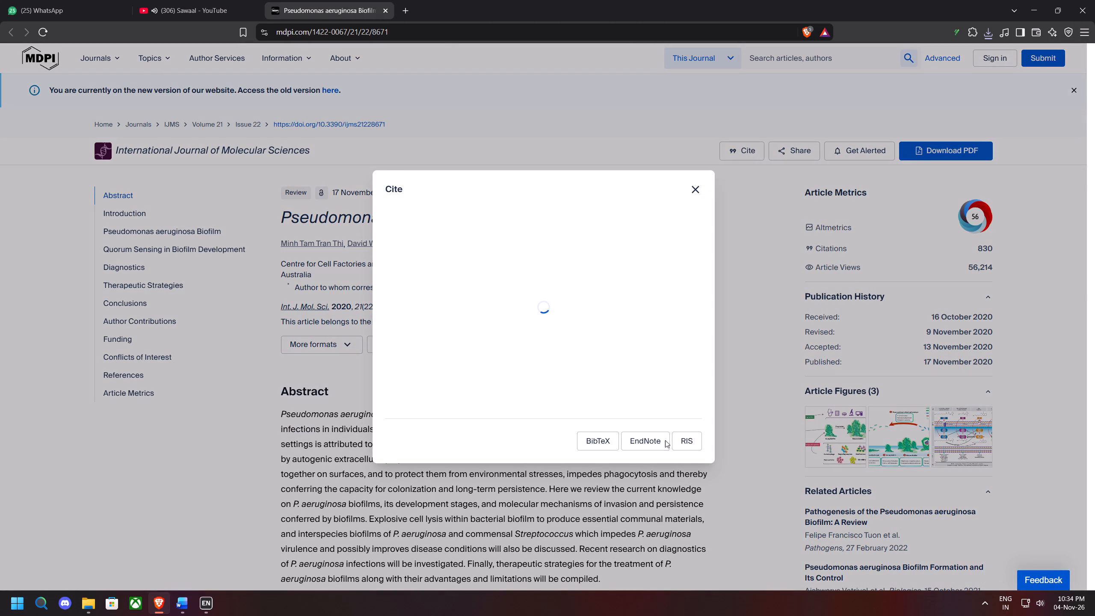
pyautogui.click(679, 468)
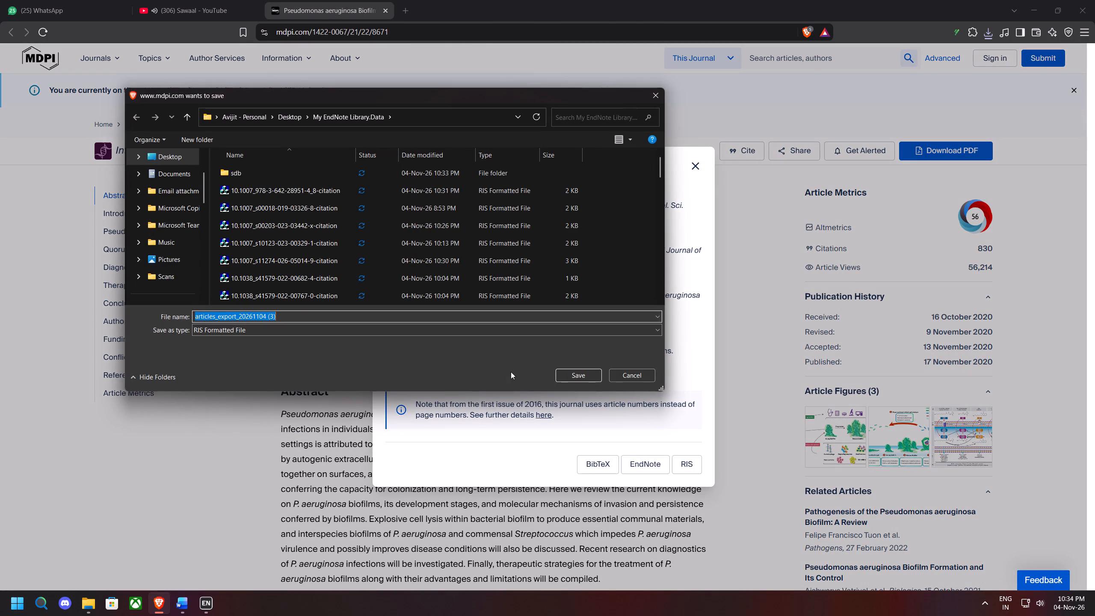
pyautogui.click(583, 373)
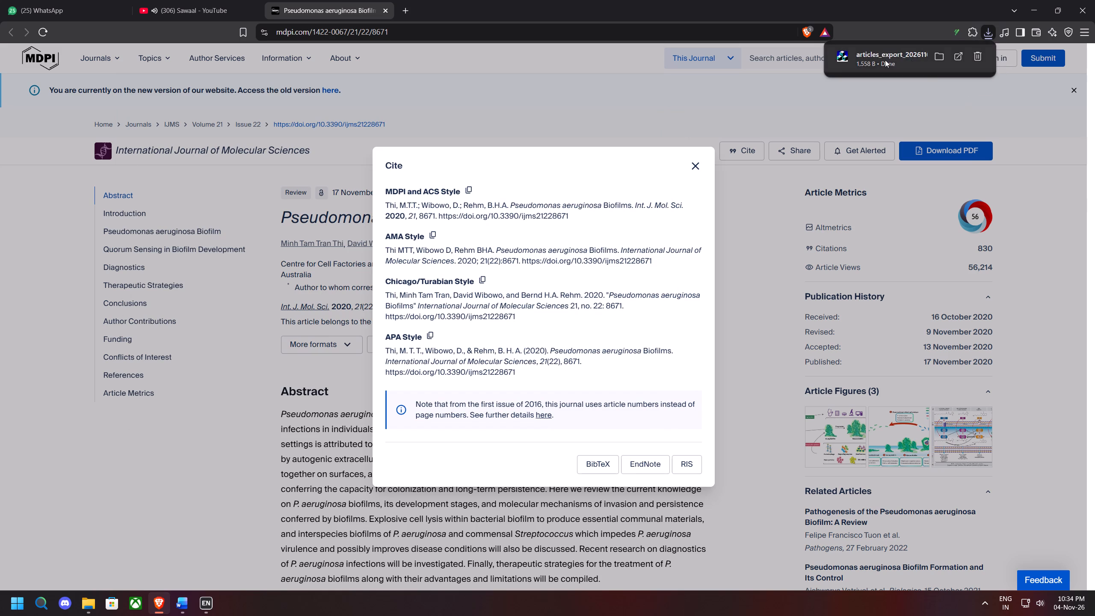
pyautogui.click(885, 60)
pyautogui.click(385, 12)
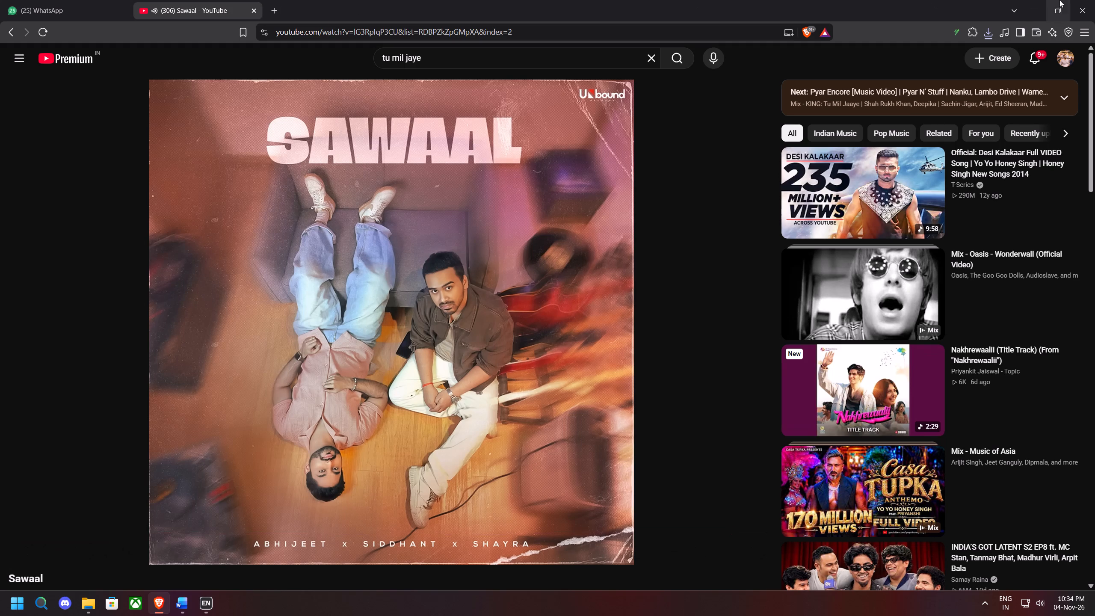
pyautogui.click(1030, 7)
# Replace the 10.3390/ijms21228671 link at the end of the first section 5.1 paragraph with the EndNote citation of the selected reference.
pyautogui.moveTo(431, 339); pyautogui.dragTo(374, 341)
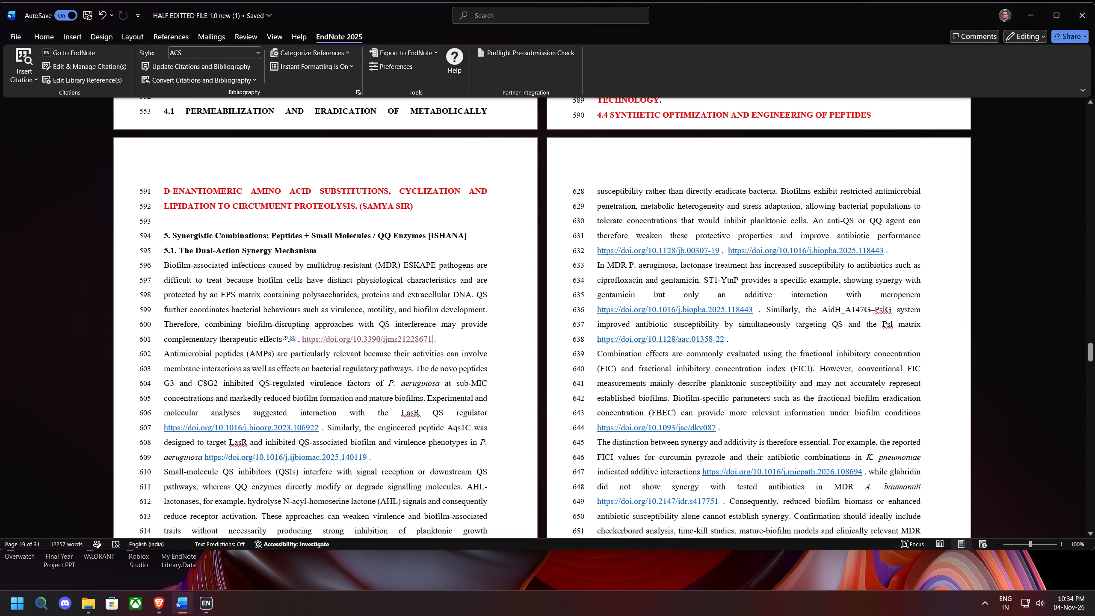
pyautogui.moveTo(374, 341); pyautogui.dragTo(302, 339)
pyautogui.press('BackSpace')
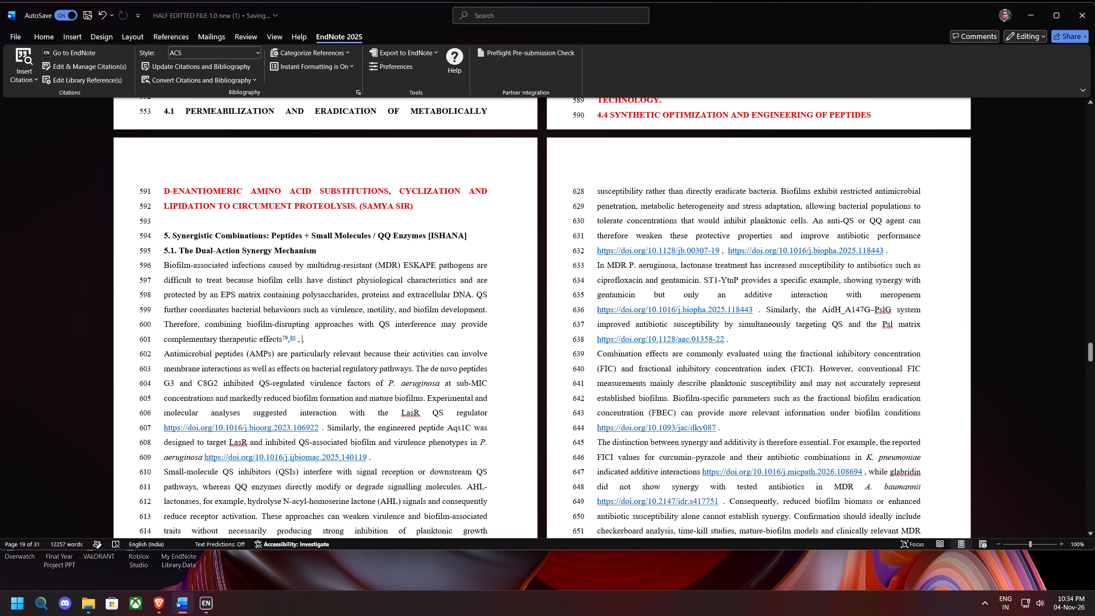
pyautogui.click(17, 85)
pyautogui.click(50, 113)
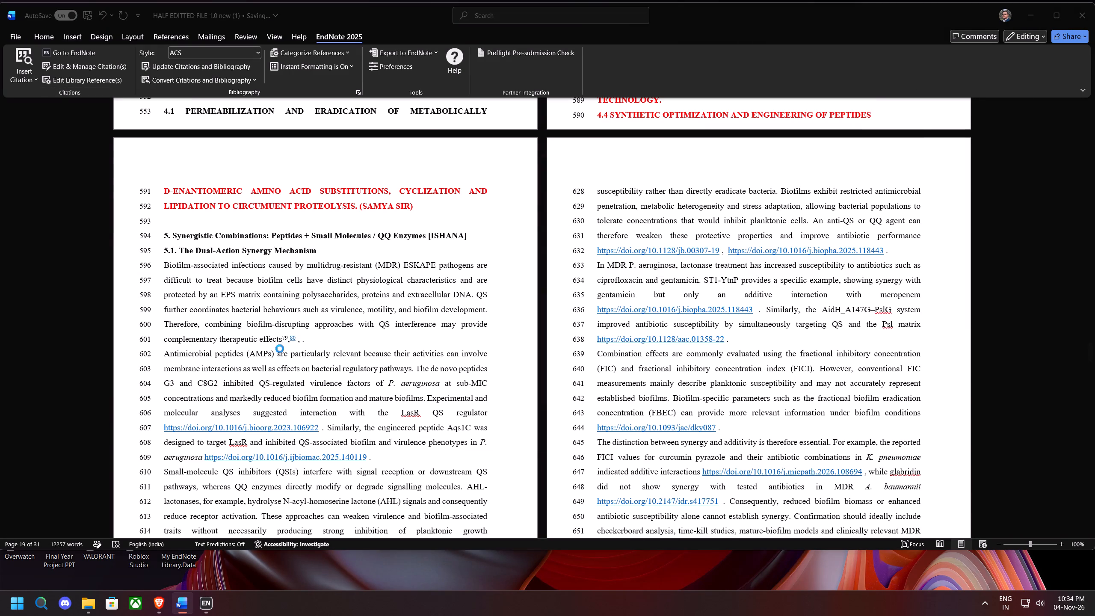
# Superscript the commas between the citation numbers after "complementary therapeutic effects" and add a space after the first comma.
pyautogui.click(299, 344)
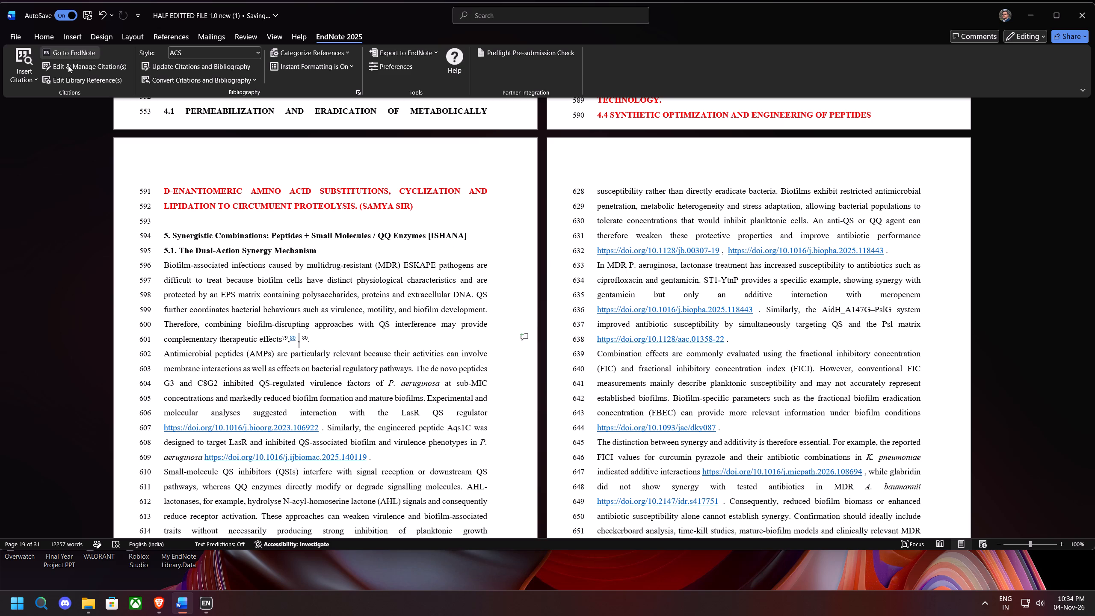
pyautogui.rightClick(299, 339)
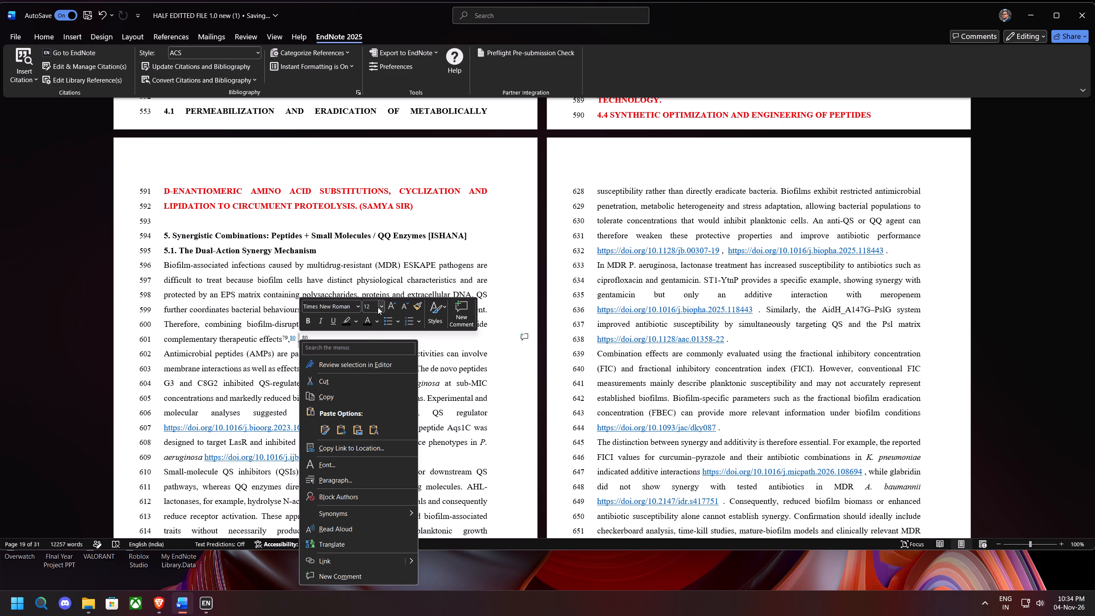
pyautogui.click(46, 37)
pyautogui.click(186, 71)
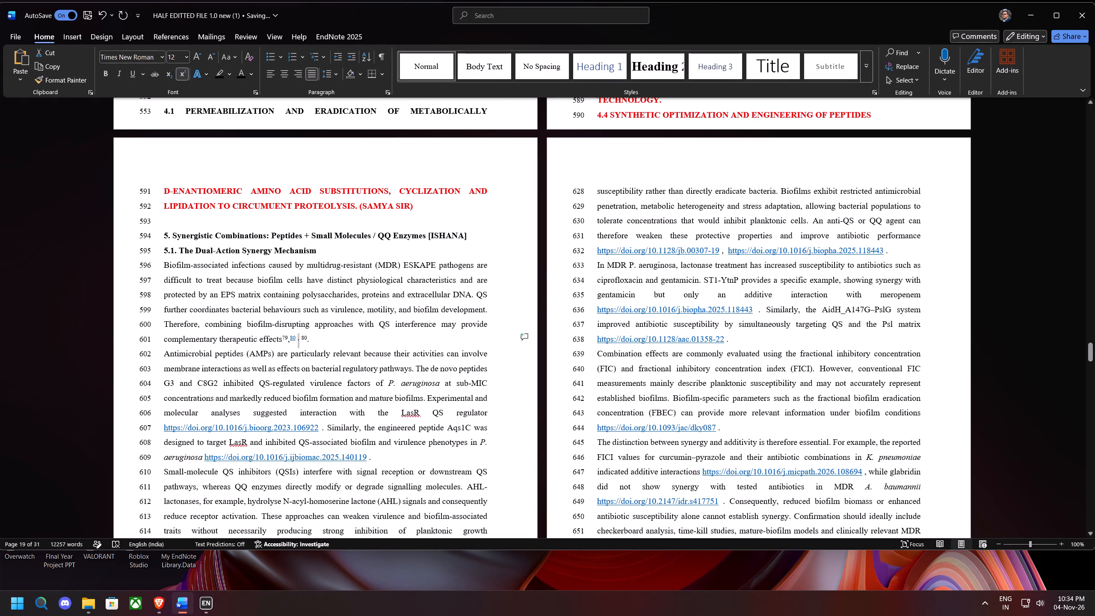
pyautogui.click(290, 342)
pyautogui.click(186, 75)
pyautogui.click(301, 336)
pyautogui.click(289, 338)
pyautogui.press('space')
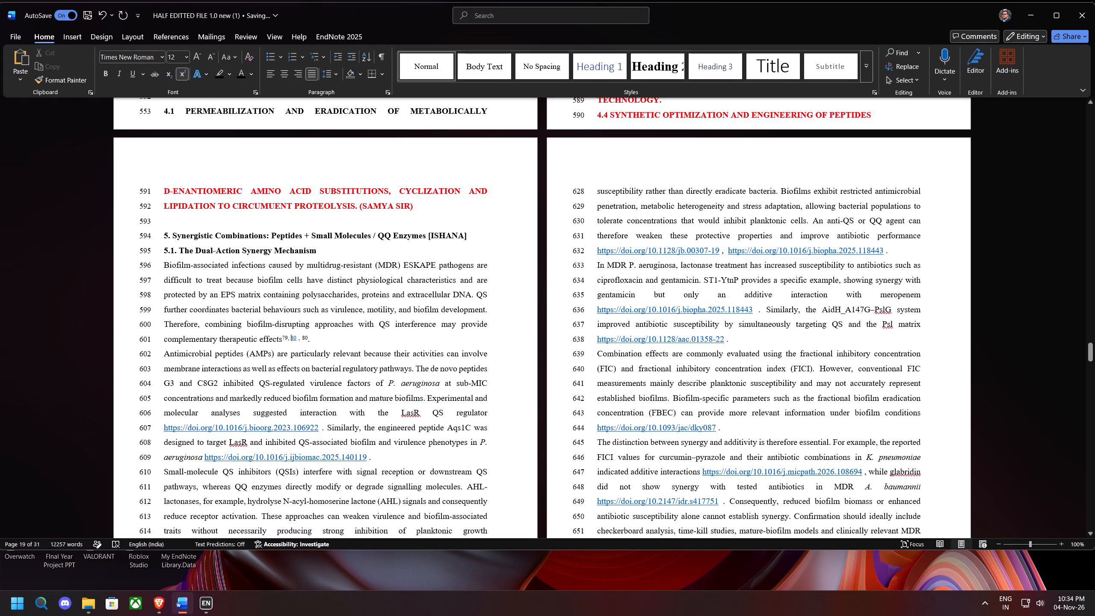
# Clear the underline and blue font colour from the middle citation number after "complementary therapeutic effects".
pyautogui.moveTo(295, 337); pyautogui.dragTo(291, 337)
pyautogui.click(296, 340)
pyautogui.moveTo(297, 340); pyautogui.dragTo(292, 339)
pyautogui.moveTo(292, 339); pyautogui.dragTo(290, 339)
pyautogui.click(320, 325)
pyautogui.click(322, 324)
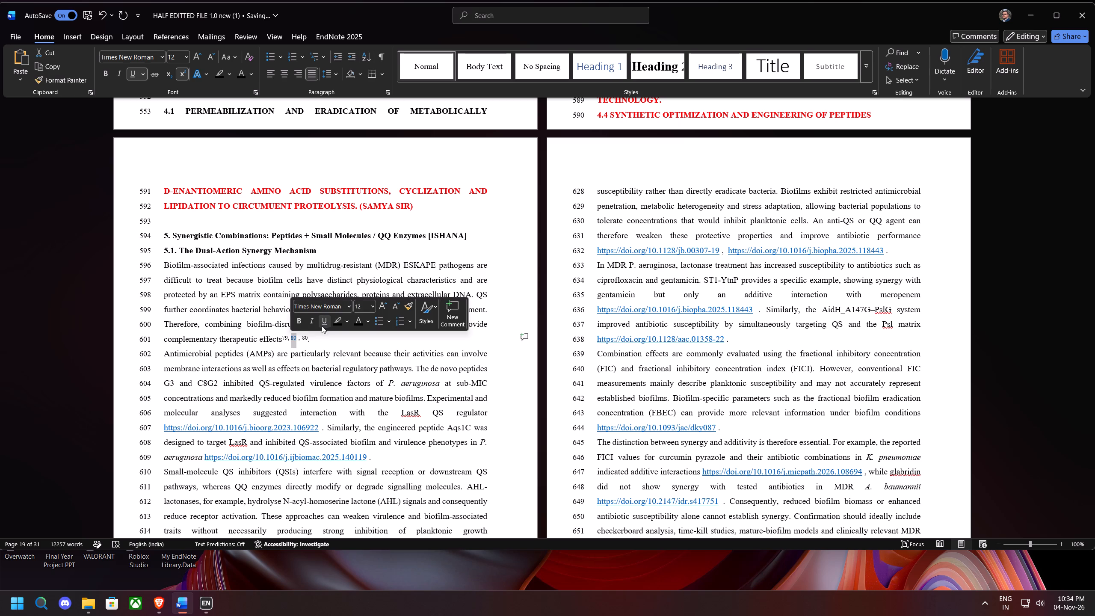
pyautogui.click(354, 326)
# Remove the spaces around the comma between the last two citation numbers after "complementary therapeutic effects".
pyautogui.click(306, 341)
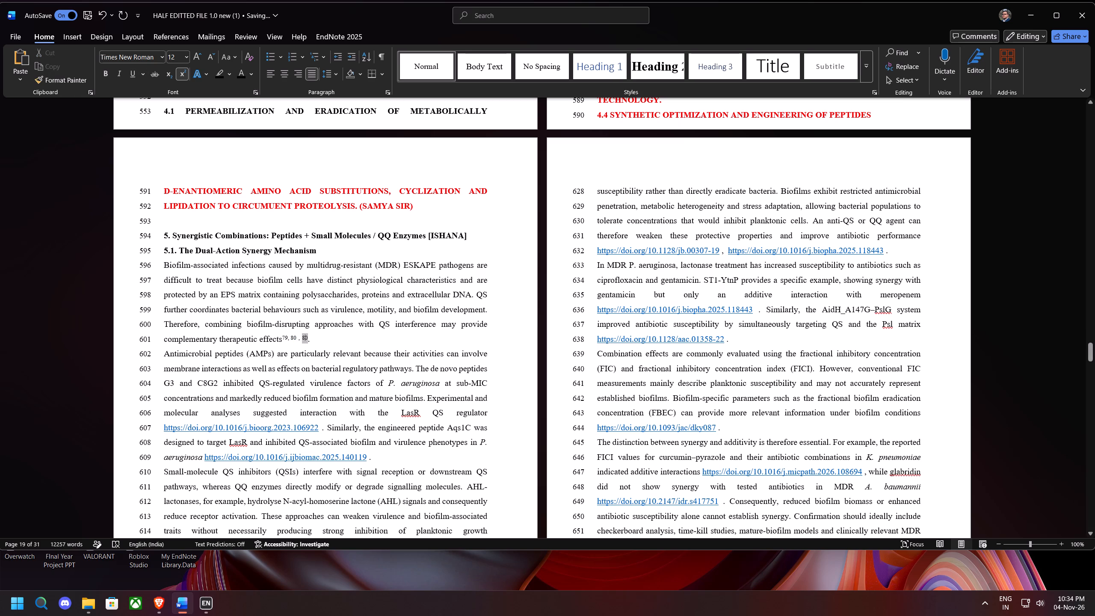
pyautogui.click(304, 346)
pyautogui.doubleClick(296, 344)
pyautogui.press('BackSpace')
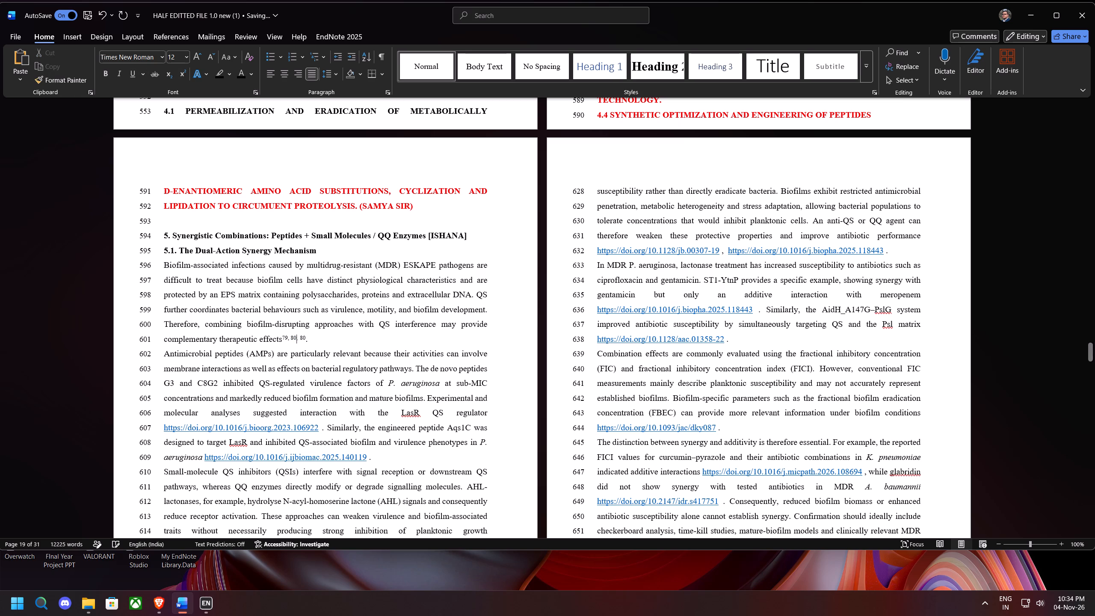
pyautogui.click(300, 341)
pyautogui.press('BackSpace')
# Export the RIS citation of the article linked as 10.1016/j.bioorg.2023.106922, import it into EndNote, and return to the manuscript.
pyautogui.click(296, 430)
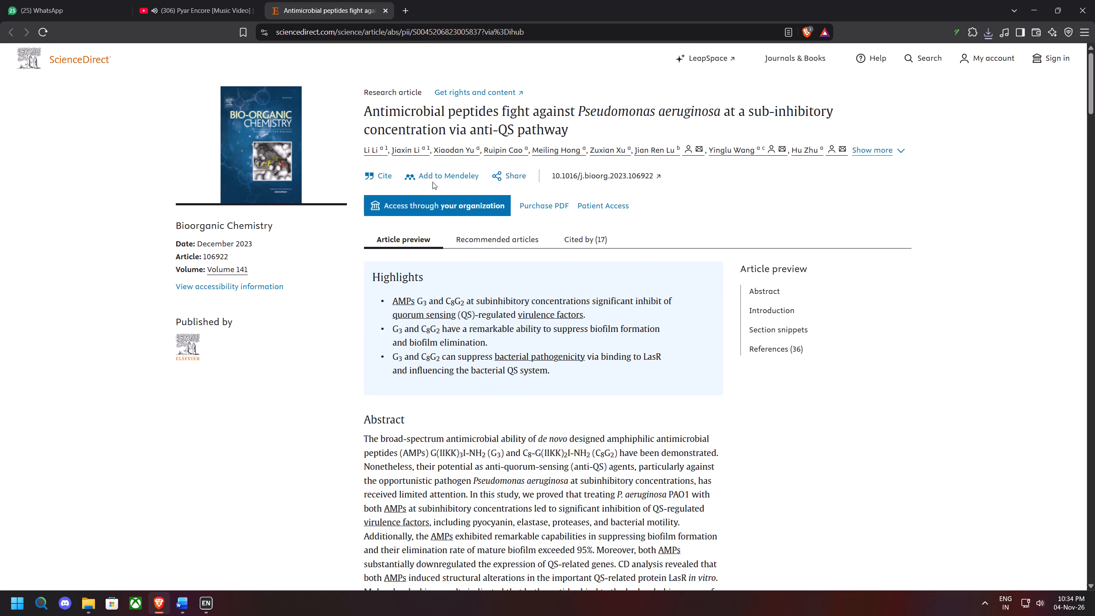
pyautogui.click(382, 176)
pyautogui.click(423, 235)
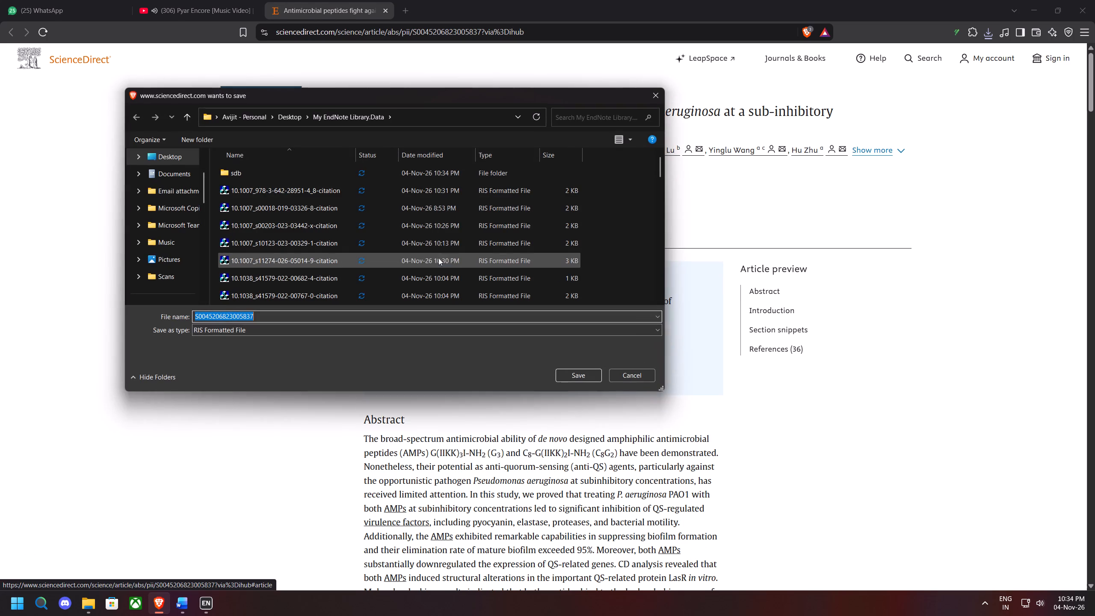
pyautogui.click(562, 371)
pyautogui.click(878, 71)
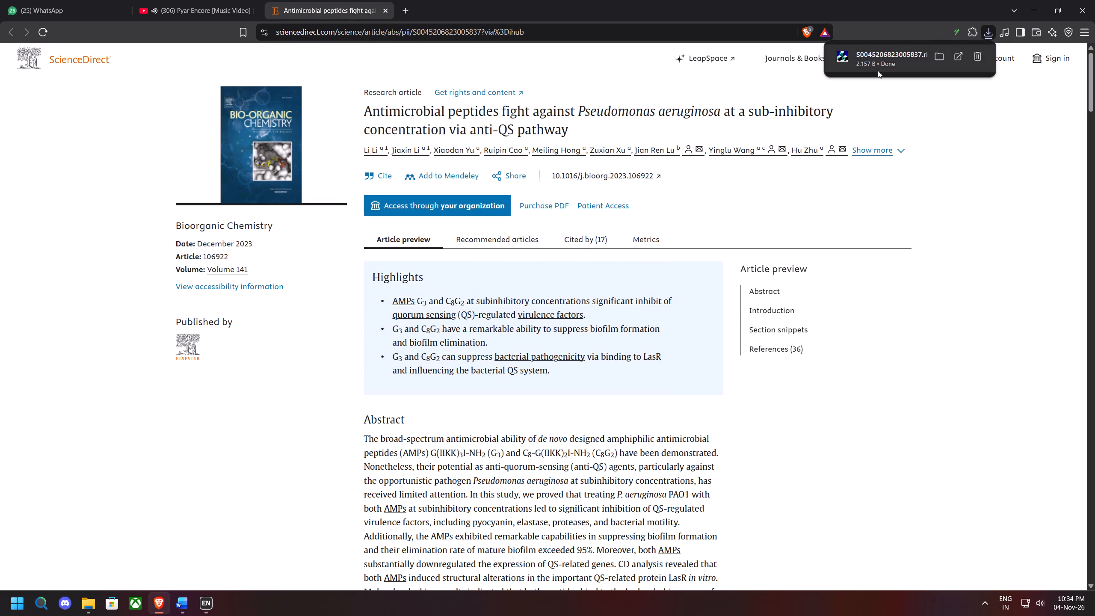
pyautogui.click(384, 11)
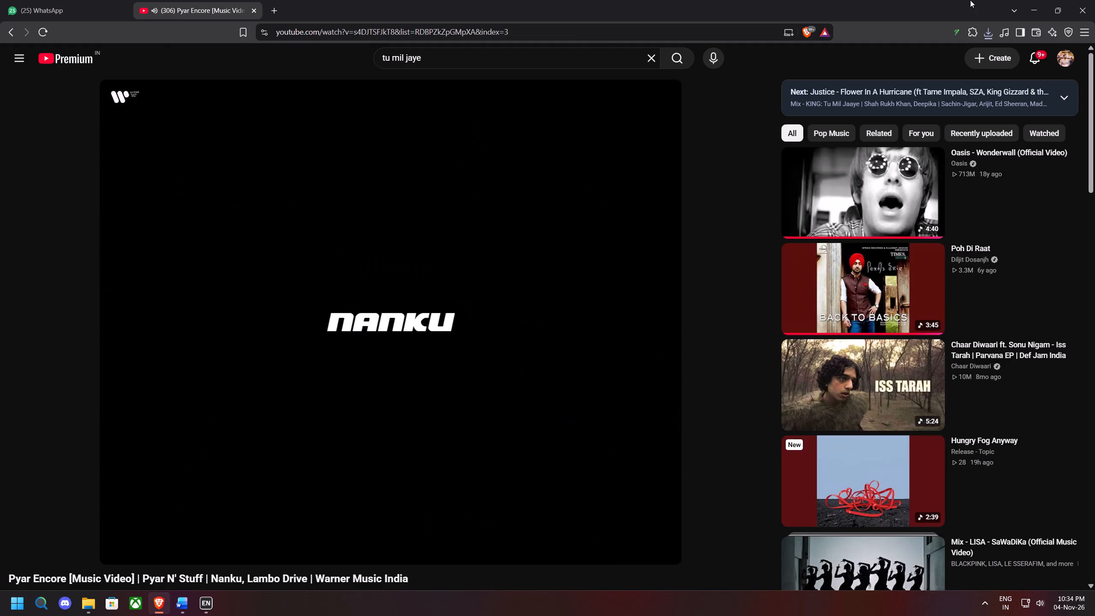
pyautogui.click(1034, 9)
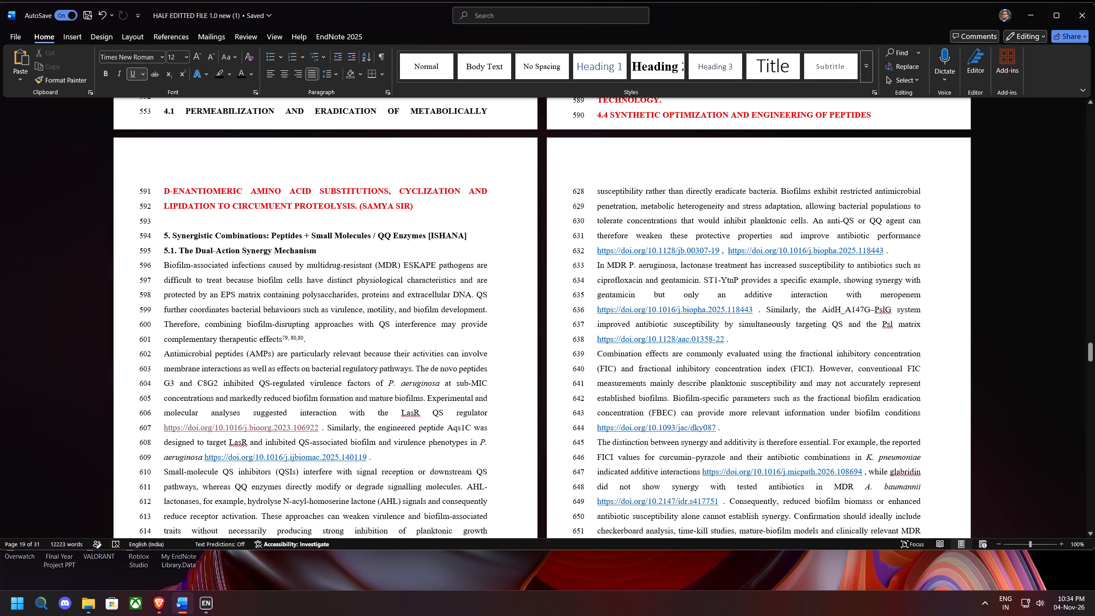
# Replace the 10.1016/j.bioorg.2023.106922 link after "LasR QS regulator" with the EndNote citation of the selected reference.
pyautogui.moveTo(317, 426); pyautogui.dragTo(163, 432)
pyautogui.press('Insert')
pyautogui.press('BackSpace')
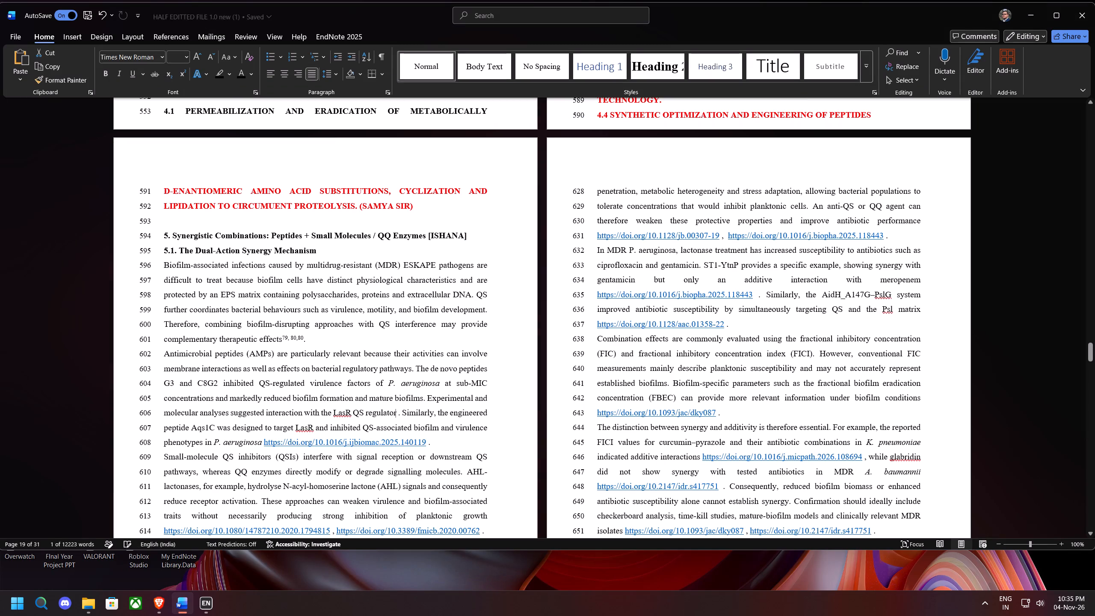
pyautogui.click(348, 37)
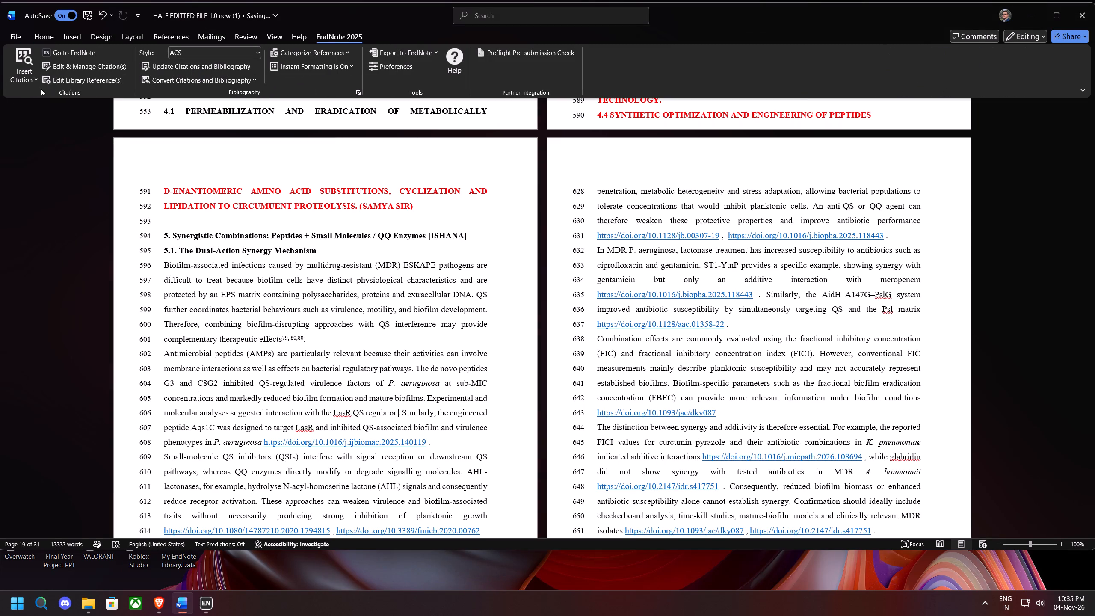
pyautogui.click(26, 81)
pyautogui.click(53, 111)
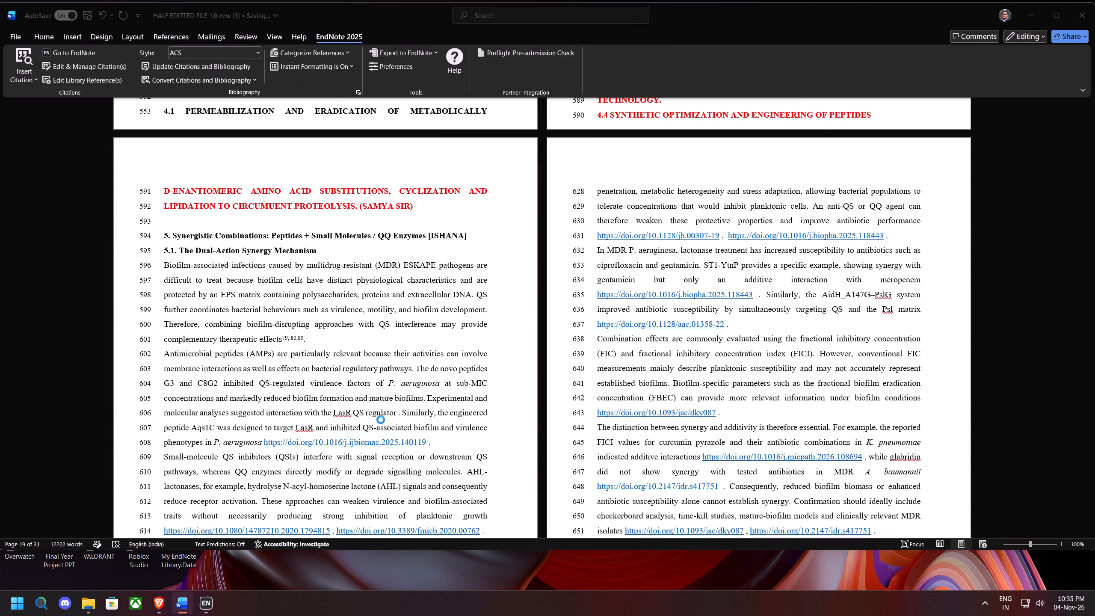
# Export the RIS citation of the article linked as 10.1016/j.ijbiomac.2025.140119, import it into EndNote, and return to the manuscript.
pyautogui.scroll(-1, 369, 465)
pyautogui.click(371, 416)
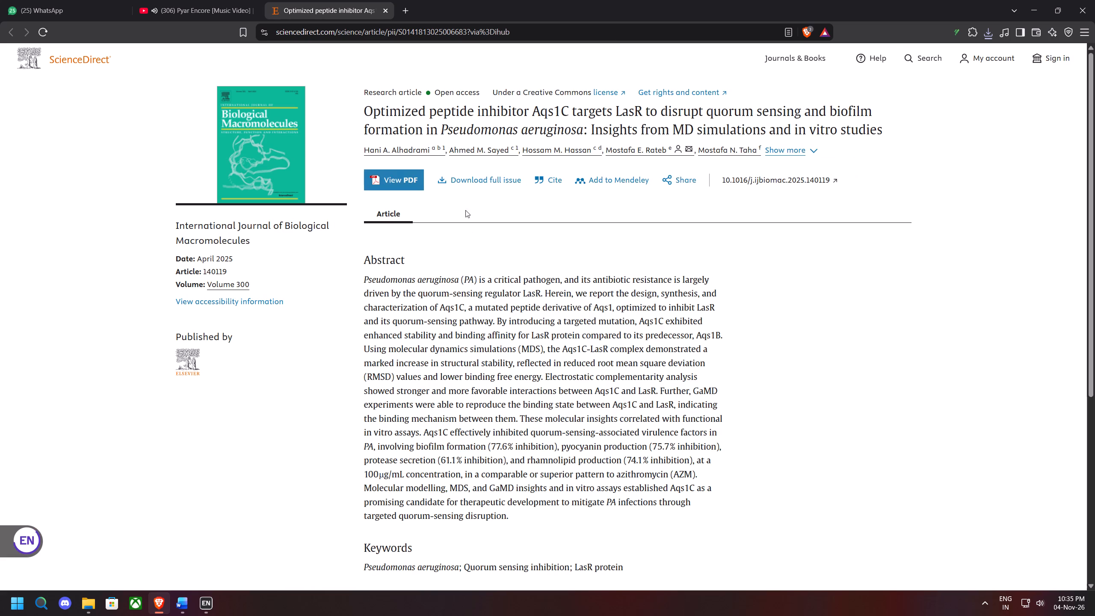
pyautogui.click(557, 178)
pyautogui.click(647, 248)
pyautogui.click(687, 307)
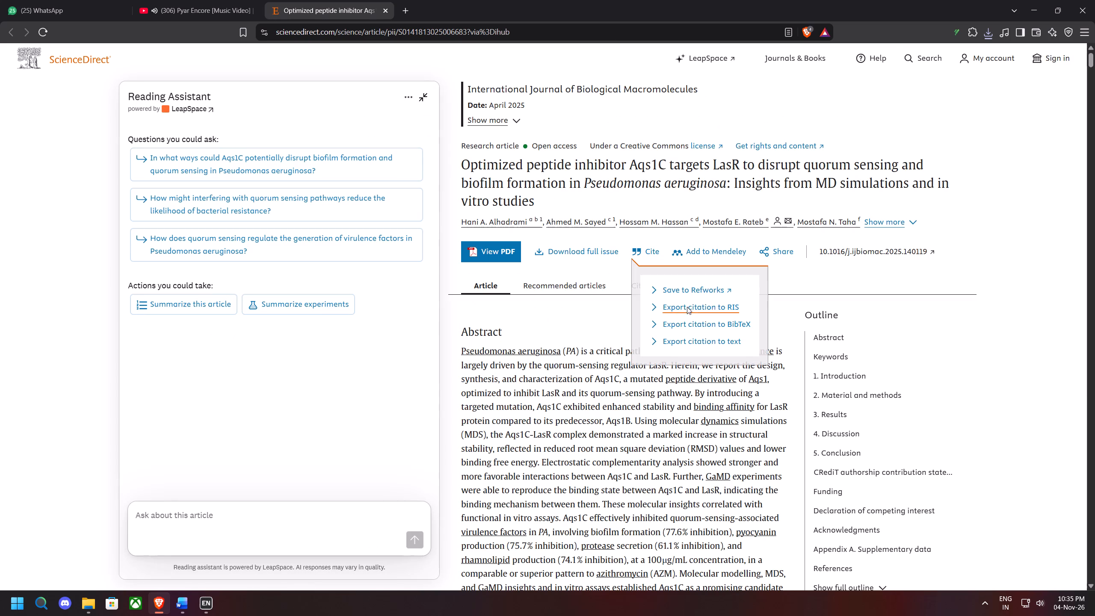
pyautogui.click(564, 370)
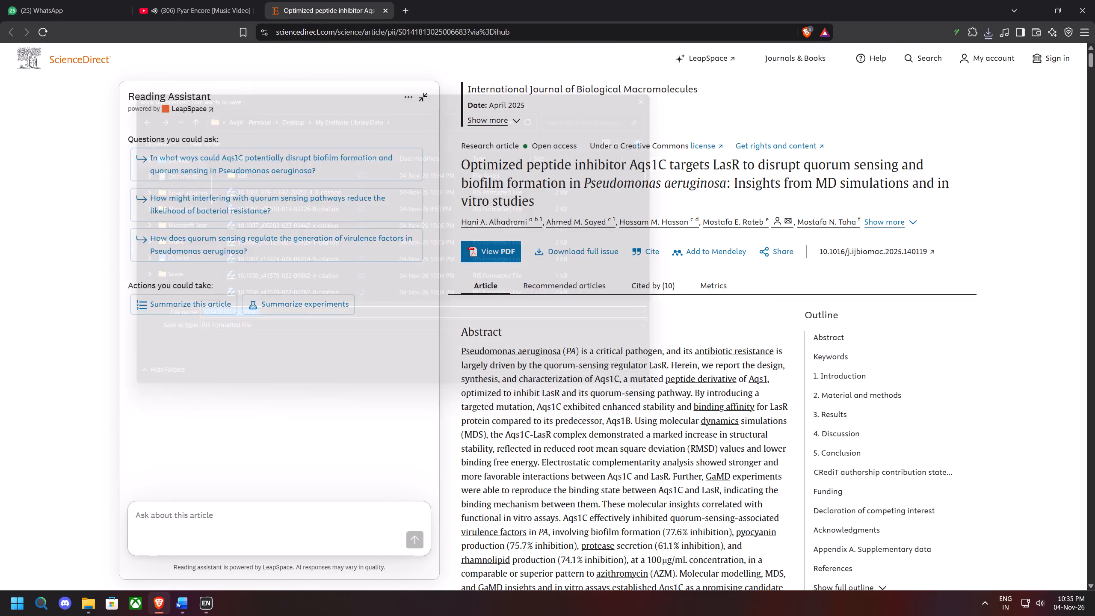
pyautogui.click(876, 59)
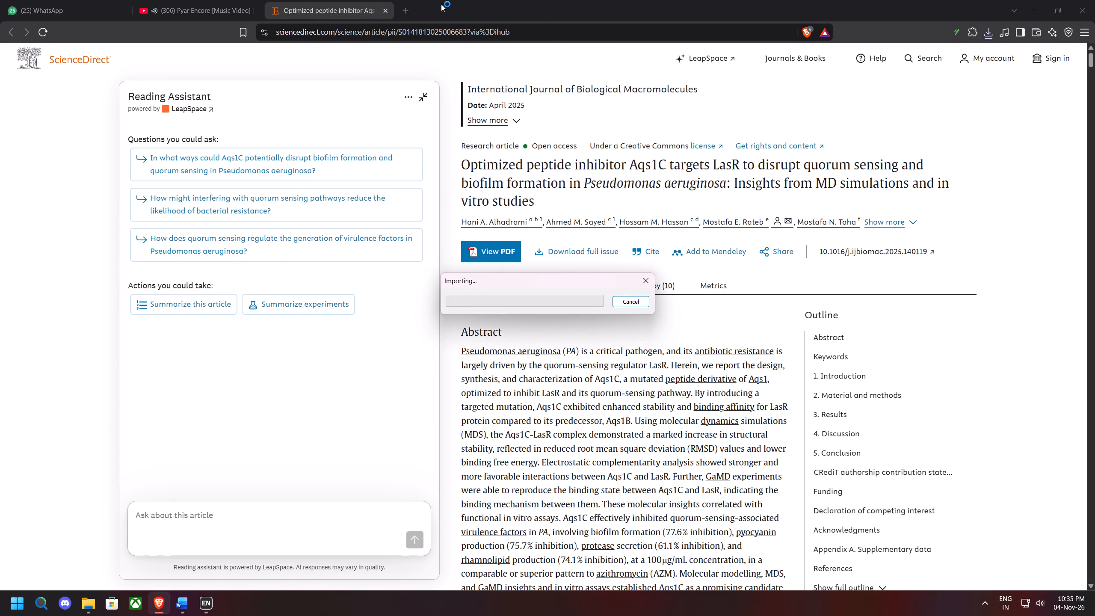
pyautogui.click(382, 15)
pyautogui.click(1034, 5)
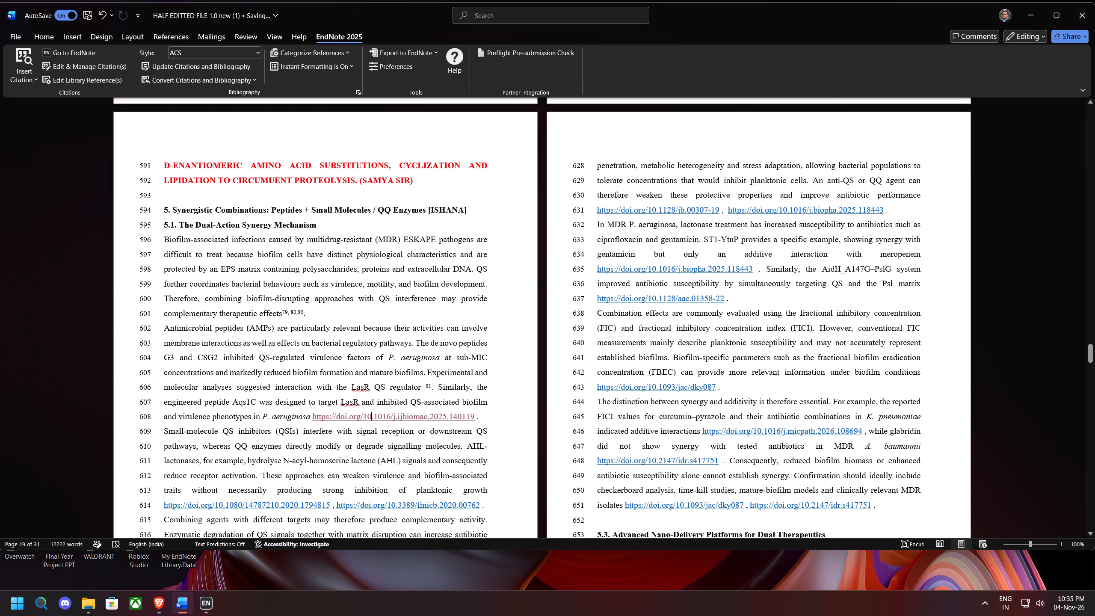
# Replace the 10.1016/j.ijbiomac.2025.140119 link after "virulence phenotypes in P. aeruginosa" with the EndNote citation of the selected reference.
pyautogui.moveTo(475, 414); pyautogui.dragTo(314, 418)
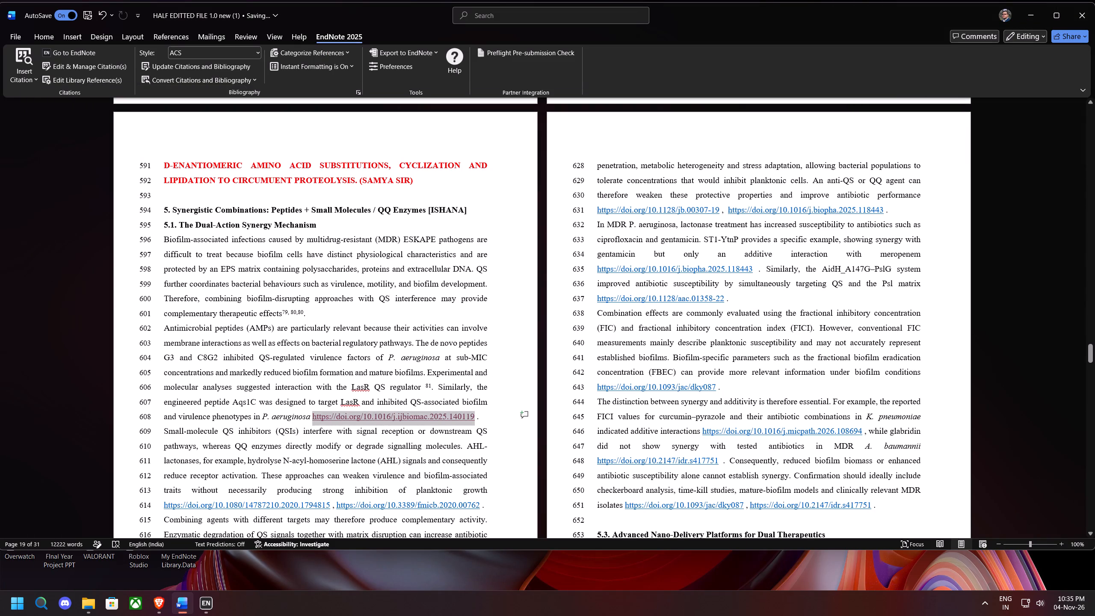
pyautogui.press('BackSpace')
pyautogui.click(27, 72)
pyautogui.click(56, 114)
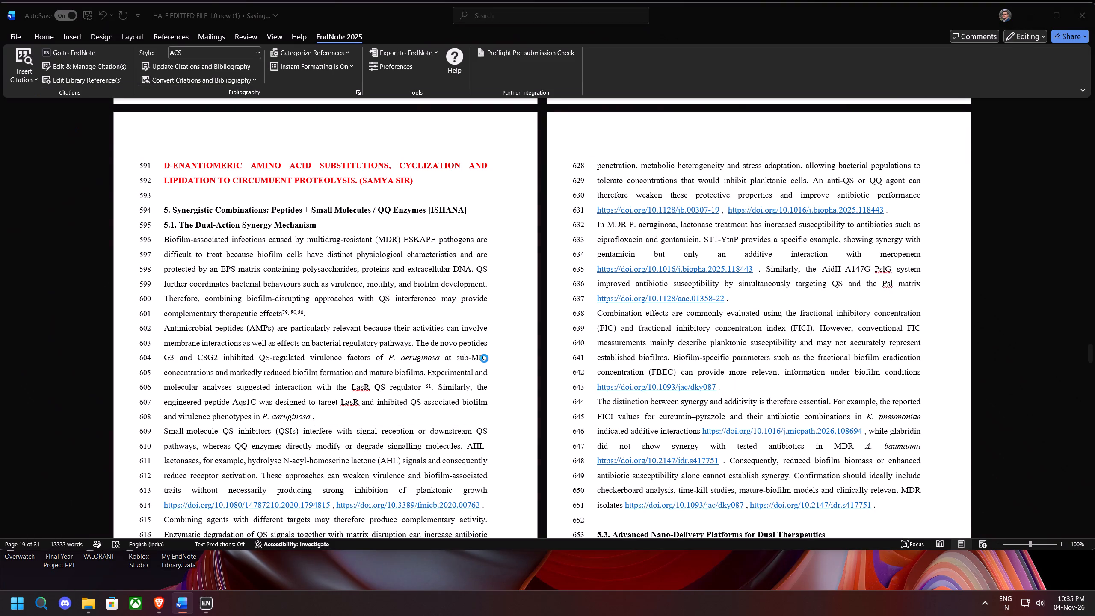
# Check the file name offered for the RIS citation of the article linked as 10.1080/14787210.2020.1794815, without saving it.
pyautogui.scroll(-1, 302, 423)
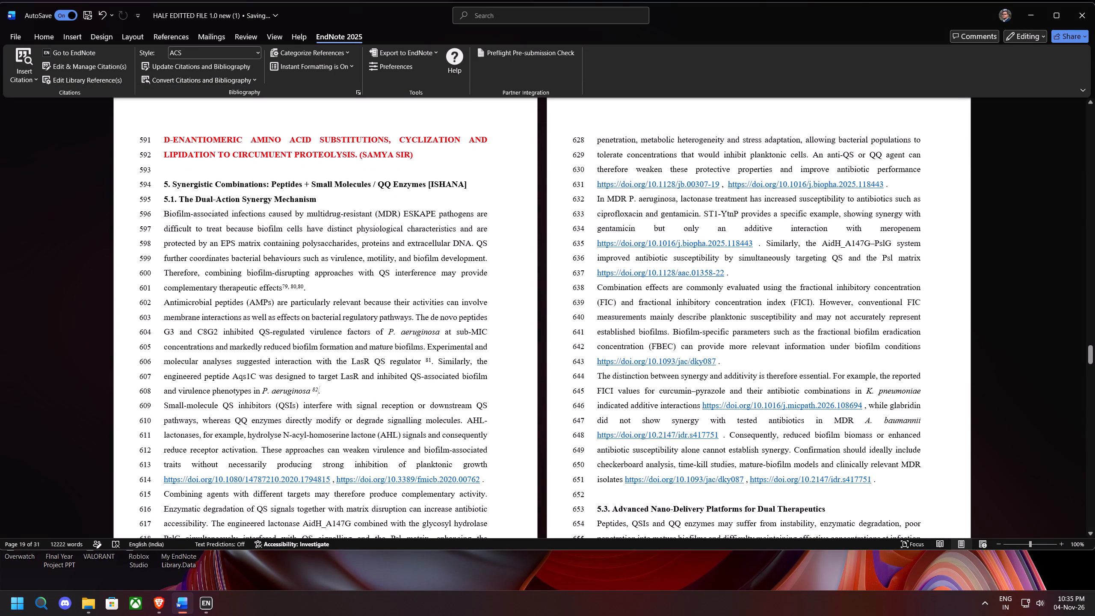
pyautogui.scroll(-1, 293, 463)
pyautogui.scroll(-4, 317, 406)
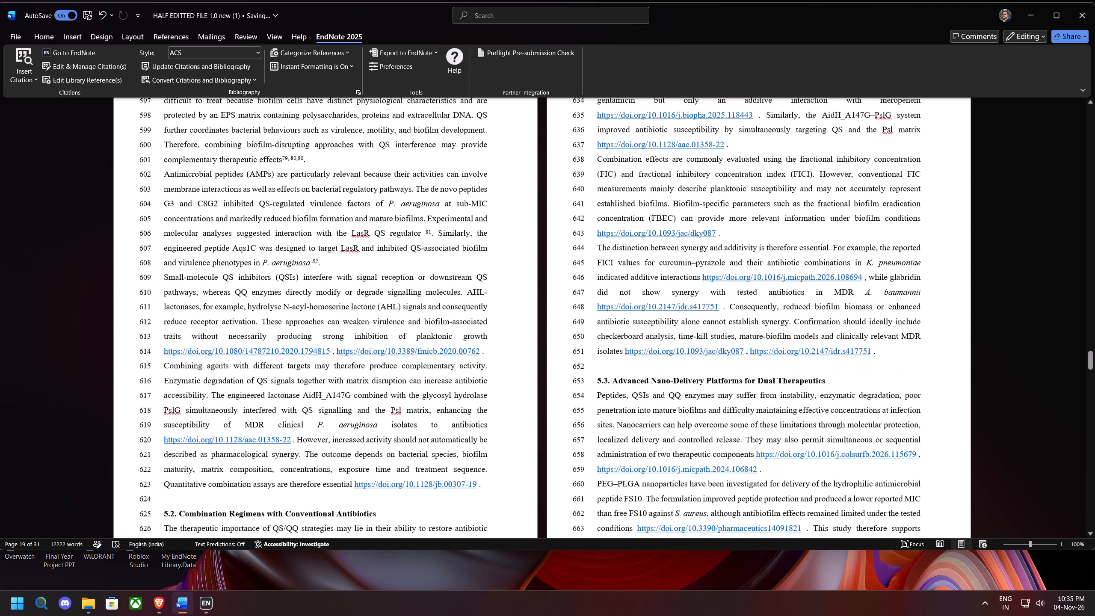
pyautogui.click(289, 352)
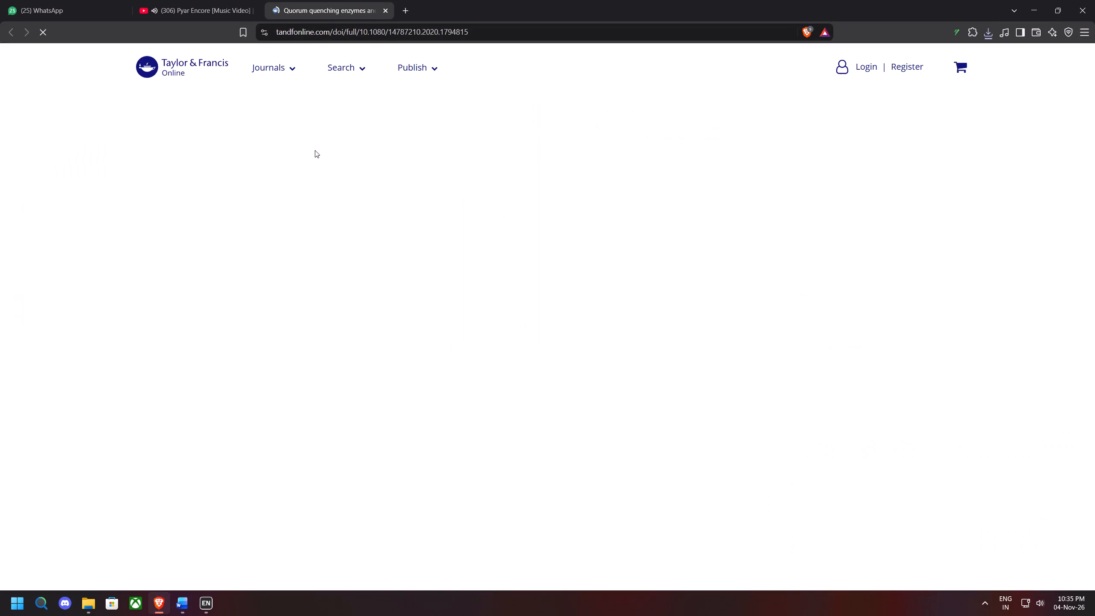
pyautogui.click(315, 291)
pyautogui.click(314, 296)
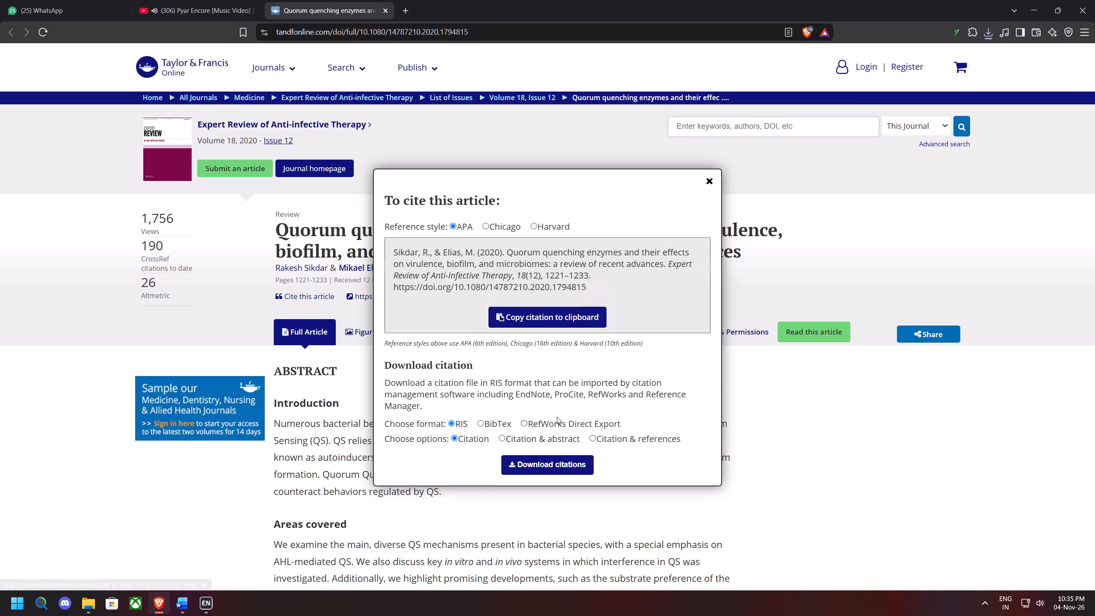
pyautogui.click(556, 465)
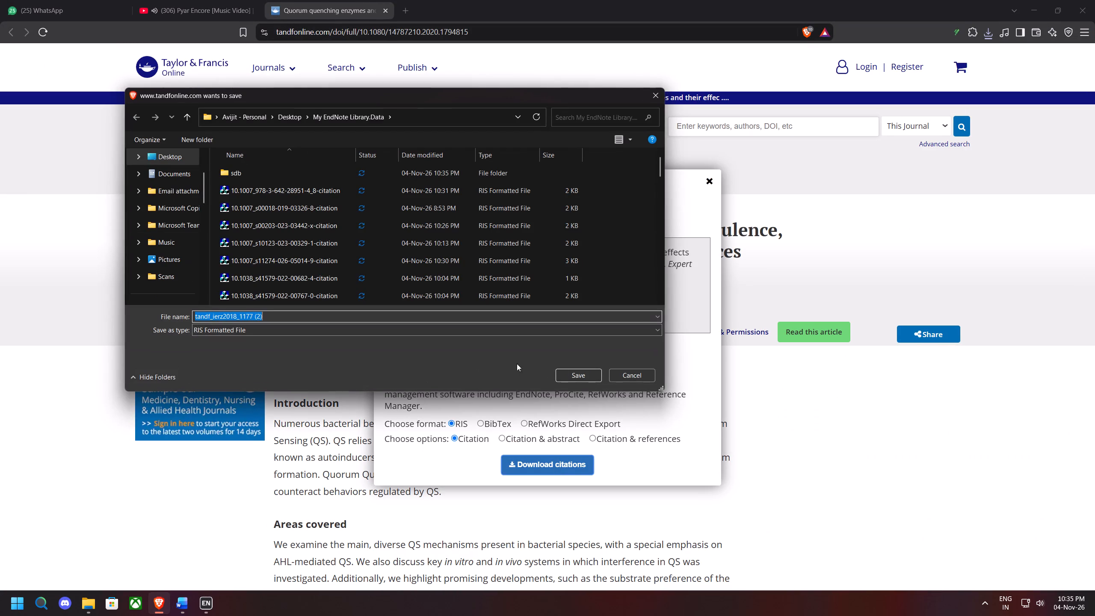
pyautogui.click(623, 378)
pyautogui.click(709, 190)
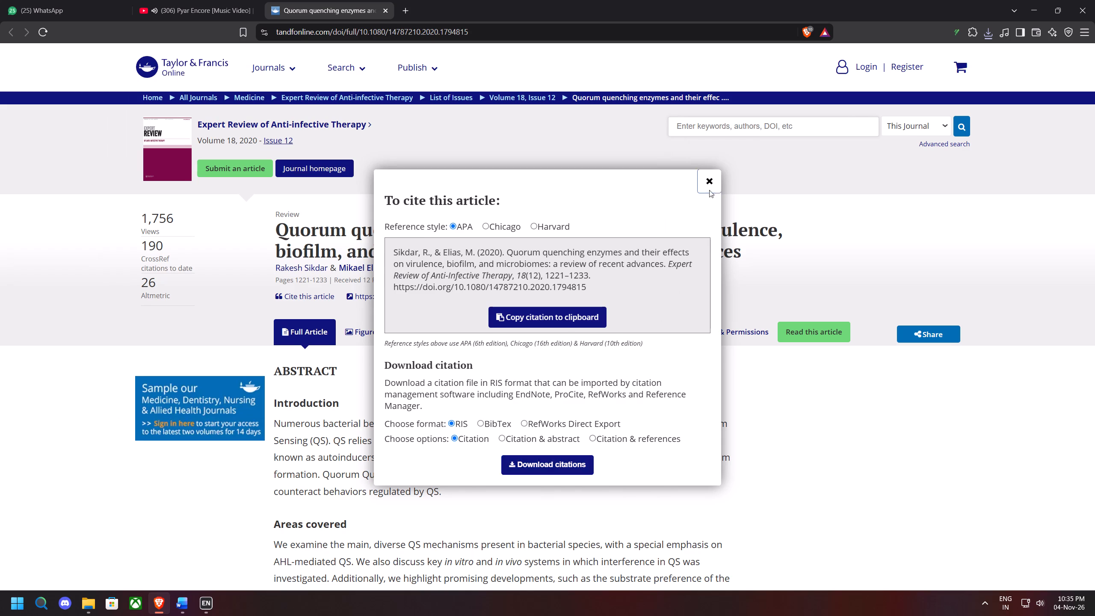
# Search the download history for 117, import the existing tandf_ierz2018_1177.ris into EndNote, and return to the manuscript.
pyautogui.click(991, 36)
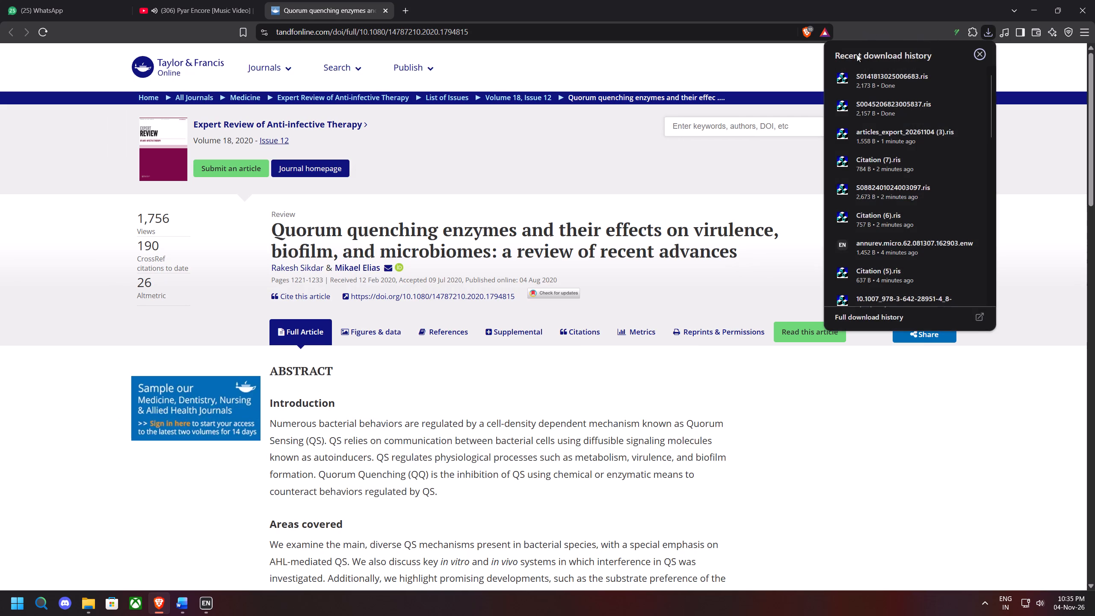
pyautogui.click(897, 323)
pyautogui.write('117')
pyautogui.press('Return')
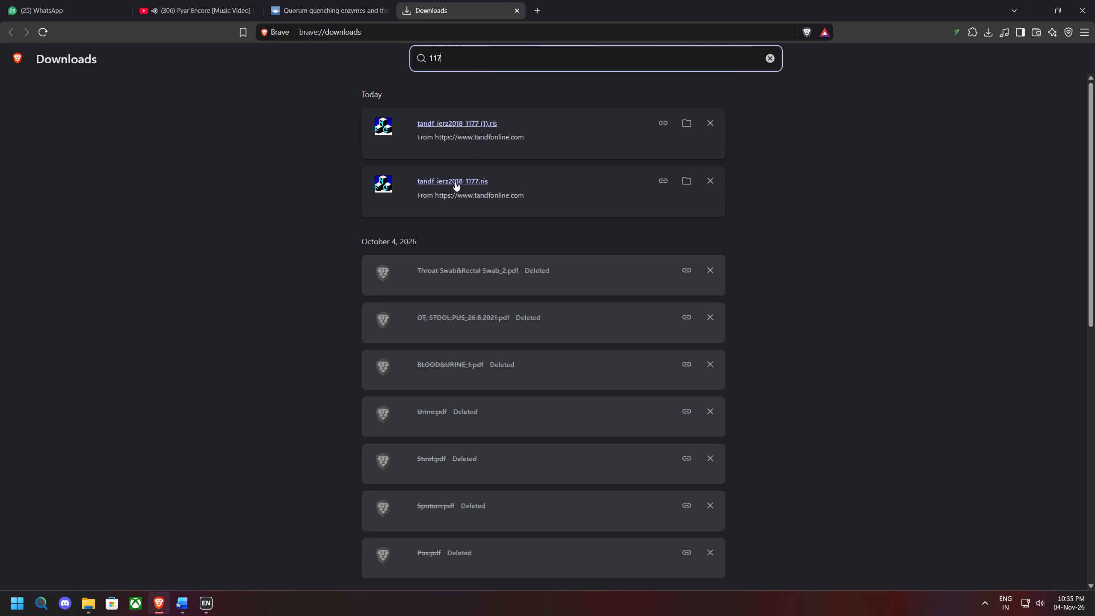
pyautogui.click(449, 178)
pyautogui.click(513, 11)
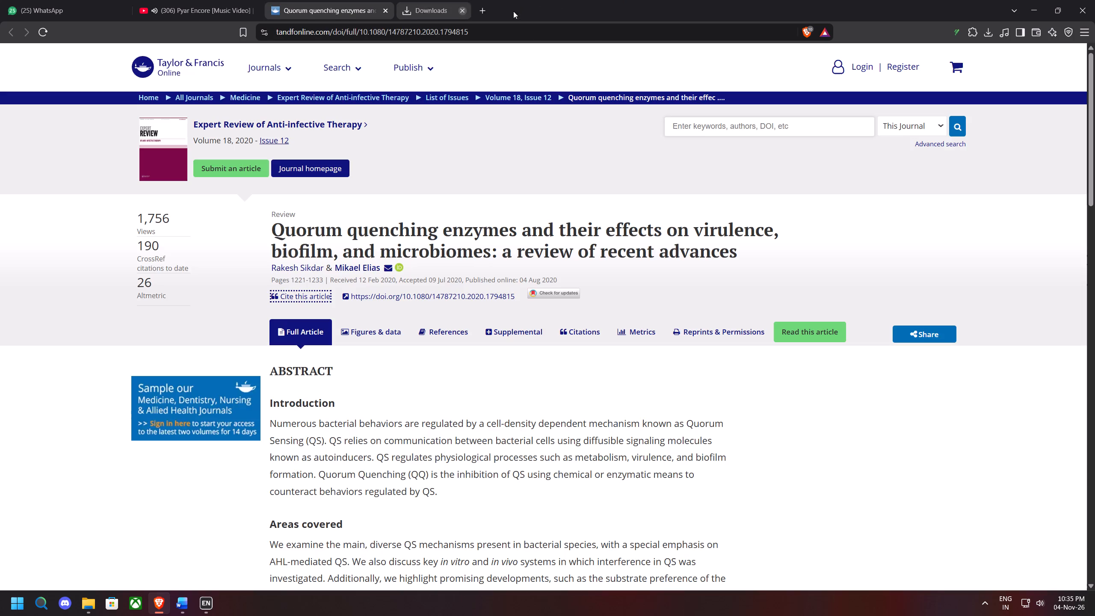
pyautogui.click(1038, 5)
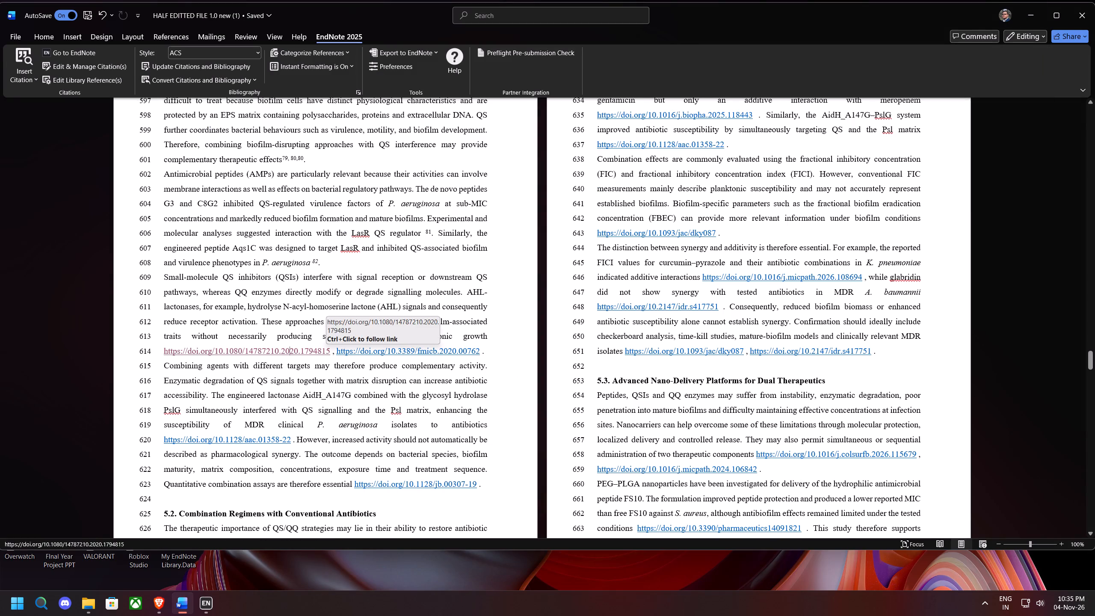
# Replace the 10.1080/14787210.2020.1794815 link after "strong inhibition of planktonic growth" with the EndNote citation of the selected reference.
pyautogui.click(328, 350)
pyautogui.moveTo(329, 354); pyautogui.dragTo(164, 359)
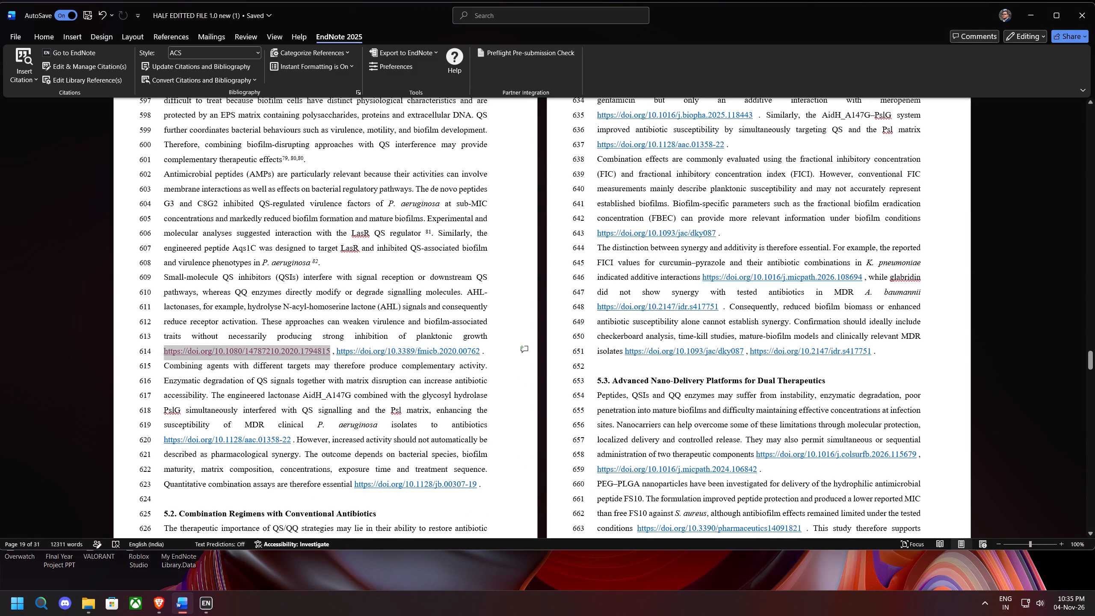
pyautogui.moveTo(164, 359); pyautogui.dragTo(164, 359)
pyautogui.press('BackSpace')
pyautogui.click(26, 76)
pyautogui.click(45, 107)
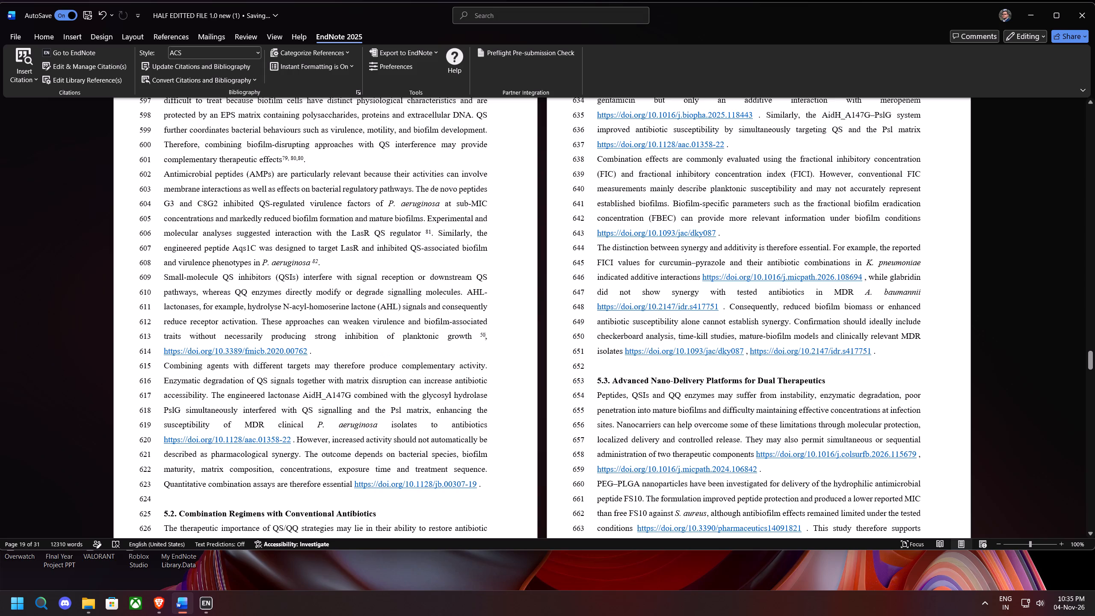
# From the save dialog for the 10.3389/fmicb.2020.00762 article's EndNote citation, open the existing 10.3389-fmicb.2020.00762-citation (1) in EndNote without saving another copy.
pyautogui.click(225, 356)
pyautogui.click(383, 13)
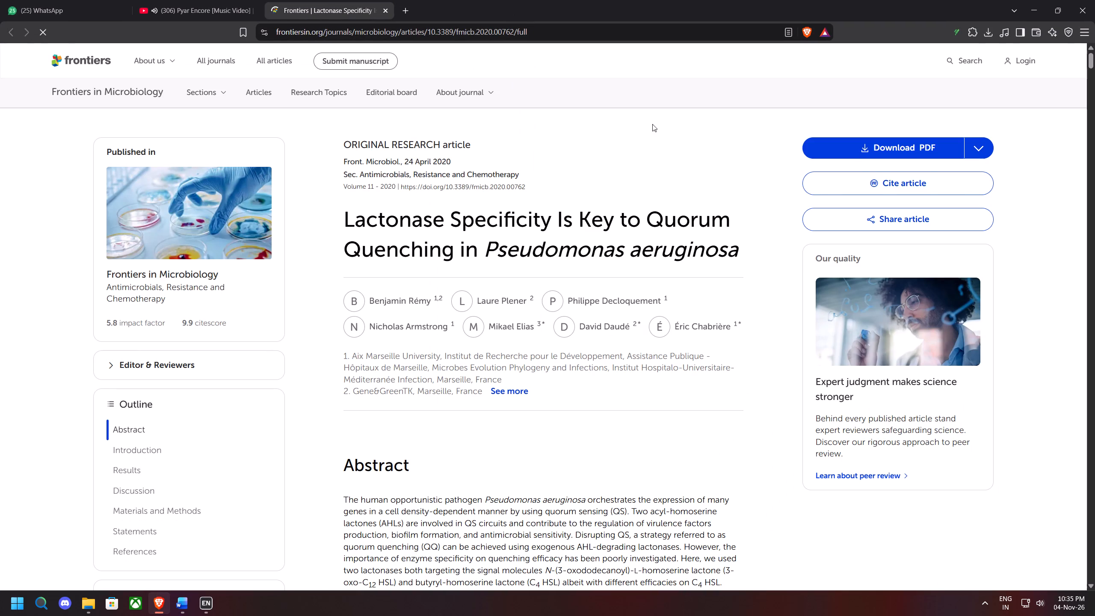
pyautogui.click(904, 281)
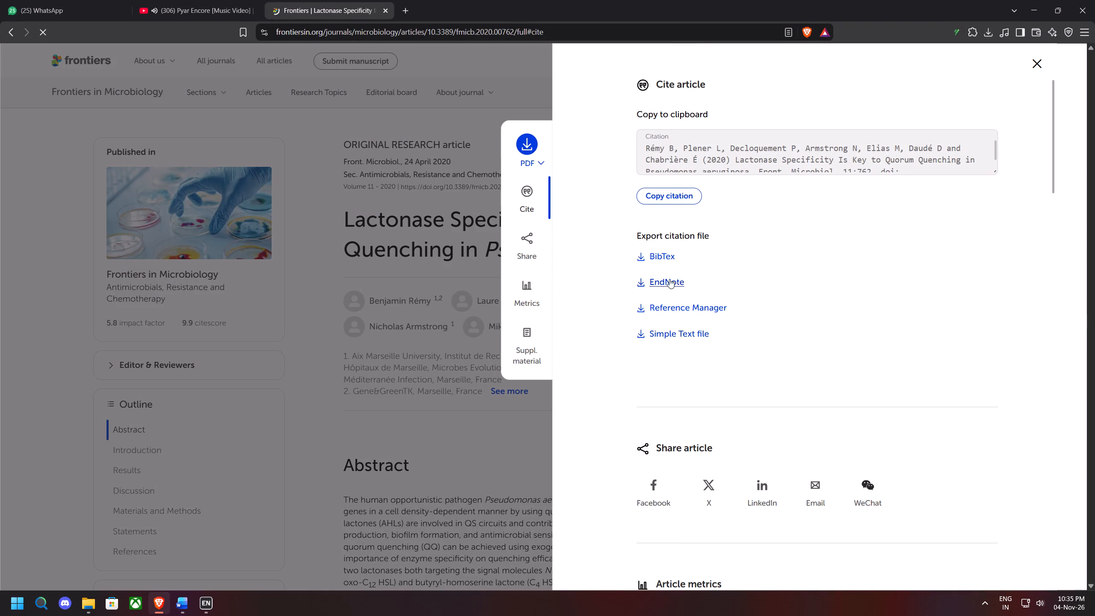
pyautogui.click(664, 281)
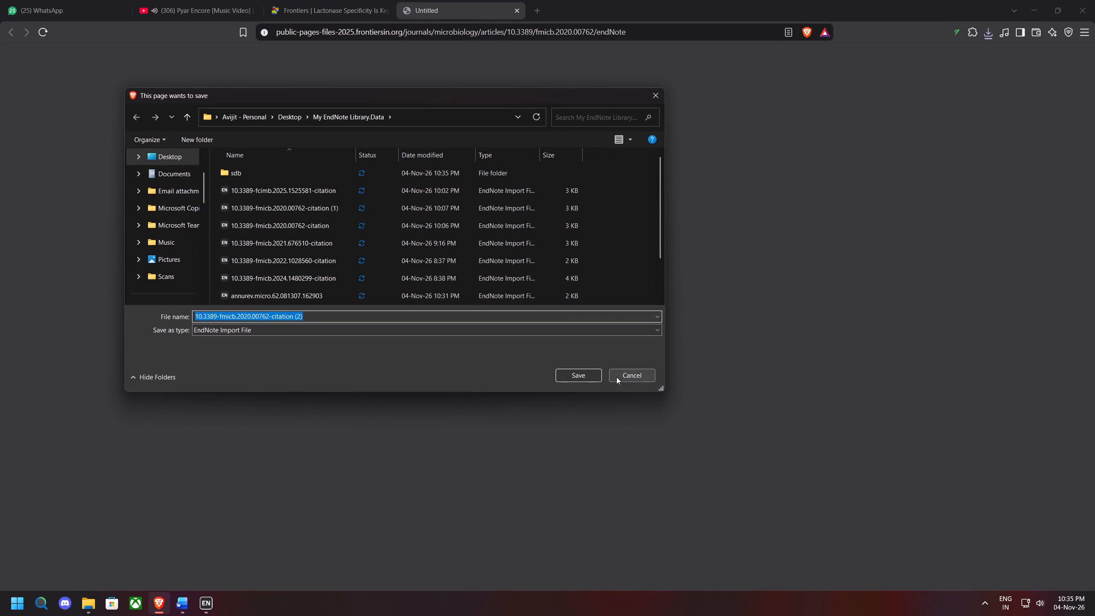
pyautogui.rightClick(314, 213)
pyautogui.rightClick(314, 213)
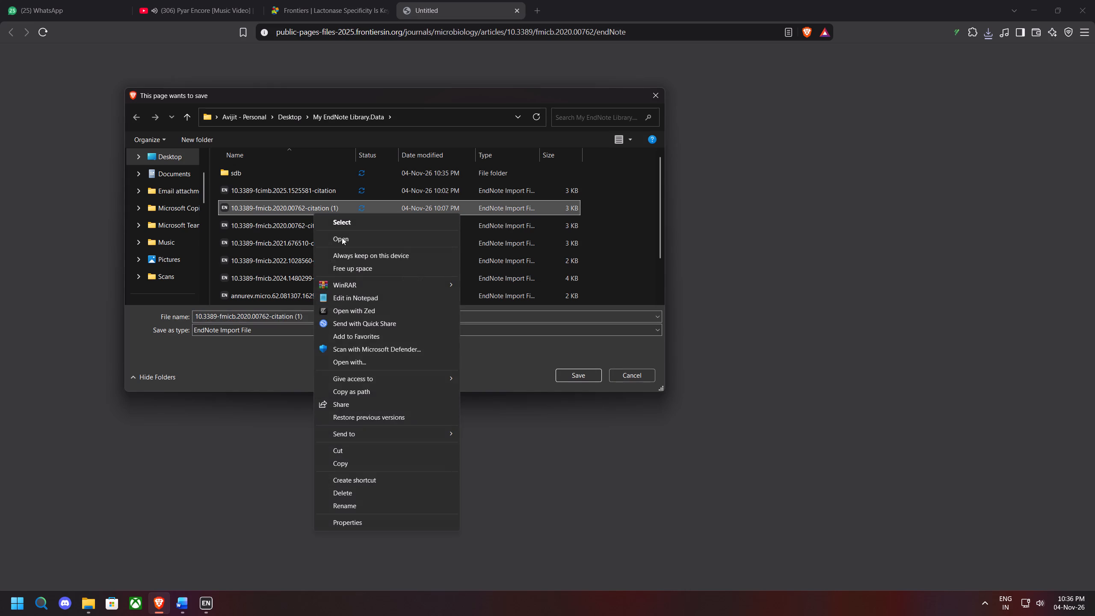
pyautogui.click(342, 238)
pyautogui.click(633, 374)
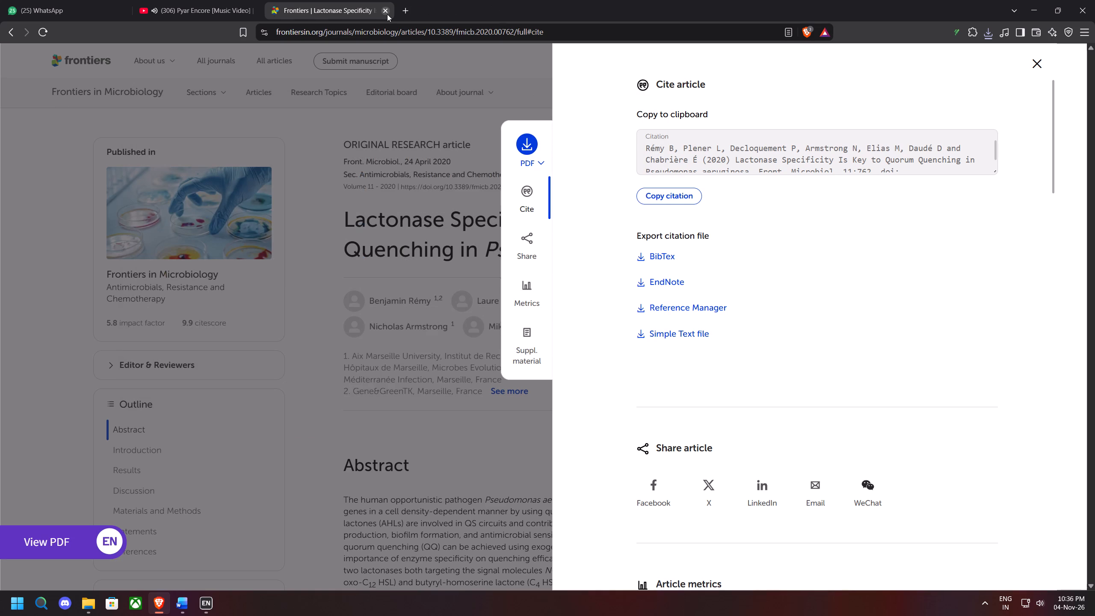
pyautogui.click(387, 14)
pyautogui.click(1033, 10)
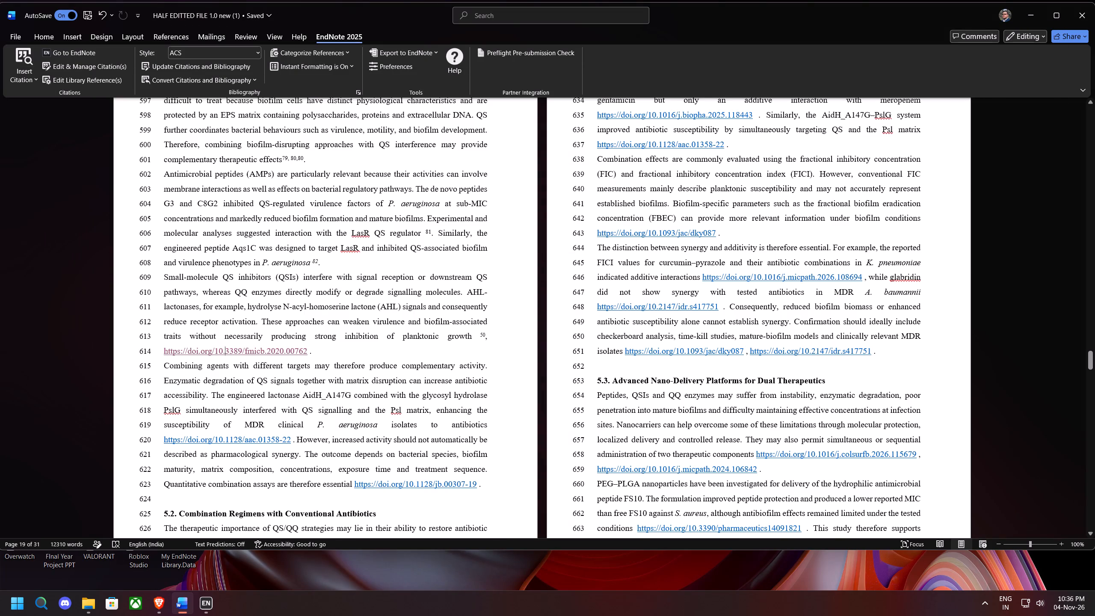
# Replace the 10.3389/fmicb.2020.00762 link at the end of the small-molecule QS inhibitors paragraph with the EndNote citation of the selected reference.
pyautogui.moveTo(307, 349); pyautogui.dragTo(158, 351)
pyautogui.press('BackSpace')
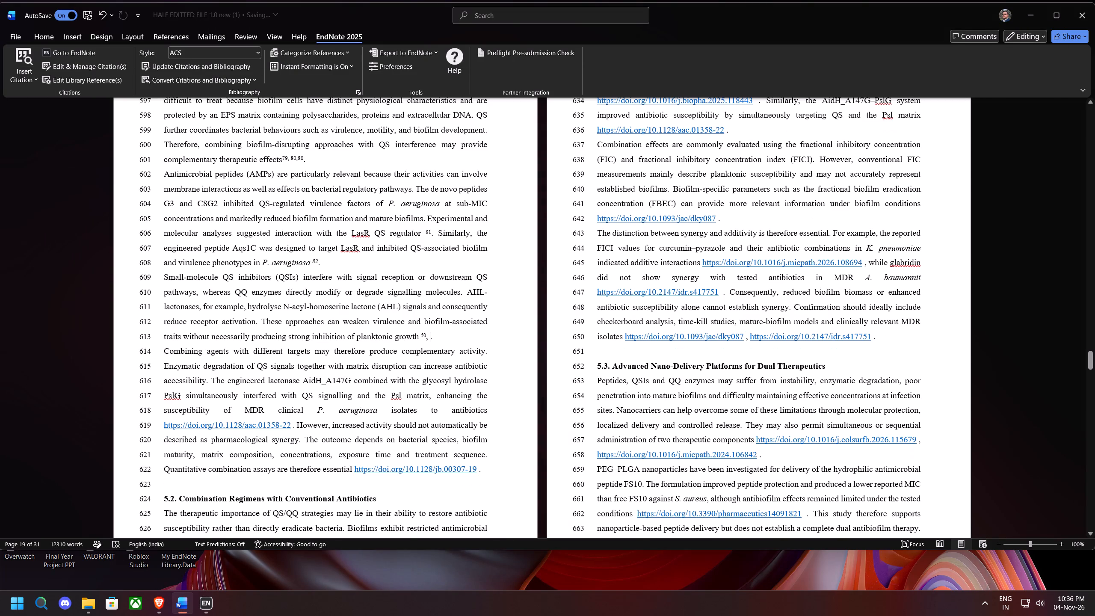
pyautogui.click(26, 77)
pyautogui.click(55, 113)
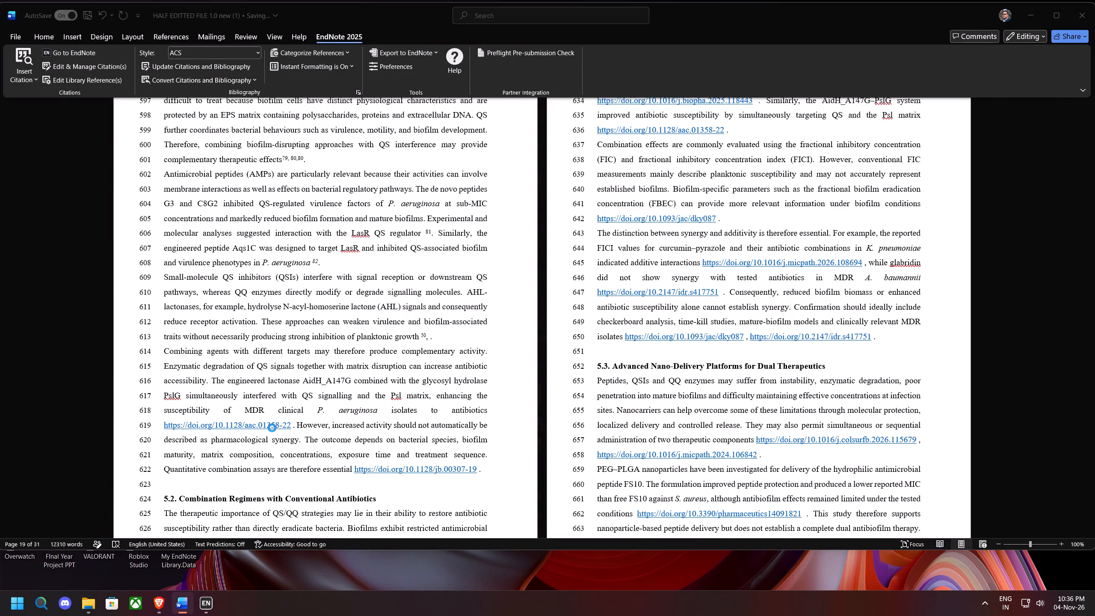
# Open the 10.1128/aac.01358-22 article link, save its RIS citation file, import it into EndNote, and return to the manuscript.
pyautogui.click(272, 427)
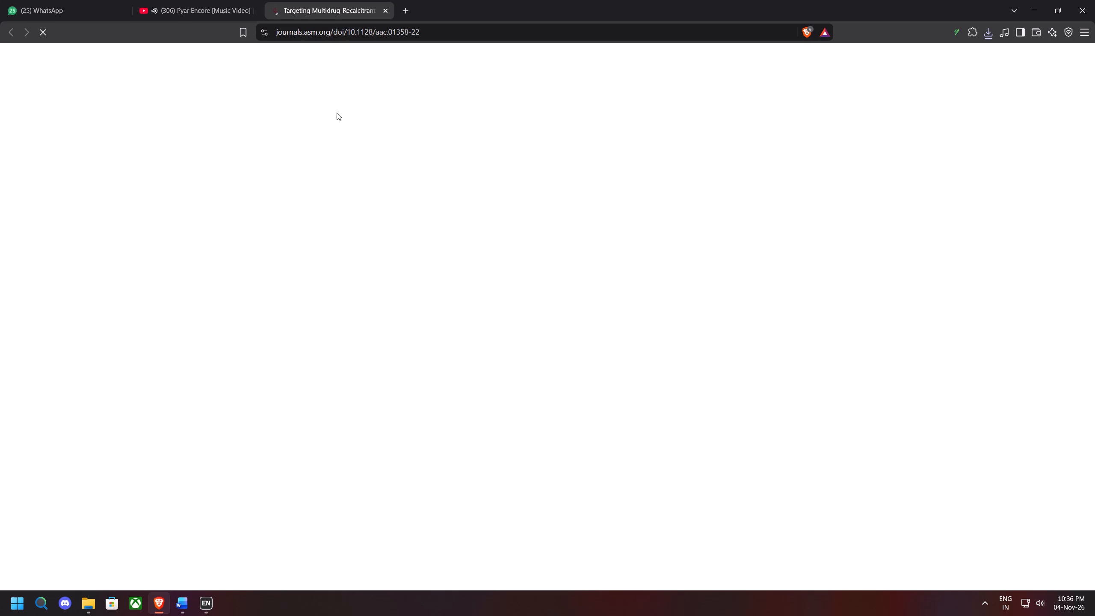
pyautogui.click(632, 354)
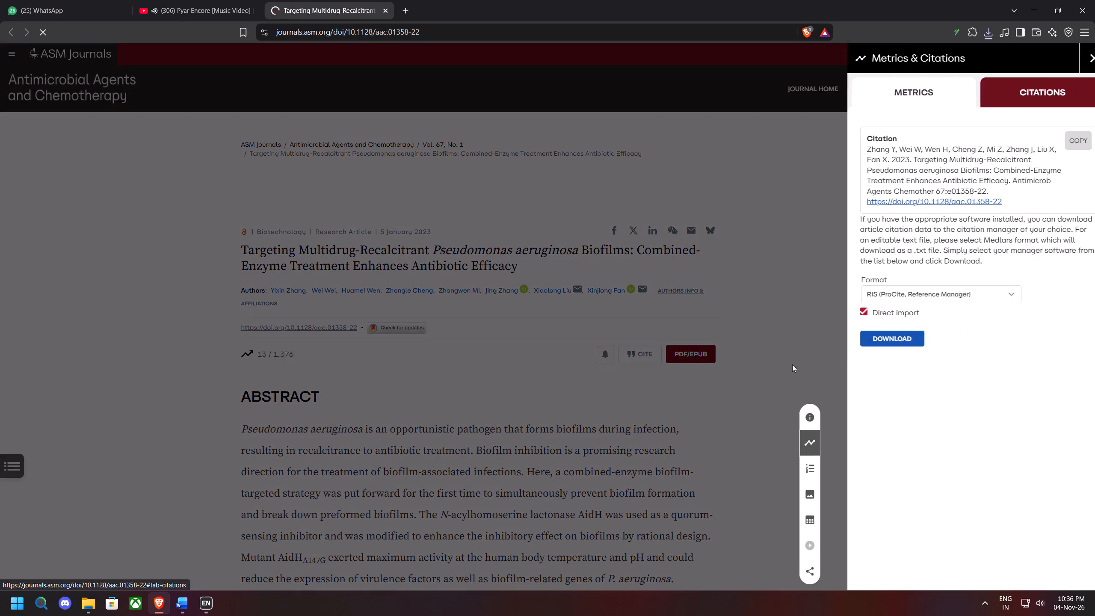
pyautogui.click(876, 340)
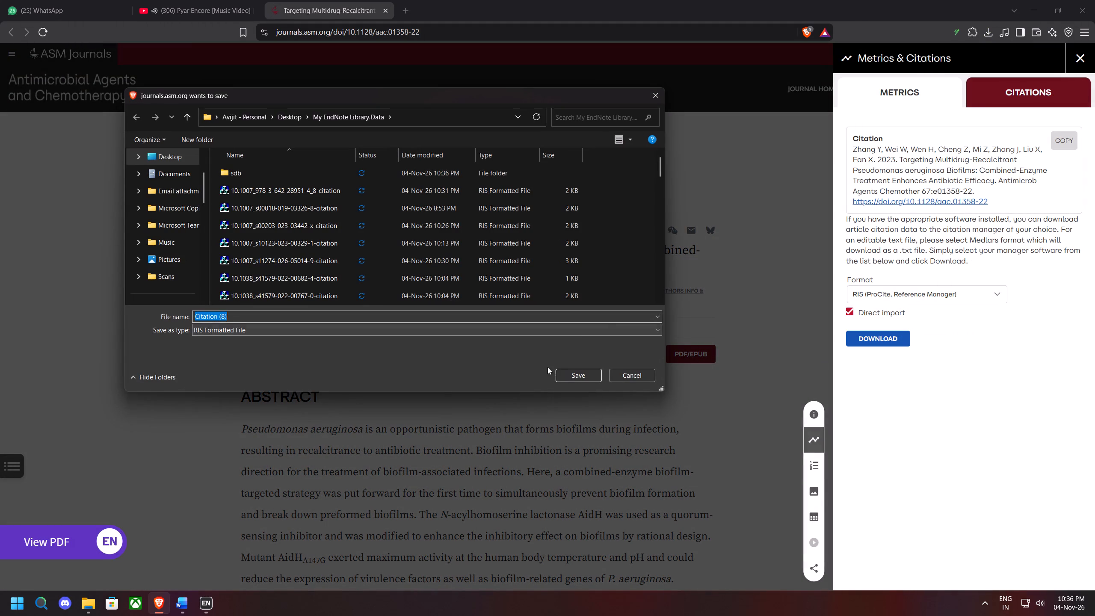
pyautogui.click(575, 379)
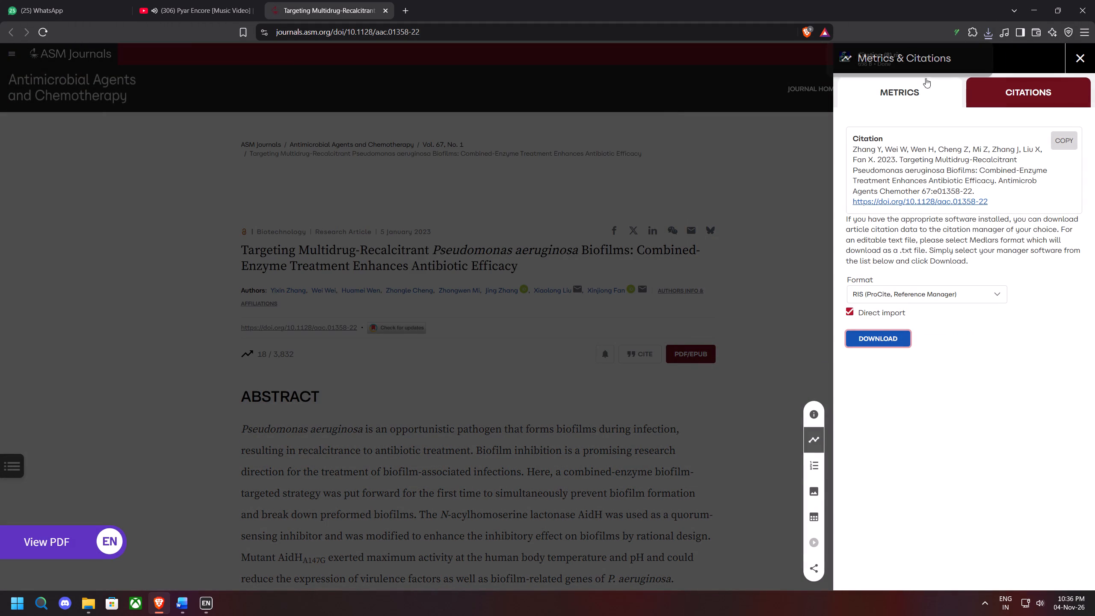
pyautogui.click(872, 59)
pyautogui.click(1083, 53)
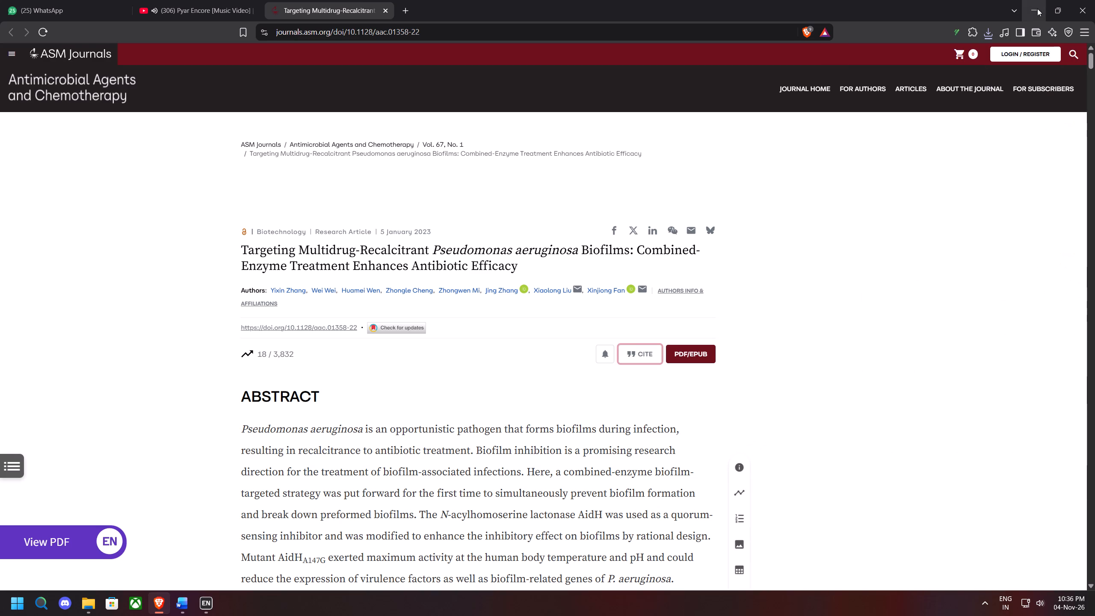
pyautogui.click(1037, 9)
# Replace the 10.1128/aac.01358-22 link after "P. aeruginosa isolates to antibiotics" with the EndNote citation of the selected reference.
pyautogui.moveTo(291, 425); pyautogui.dragTo(162, 421)
pyautogui.press('BackSpace')
pyautogui.click(26, 74)
pyautogui.click(39, 104)
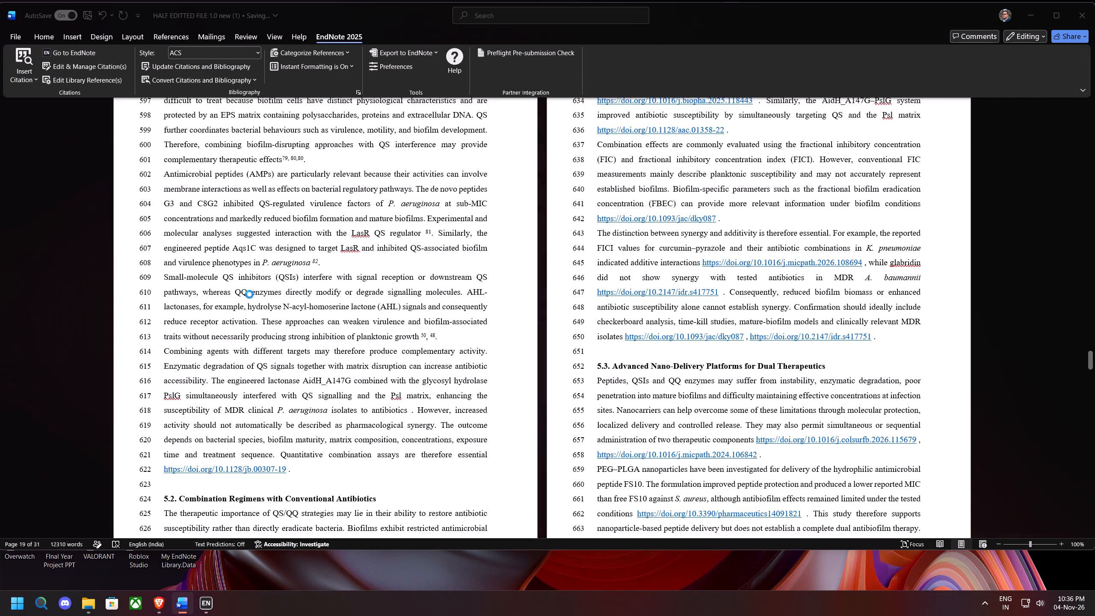
# Open the 10.1128/jb.00307-19 article link, save its RIS citation file, import it into EndNote, and return to the manuscript.
pyautogui.click(274, 469)
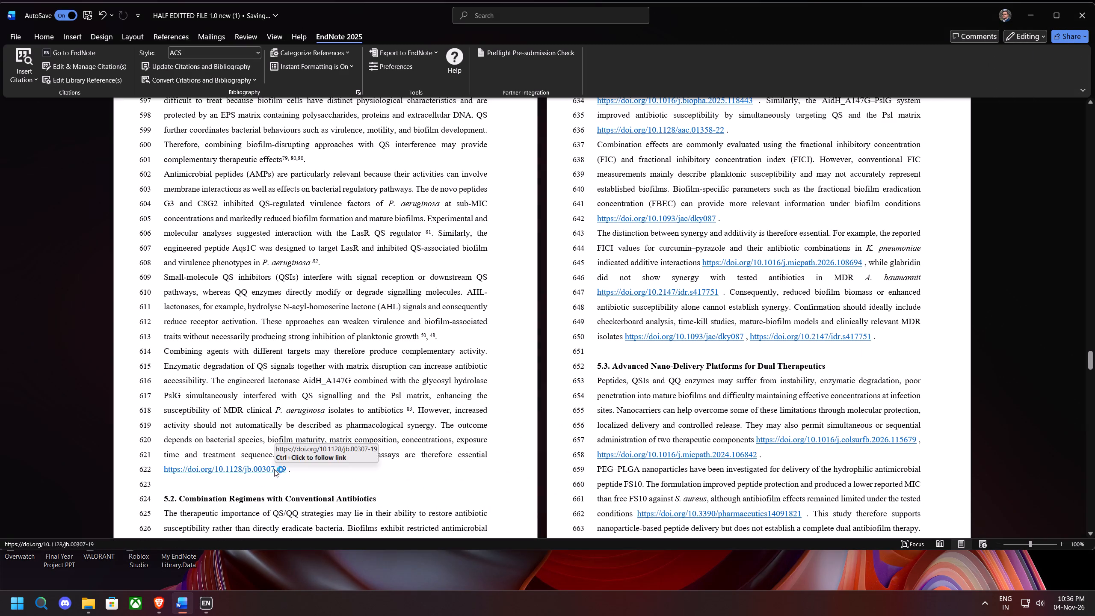
pyautogui.click(385, 11)
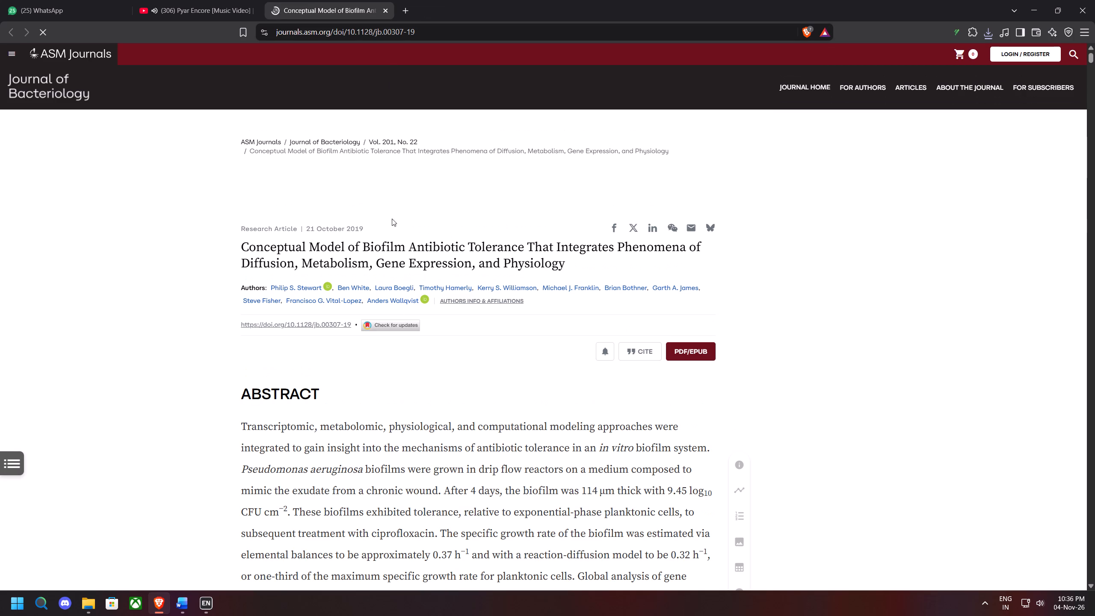
pyautogui.click(649, 354)
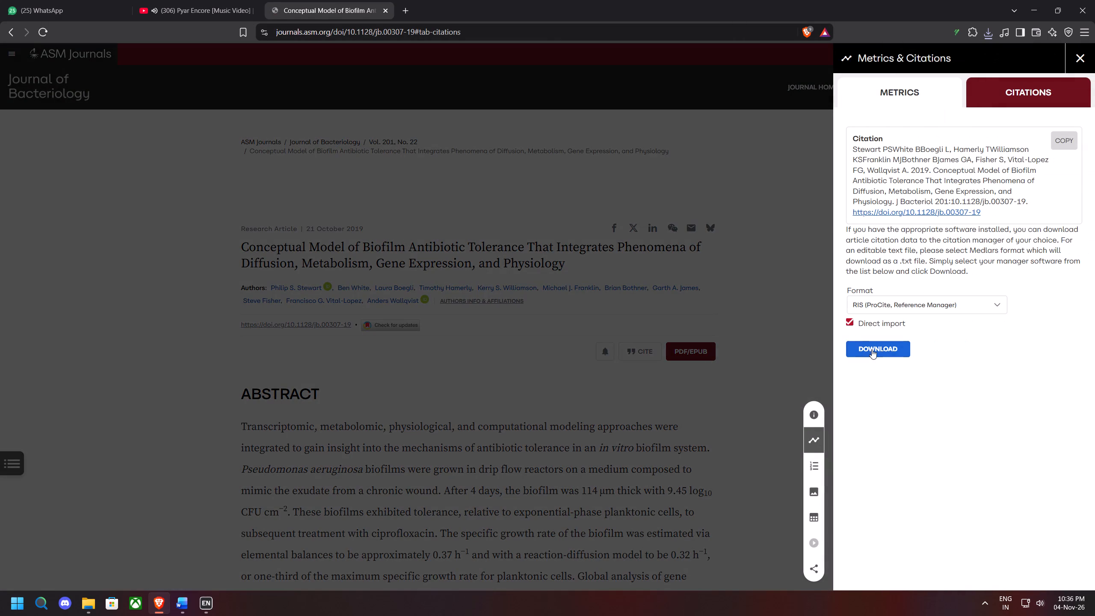
pyautogui.click(872, 349)
pyautogui.click(597, 374)
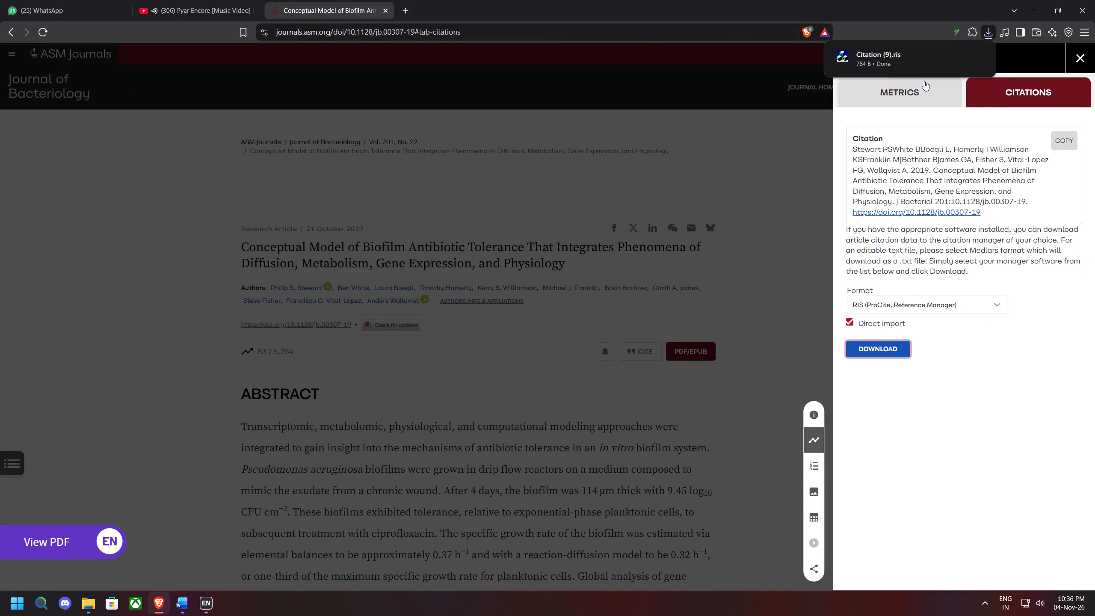
pyautogui.click(877, 68)
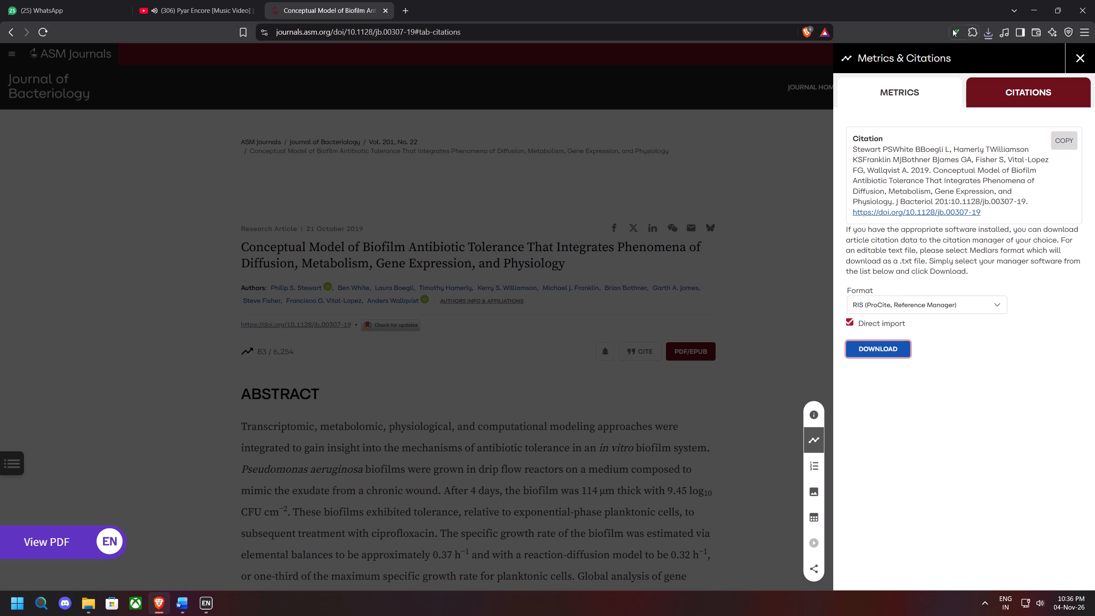
pyautogui.click(1029, 10)
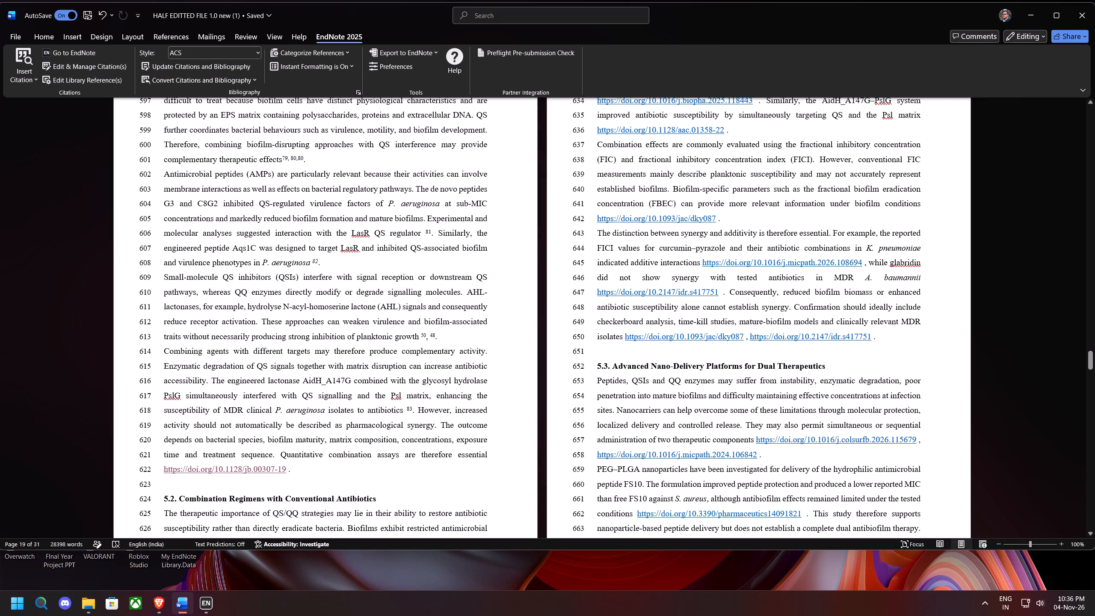
# Replace the 10.1128/jb.00307-19 link after "Quantitative combination assays are therefore essential" with the EndNote citation of the selected reference.
pyautogui.click(284, 468)
pyautogui.moveTo(286, 468); pyautogui.dragTo(147, 471)
pyautogui.press('BackSpace')
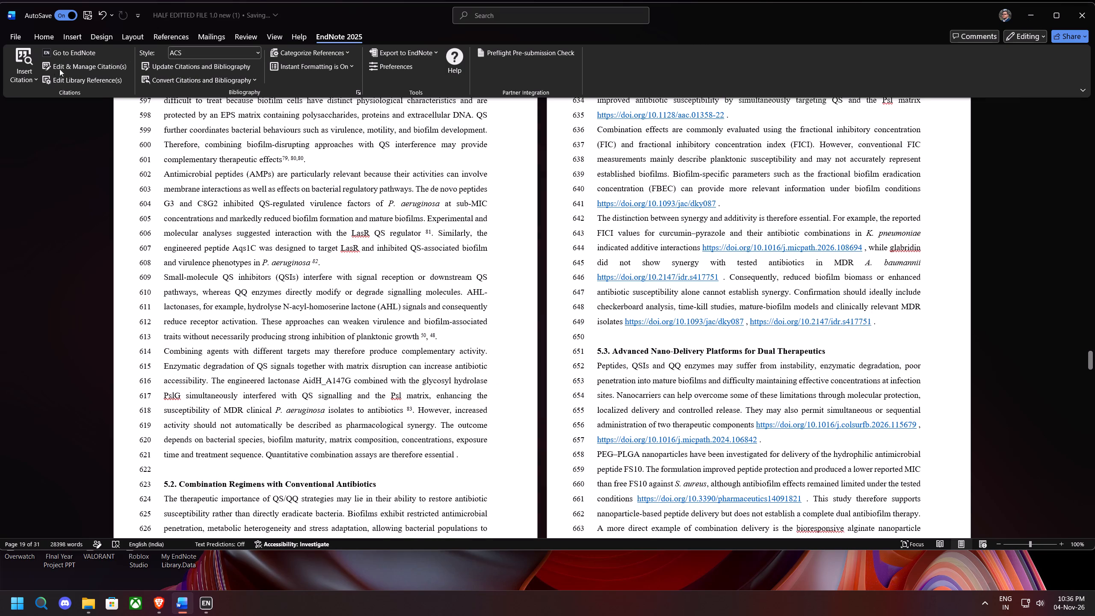
# Insert the selected EndNote reference as a citation after "Quantitative combination assays are therefore essential".
pyautogui.click(14, 74)
pyautogui.click(54, 113)
# Review the inserted citations in section 5.1 and the DOI links still in sections 5.2 and 5.3.
pyautogui.scroll(8, 337, 286)
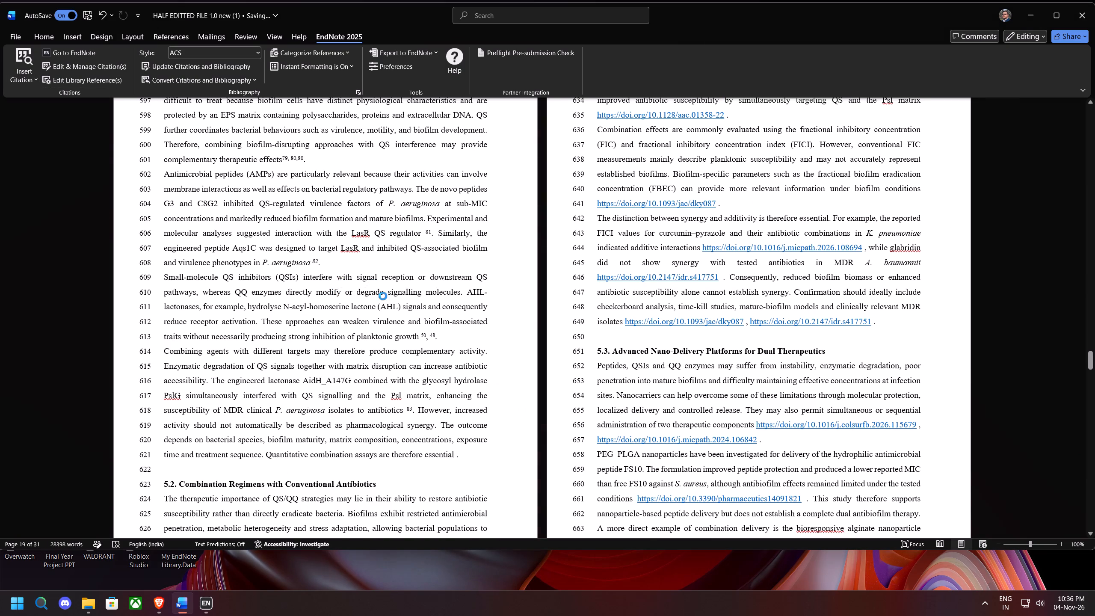
pyautogui.scroll(-8, 328, 317)
pyautogui.scroll(14, 360, 293)
pyautogui.scroll(-9, 425, 298)
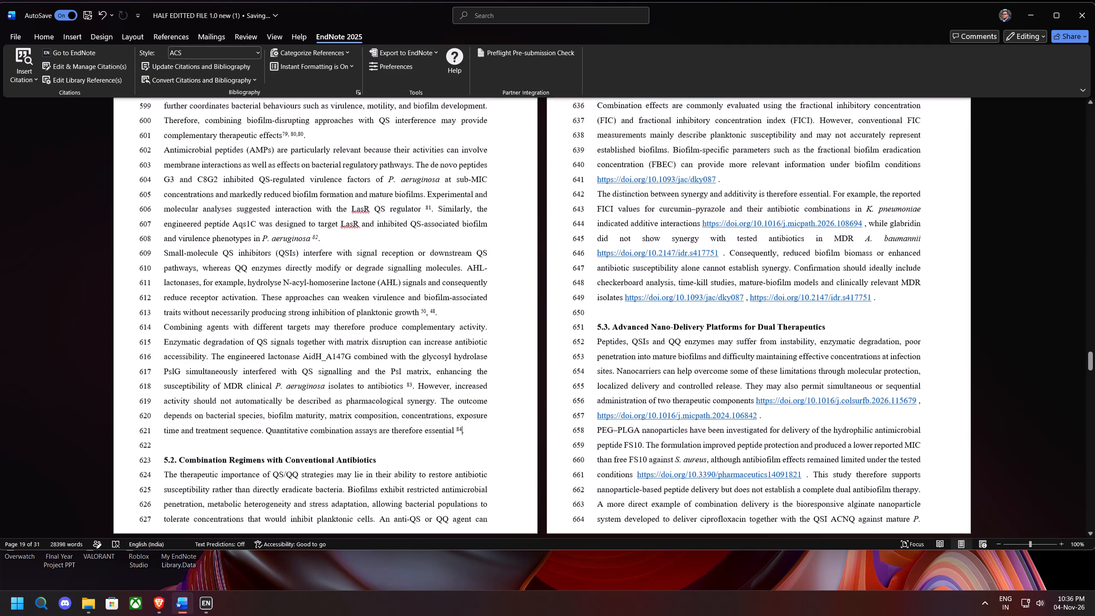
pyautogui.scroll(-4, 550, 344)
pyautogui.scroll(-1, 352, 380)
pyautogui.scroll(12, 352, 379)
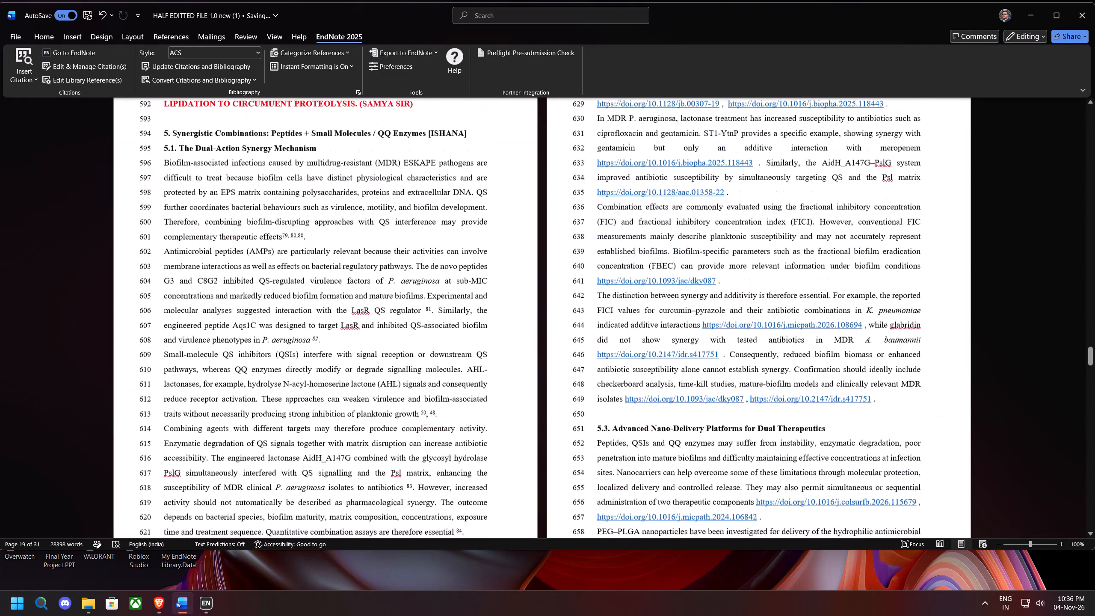
pyautogui.scroll(2, 348, 379)
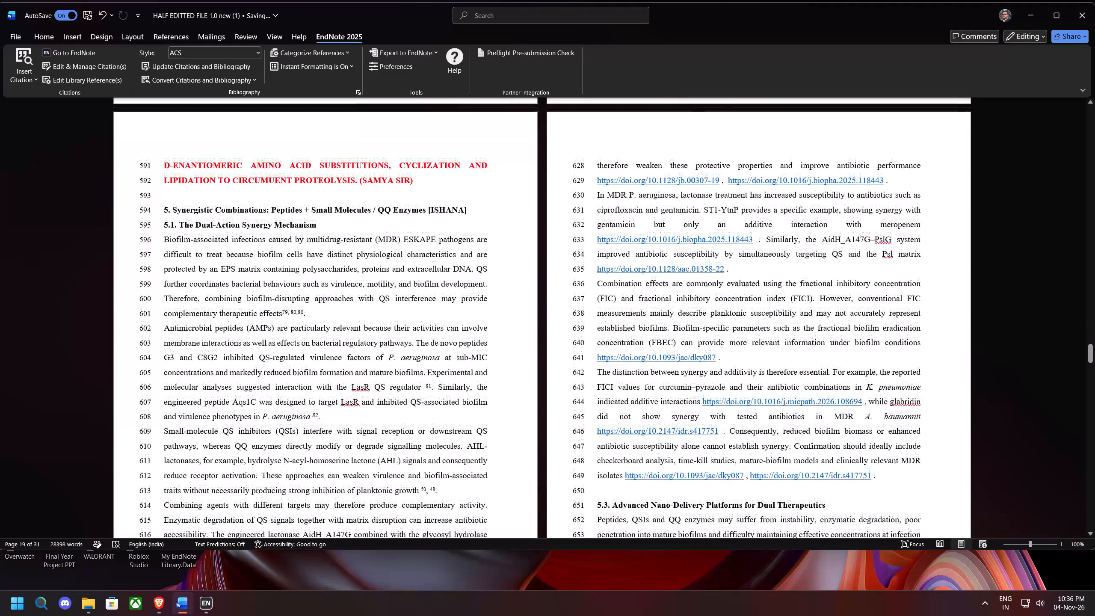
pyautogui.scroll(-10, 652, 311)
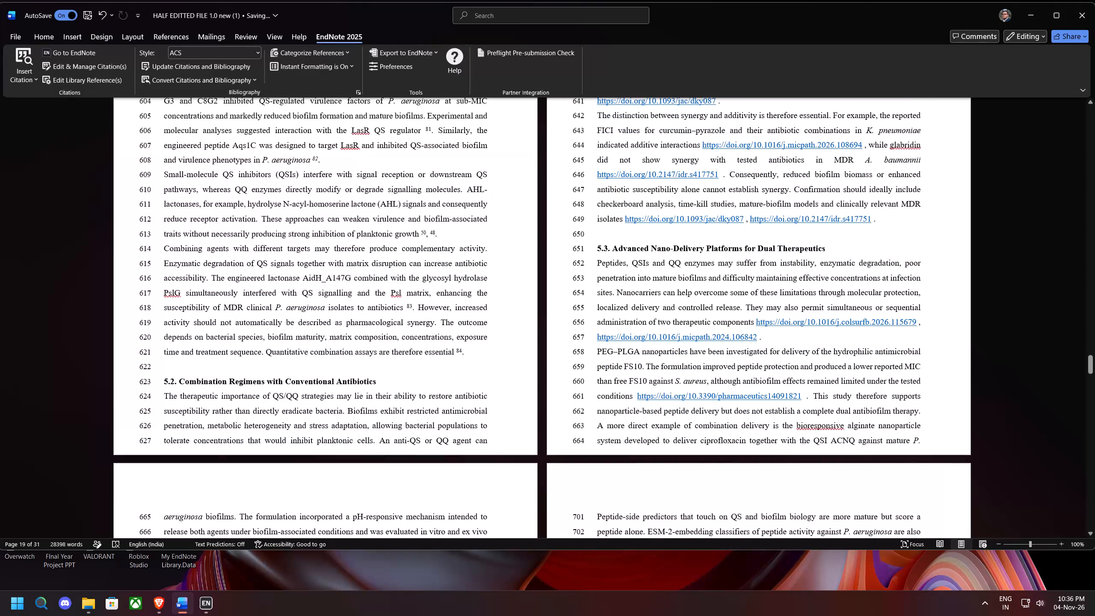
# Close the HALF EDITTED FILE 1.0 new manuscript.
pyautogui.click(1079, 6)
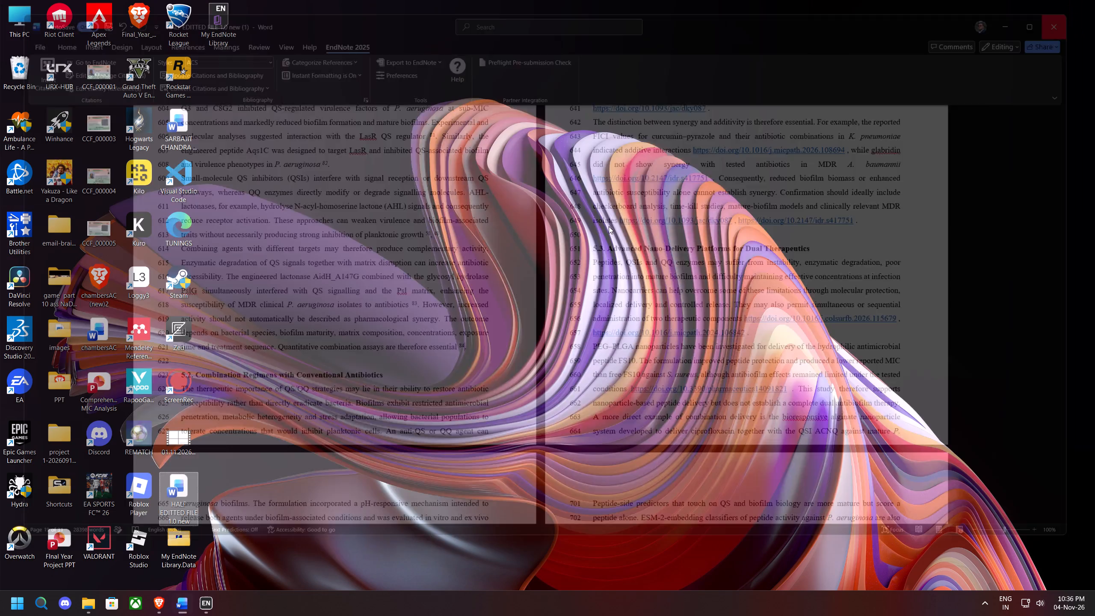
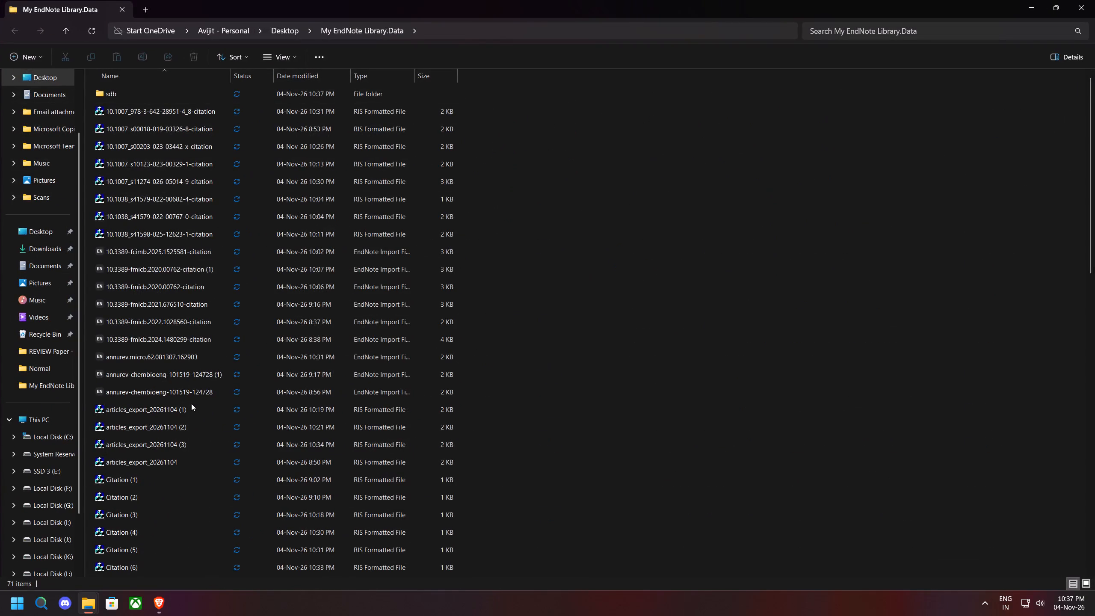
# Open the Word manuscript "HALF EDITTED FILE 1.0 new (1)" from the My EndNote Library.Data folder.
pyautogui.scroll(-9, 191, 388)
pyautogui.scroll(-2, 214, 332)
pyautogui.doubleClick(167, 200)
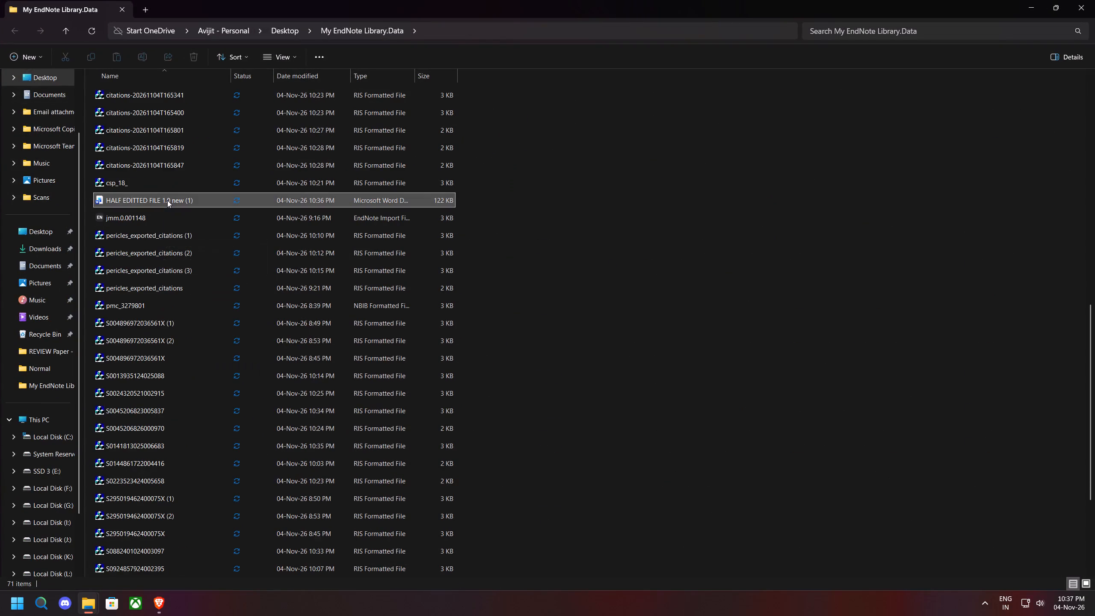
pyautogui.scroll(-1, 539, 337)
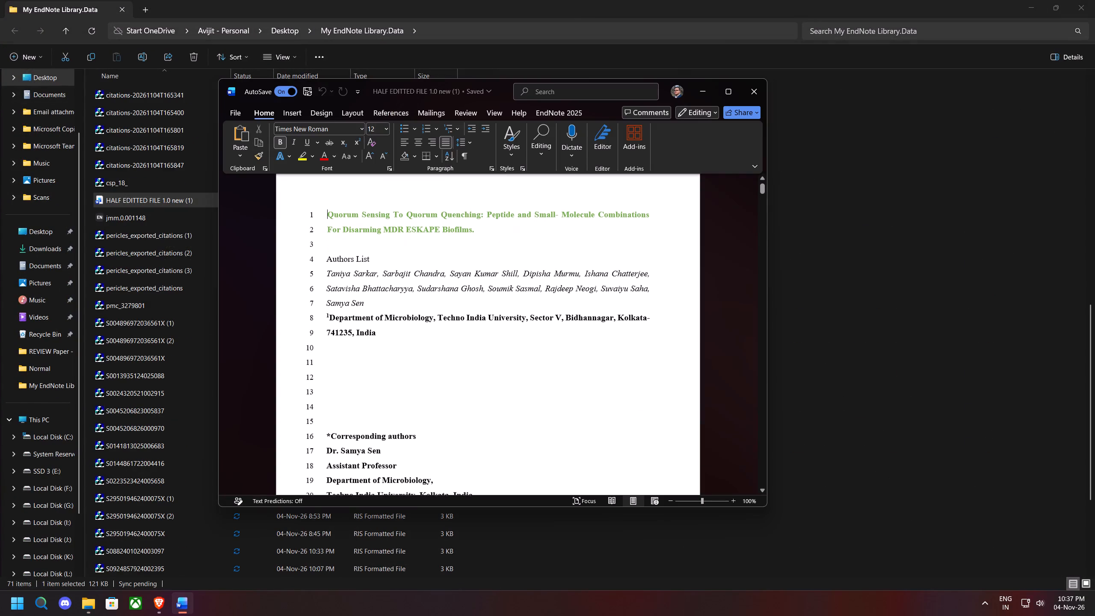
# Check the end of the manuscript's reference list in HALF EDITTED FILE 1.0 new (1), and close the document.
pyautogui.moveTo(763, 190); pyautogui.dragTo(757, 497)
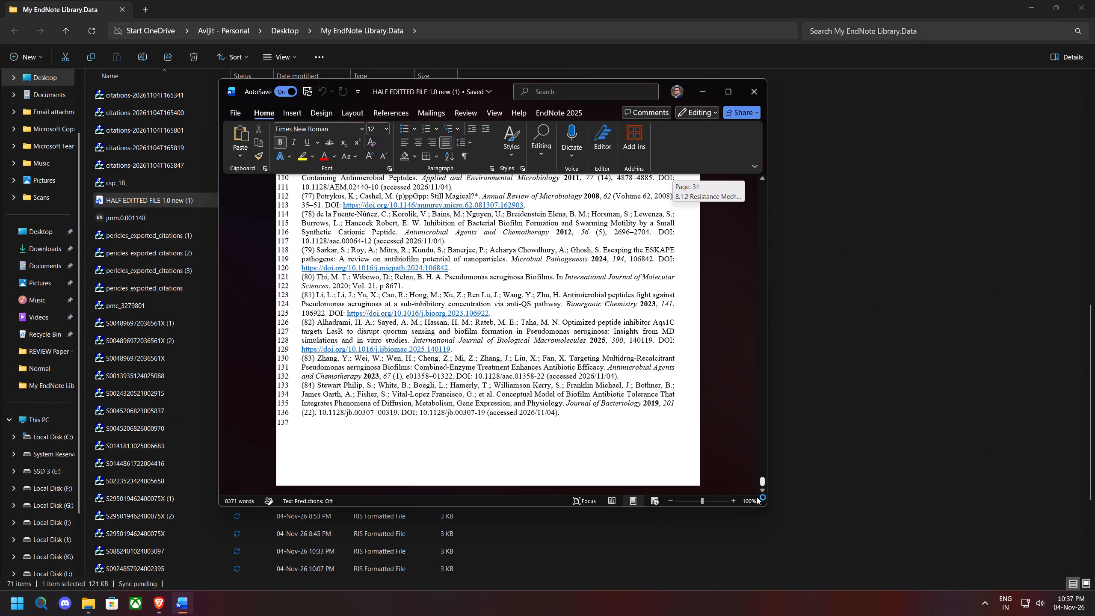
pyautogui.moveTo(757, 497); pyautogui.dragTo(757, 498)
pyautogui.click(754, 90)
# Switch to File Explorer and restore the maximized My EndNote Library.Data window to a smaller floating window over the desktop.
pyautogui.moveTo(449, 0); pyautogui.dragTo(449, 6)
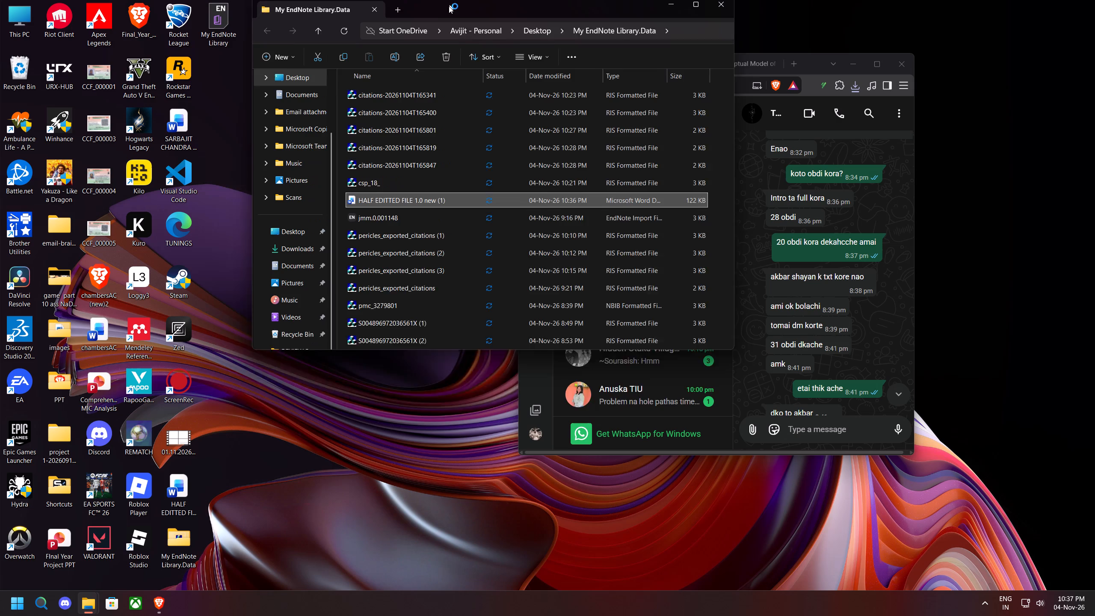
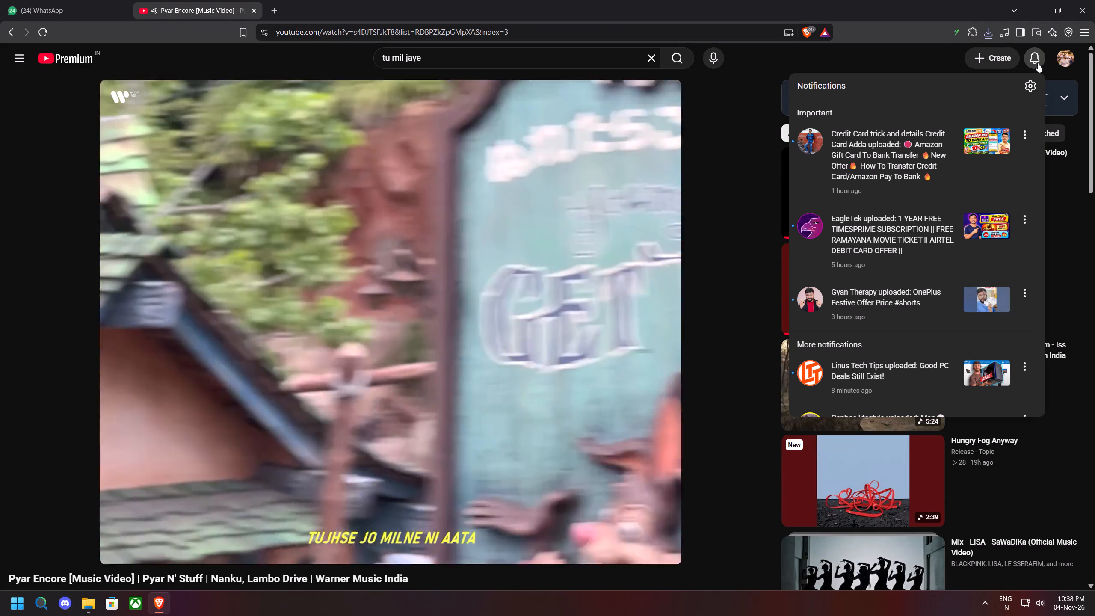
# Close the My EndNote Library.Data folder window and the YouTube browser window to clear the desktop.
pyautogui.click(1033, 58)
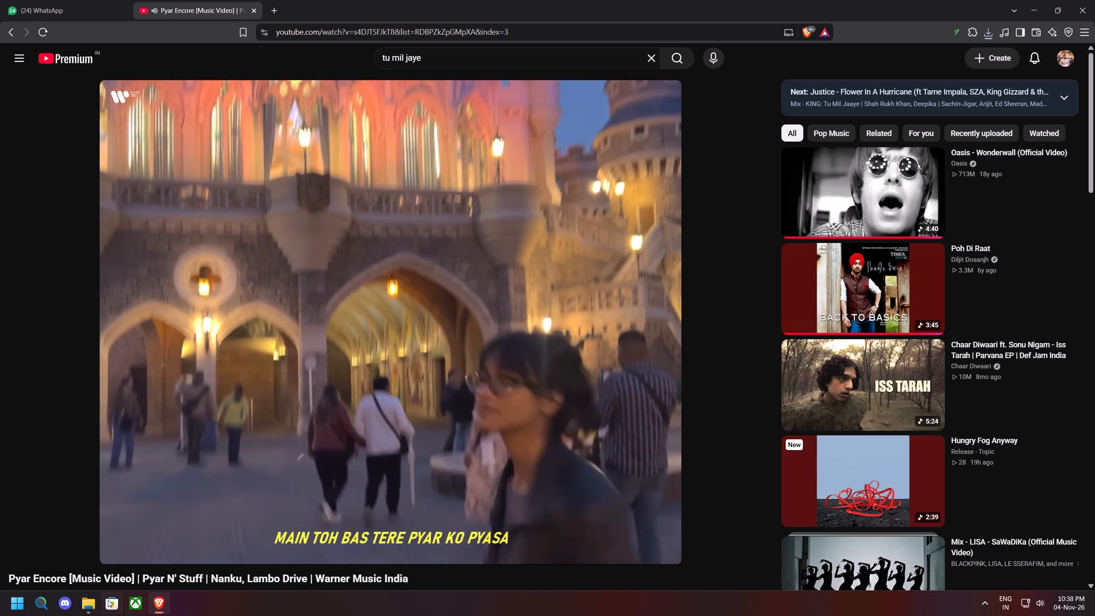
pyautogui.click(87, 607)
pyautogui.click(173, 518)
pyautogui.doubleClick(88, 506)
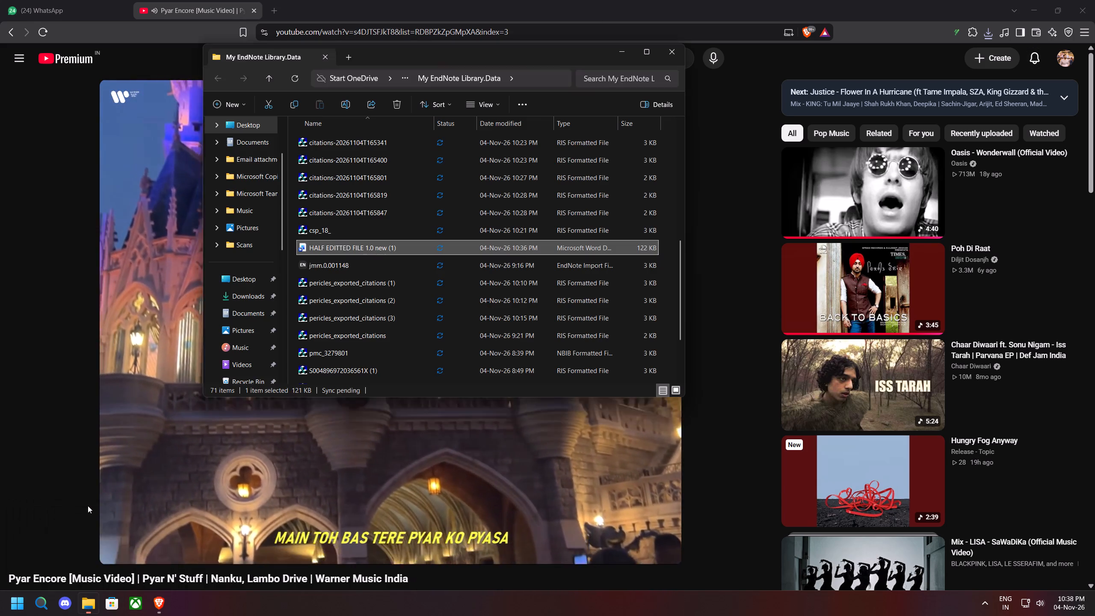
pyautogui.click(665, 53)
pyautogui.moveTo(642, 0); pyautogui.dragTo(750, 71)
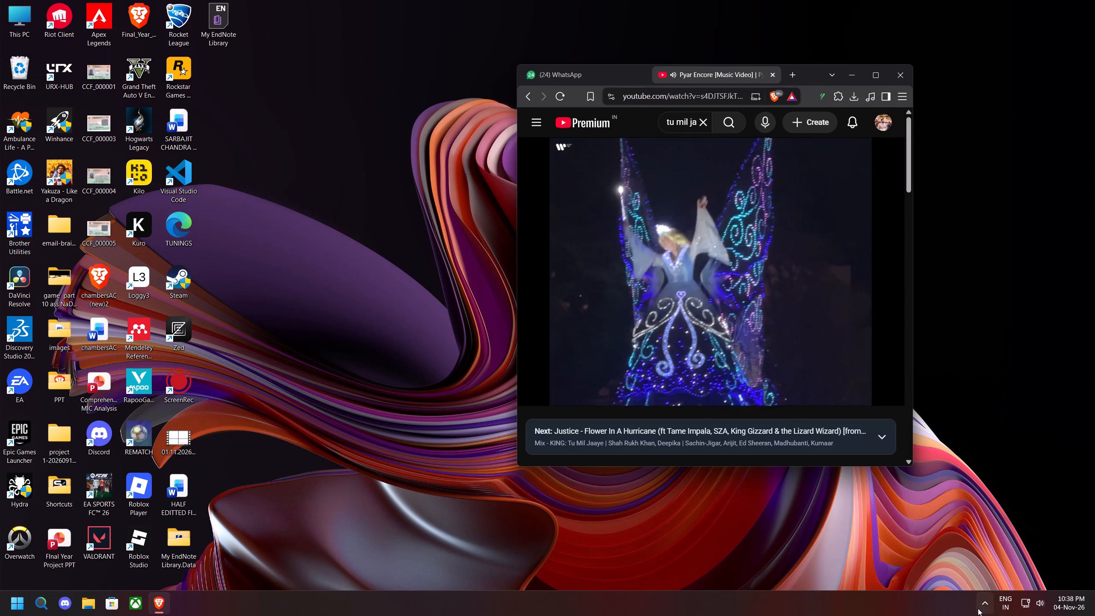
pyautogui.click(978, 608)
pyautogui.click(903, 78)
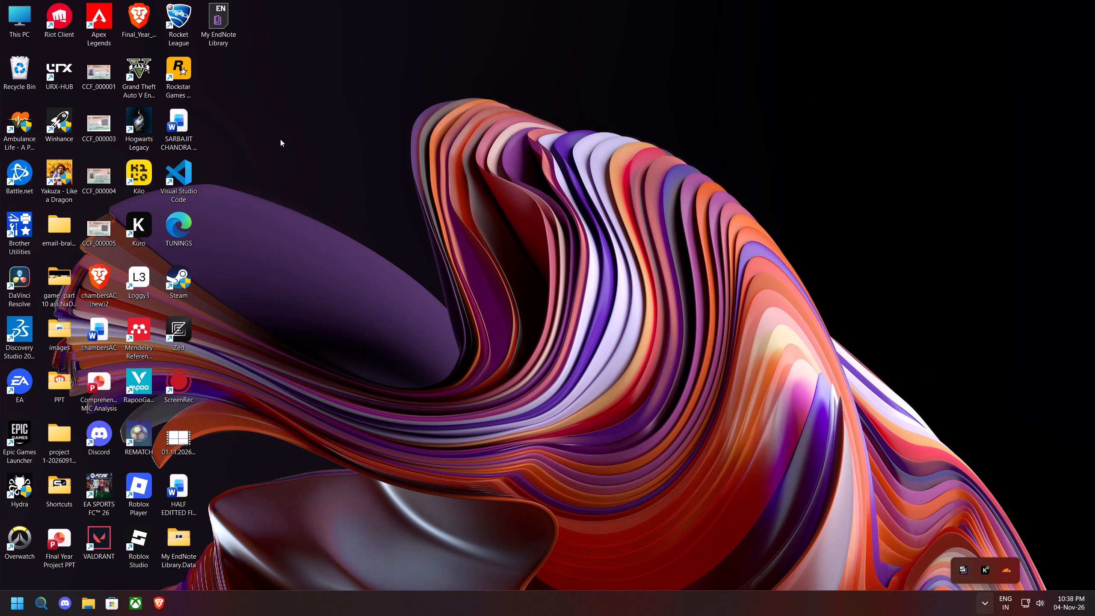
# Open the My EndNote Library file from the desktop in EndNote.
pyautogui.doubleClick(217, 23)
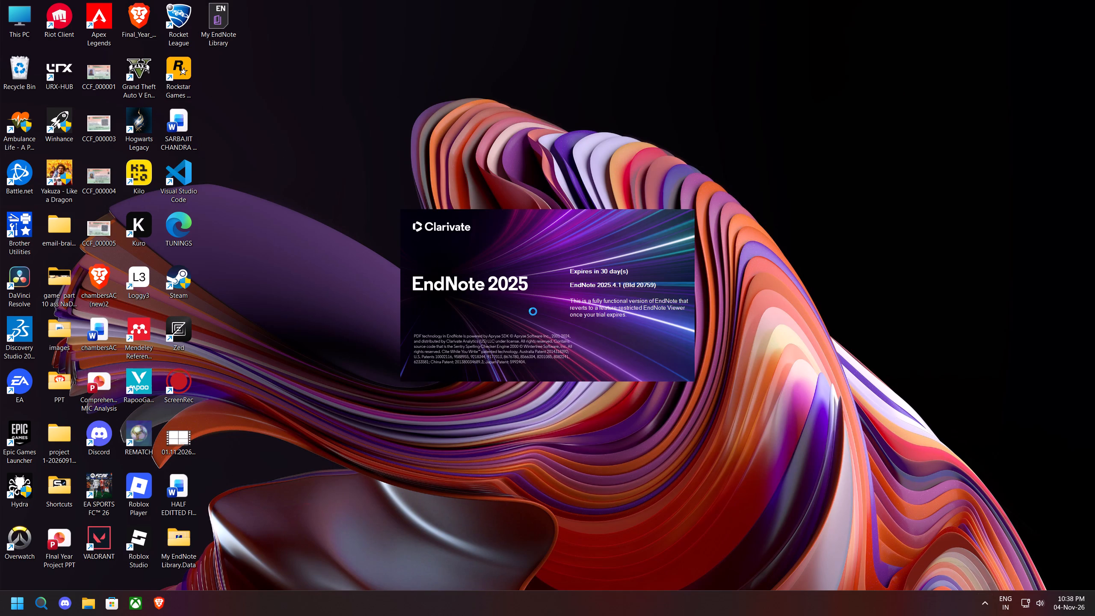
pyautogui.click(460, 366)
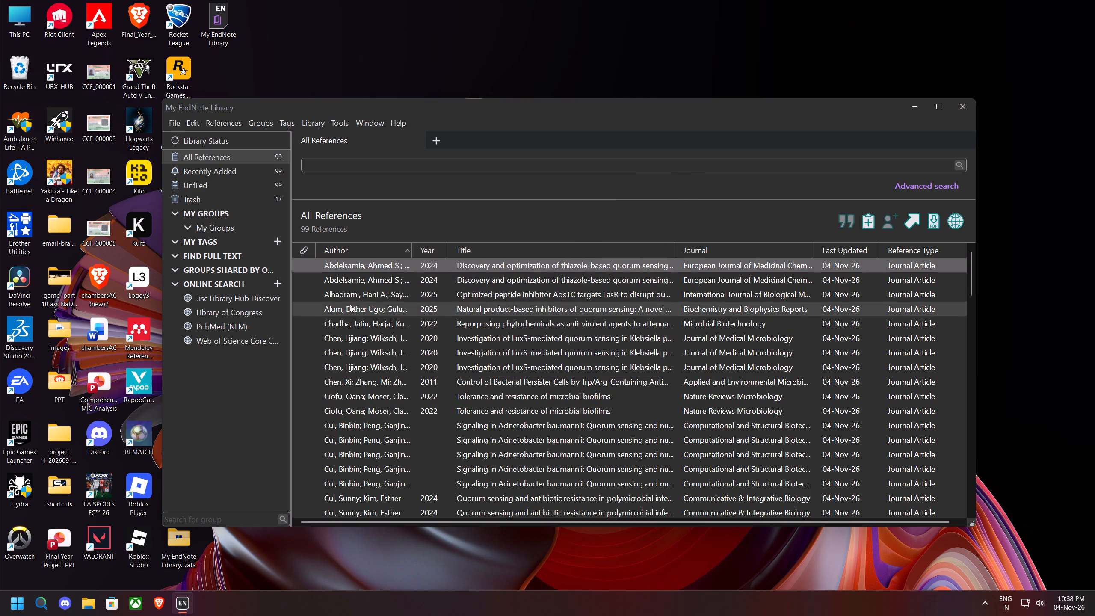
# Delete both Abdelsamie 2024 references on thiazole-based quorum sensing from All References.
pyautogui.moveTo(486, 265); pyautogui.dragTo(482, 301)
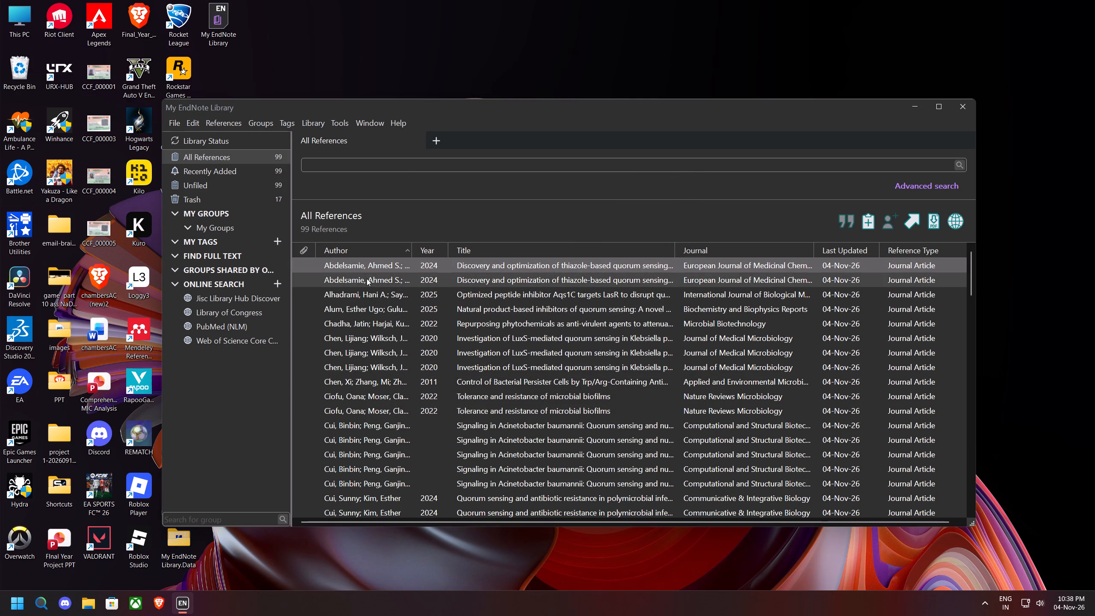
pyautogui.moveTo(367, 267); pyautogui.dragTo(359, 292)
pyautogui.moveTo(491, 236); pyautogui.dragTo(490, 282)
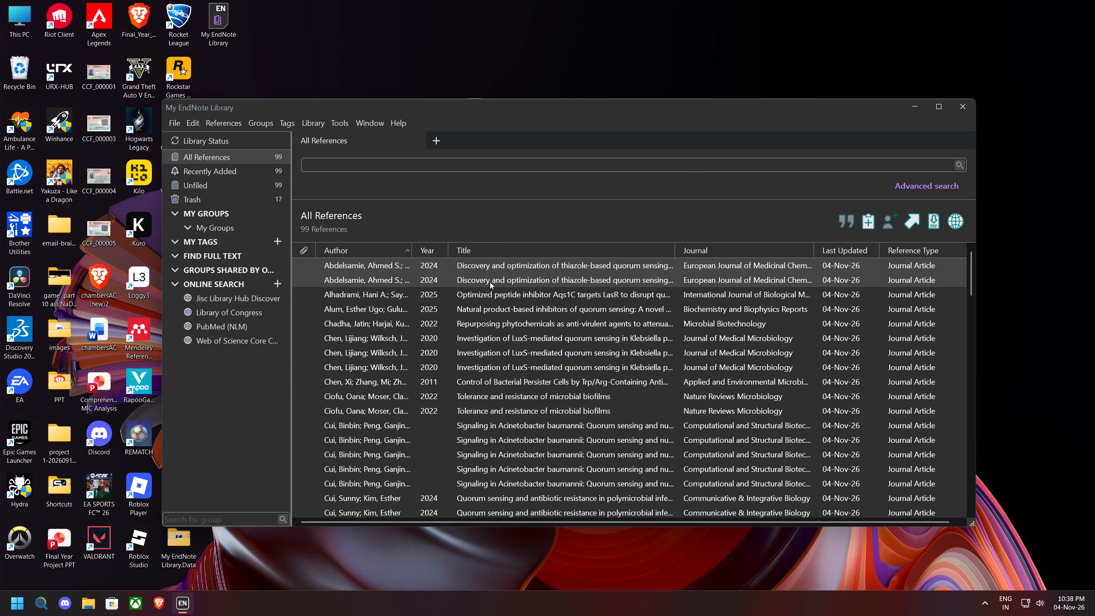
pyautogui.moveTo(490, 282); pyautogui.dragTo(490, 286)
pyautogui.moveTo(328, 284); pyautogui.dragTo(406, 268)
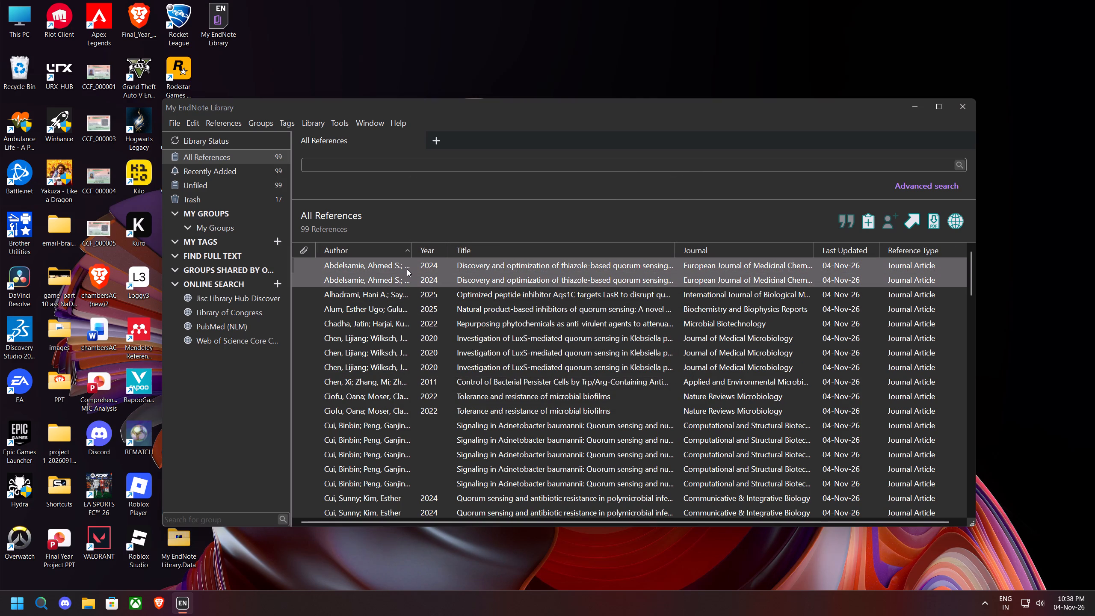
pyautogui.press('Delete')
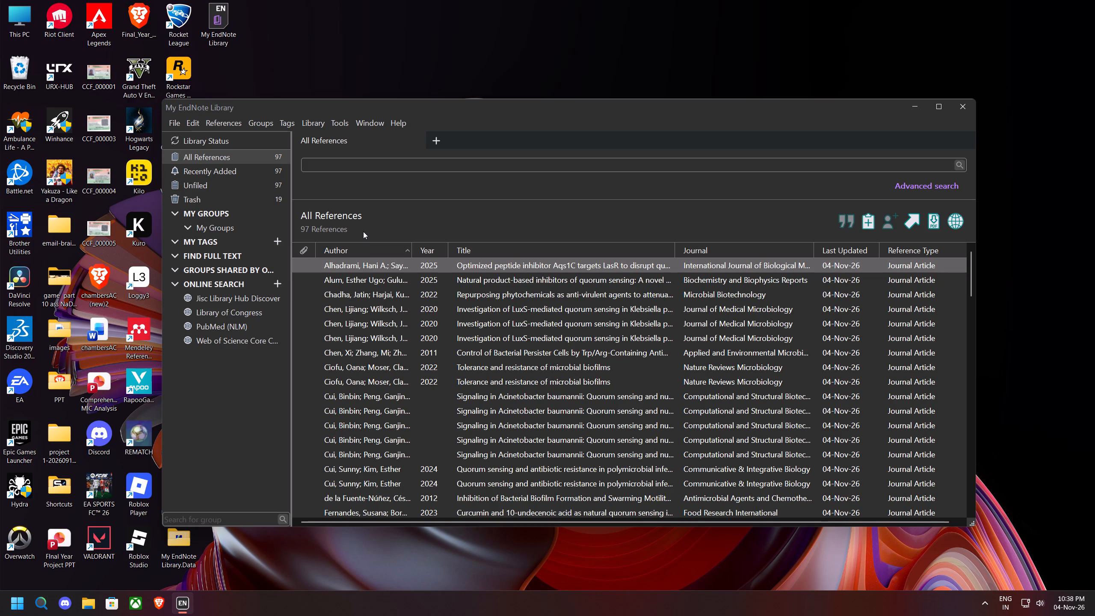
# Delete four duplicates of the Cui "Signaling in Acinetobacter baumannii" reference and two of Lazar 2021, keeping one copy of each.
pyautogui.moveTo(464, 394); pyautogui.dragTo(474, 442)
pyautogui.press('Delete')
pyautogui.scroll(-2, 687, 393)
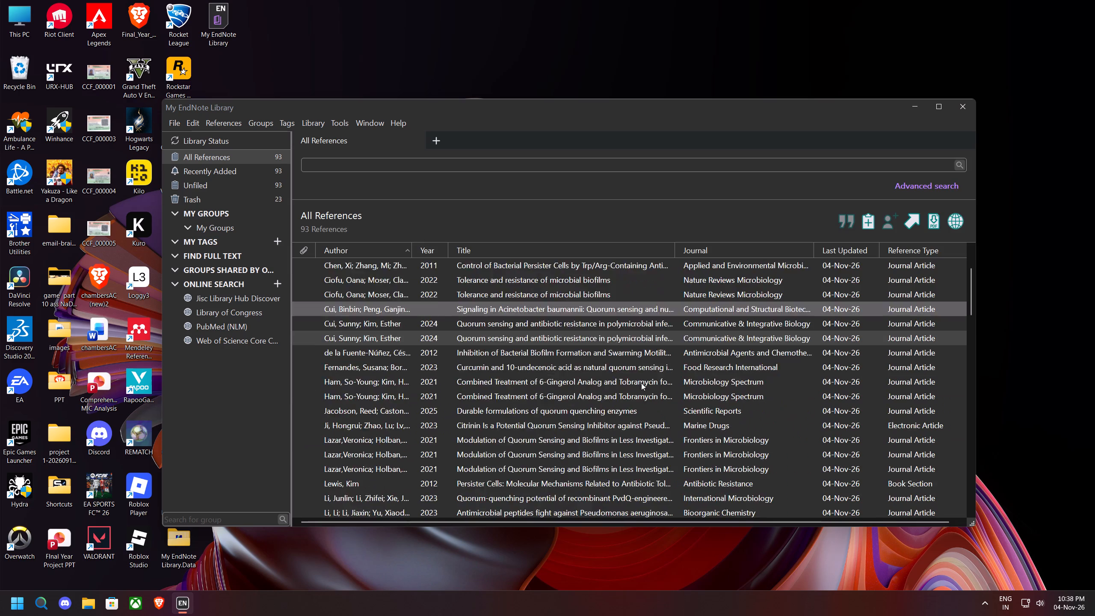
pyautogui.scroll(-1, 641, 383)
pyautogui.scroll(-3, 565, 402)
pyautogui.click(498, 281)
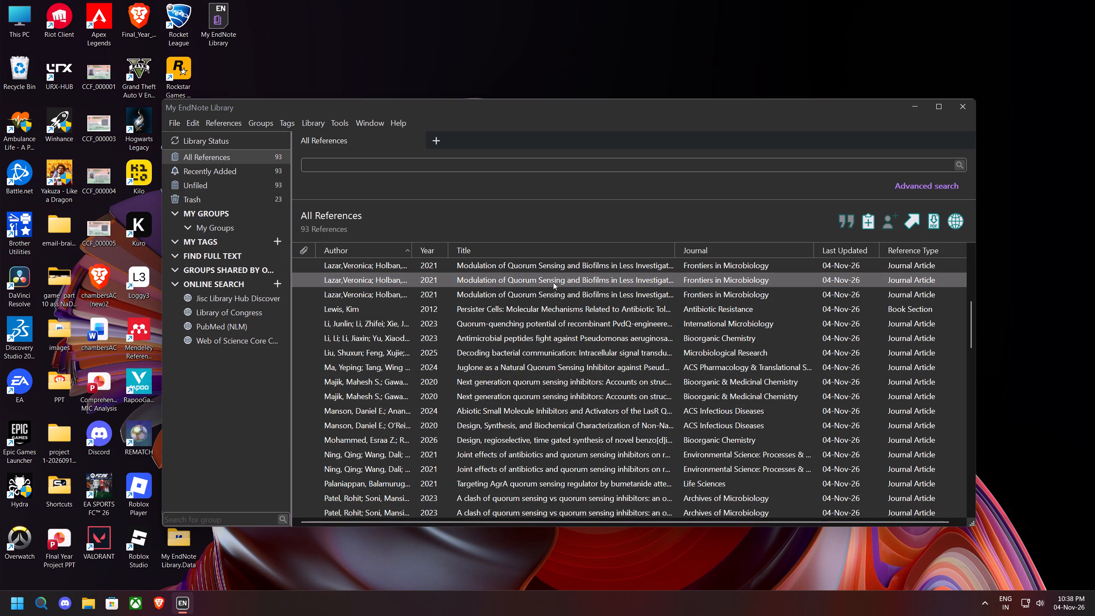
pyautogui.scroll(1, 537, 335)
pyautogui.moveTo(507, 305); pyautogui.dragTo(510, 321)
pyautogui.press('Delete')
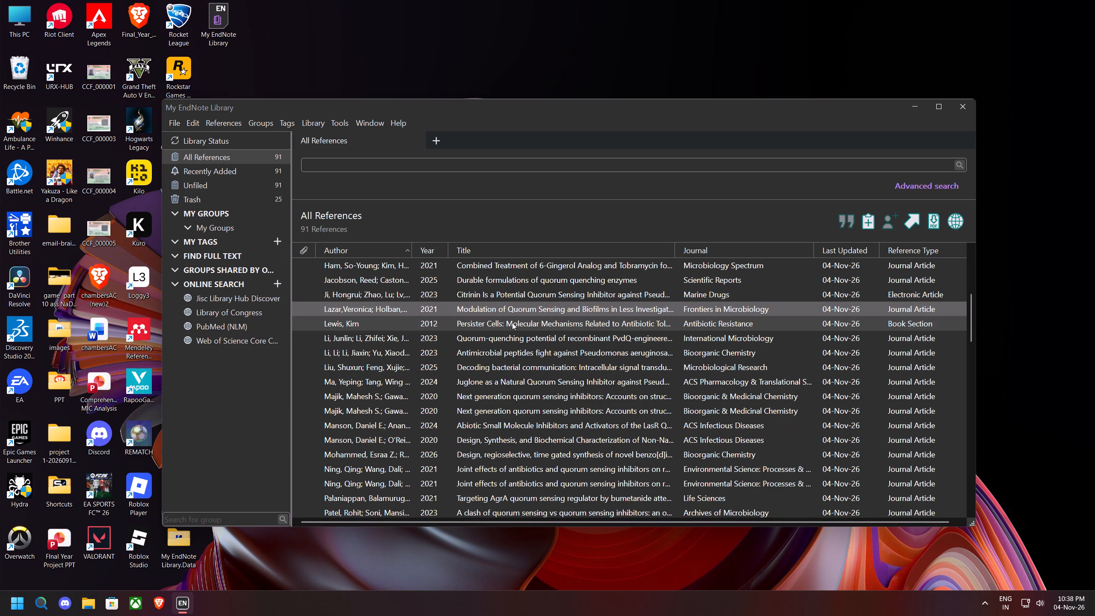
# Delete ten duplicates of the Santajit 2022 "Quorum Sensing in ESKAPE Bugs" reference, keeping one copy.
pyautogui.scroll(1, 512, 352)
pyautogui.scroll(-10, 509, 355)
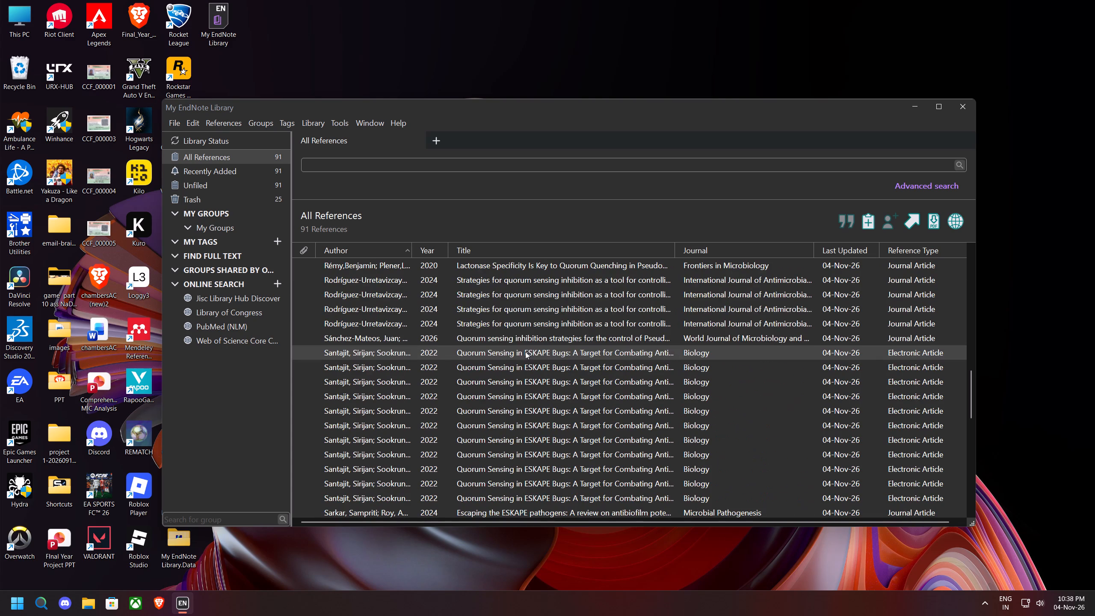
pyautogui.moveTo(534, 352); pyautogui.dragTo(546, 488)
pyautogui.press('Delete')
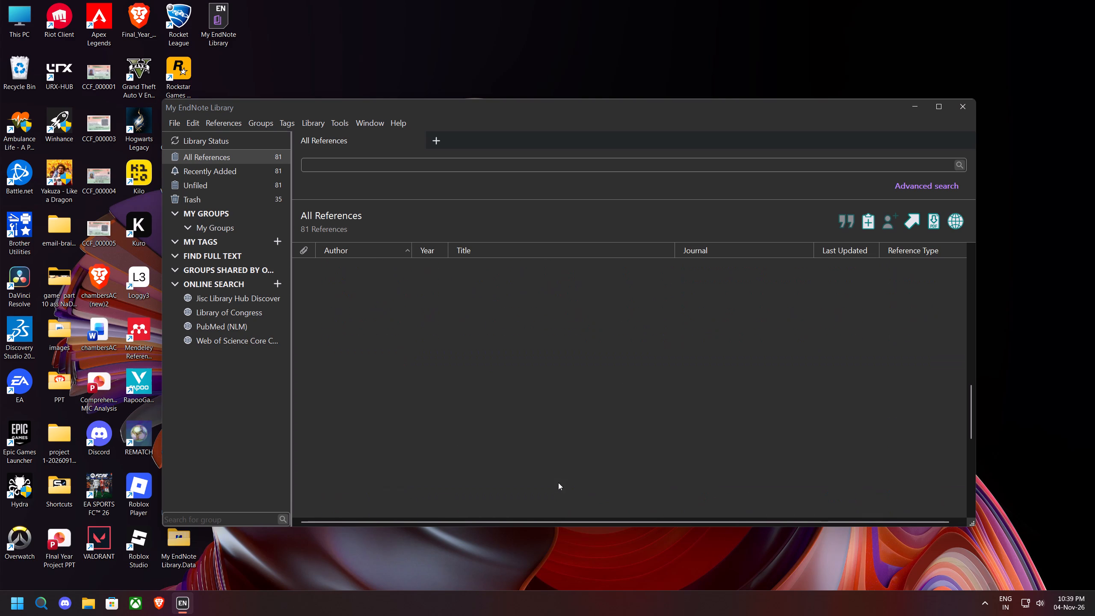
# Delete the five surplus references between the last-kept Sauer 2022 and Sharma 2024 entries, and three duplicates of Sikdar 2020 on quorum quenching enzymes.
pyautogui.moveTo(518, 398); pyautogui.dragTo(524, 458)
pyautogui.press('Delete')
pyautogui.moveTo(537, 425); pyautogui.dragTo(537, 434)
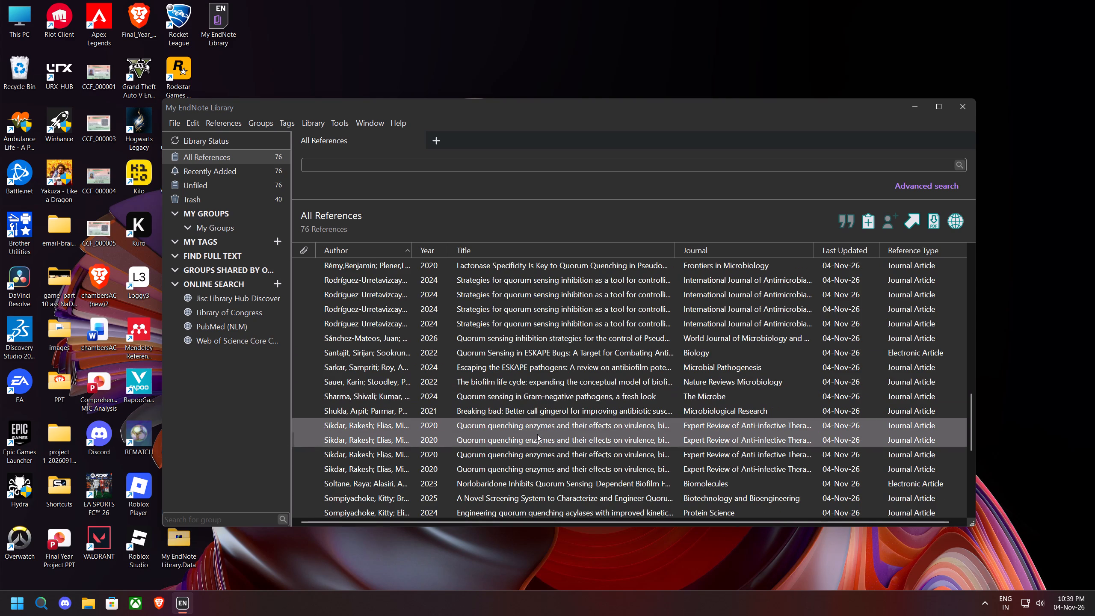
pyautogui.moveTo(537, 434); pyautogui.dragTo(536, 459)
pyautogui.press('Delete')
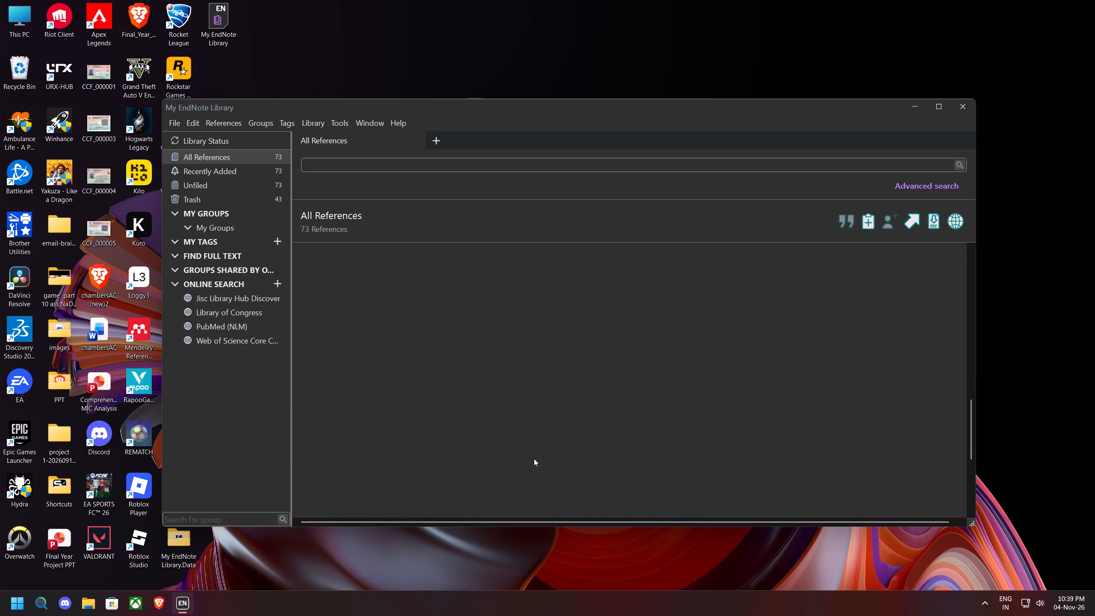
# Delete one duplicate each of the Stewart 2019 biofilm tolerance reference and the Wang 2020 "Quorum Sensing Communication" reference.
pyautogui.scroll(-4, 524, 459)
pyautogui.click(514, 313)
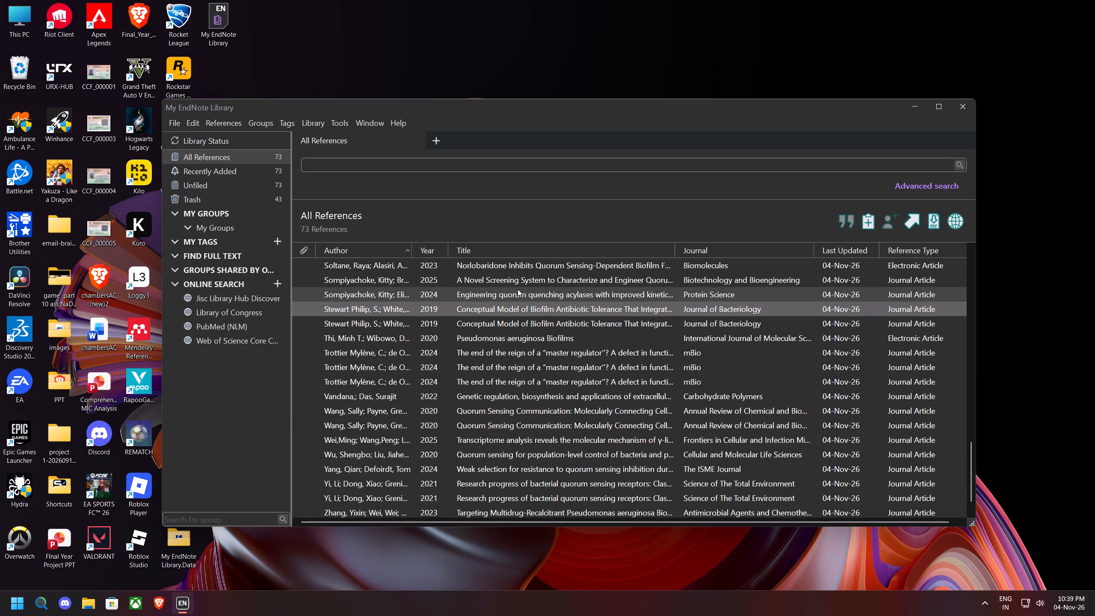
pyautogui.press('Delete')
pyautogui.click(519, 400)
pyautogui.press('Delete')
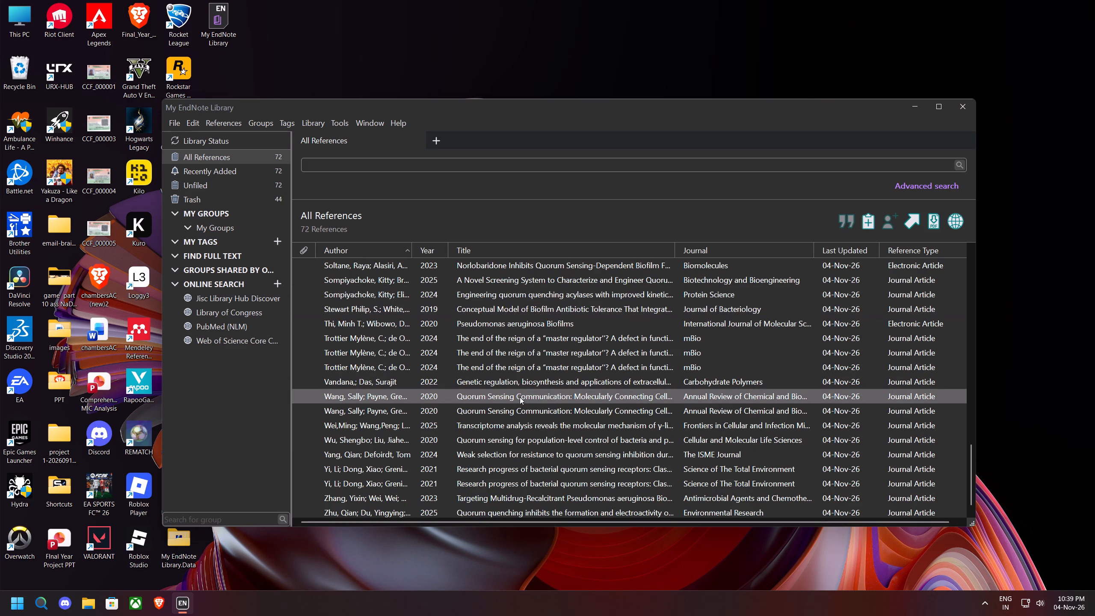
# Delete one duplicate of the Yi 2021 quorum sensing receptors reference and two duplicates of the Trottier 2024 "master regulator" reference.
pyautogui.scroll(-5, 527, 442)
pyautogui.click(522, 456)
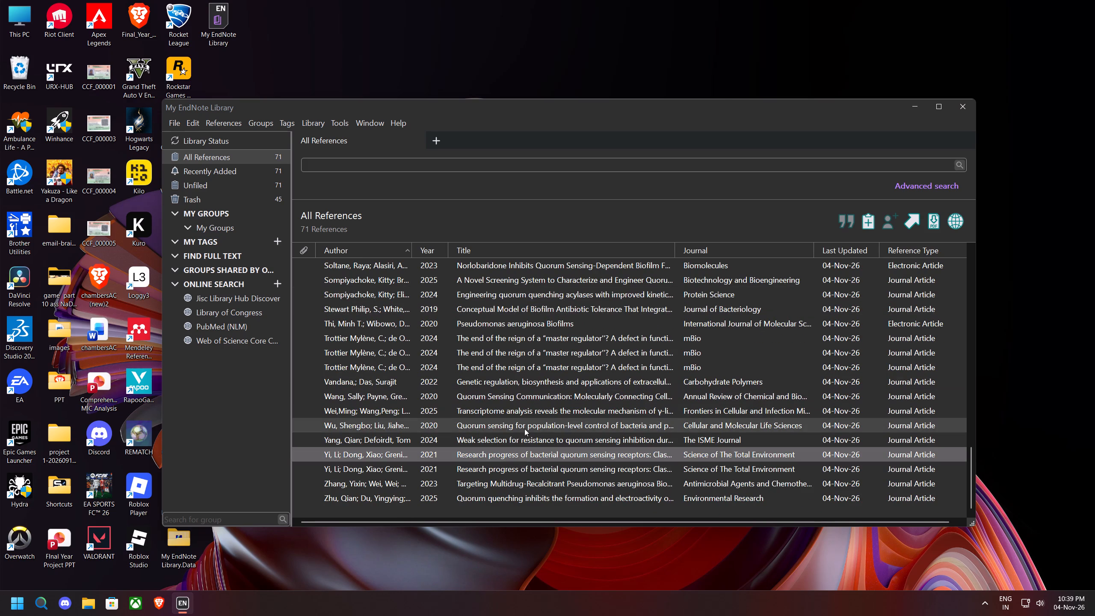
pyautogui.press('Delete')
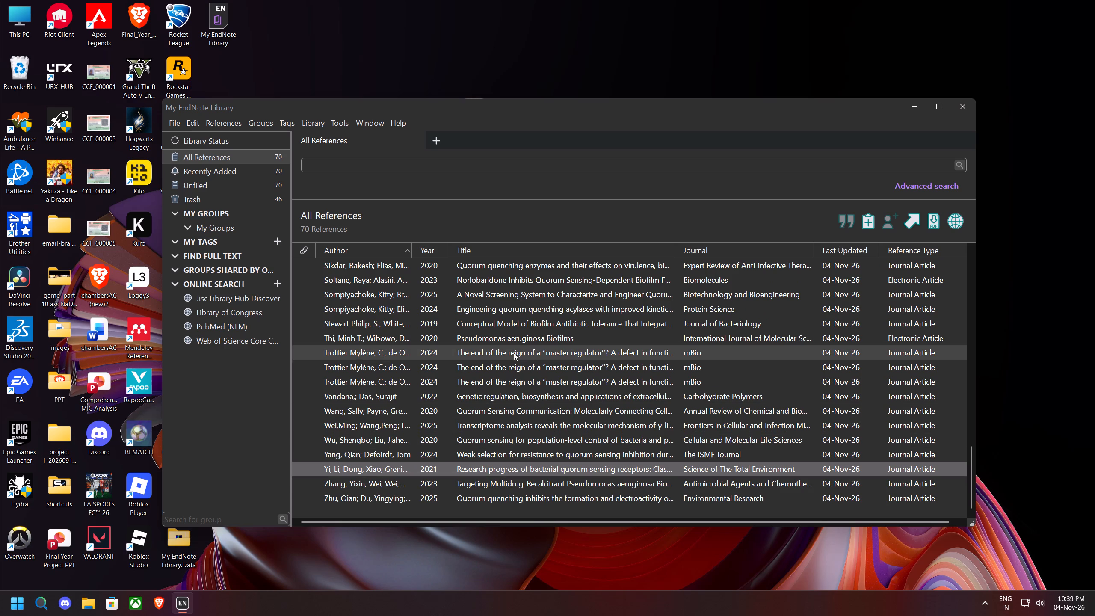
pyautogui.moveTo(514, 351); pyautogui.dragTo(514, 365)
pyautogui.press('Delete')
# Delete three duplicates each of the Rémy 2020 lactonase specificity and Rodríguez-Urretavizcaya 2024 quorum sensing inhibition references, keeping one of each.
pyautogui.scroll(-1, 514, 370)
pyautogui.scroll(5, 514, 370)
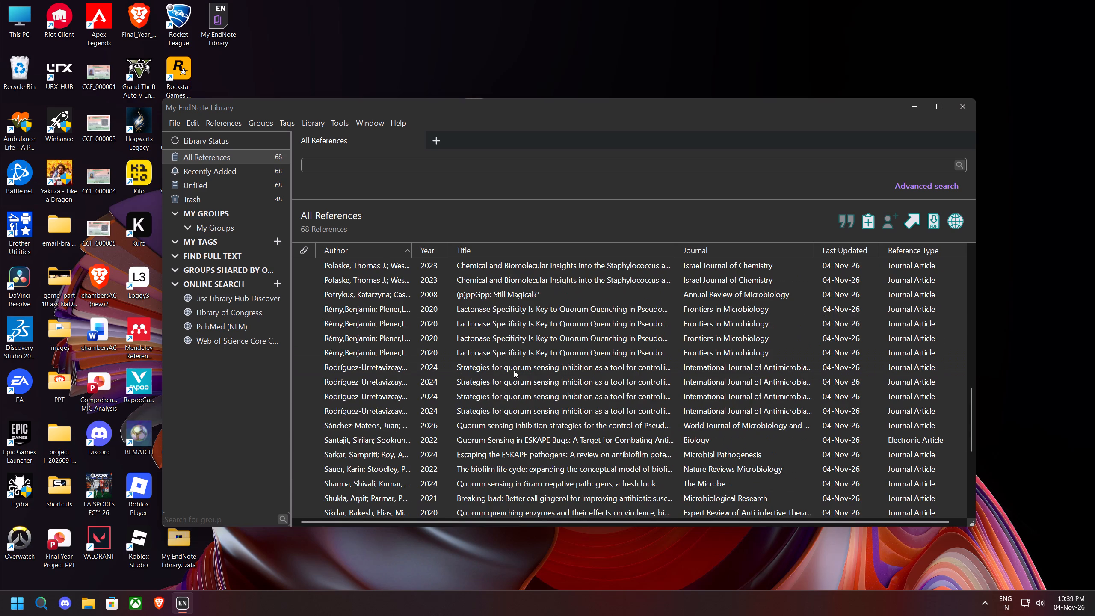
pyautogui.moveTo(528, 314); pyautogui.dragTo(527, 335)
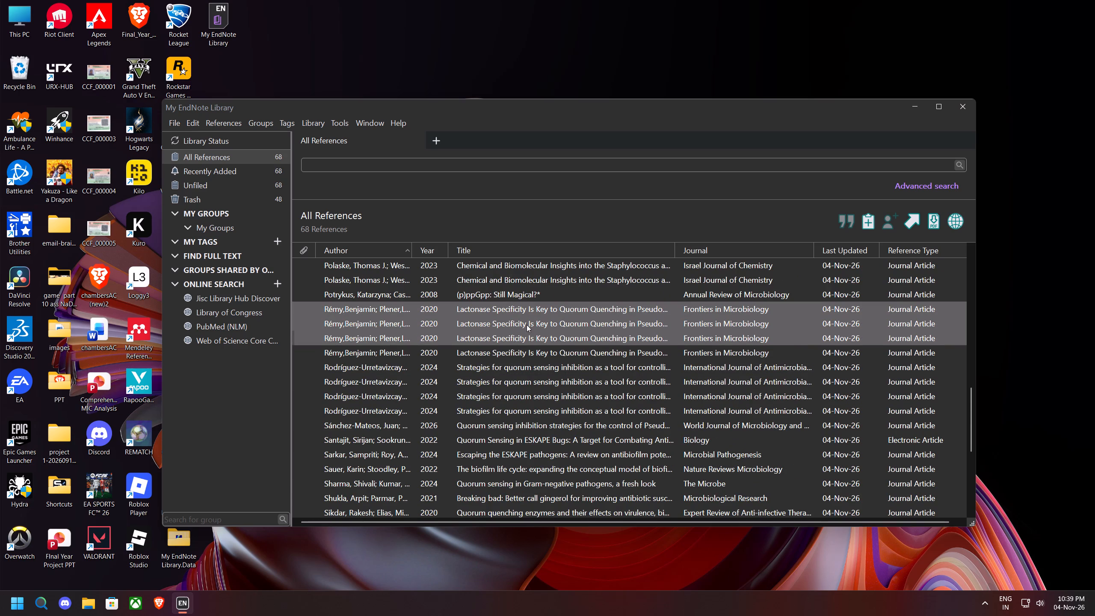
pyautogui.press('Delete')
pyautogui.moveTo(536, 328); pyautogui.dragTo(531, 359)
pyautogui.press('Delete')
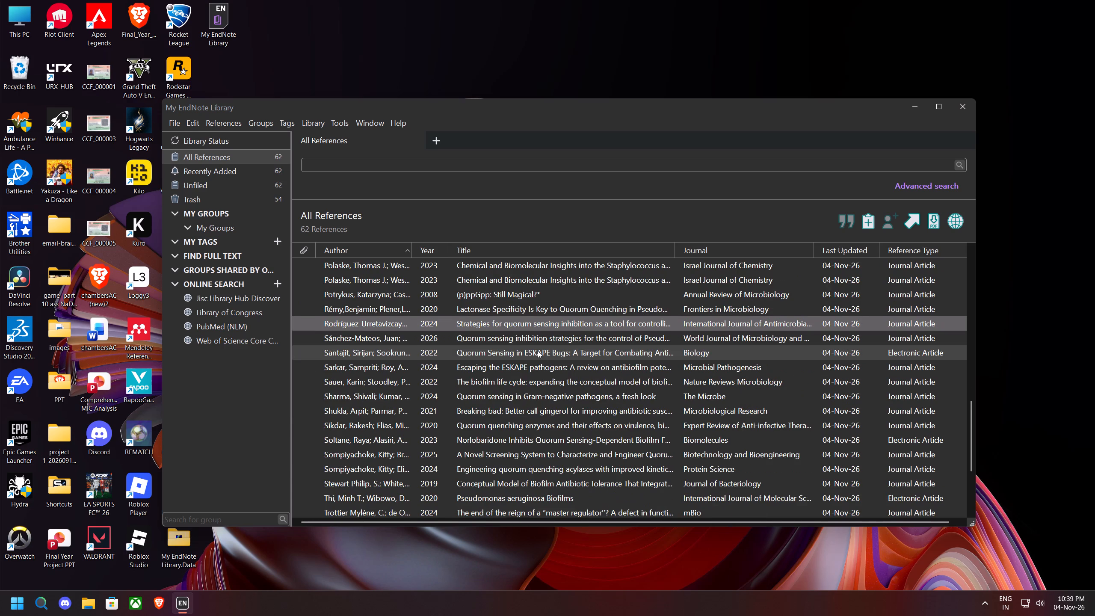
# Delete two surplus references, one directly after Pinheiro 2023 and one copy of Polaske 2023.
pyautogui.scroll(2, 545, 353)
pyautogui.click(528, 338)
pyautogui.press('Delete')
pyautogui.click(531, 336)
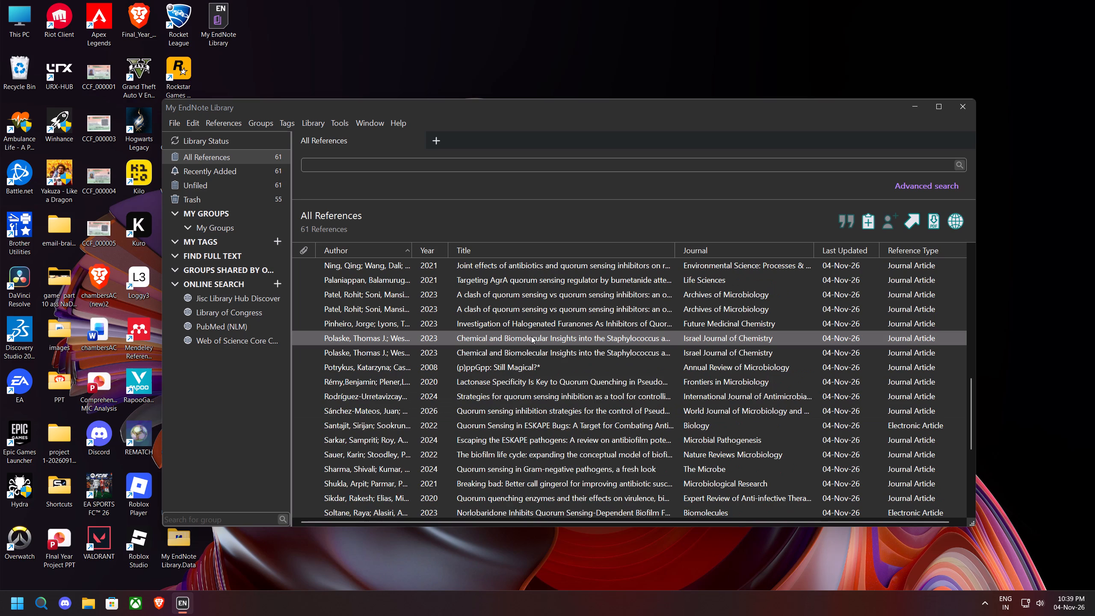
pyautogui.press('Delete')
# Delete one duplicate each of the Patel 2023 "A clash of quorum sensing" reference and the Ham 2021 6-Gingerol and Tobramycin reference.
pyautogui.scroll(2, 539, 332)
pyautogui.click(510, 388)
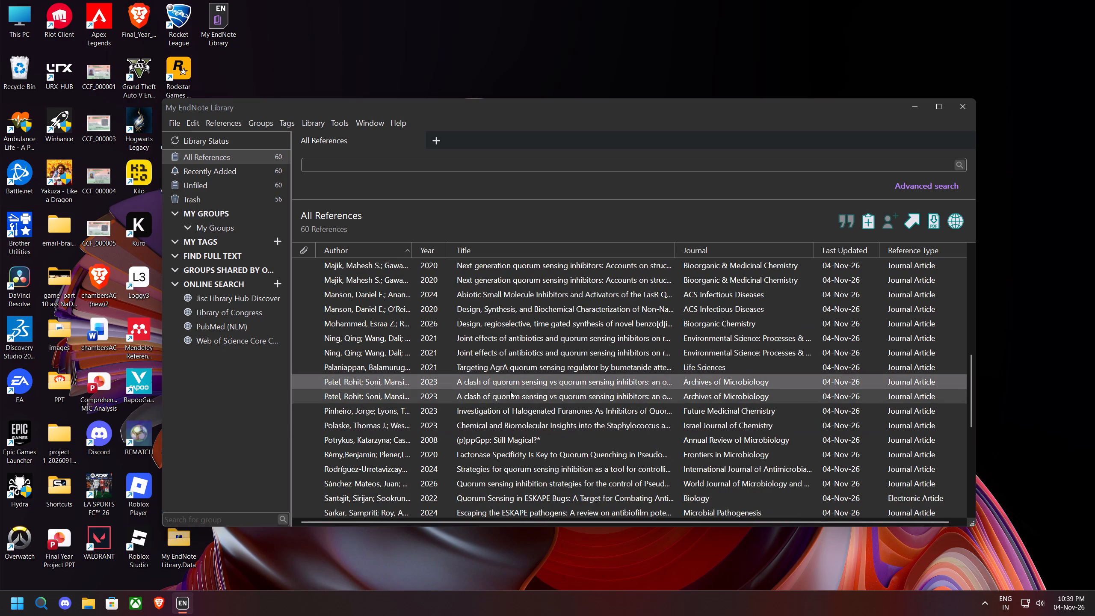
pyautogui.press('Delete')
pyautogui.scroll(4, 514, 386)
pyautogui.moveTo(515, 288); pyautogui.dragTo(517, 305)
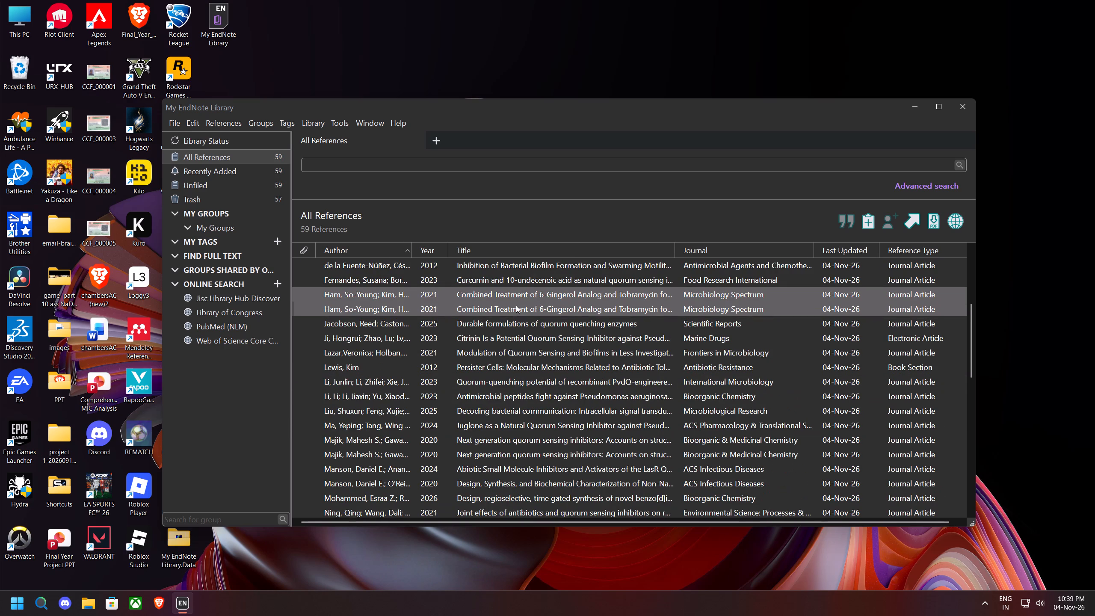
pyautogui.click(516, 305)
pyautogui.press('Delete')
# Delete two duplicates of the Chen 2020 LuxS-mediated quorum sensing in Klebsiella pneumoniae reference, keeping one copy.
pyautogui.scroll(5, 521, 296)
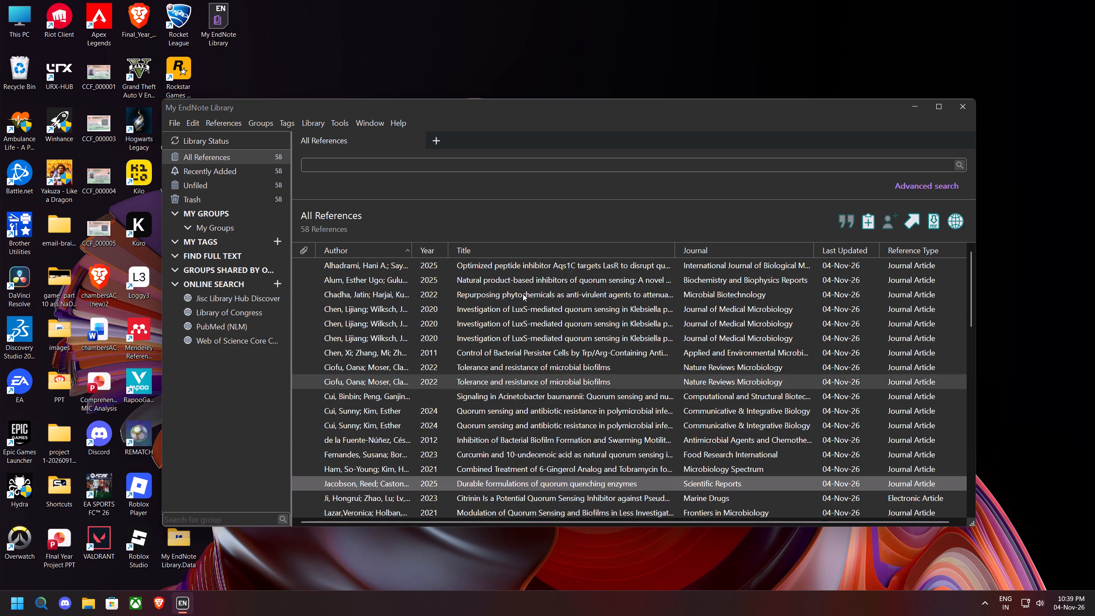
pyautogui.moveTo(515, 308); pyautogui.dragTo(516, 331)
pyautogui.doubleClick(516, 331)
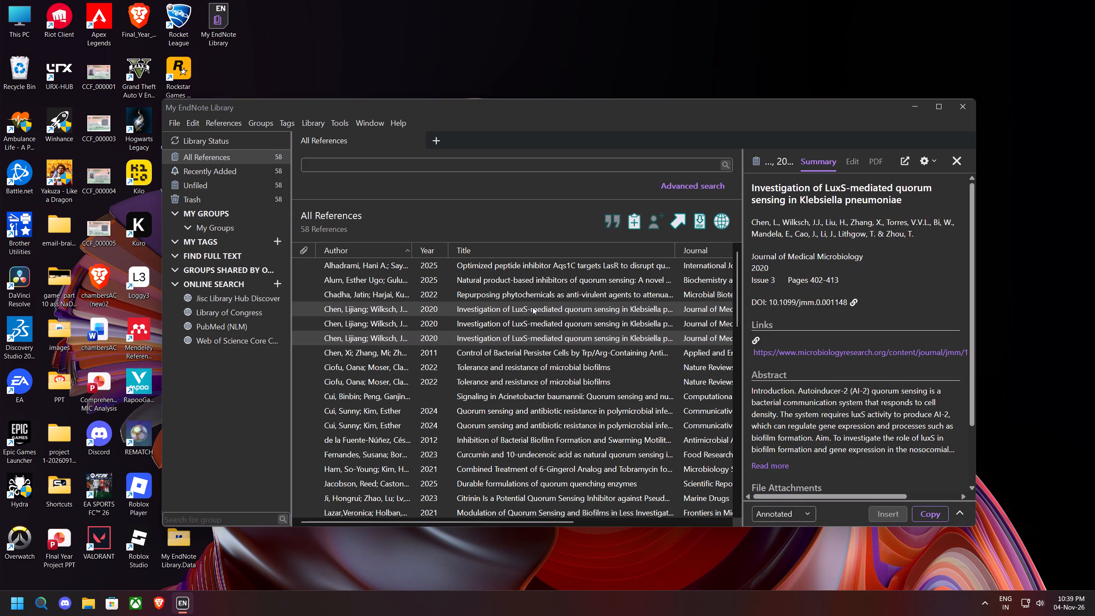
pyautogui.moveTo(533, 307); pyautogui.dragTo(536, 321)
pyautogui.press('Delete')
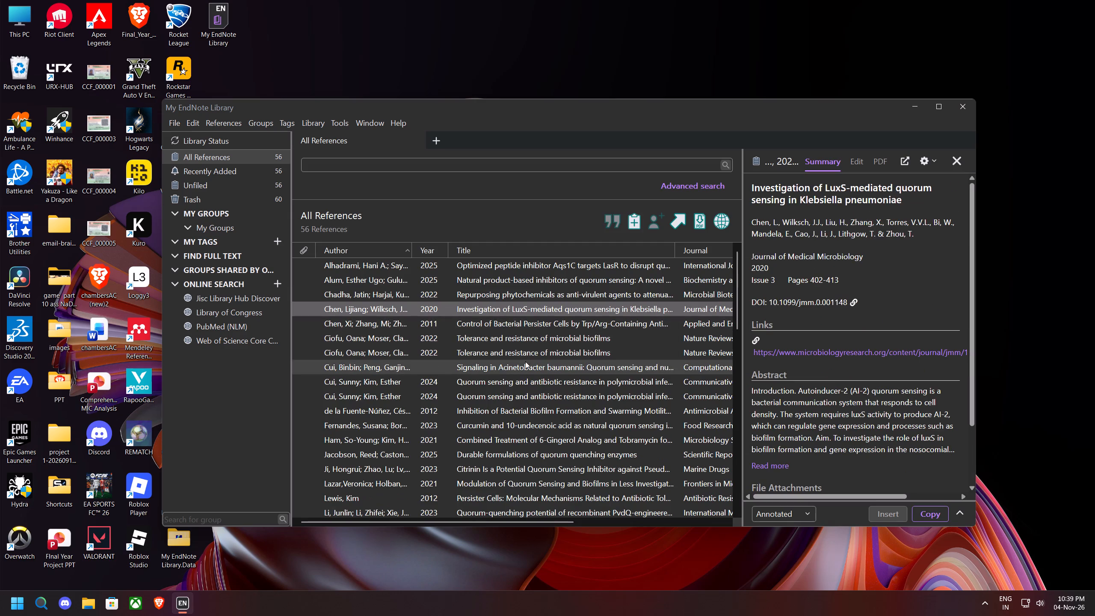
# Delete one duplicate each of the Cui and Kim 2024 polymicrobial infections reference and the Ciofu 2022 microbial biofilms reference.
pyautogui.click(521, 383)
pyautogui.press('Delete')
pyautogui.click(546, 357)
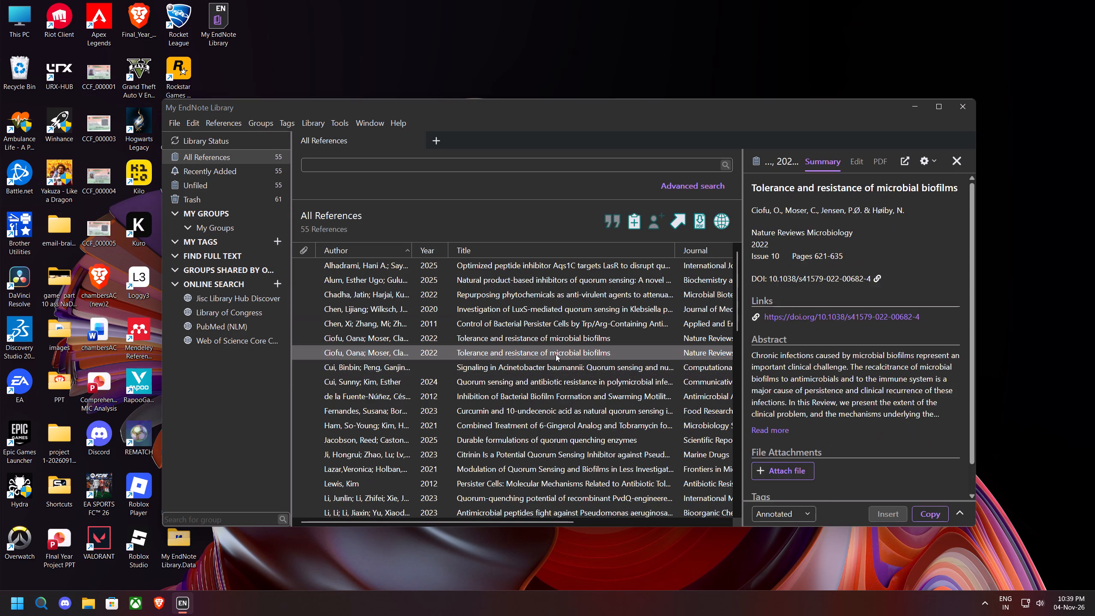
pyautogui.press('Delete')
pyautogui.scroll(3, 555, 353)
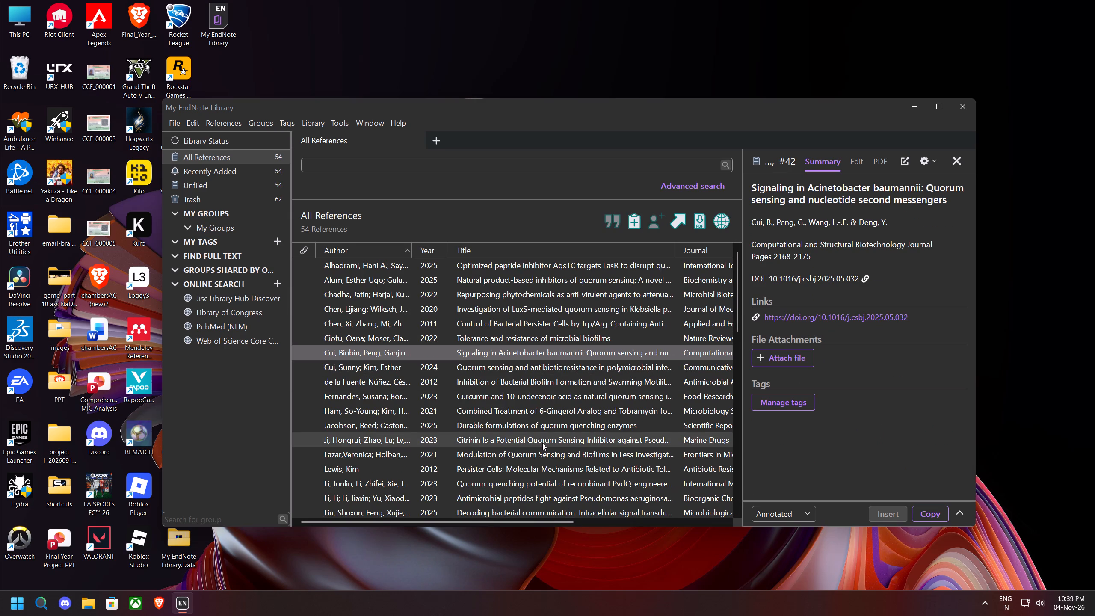
# Close the My EndNote Library window.
pyautogui.click(963, 115)
pyautogui.click(963, 112)
pyautogui.click(965, 106)
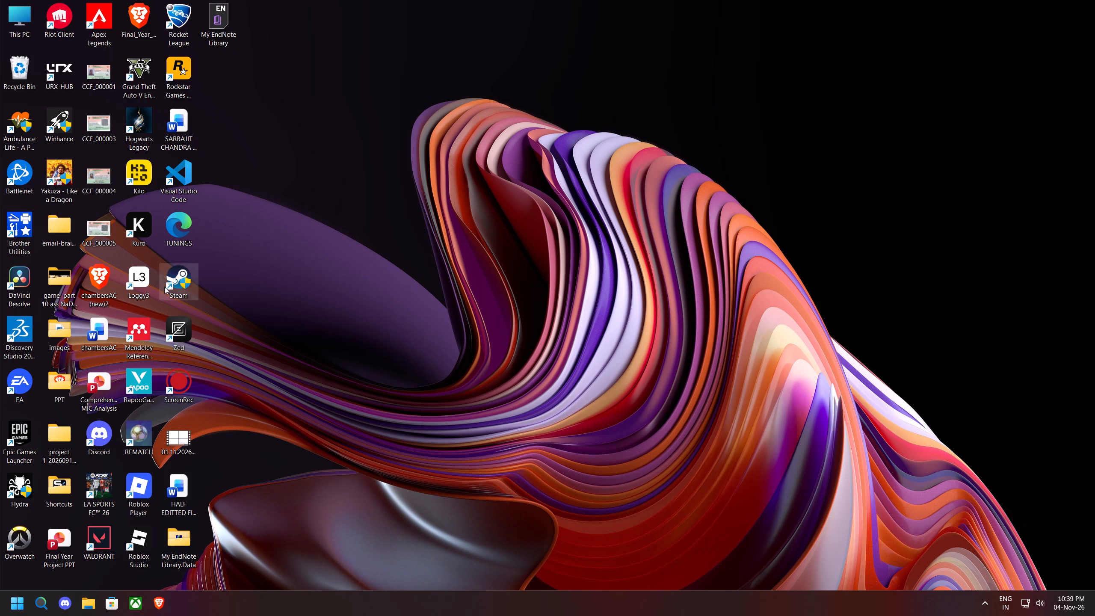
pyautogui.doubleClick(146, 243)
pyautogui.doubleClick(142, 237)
# Open the Microsoft Store.
pyautogui.click(106, 614)
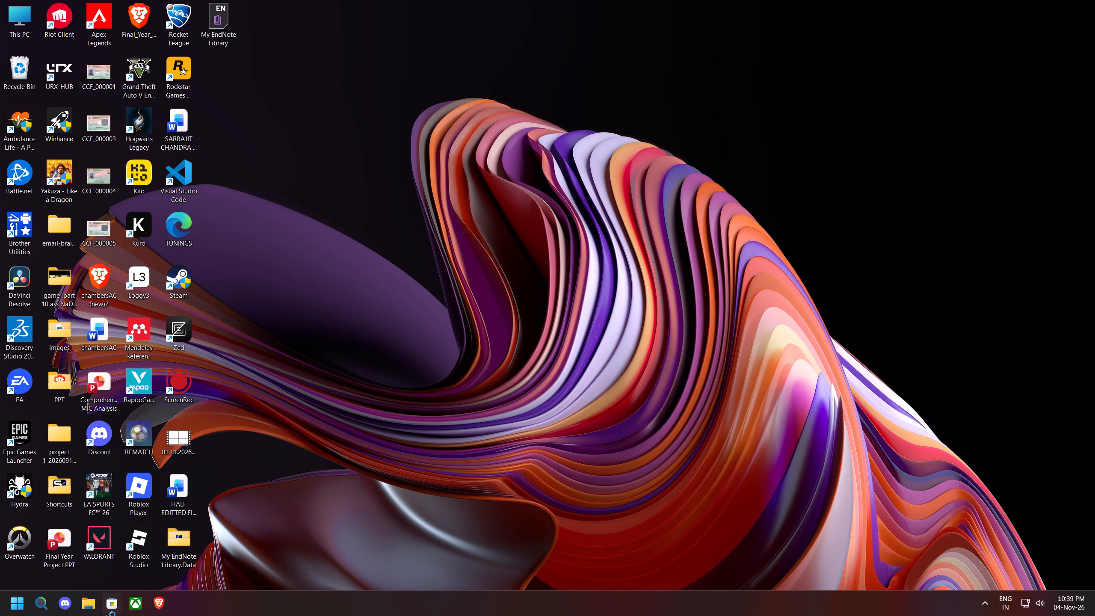